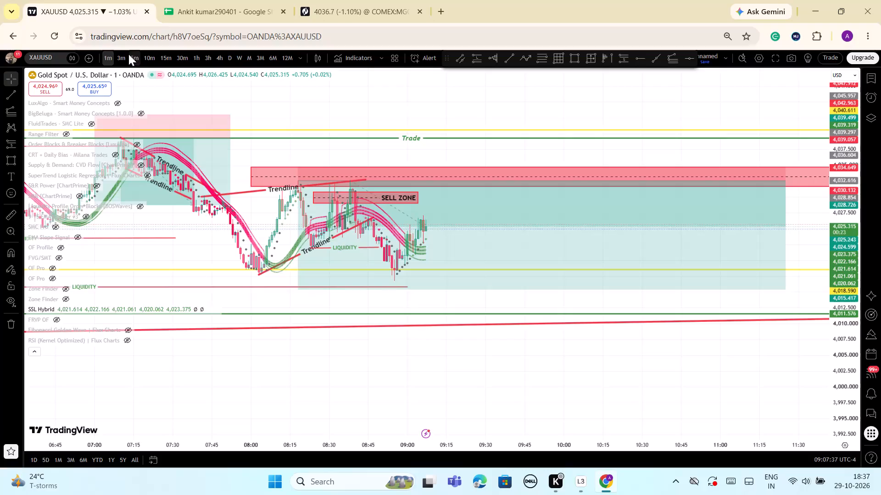
Switch the XAUUSD chart to the 5-minute timeframe.
{"action": "left_click", "coordinate": [130, 56]}
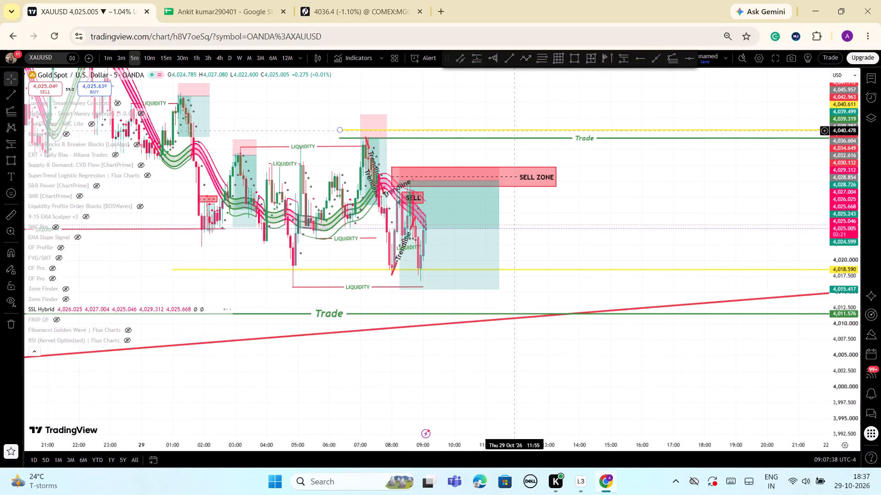
Examine the recent 5-minute price action around the sell zone, the short position's target and the nearby liquidity levels.
{"action": "scroll", "coordinate": [575, 217], "scroll_direction": "up", "scroll_amount": 2}
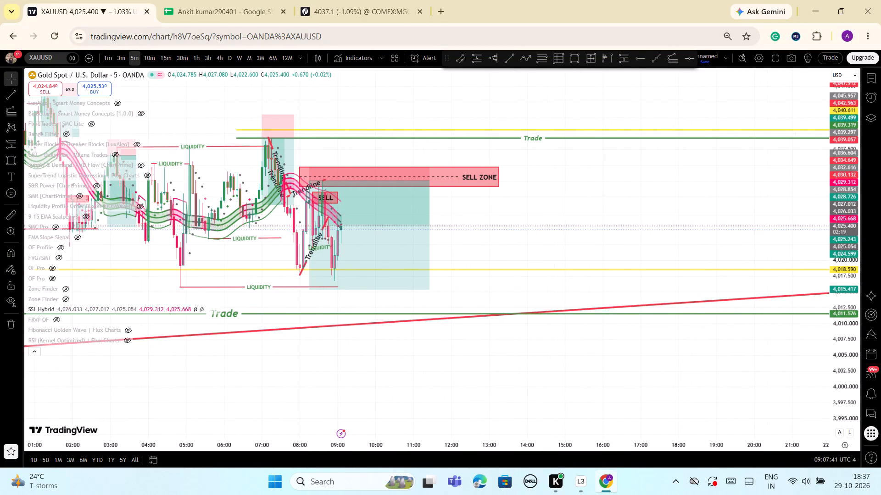
{"action": "left_click_drag", "start_coordinate": [844, 199], "coordinate": [845, 254]}
{"action": "scroll", "coordinate": [669, 225], "scroll_direction": "up", "scroll_amount": 2}
{"action": "left_click_drag", "start_coordinate": [504, 242], "coordinate": [539, 242]}
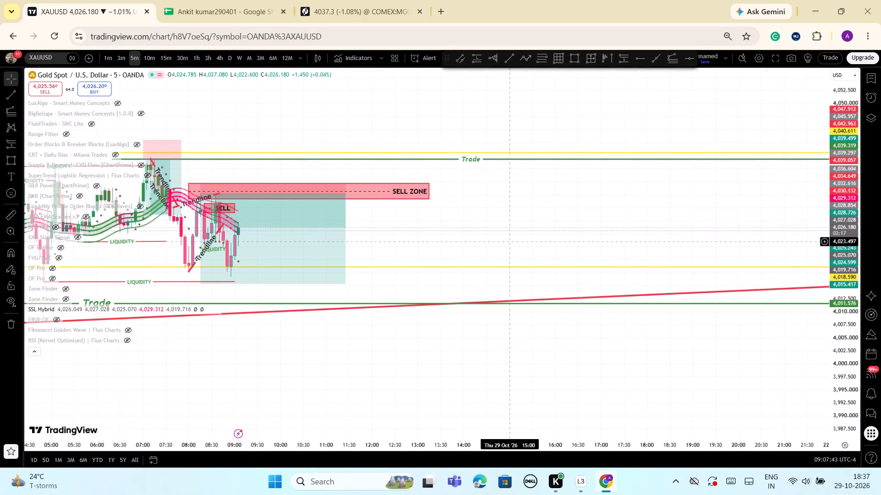
{"action": "left_click_drag", "start_coordinate": [539, 242], "coordinate": [873, 236]}
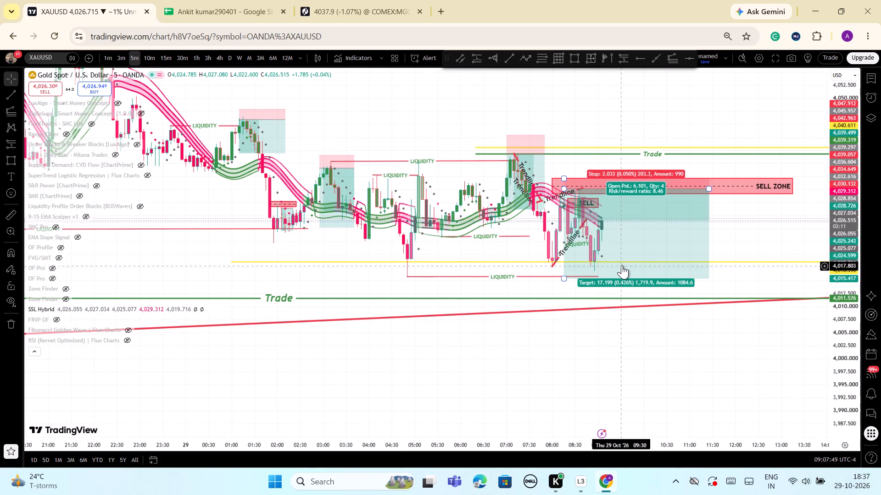
{"action": "scroll", "coordinate": [625, 266], "scroll_direction": "up", "scroll_amount": 1}
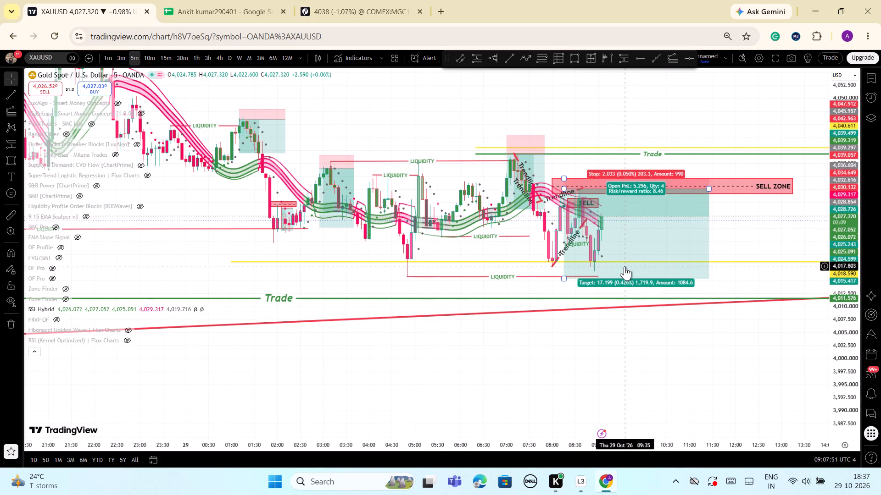
{"action": "scroll", "coordinate": [625, 266], "scroll_direction": "up", "scroll_amount": 4}
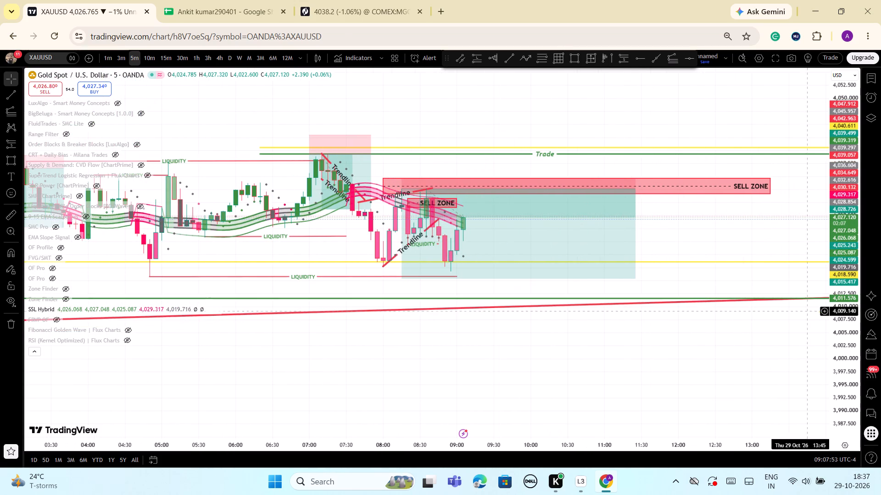
{"action": "left_click_drag", "start_coordinate": [845, 355], "coordinate": [849, 318]}
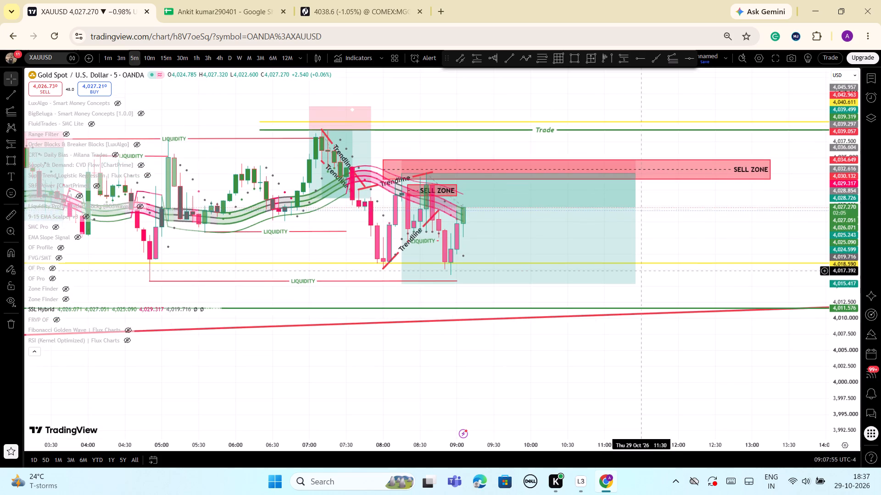
{"action": "scroll", "coordinate": [643, 270], "scroll_direction": "up", "scroll_amount": 3}
{"action": "left_click_drag", "start_coordinate": [640, 263], "coordinate": [732, 261]}
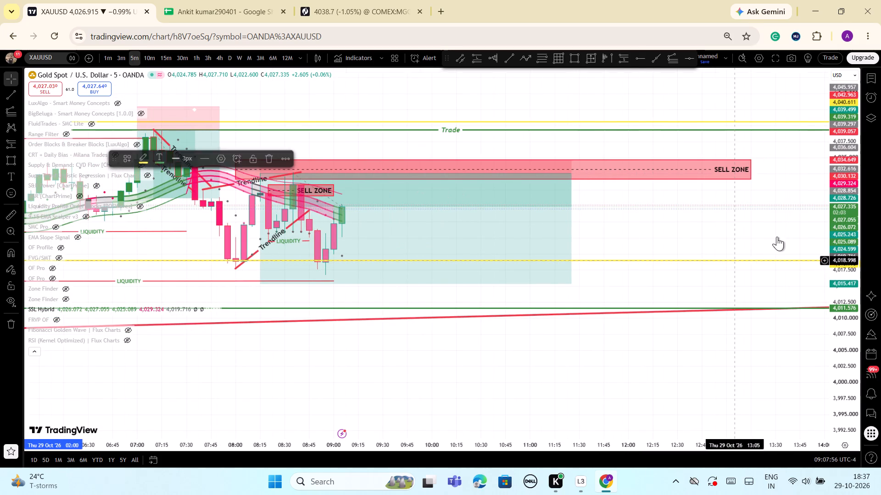
{"action": "left_click_drag", "start_coordinate": [853, 215], "coordinate": [823, 269]}
{"action": "scroll", "coordinate": [595, 241], "scroll_direction": "down", "scroll_amount": 3}
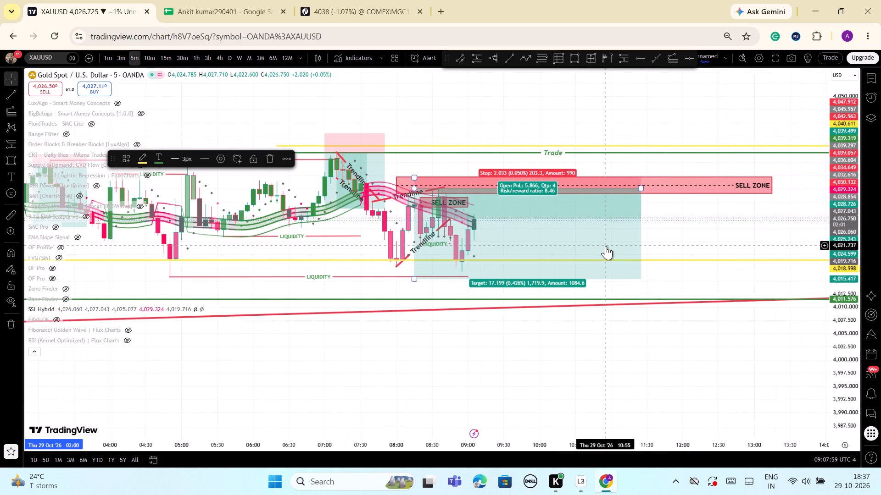
{"action": "scroll", "coordinate": [606, 246], "scroll_direction": "up", "scroll_amount": 3}
{"action": "left_click", "coordinate": [627, 227]}
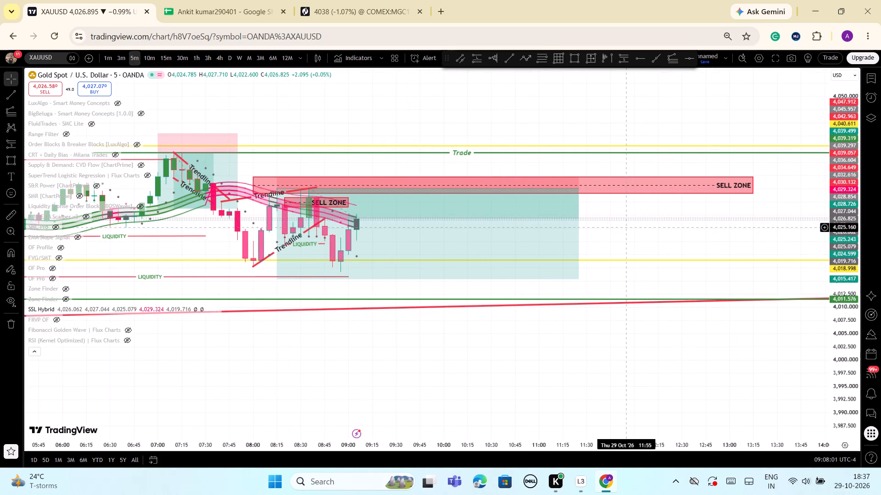
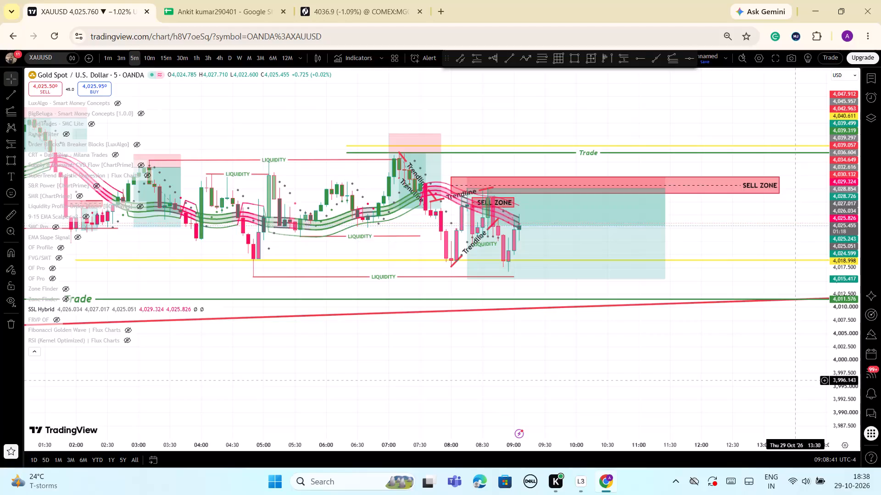
Switch the XAUUSD chart to the 1-minute timeframe.
{"action": "left_click_drag", "start_coordinate": [850, 388], "coordinate": [829, 321]}
{"action": "scroll", "coordinate": [719, 330], "scroll_direction": "up", "scroll_amount": 3}
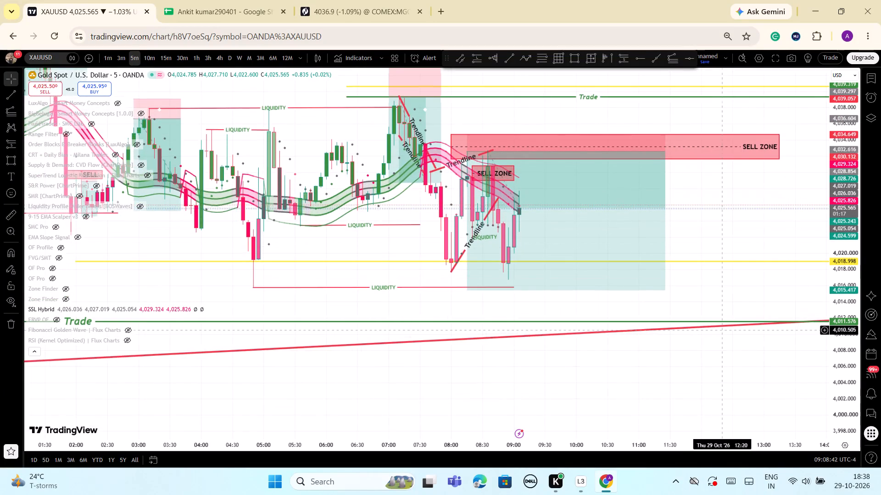
{"action": "scroll", "coordinate": [719, 330], "scroll_direction": "up", "scroll_amount": 3}
{"action": "left_click_drag", "start_coordinate": [584, 273], "coordinate": [704, 284]}
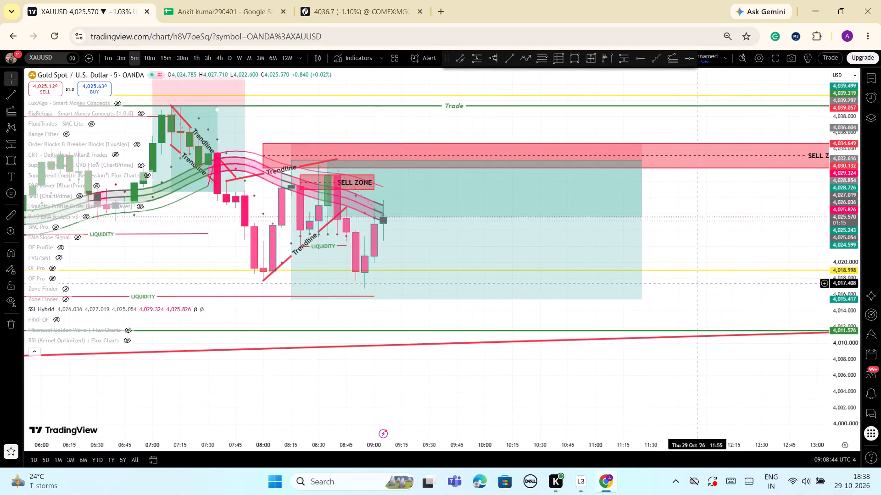
{"action": "scroll", "coordinate": [688, 289], "scroll_direction": "up", "scroll_amount": 2}
{"action": "left_click_drag", "start_coordinate": [651, 247], "coordinate": [752, 263]}
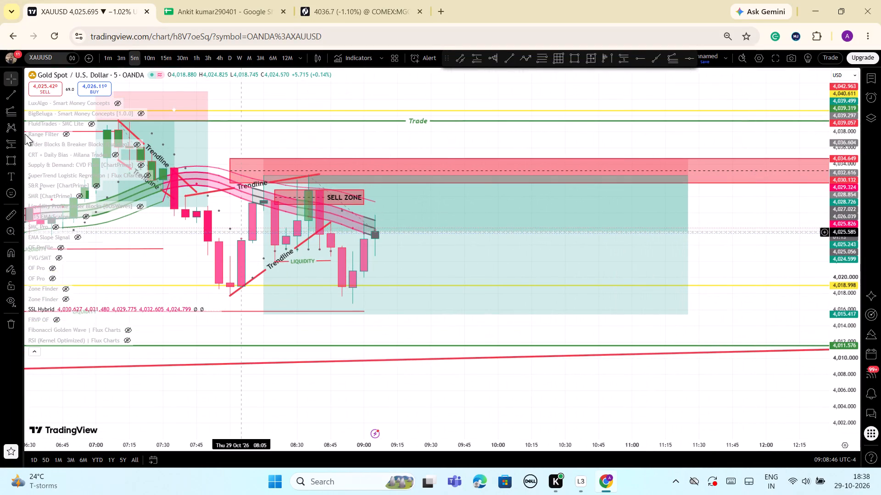
{"action": "left_click", "coordinate": [110, 60]}
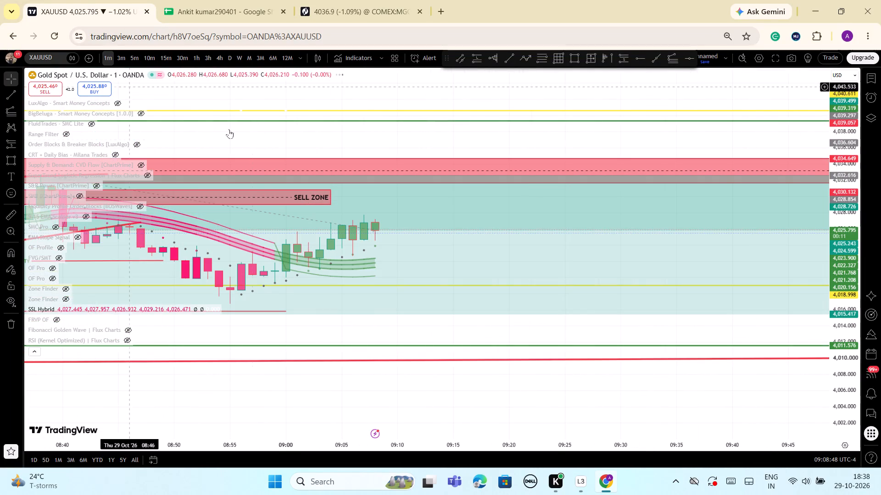
Examine the 1-minute price action from the morning highs through the sell zone, trendlines and liquidity levels.
{"action": "scroll", "coordinate": [639, 191], "scroll_direction": "down", "scroll_amount": 1}
{"action": "scroll", "coordinate": [664, 224], "scroll_direction": "down", "scroll_amount": 2}
{"action": "scroll", "coordinate": [681, 281], "scroll_direction": "down", "scroll_amount": 6}
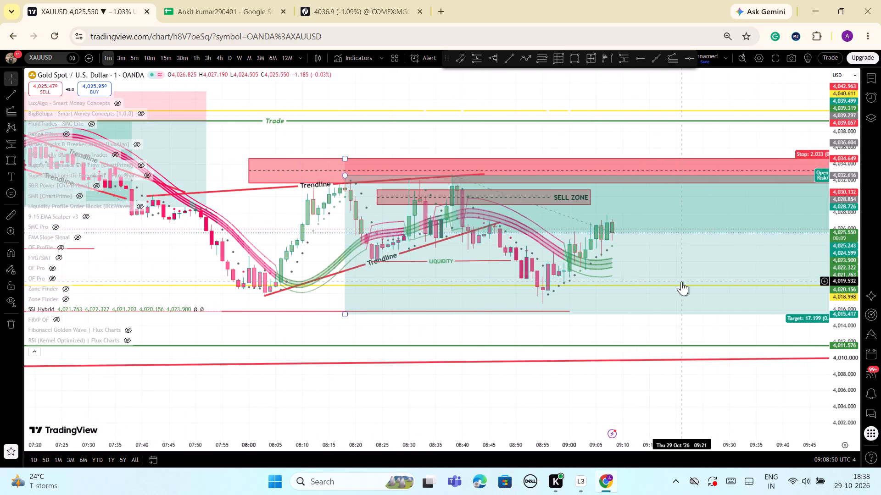
{"action": "scroll", "coordinate": [687, 289], "scroll_direction": "down", "scroll_amount": 5}
{"action": "scroll", "coordinate": [753, 323], "scroll_direction": "down", "scroll_amount": 2}
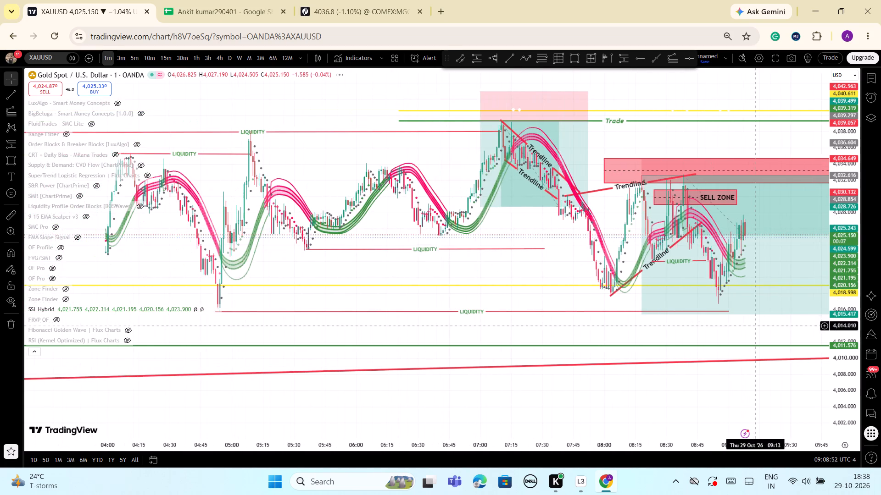
{"action": "left_click_drag", "start_coordinate": [755, 381], "coordinate": [705, 390]}
{"action": "scroll", "coordinate": [705, 390], "scroll_direction": "up", "scroll_amount": 2}
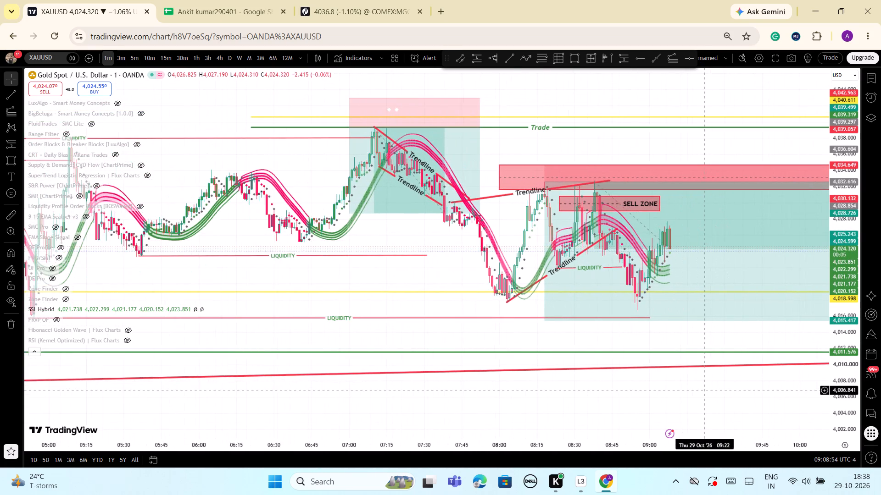
{"action": "scroll", "coordinate": [705, 390], "scroll_direction": "up", "scroll_amount": 7}
{"action": "scroll", "coordinate": [709, 389], "scroll_direction": "down", "scroll_amount": 4}
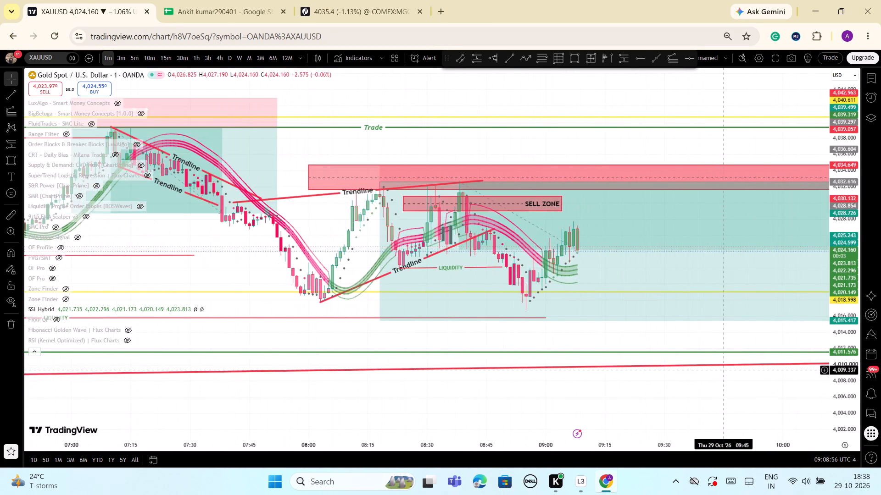
{"action": "scroll", "coordinate": [723, 370], "scroll_direction": "down", "scroll_amount": 5}
{"action": "left_click_drag", "start_coordinate": [842, 406], "coordinate": [830, 369]}
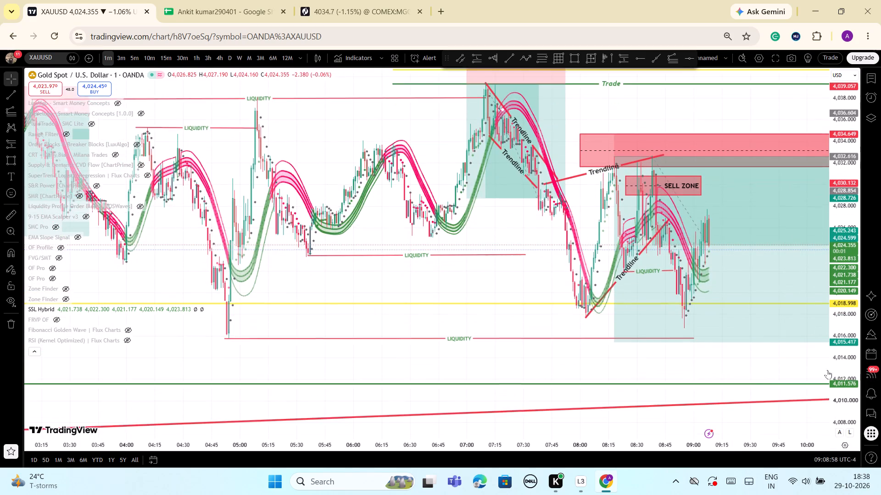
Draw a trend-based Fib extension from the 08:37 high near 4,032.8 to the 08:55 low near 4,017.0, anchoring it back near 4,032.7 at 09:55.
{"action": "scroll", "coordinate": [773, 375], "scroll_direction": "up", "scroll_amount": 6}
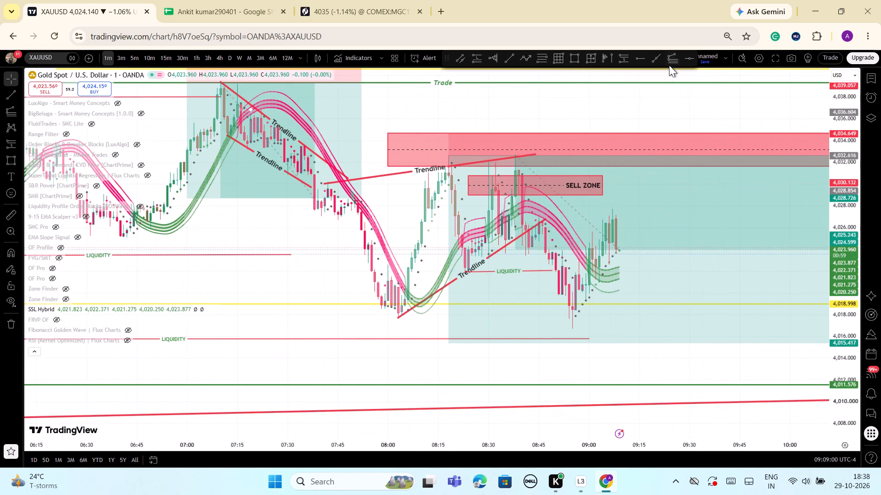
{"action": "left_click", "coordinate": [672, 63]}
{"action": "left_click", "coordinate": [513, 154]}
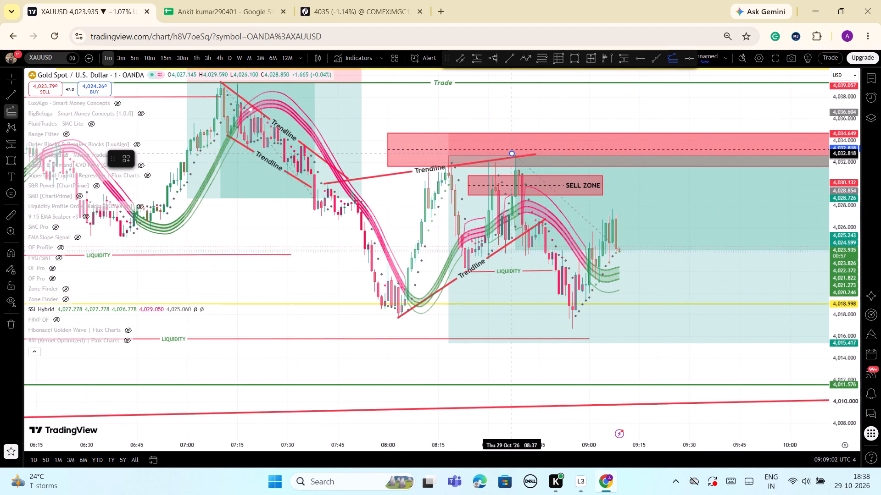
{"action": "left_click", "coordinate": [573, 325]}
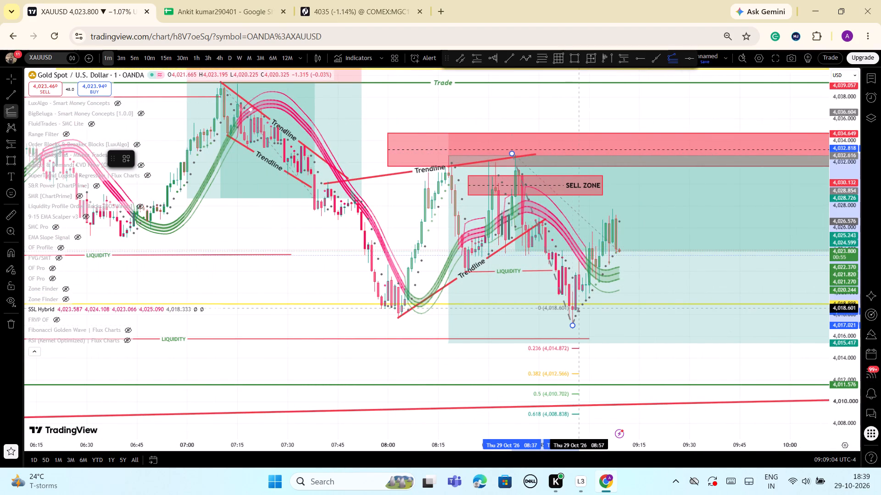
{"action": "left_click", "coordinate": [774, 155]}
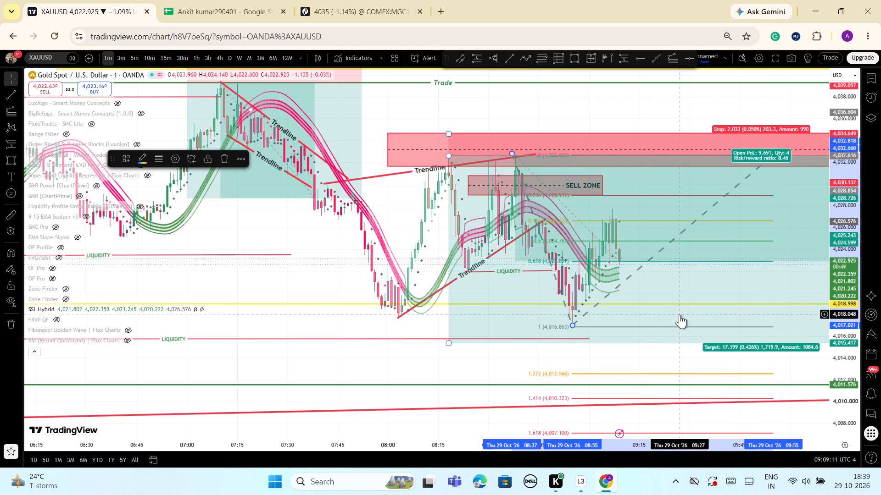
Place a short position at the 09:08 candle with entry about 4,026.70, stop about 4,031.20 and target about 4,015.48.
{"action": "scroll", "coordinate": [680, 314], "scroll_direction": "up", "scroll_amount": 3}
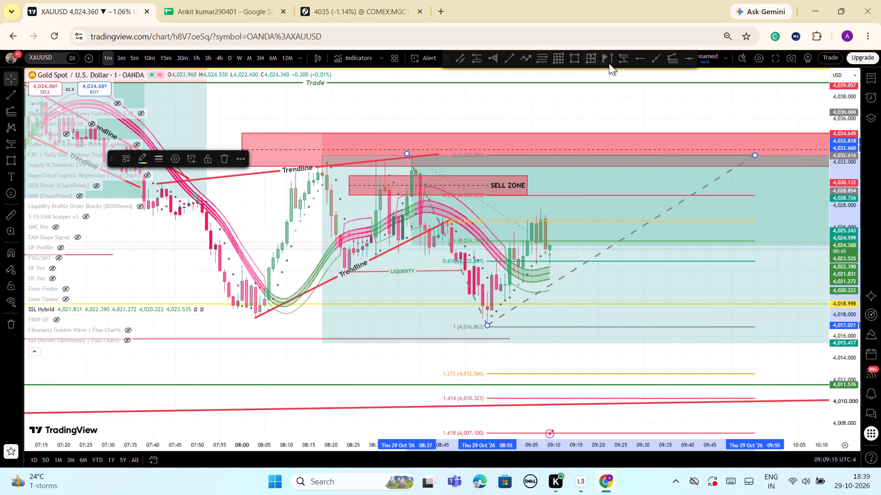
{"action": "left_click", "coordinate": [625, 57]}
{"action": "left_click", "coordinate": [545, 220]}
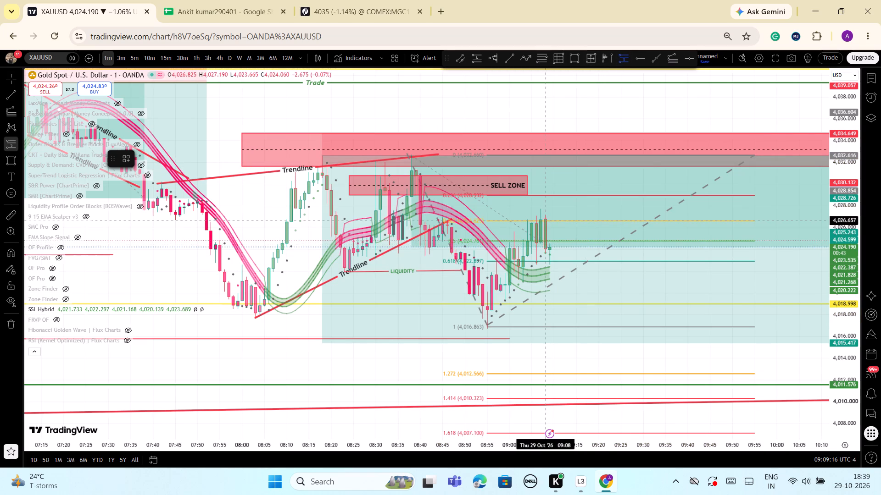
{"action": "left_click_drag", "start_coordinate": [545, 269], "coordinate": [558, 309]}
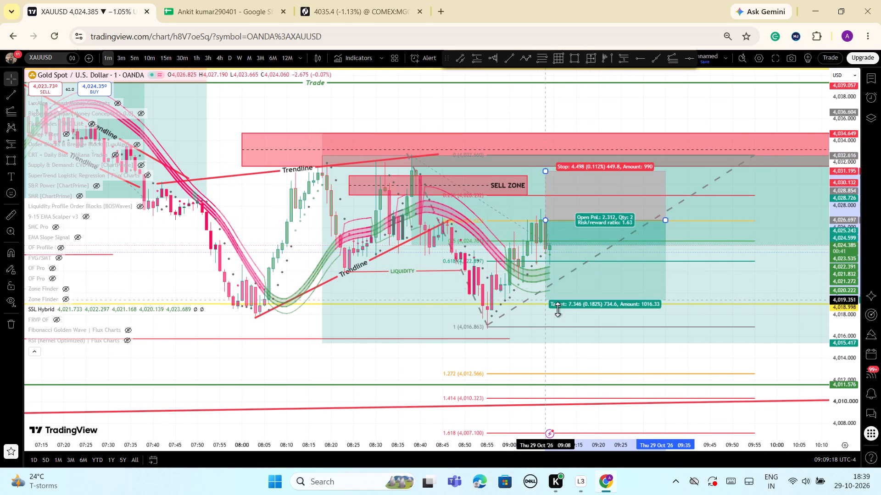
{"action": "left_click_drag", "start_coordinate": [558, 309], "coordinate": [556, 333]}
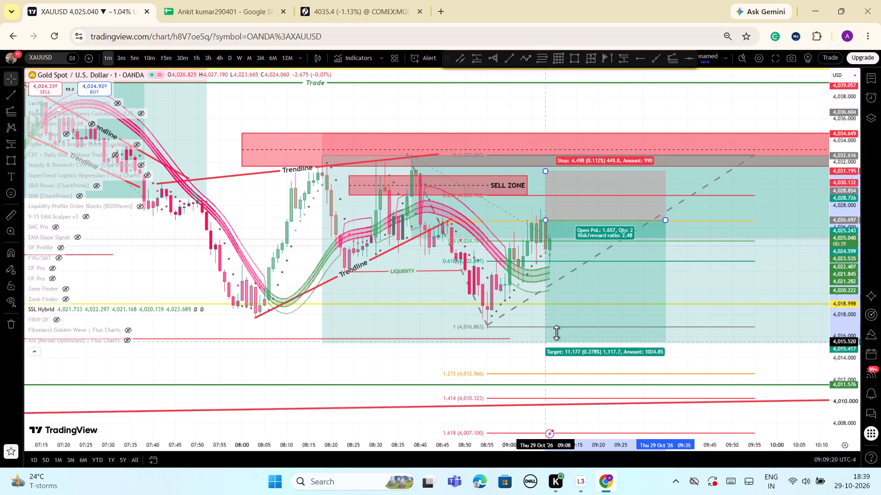
{"action": "left_click_drag", "start_coordinate": [556, 333], "coordinate": [558, 342]}
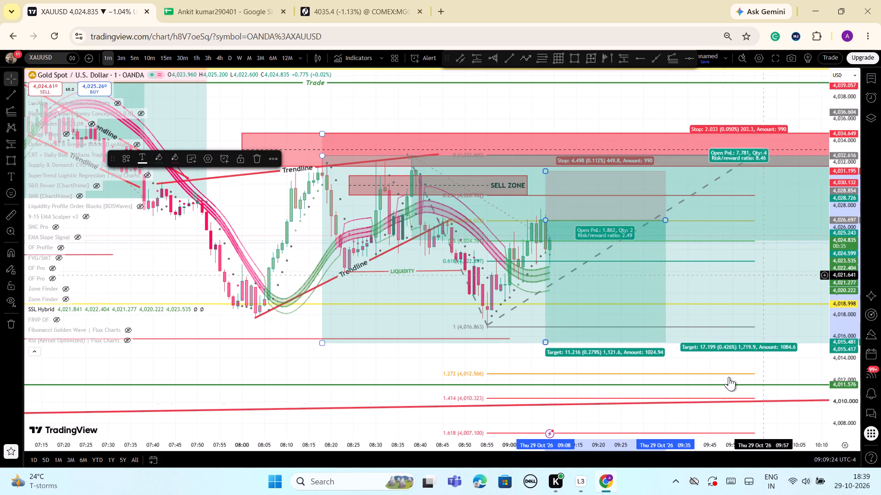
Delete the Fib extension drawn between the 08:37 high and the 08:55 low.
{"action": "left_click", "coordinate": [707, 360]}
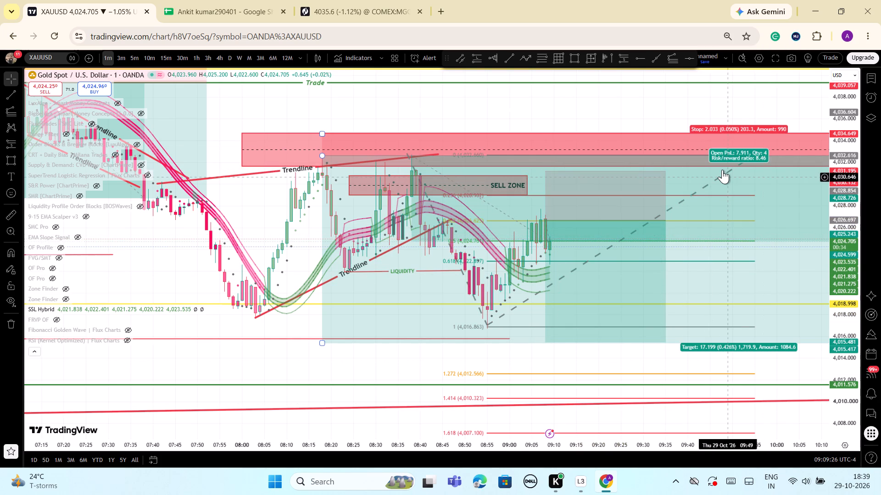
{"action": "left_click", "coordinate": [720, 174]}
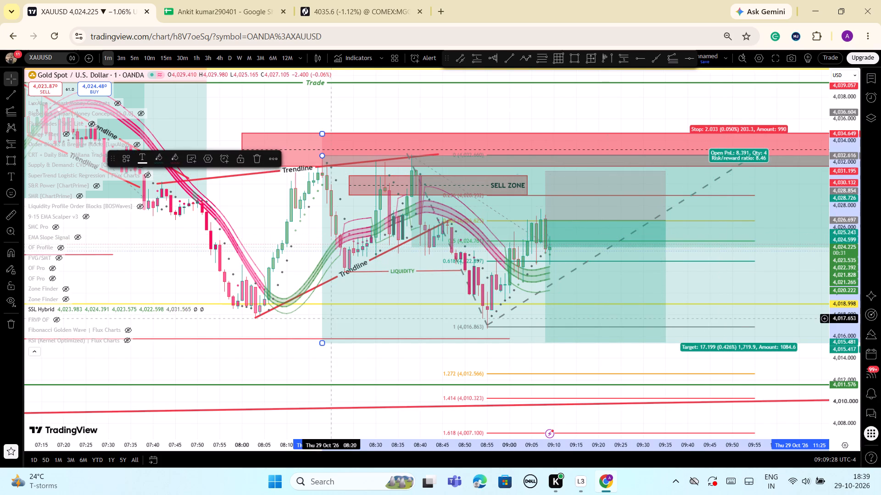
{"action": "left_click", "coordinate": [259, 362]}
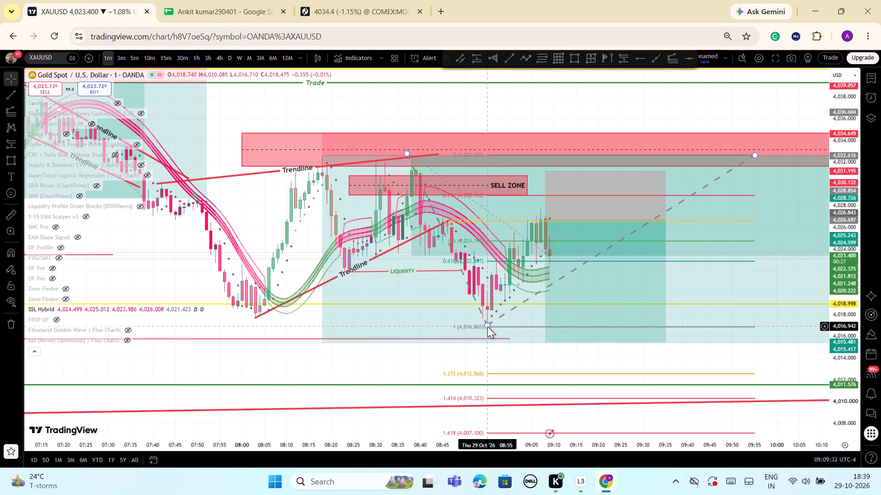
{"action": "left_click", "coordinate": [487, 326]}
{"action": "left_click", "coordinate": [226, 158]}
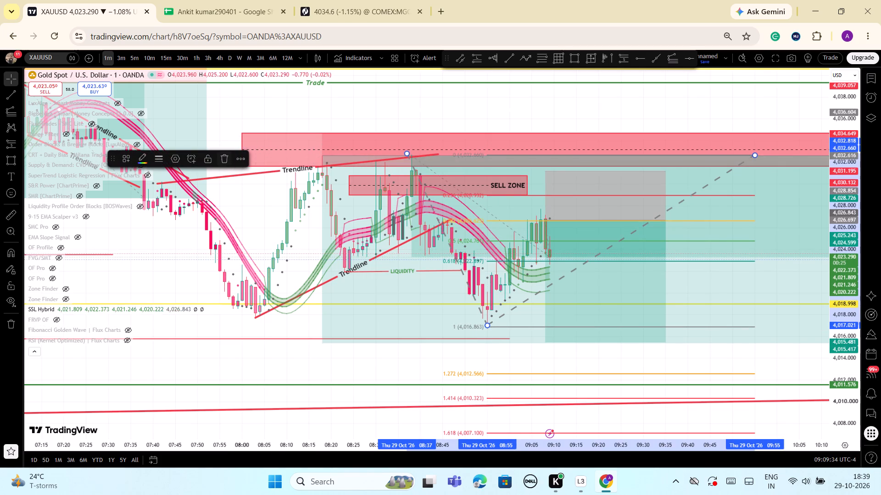
Hide the SSL Hybrid indicator on the chart.
{"action": "scroll", "coordinate": [638, 319], "scroll_direction": "up", "scroll_amount": 3}
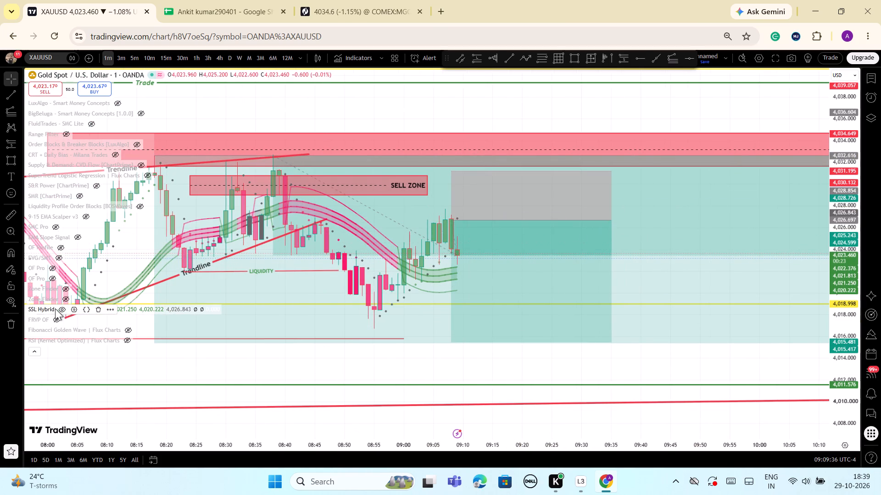
{"action": "left_click", "coordinate": [65, 310]}
Examine the 1-minute candles around the new short position, the sell zones, trendlines and the liquidity levels near its target.
{"action": "scroll", "coordinate": [611, 363], "scroll_direction": "down", "scroll_amount": 1}
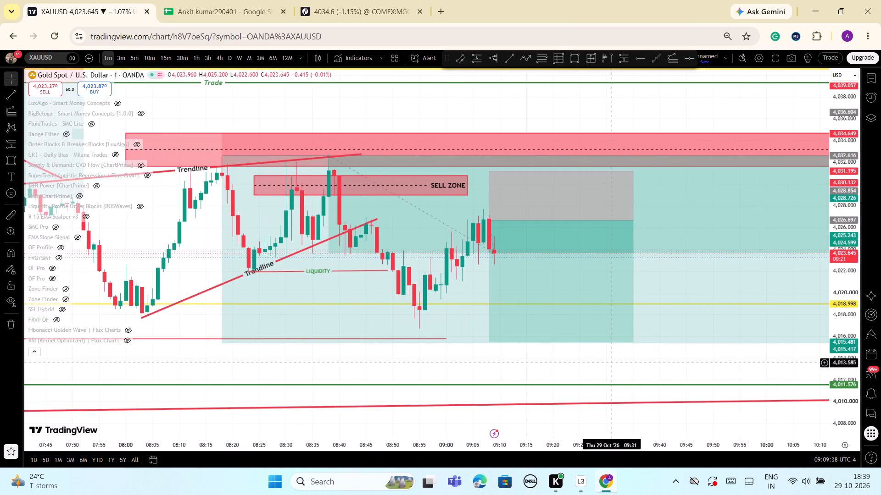
{"action": "scroll", "coordinate": [611, 363], "scroll_direction": "down", "scroll_amount": 2}
{"action": "left_click_drag", "start_coordinate": [838, 371], "coordinate": [830, 313]}
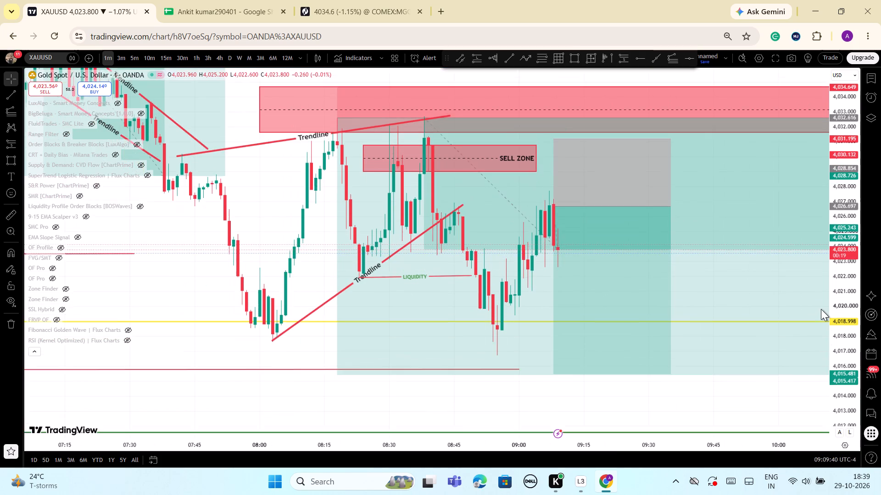
{"action": "scroll", "coordinate": [658, 311], "scroll_direction": "up", "scroll_amount": 5}
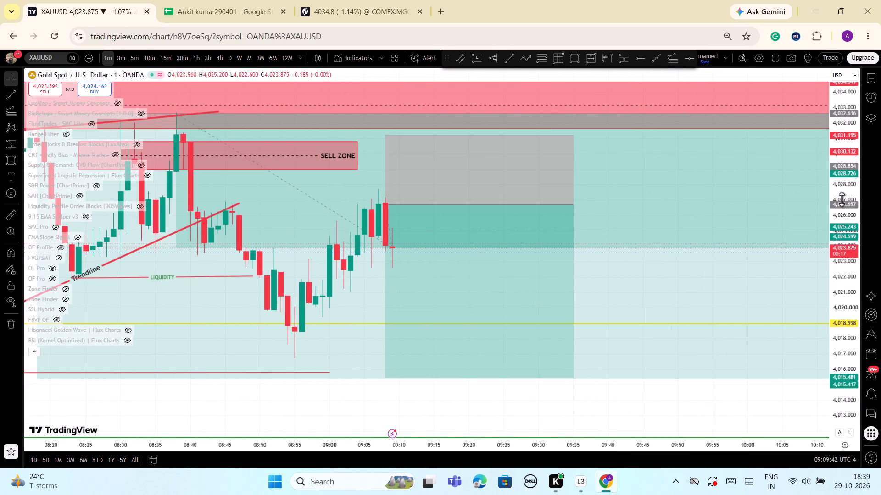
{"action": "left_click_drag", "start_coordinate": [853, 216], "coordinate": [874, 279]}
{"action": "scroll", "coordinate": [730, 264], "scroll_direction": "down", "scroll_amount": 8}
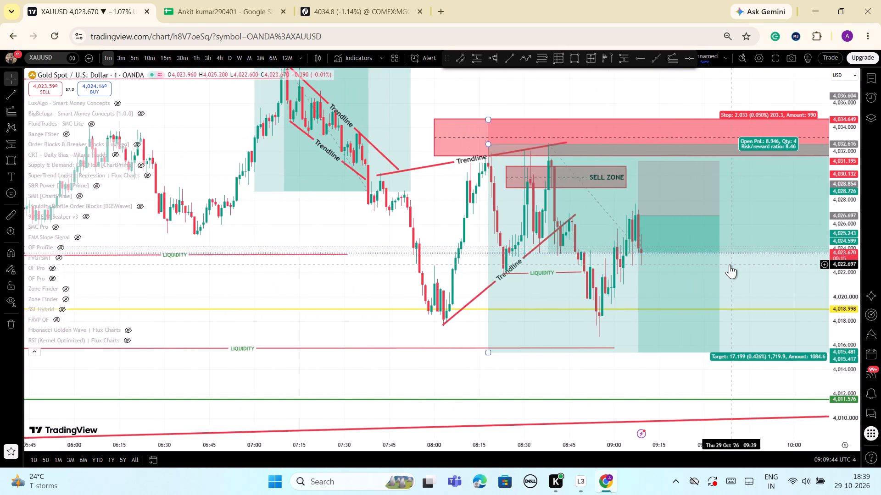
{"action": "scroll", "coordinate": [730, 264], "scroll_direction": "down", "scroll_amount": 5}
{"action": "scroll", "coordinate": [730, 264], "scroll_direction": "up", "scroll_amount": 2}
{"action": "scroll", "coordinate": [573, 260], "scroll_direction": "up", "scroll_amount": 3}
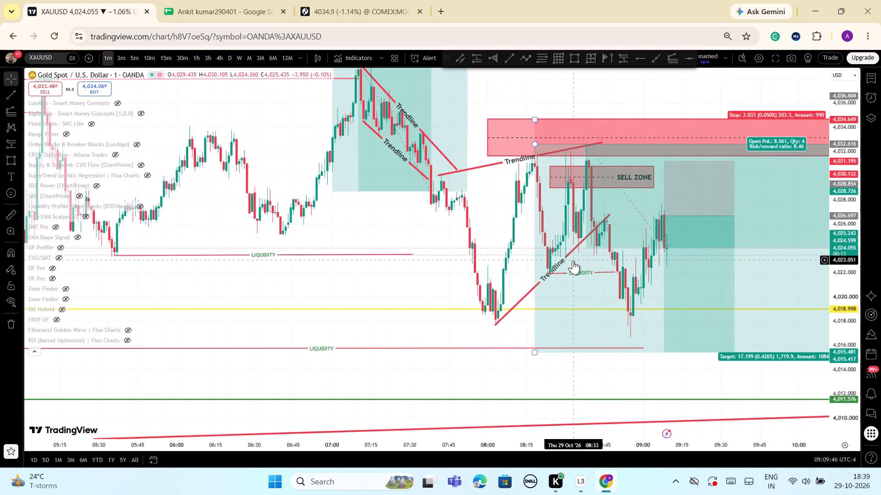
{"action": "left_click_drag", "start_coordinate": [392, 277], "coordinate": [339, 228]}
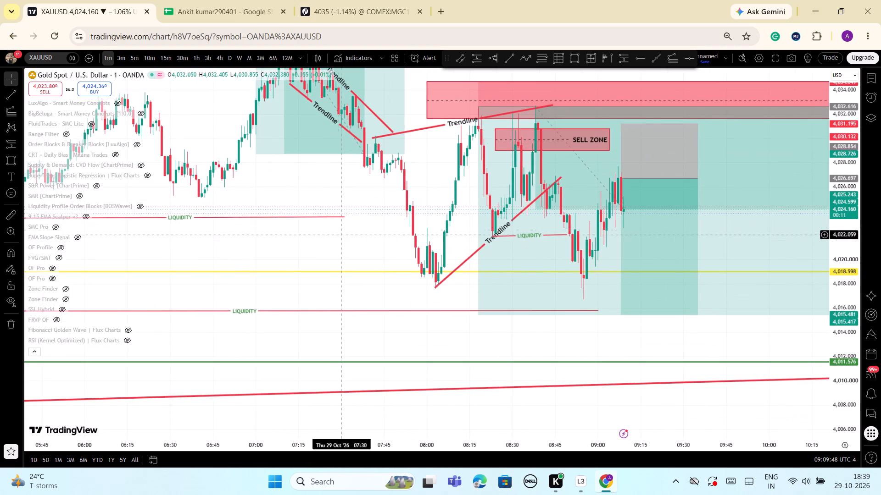
{"action": "scroll", "coordinate": [412, 295], "scroll_direction": "up", "scroll_amount": 4}
{"action": "scroll", "coordinate": [412, 295], "scroll_direction": "down", "scroll_amount": 1}
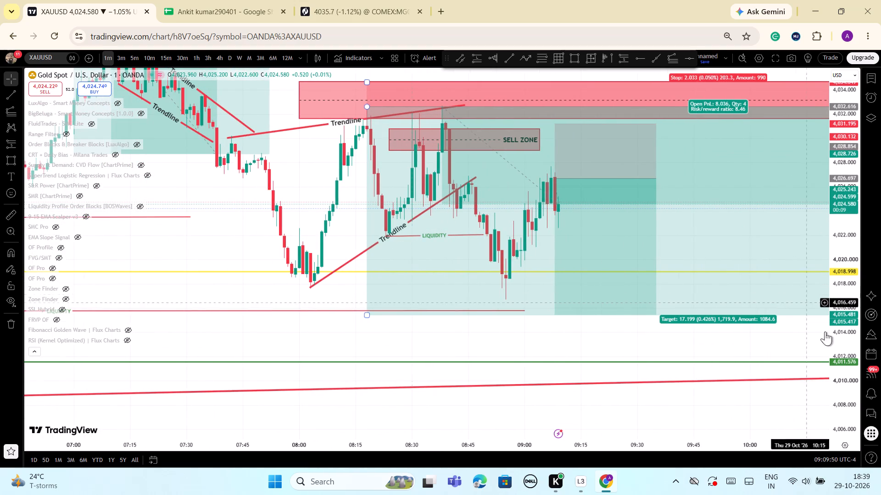
{"action": "left_click_drag", "start_coordinate": [856, 341], "coordinate": [849, 304]}
{"action": "scroll", "coordinate": [691, 306], "scroll_direction": "up", "scroll_amount": 2}
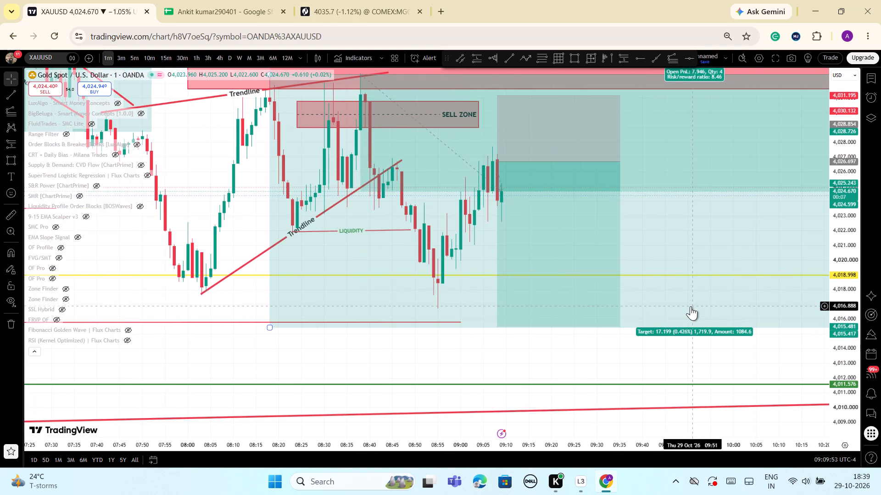
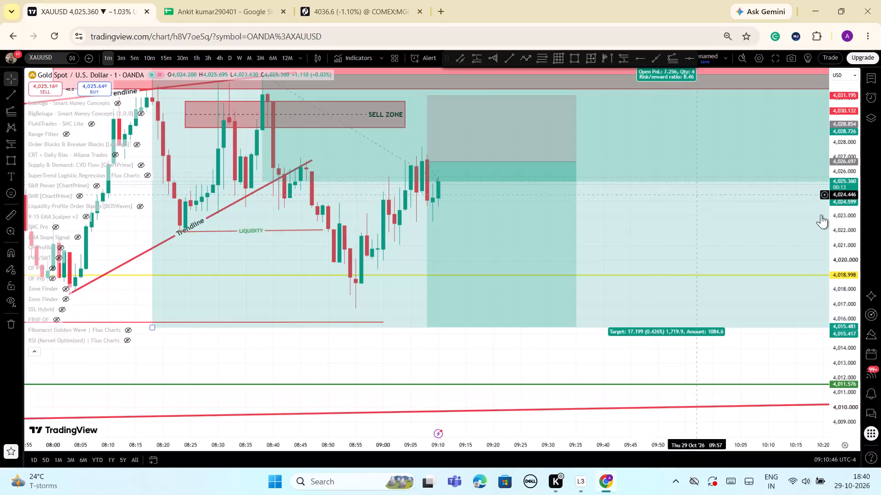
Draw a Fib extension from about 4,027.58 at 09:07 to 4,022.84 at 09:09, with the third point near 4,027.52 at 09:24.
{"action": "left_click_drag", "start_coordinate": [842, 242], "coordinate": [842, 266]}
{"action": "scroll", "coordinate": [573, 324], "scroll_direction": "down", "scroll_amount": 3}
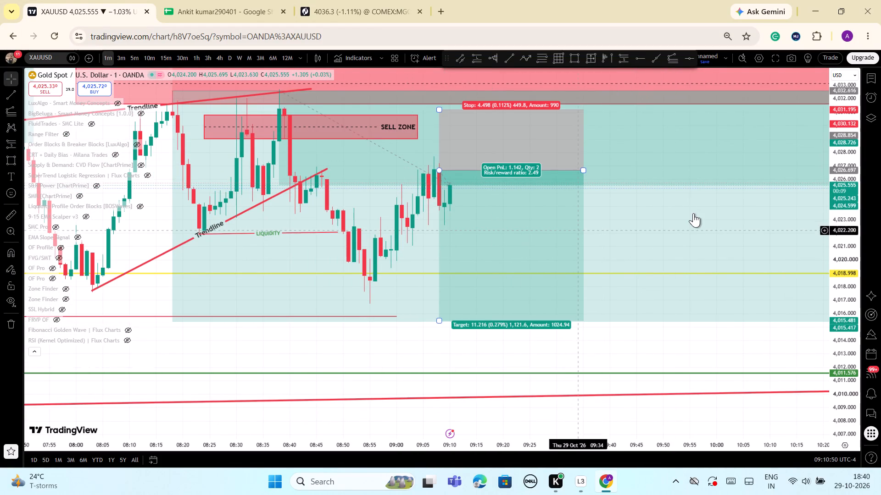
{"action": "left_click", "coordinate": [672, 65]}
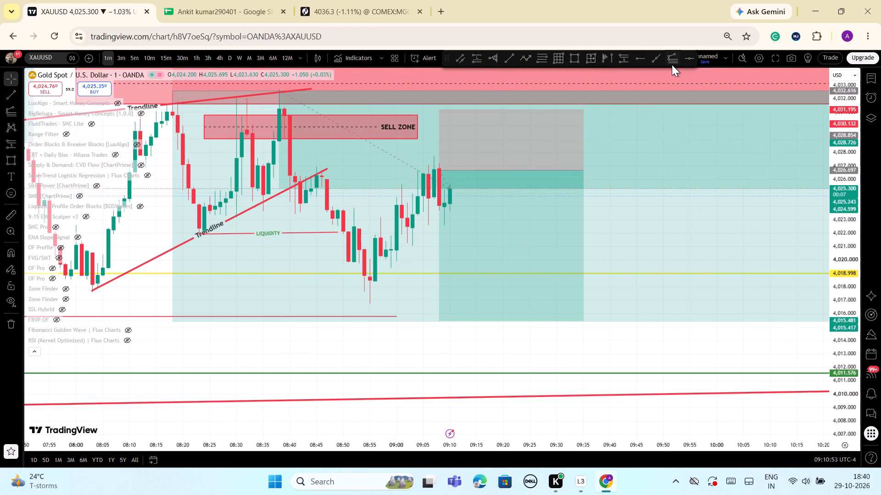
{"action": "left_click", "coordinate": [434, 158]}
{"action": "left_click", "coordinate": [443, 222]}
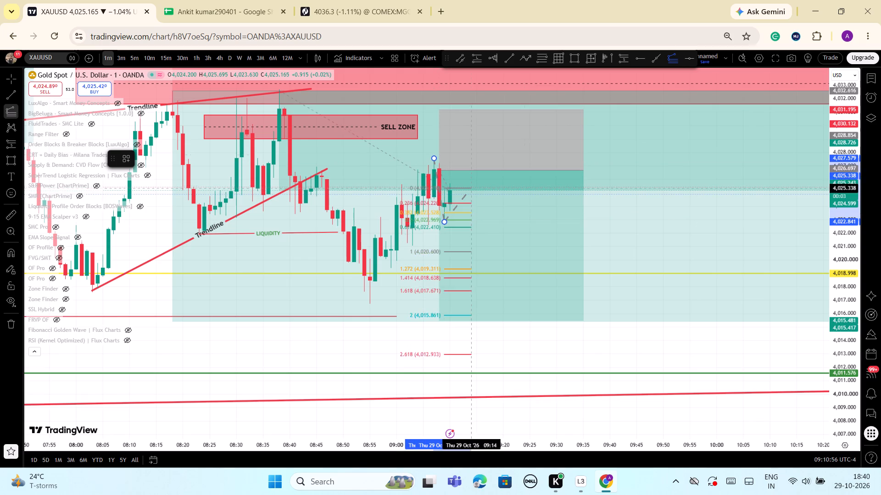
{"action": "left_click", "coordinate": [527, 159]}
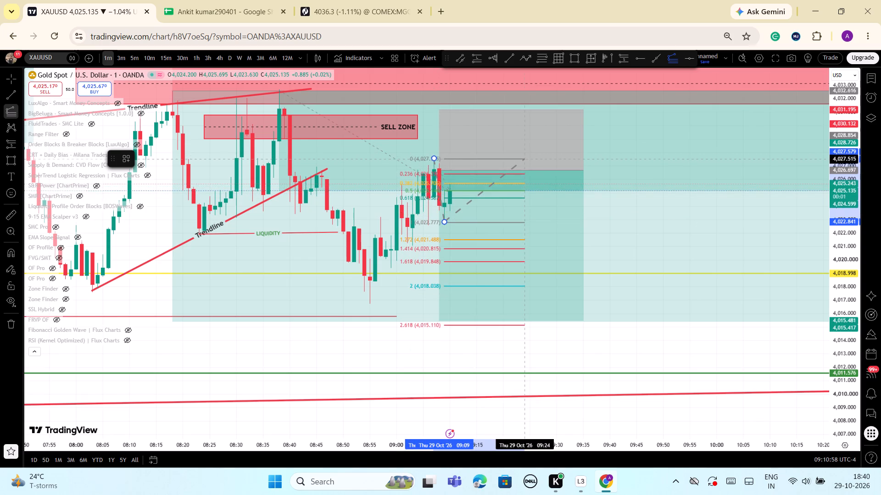
Shift the 09:08 short position slightly down to entry about 4,026.47, stop about 4,030.97 and target about 4,015.26.
{"action": "scroll", "coordinate": [823, 214], "scroll_direction": "down", "scroll_amount": 2}
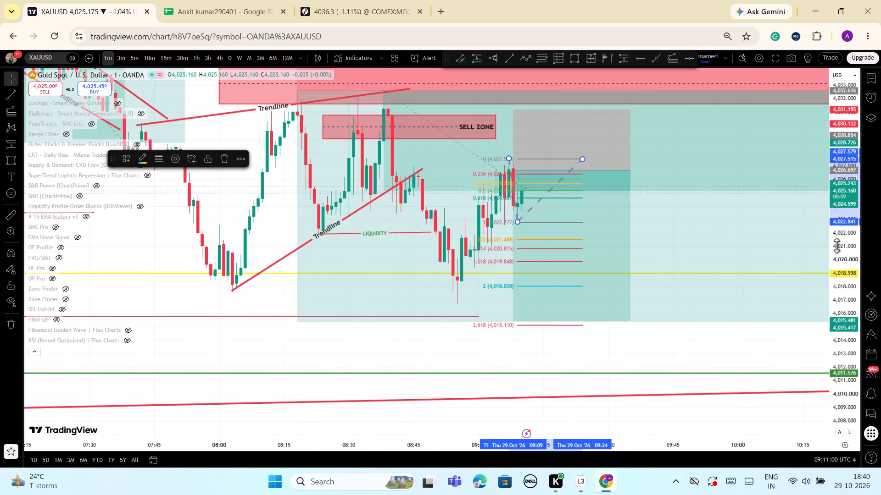
{"action": "scroll", "coordinate": [710, 246], "scroll_direction": "up", "scroll_amount": 2}
{"action": "scroll", "coordinate": [757, 246], "scroll_direction": "up", "scroll_amount": 1}
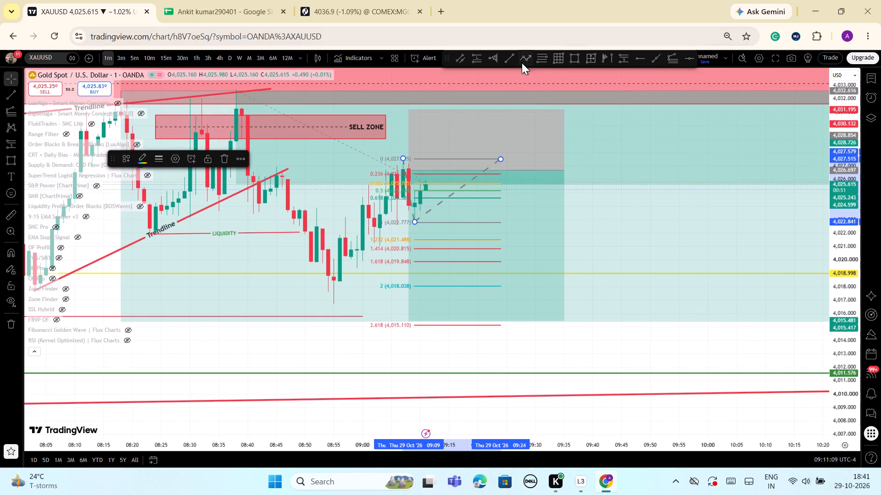
{"action": "left_click", "coordinate": [534, 230]}
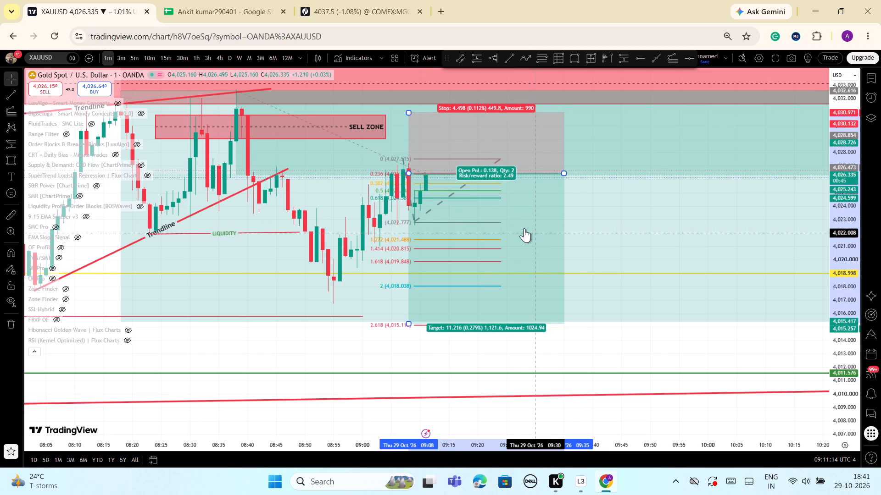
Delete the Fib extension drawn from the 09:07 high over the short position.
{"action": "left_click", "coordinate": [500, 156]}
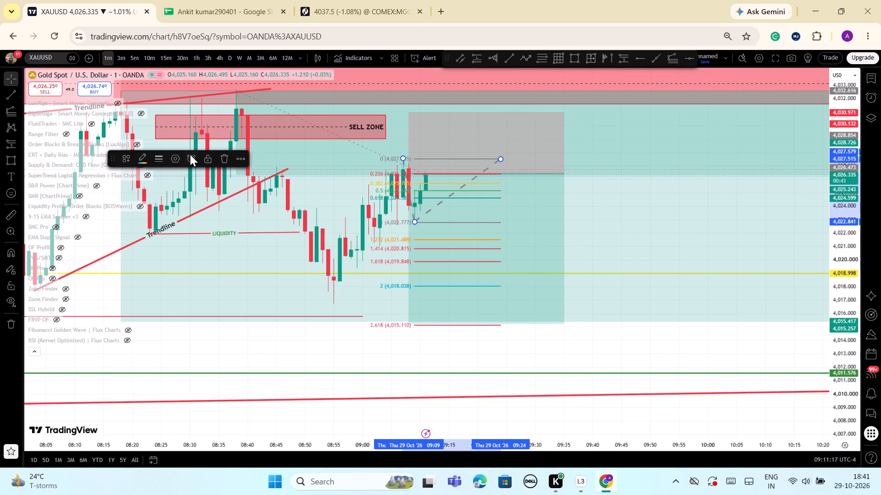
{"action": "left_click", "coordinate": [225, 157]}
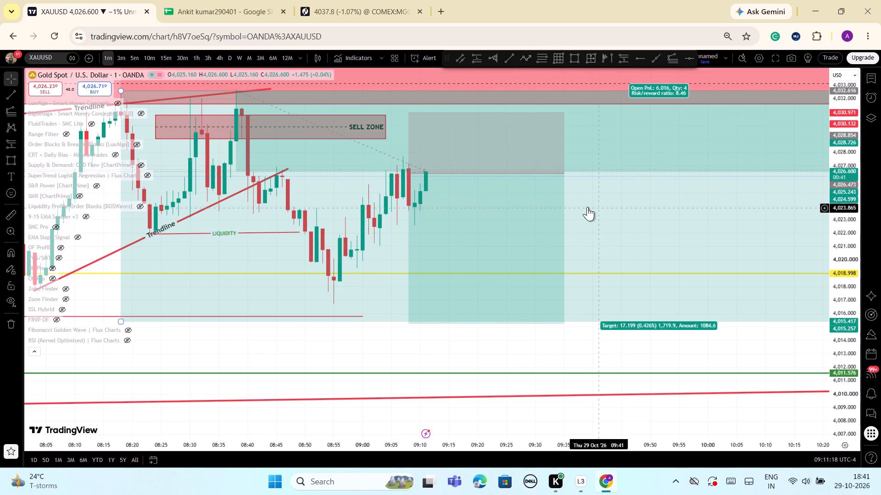
Tighten the stop of the 09:08 short position to about 4,028.09, just above the recent high.
{"action": "scroll", "coordinate": [585, 211], "scroll_direction": "down", "scroll_amount": 1}
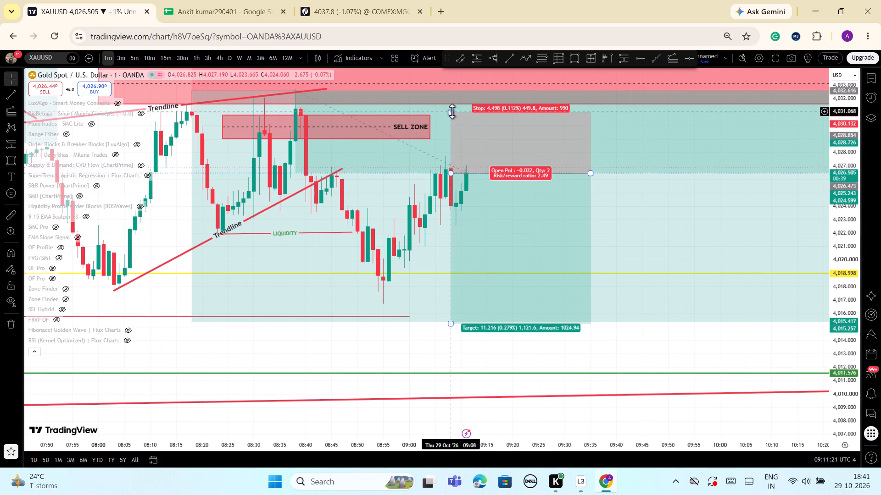
{"action": "left_click_drag", "start_coordinate": [451, 111], "coordinate": [451, 151]}
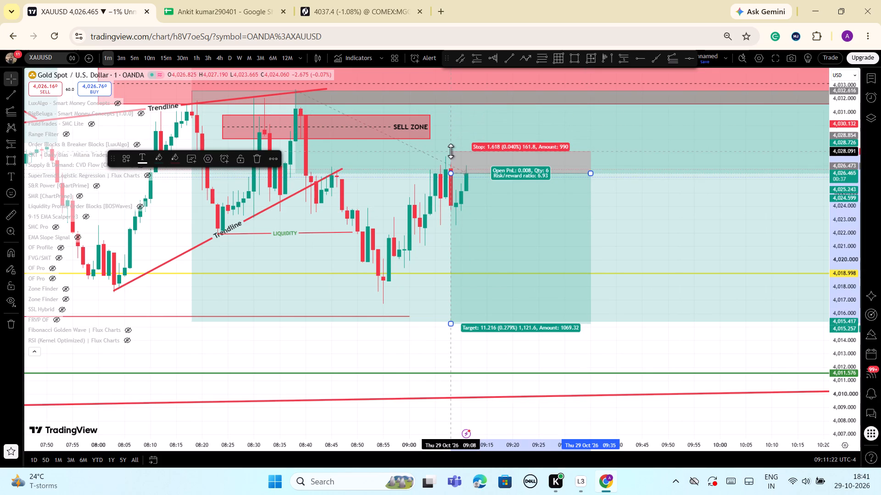
{"action": "left_click_drag", "start_coordinate": [451, 151], "coordinate": [452, 151]}
{"action": "left_click", "coordinate": [725, 264]}
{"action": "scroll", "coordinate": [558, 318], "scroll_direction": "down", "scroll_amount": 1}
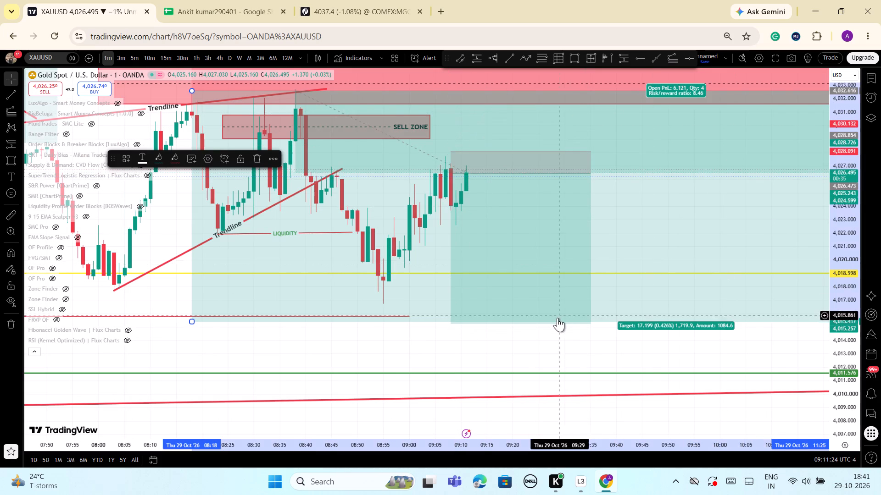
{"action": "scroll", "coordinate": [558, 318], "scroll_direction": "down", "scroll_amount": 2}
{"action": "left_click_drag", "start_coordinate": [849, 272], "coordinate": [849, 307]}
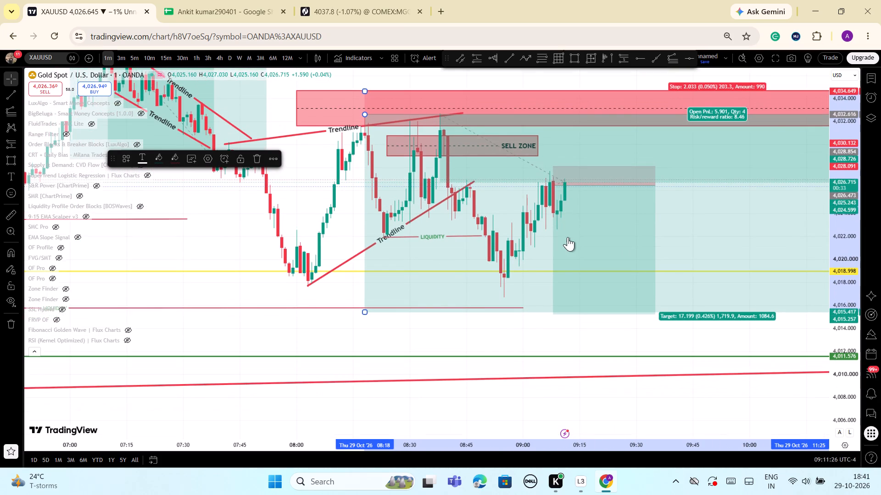
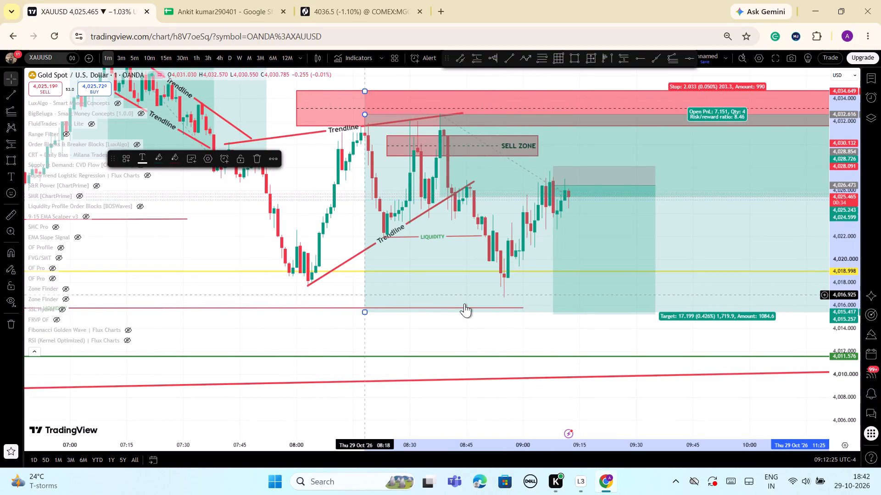
Extend the 05:36 liquidity line forward to about 07:56, keeping it nearly level at about 4,023.5.
{"action": "scroll", "coordinate": [453, 283], "scroll_direction": "down", "scroll_amount": 5}
{"action": "scroll", "coordinate": [562, 291], "scroll_direction": "down", "scroll_amount": 2}
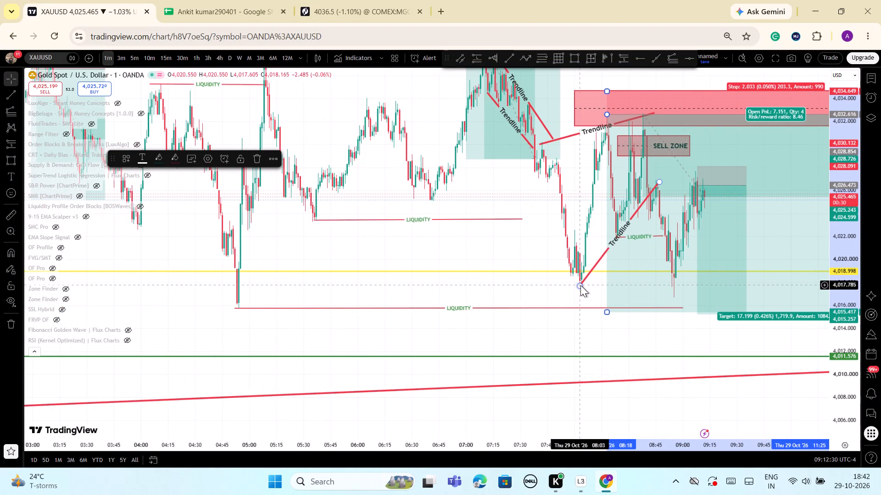
{"action": "scroll", "coordinate": [663, 285], "scroll_direction": "up", "scroll_amount": 3}
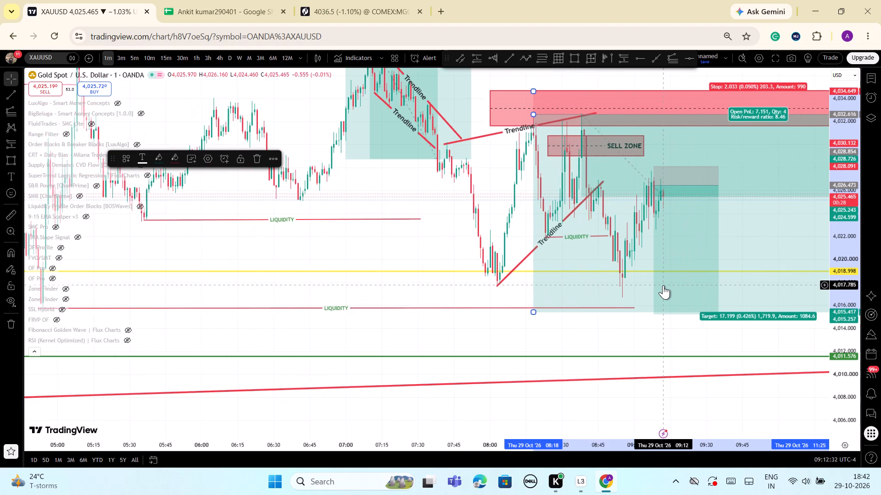
{"action": "scroll", "coordinate": [663, 285], "scroll_direction": "up", "scroll_amount": 3}
{"action": "scroll", "coordinate": [668, 286], "scroll_direction": "down", "scroll_amount": 1}
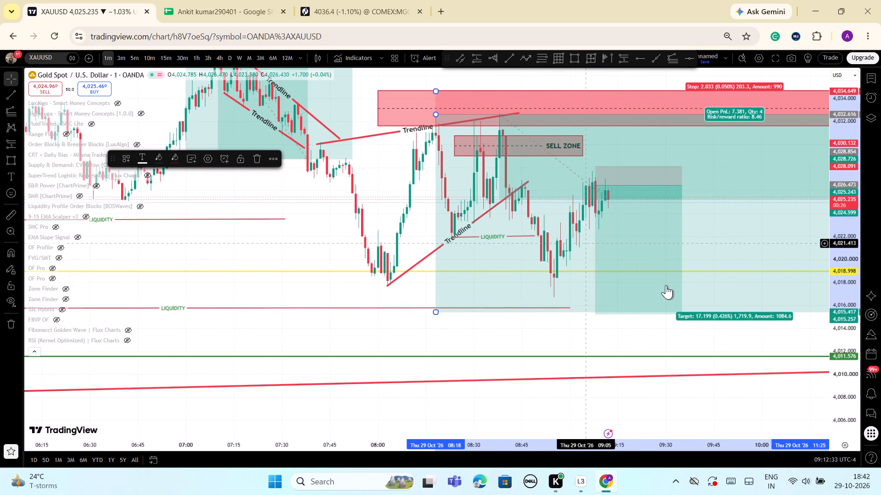
{"action": "scroll", "coordinate": [313, 242], "scroll_direction": "down", "scroll_amount": 1}
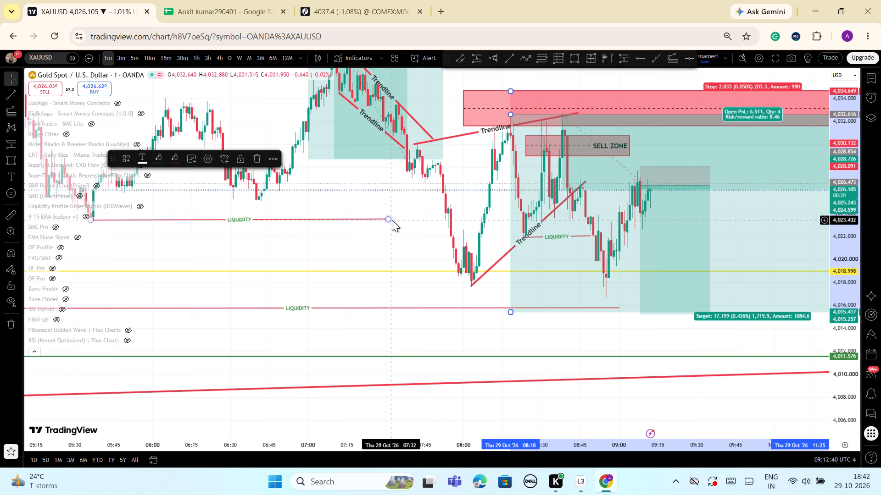
{"action": "left_click_drag", "start_coordinate": [389, 219], "coordinate": [421, 221]}
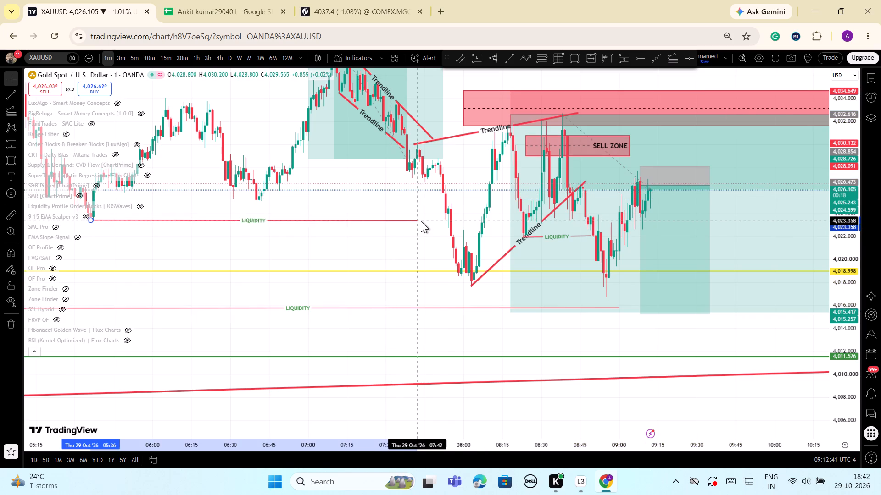
{"action": "left_click_drag", "start_coordinate": [421, 221], "coordinate": [452, 221]}
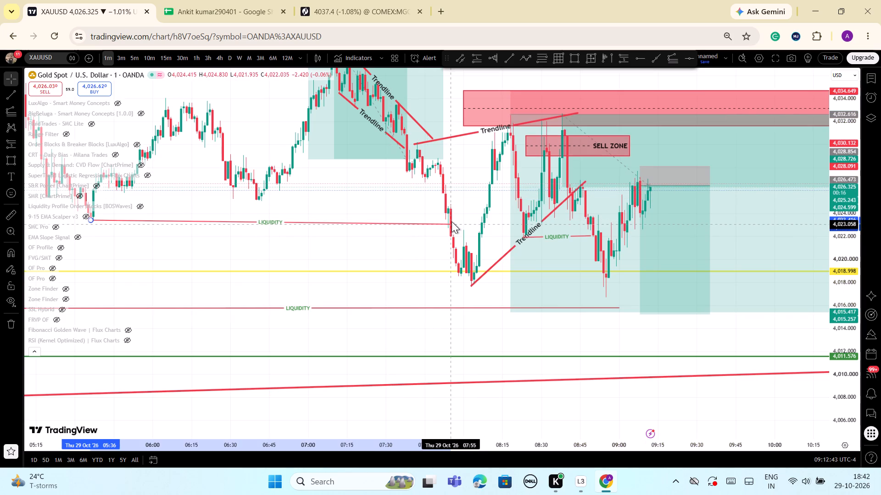
{"action": "left_click_drag", "start_coordinate": [452, 221], "coordinate": [452, 219]}
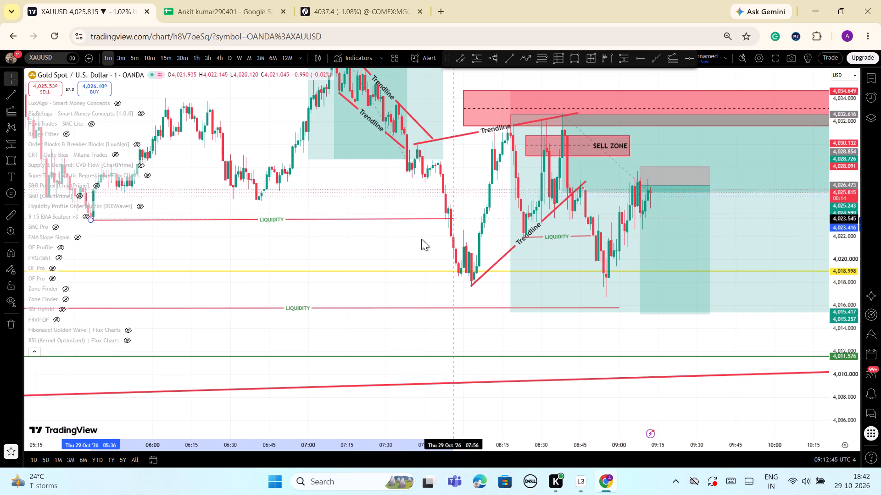
{"action": "left_click", "coordinate": [406, 251]}
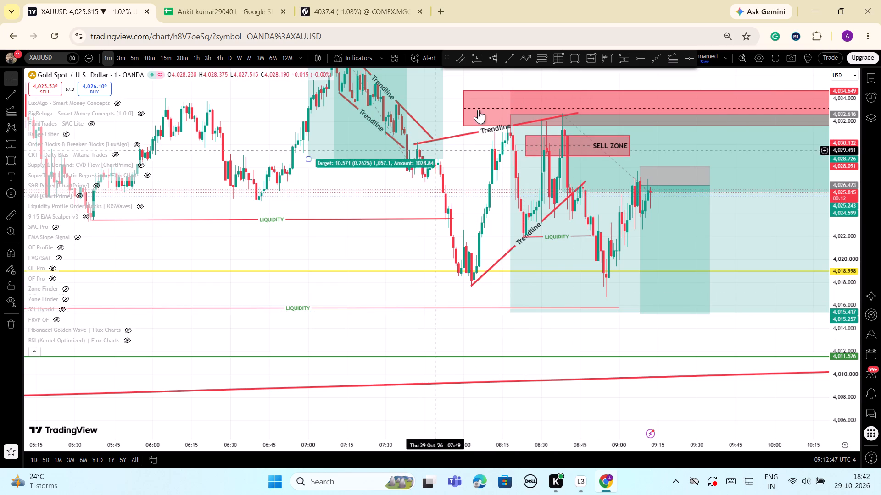
Draw a trend line from the 08:03 low at about 4,017.86 to 08:55 at about 4,017.82 and apply the LIQUIDITY template.
{"action": "left_click", "coordinate": [510, 60]}
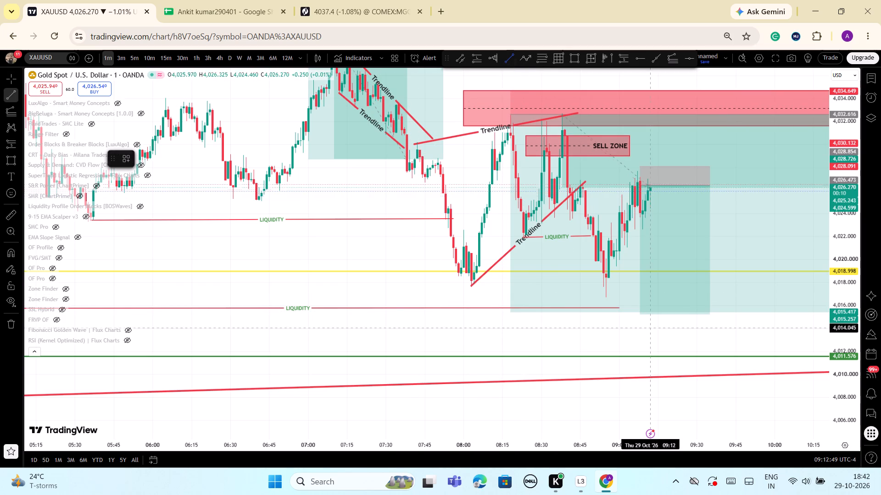
{"action": "left_click", "coordinate": [473, 284]}
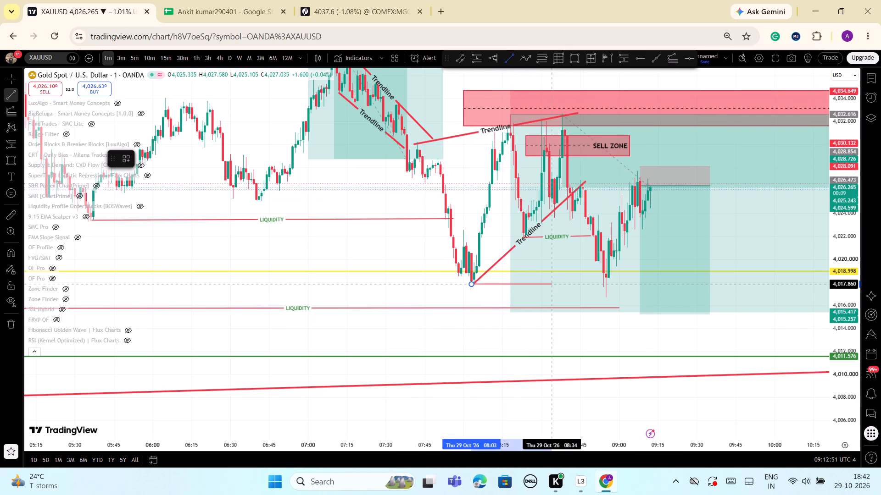
{"action": "left_click", "coordinate": [607, 285]}
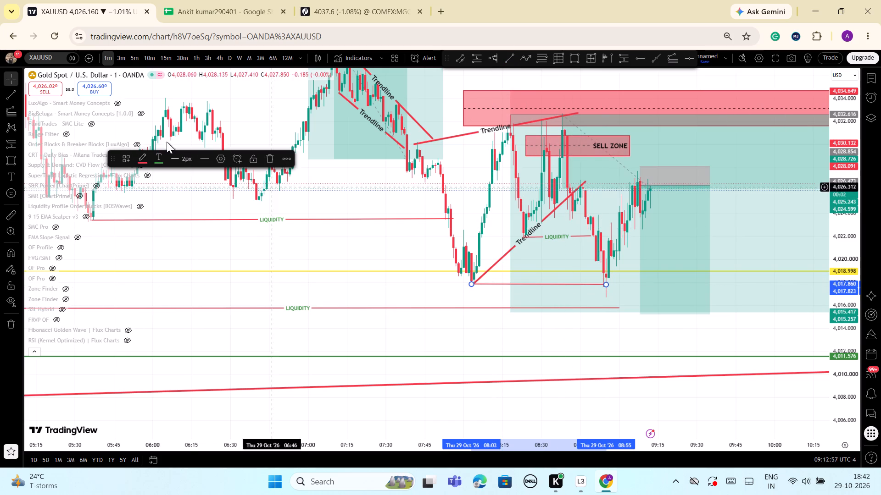
{"action": "left_click", "coordinate": [125, 158]}
{"action": "left_click", "coordinate": [151, 219]}
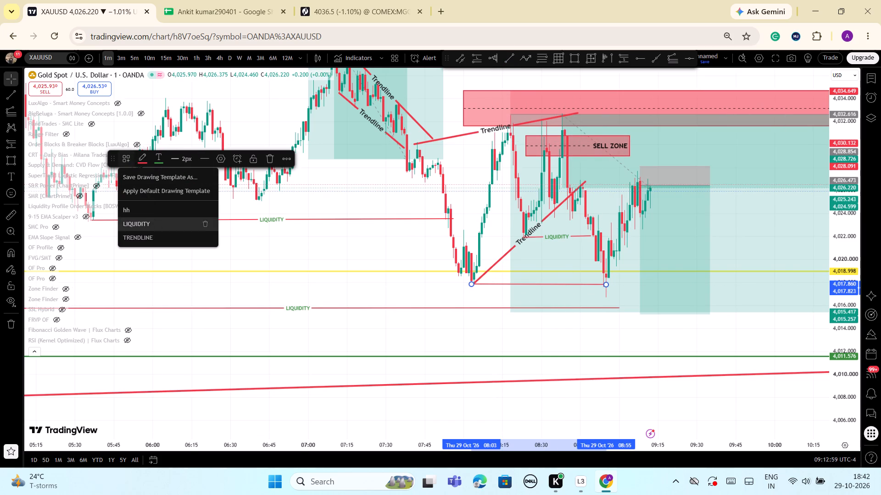
{"action": "left_click", "coordinate": [348, 276]}
Move the new liquidity line under the 08:03 low slightly down to about 4,017.6, starting at about 08:00.
{"action": "scroll", "coordinate": [662, 337], "scroll_direction": "down", "scroll_amount": 1}
{"action": "left_click_drag", "start_coordinate": [843, 374], "coordinate": [804, 270]}
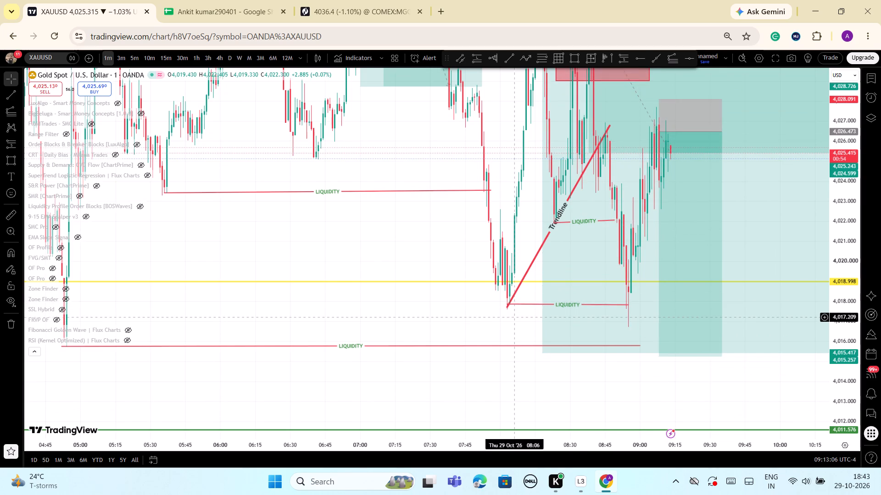
{"action": "scroll", "coordinate": [514, 318], "scroll_direction": "up", "scroll_amount": 2}
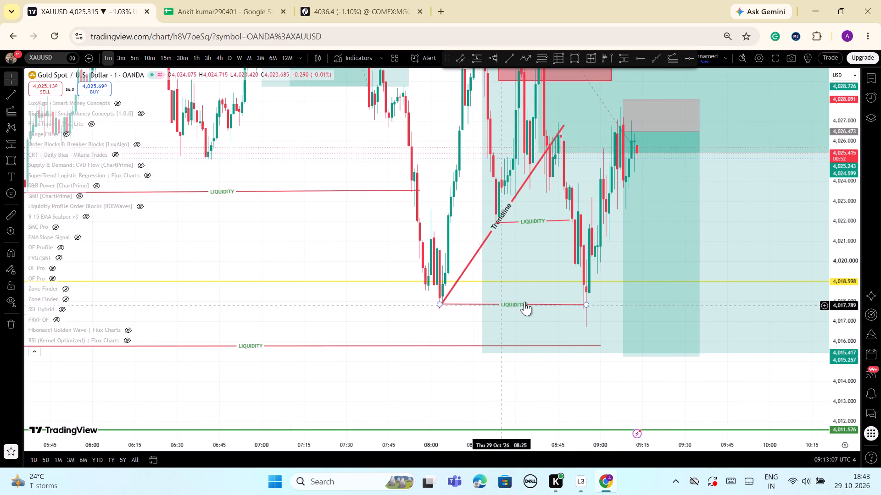
{"action": "left_click_drag", "start_coordinate": [538, 303], "coordinate": [523, 308]}
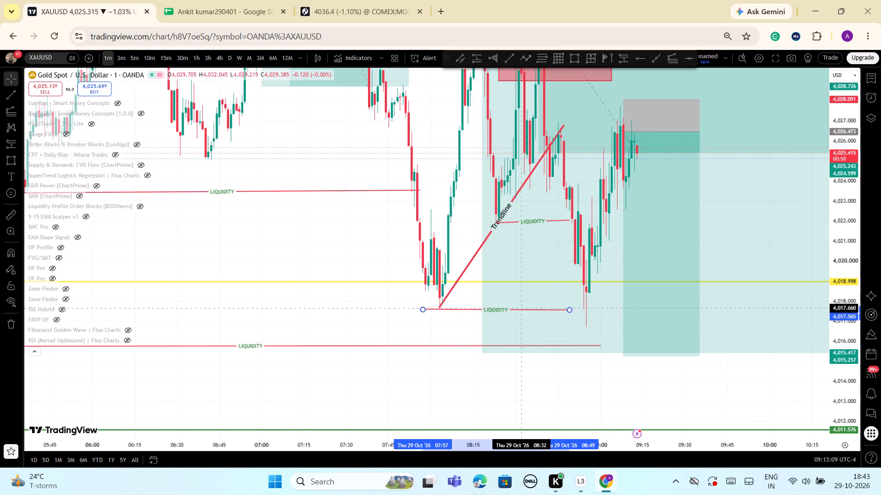
{"action": "left_click_drag", "start_coordinate": [523, 308], "coordinate": [530, 308]}
{"action": "left_click", "coordinate": [384, 324]}
Examine the 1-minute price action around the sell zone, the 09:08 short position and the liquidity levels below it.
{"action": "scroll", "coordinate": [595, 334], "scroll_direction": "down", "scroll_amount": 2}
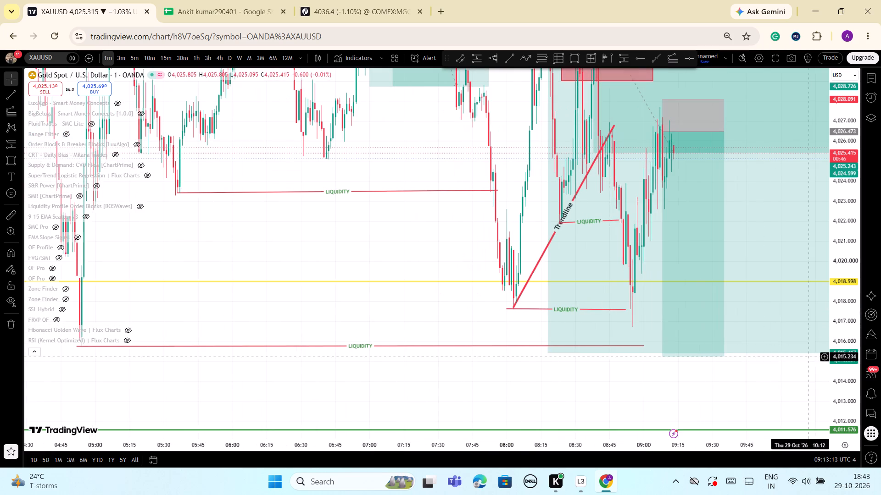
{"action": "left_click_drag", "start_coordinate": [849, 251], "coordinate": [844, 292]}
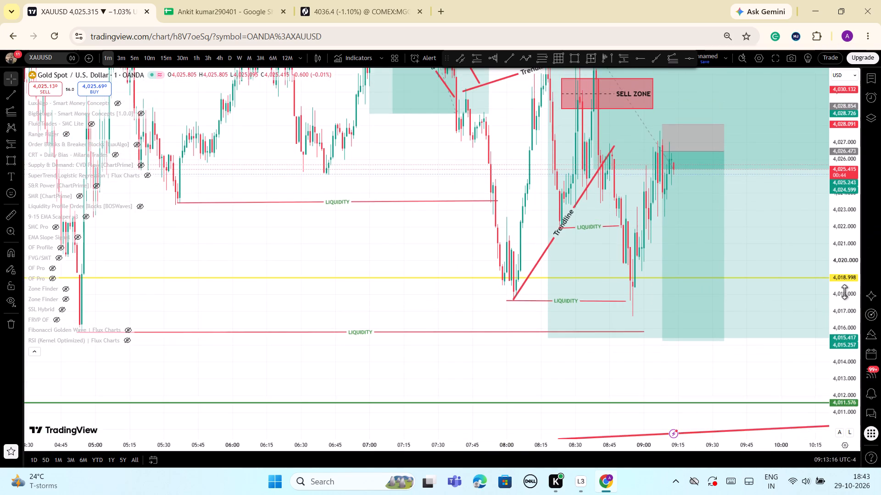
{"action": "scroll", "coordinate": [844, 292], "scroll_direction": "up", "scroll_amount": 3}
{"action": "scroll", "coordinate": [844, 292], "scroll_direction": "down", "scroll_amount": 3}
{"action": "scroll", "coordinate": [844, 295], "scroll_direction": "up", "scroll_amount": 1}
{"action": "scroll", "coordinate": [844, 301], "scroll_direction": "down", "scroll_amount": 1}
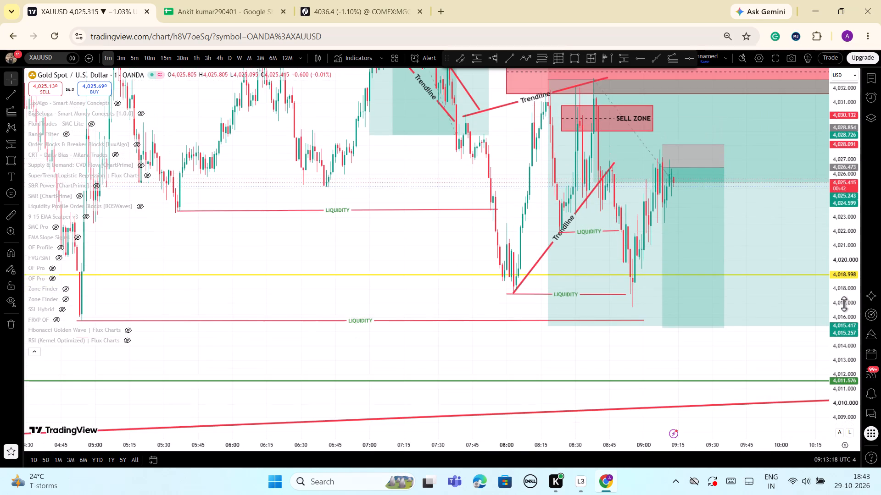
{"action": "scroll", "coordinate": [832, 325], "scroll_direction": "up", "scroll_amount": 2}
{"action": "scroll", "coordinate": [831, 326], "scroll_direction": "down", "scroll_amount": 2}
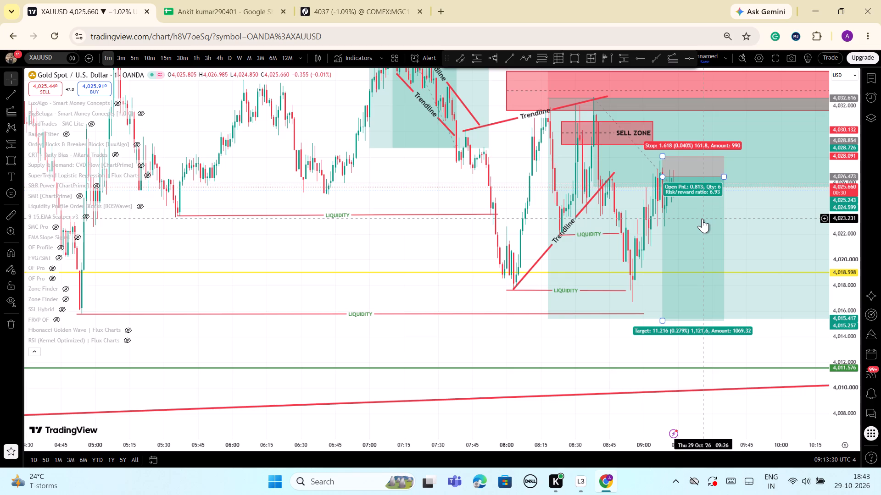
{"action": "scroll", "coordinate": [747, 222], "scroll_direction": "up", "scroll_amount": 1}
{"action": "scroll", "coordinate": [747, 222], "scroll_direction": "down", "scroll_amount": 1}
{"action": "left_click_drag", "start_coordinate": [844, 257], "coordinate": [847, 313]}
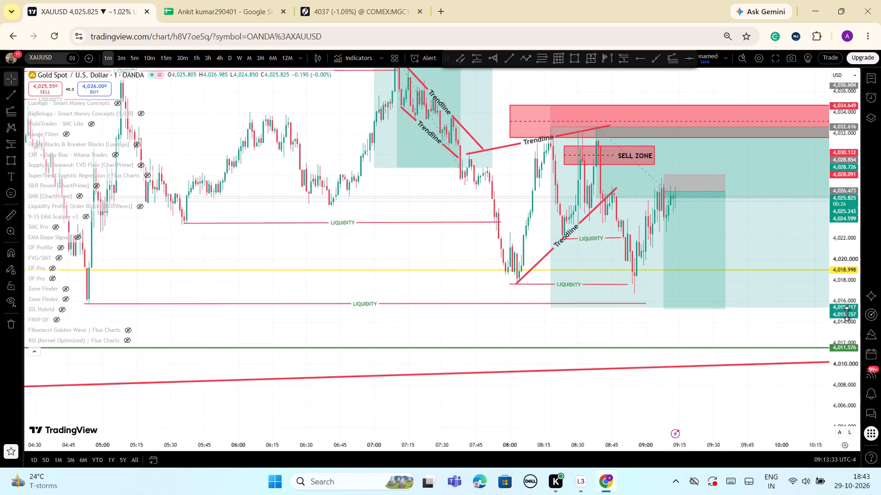
{"action": "scroll", "coordinate": [785, 279], "scroll_direction": "up", "scroll_amount": 6}
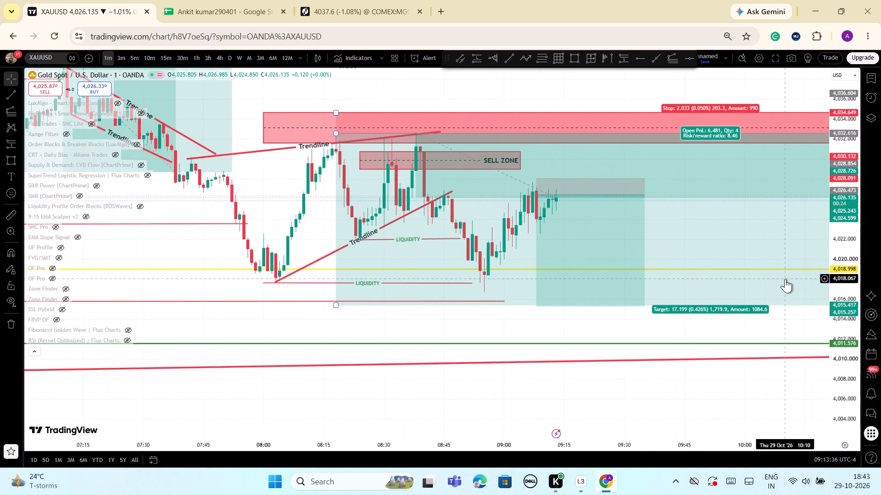
{"action": "scroll", "coordinate": [785, 279], "scroll_direction": "up", "scroll_amount": 2}
{"action": "scroll", "coordinate": [785, 279], "scroll_direction": "down", "scroll_amount": 5}
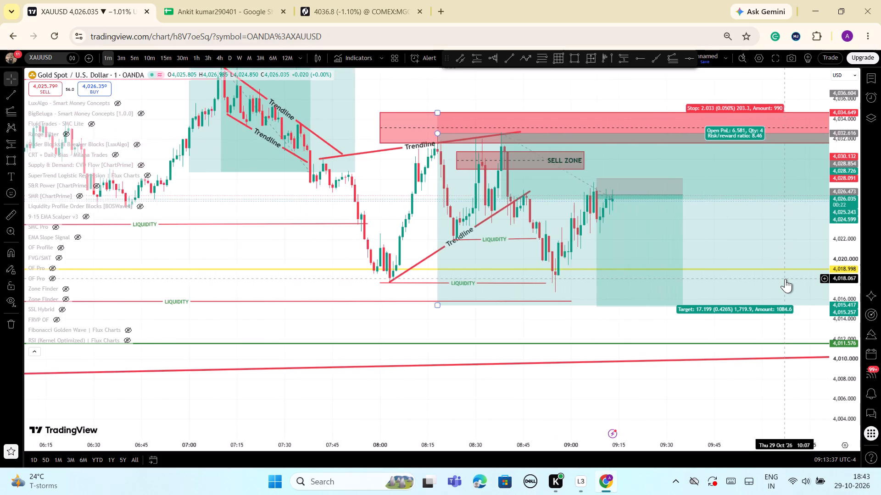
{"action": "scroll", "coordinate": [785, 279], "scroll_direction": "down", "scroll_amount": 2}
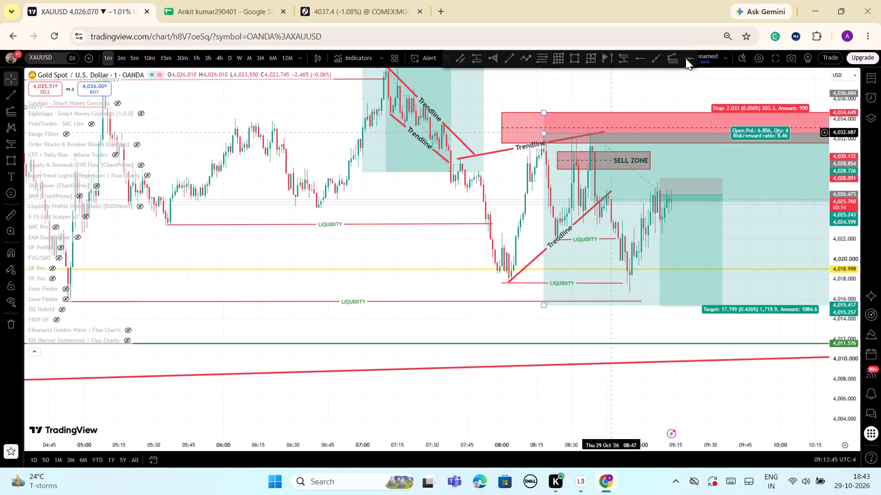
Draw a Fib extension from about 4,032.43 at 08:38 to 4,016.73 at 08:55, with the third point near 4,032.17 at 10:03.
{"action": "left_click", "coordinate": [674, 58]}
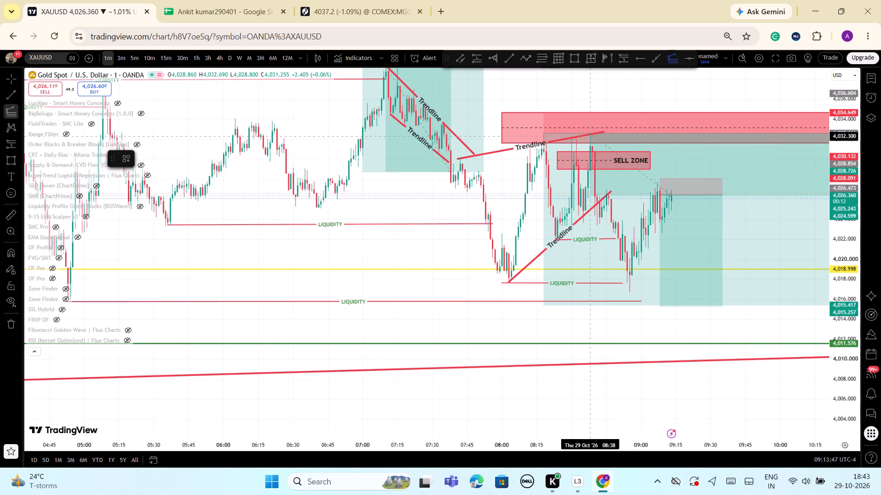
{"action": "left_click", "coordinate": [591, 135]}
{"action": "left_click", "coordinate": [630, 292]}
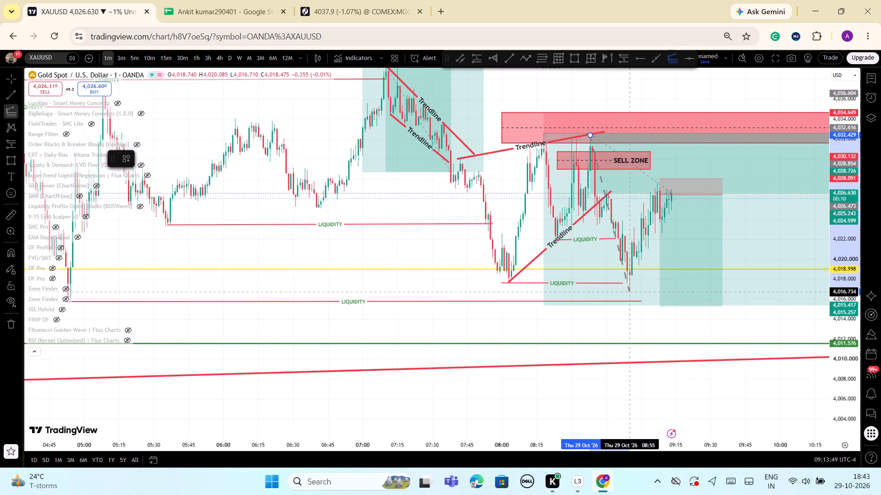
{"action": "left_click", "coordinate": [788, 137]}
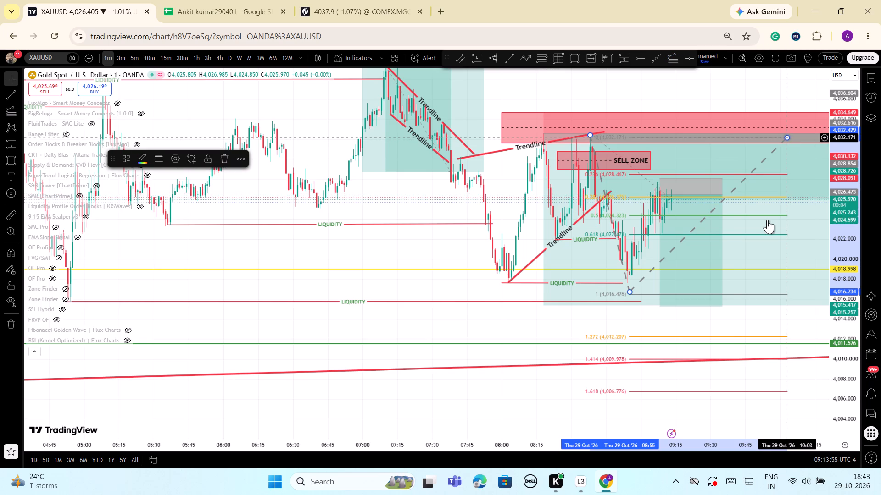
Widen the stop of the 09:08 short position to about 4,030.71, within the sell zone's price range.
{"action": "left_click", "coordinate": [699, 254]}
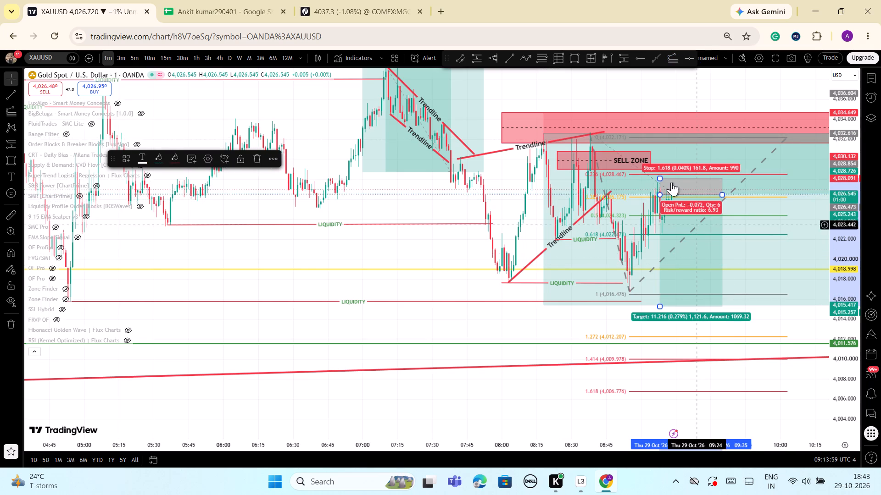
{"action": "left_click_drag", "start_coordinate": [660, 178], "coordinate": [663, 152]}
{"action": "left_click", "coordinate": [521, 329]}
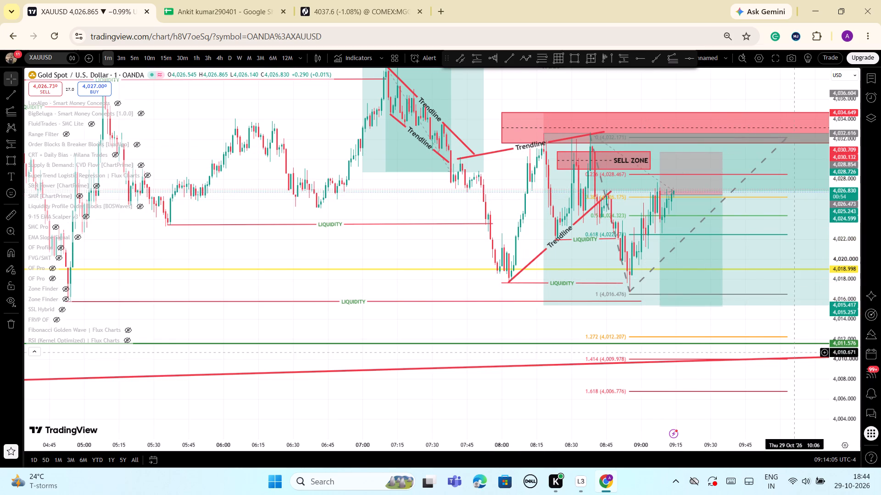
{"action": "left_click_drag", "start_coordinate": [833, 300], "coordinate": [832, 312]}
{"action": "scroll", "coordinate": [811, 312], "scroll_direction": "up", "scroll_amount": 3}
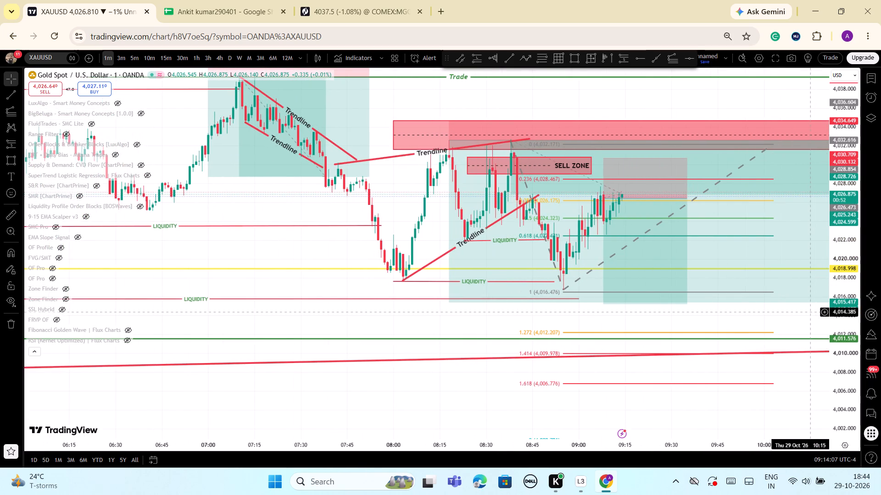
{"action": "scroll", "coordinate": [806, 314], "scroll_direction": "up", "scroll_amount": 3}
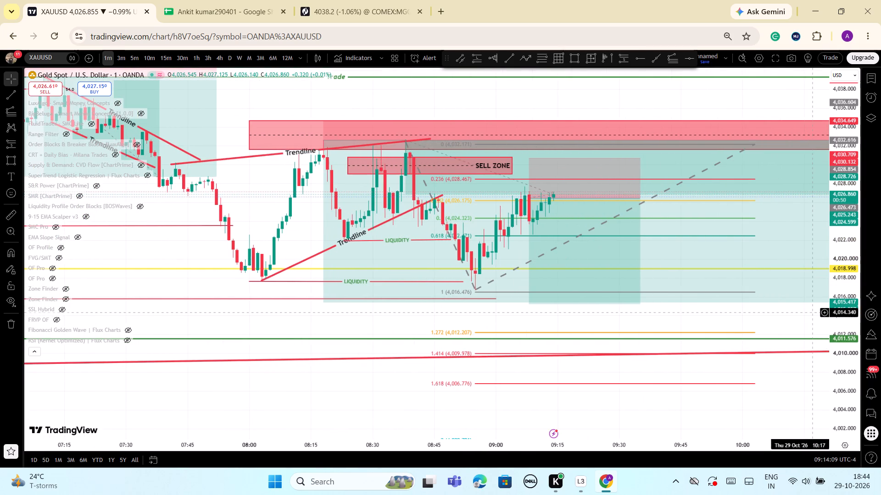
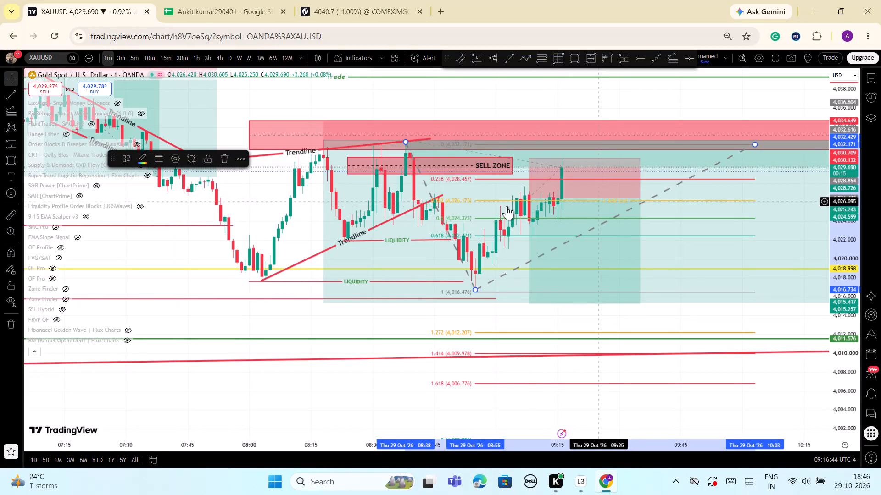
Delete the Fib extension drawn from the 08:38 high.
{"action": "left_click", "coordinate": [226, 161]}
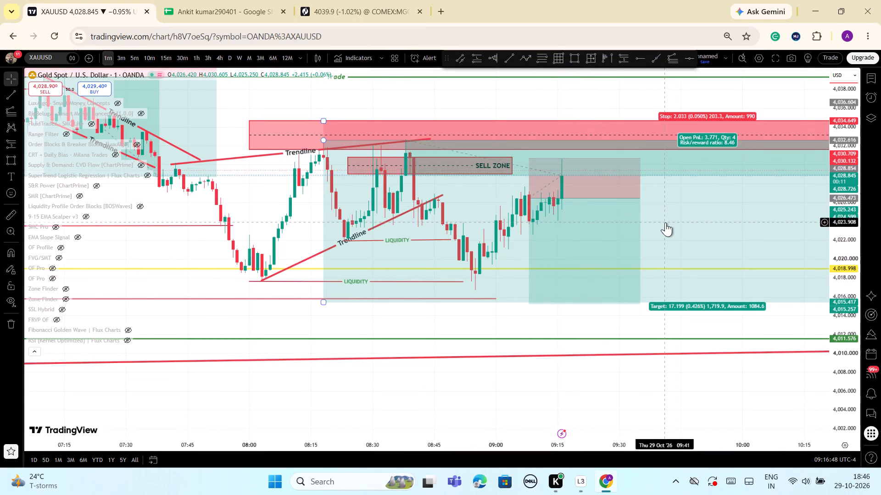
Extend the end of the labelled sell zone that starts at 08:24 to about 09:49.
{"action": "scroll", "coordinate": [665, 222], "scroll_direction": "down", "scroll_amount": 2}
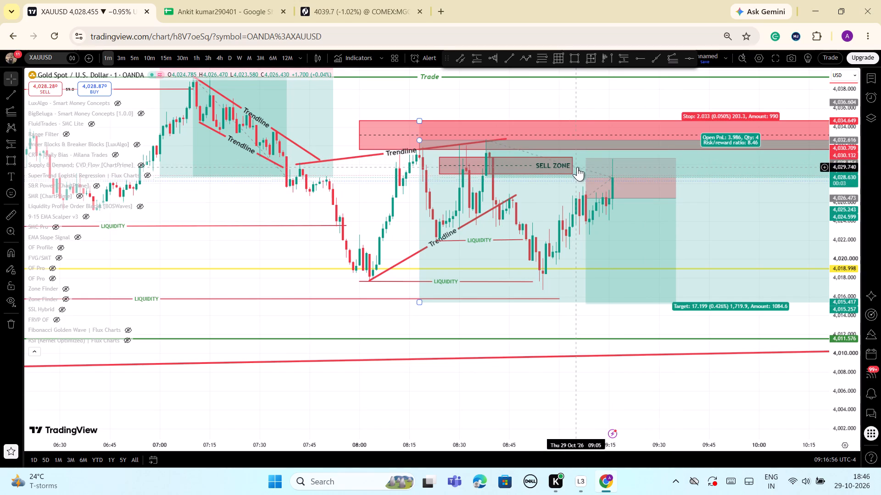
{"action": "left_click_drag", "start_coordinate": [574, 166], "coordinate": [600, 162]}
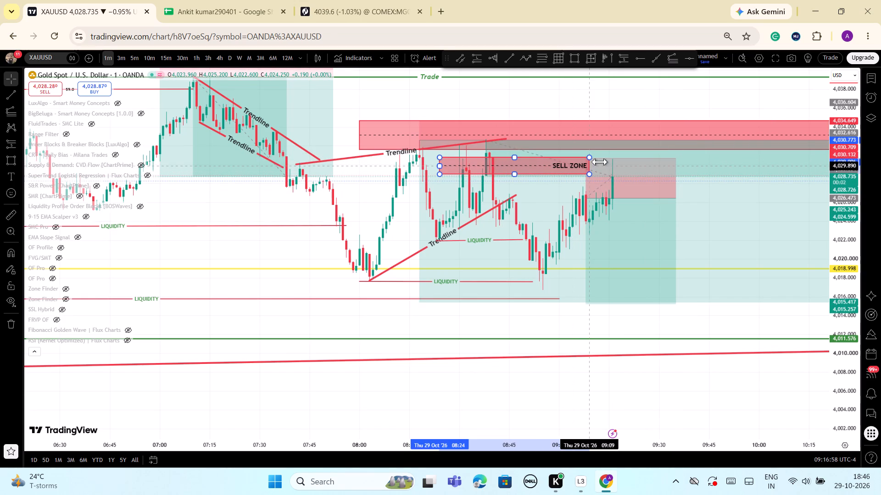
{"action": "left_click_drag", "start_coordinate": [600, 162], "coordinate": [724, 157]}
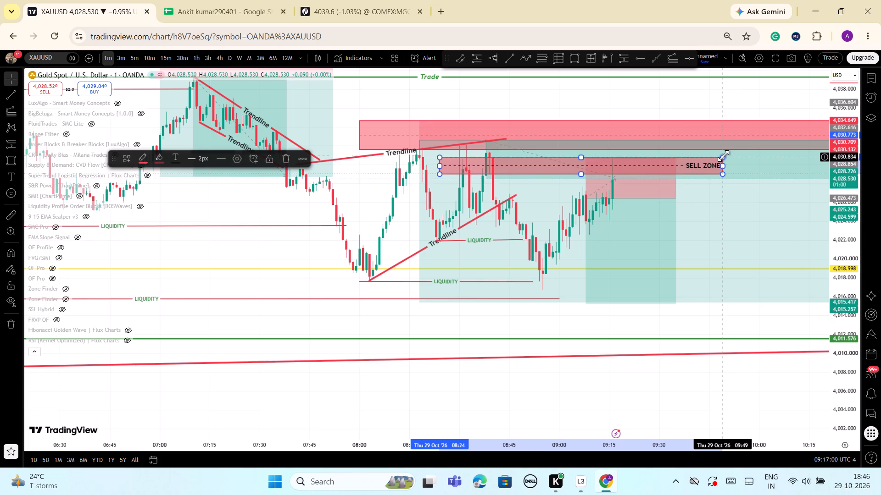
{"action": "left_click", "coordinate": [438, 167]}
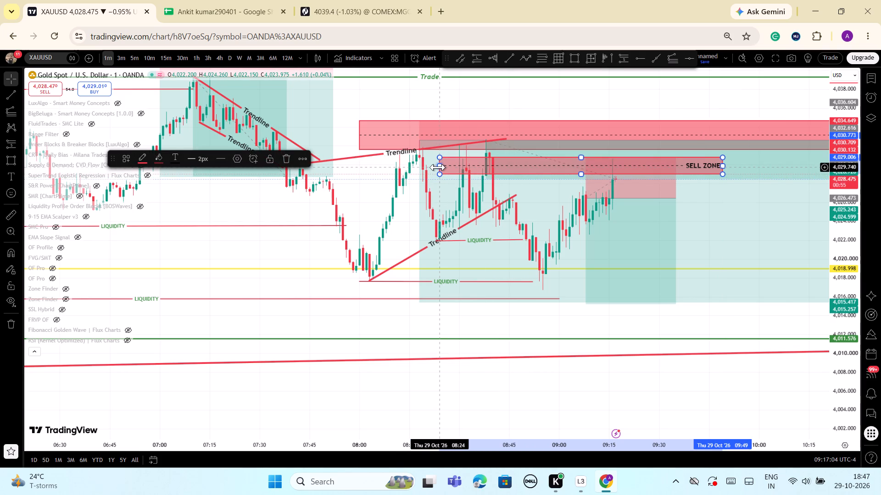
Move the 09:08 short position to 09:15 with entry about 4,029.89 and set its stop to about 4,031.88.
{"action": "left_click_drag", "start_coordinate": [644, 251], "coordinate": [646, 221]}
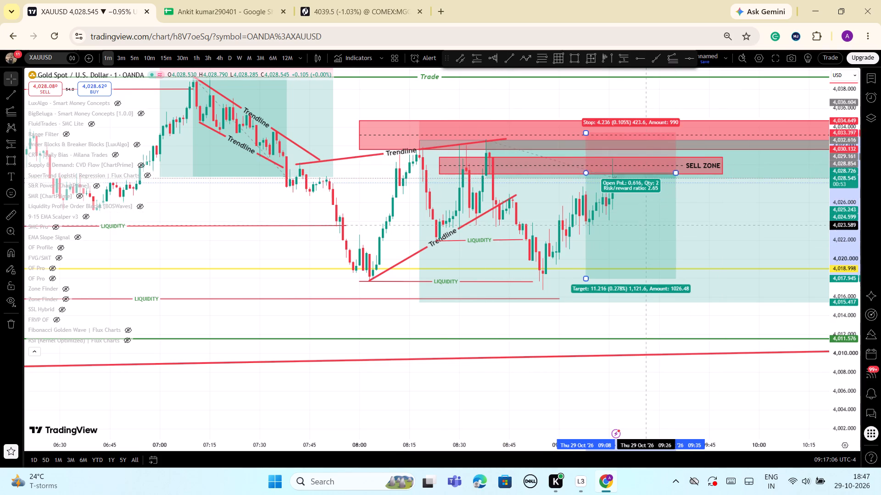
{"action": "left_click_drag", "start_coordinate": [646, 221], "coordinate": [669, 223]}
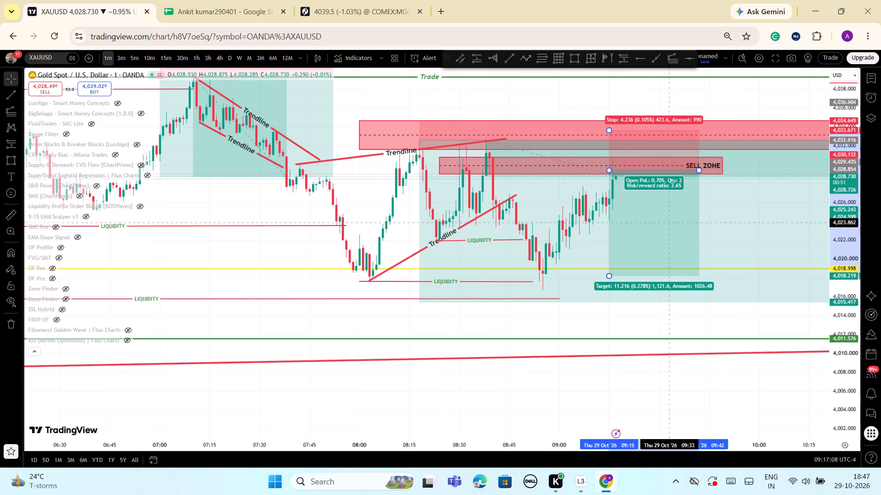
{"action": "left_click_drag", "start_coordinate": [669, 223], "coordinate": [669, 219]}
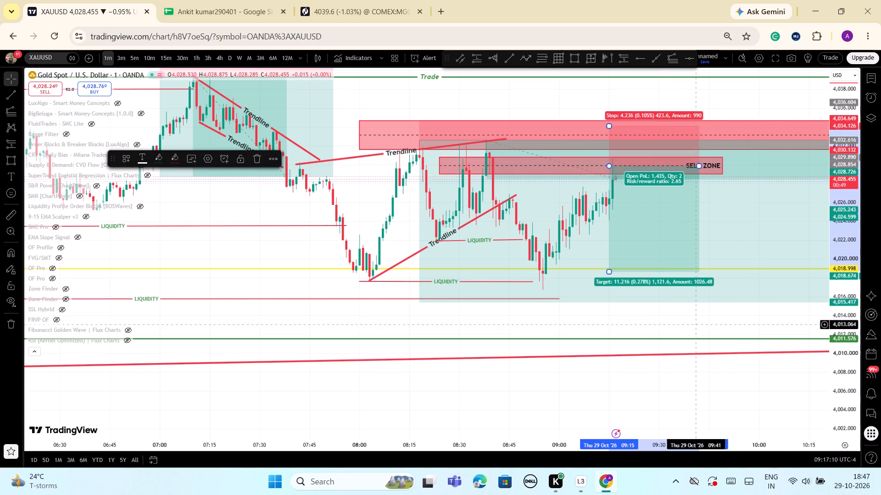
{"action": "left_click_drag", "start_coordinate": [608, 126], "coordinate": [608, 139]}
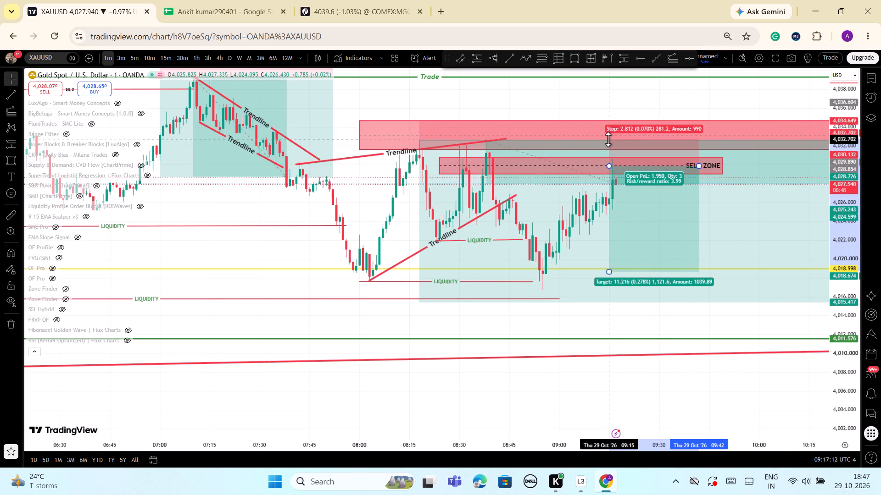
{"action": "left_click_drag", "start_coordinate": [608, 139], "coordinate": [609, 147]}
{"action": "left_click", "coordinate": [486, 315]}
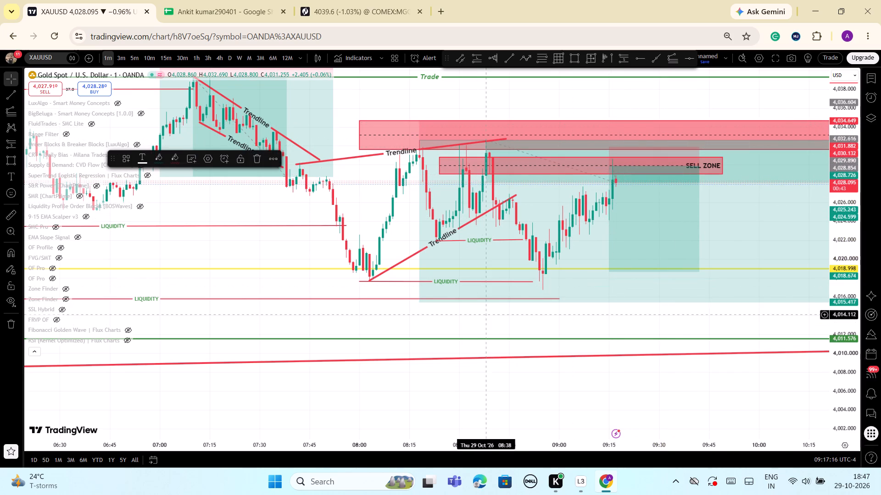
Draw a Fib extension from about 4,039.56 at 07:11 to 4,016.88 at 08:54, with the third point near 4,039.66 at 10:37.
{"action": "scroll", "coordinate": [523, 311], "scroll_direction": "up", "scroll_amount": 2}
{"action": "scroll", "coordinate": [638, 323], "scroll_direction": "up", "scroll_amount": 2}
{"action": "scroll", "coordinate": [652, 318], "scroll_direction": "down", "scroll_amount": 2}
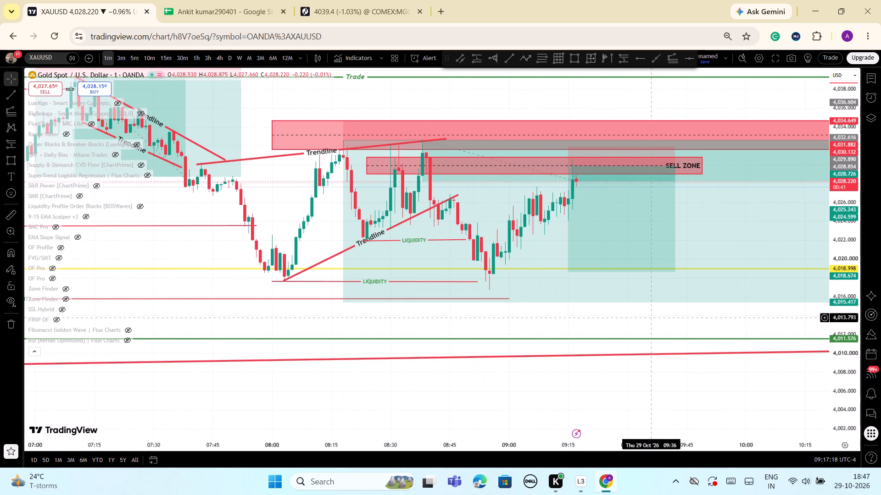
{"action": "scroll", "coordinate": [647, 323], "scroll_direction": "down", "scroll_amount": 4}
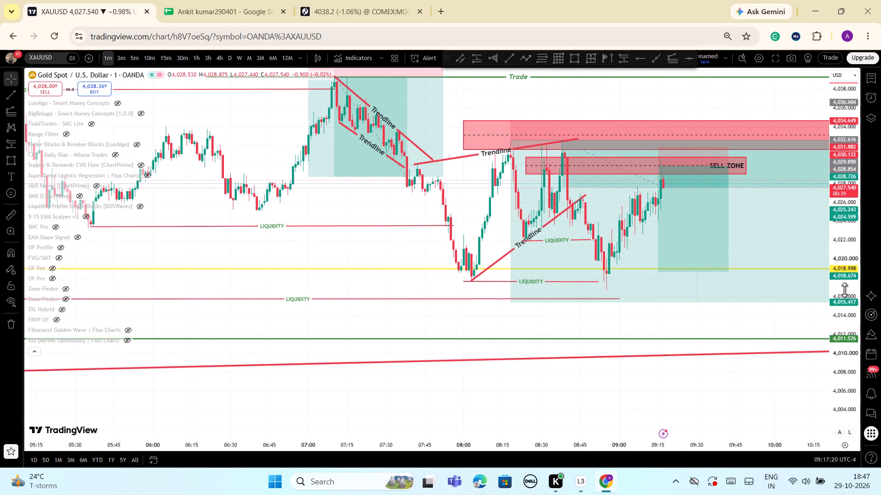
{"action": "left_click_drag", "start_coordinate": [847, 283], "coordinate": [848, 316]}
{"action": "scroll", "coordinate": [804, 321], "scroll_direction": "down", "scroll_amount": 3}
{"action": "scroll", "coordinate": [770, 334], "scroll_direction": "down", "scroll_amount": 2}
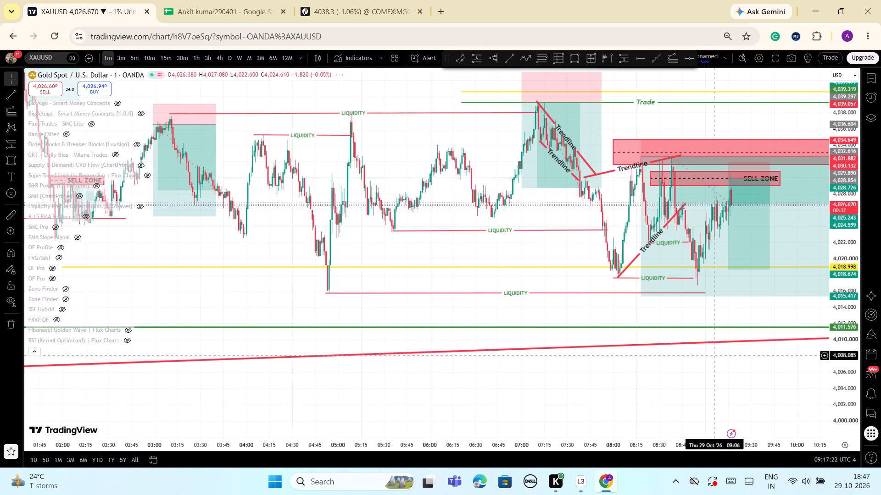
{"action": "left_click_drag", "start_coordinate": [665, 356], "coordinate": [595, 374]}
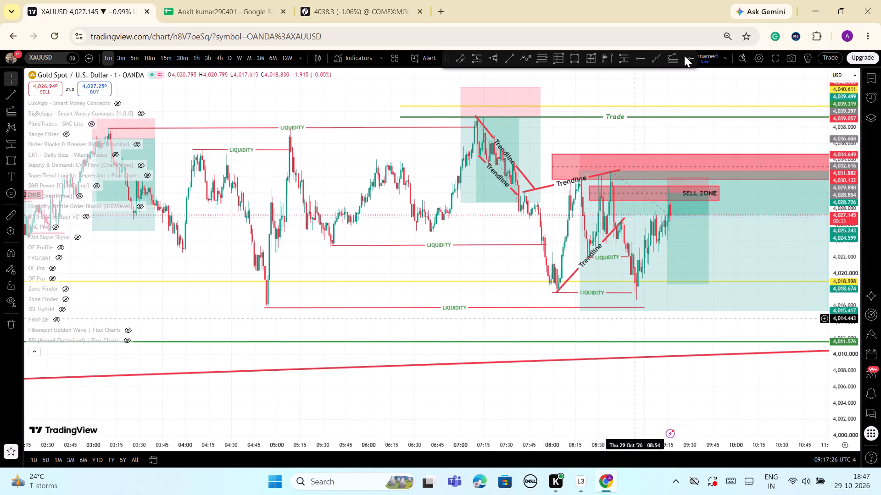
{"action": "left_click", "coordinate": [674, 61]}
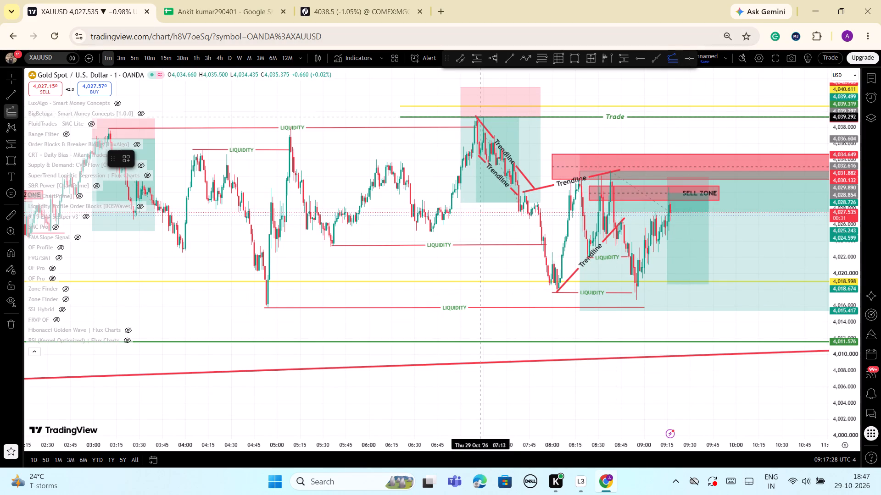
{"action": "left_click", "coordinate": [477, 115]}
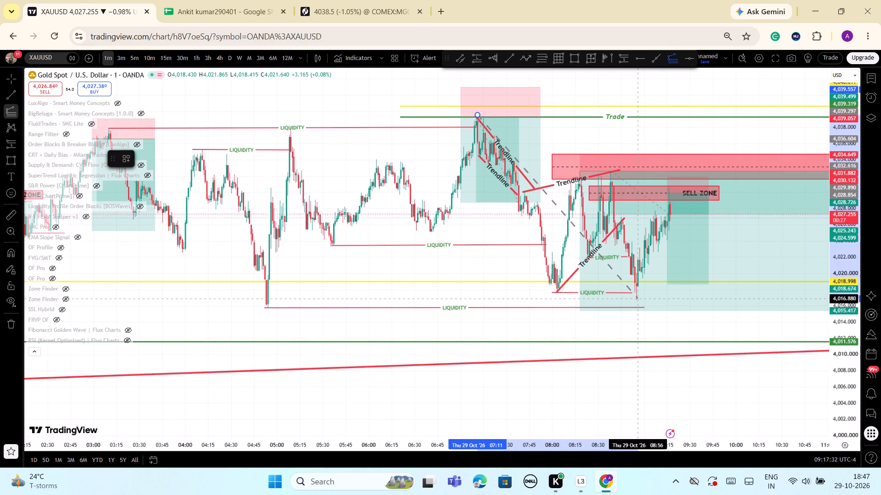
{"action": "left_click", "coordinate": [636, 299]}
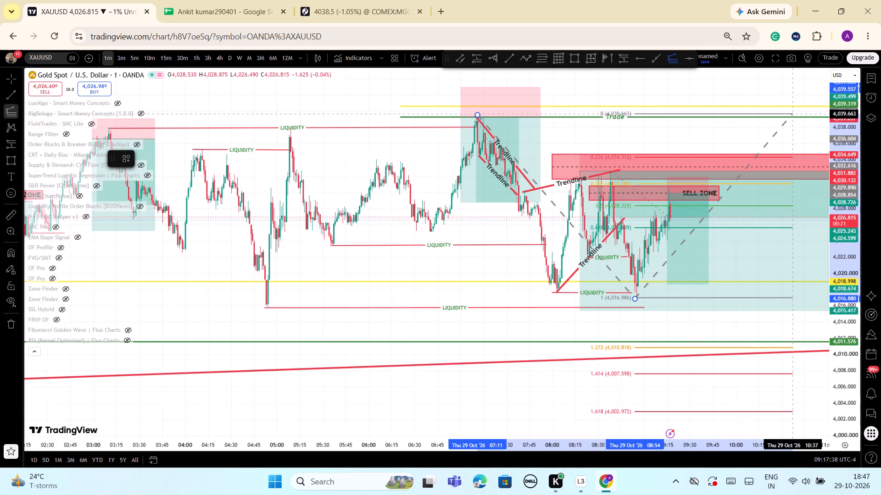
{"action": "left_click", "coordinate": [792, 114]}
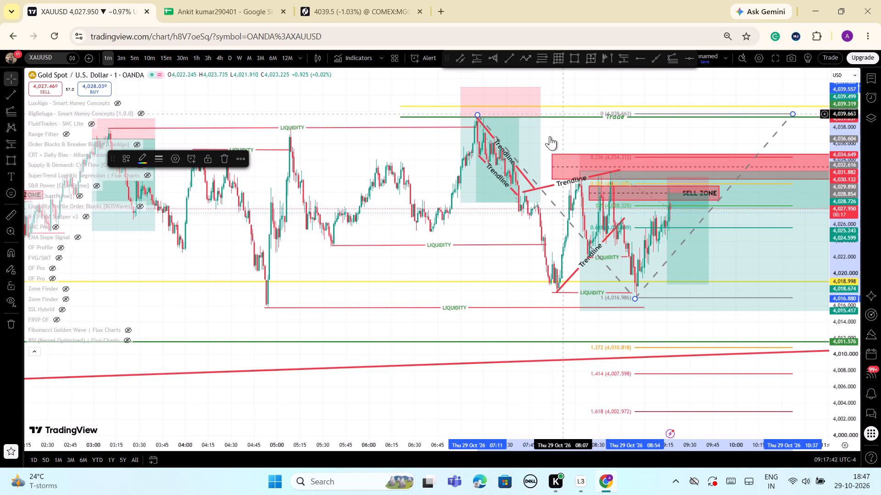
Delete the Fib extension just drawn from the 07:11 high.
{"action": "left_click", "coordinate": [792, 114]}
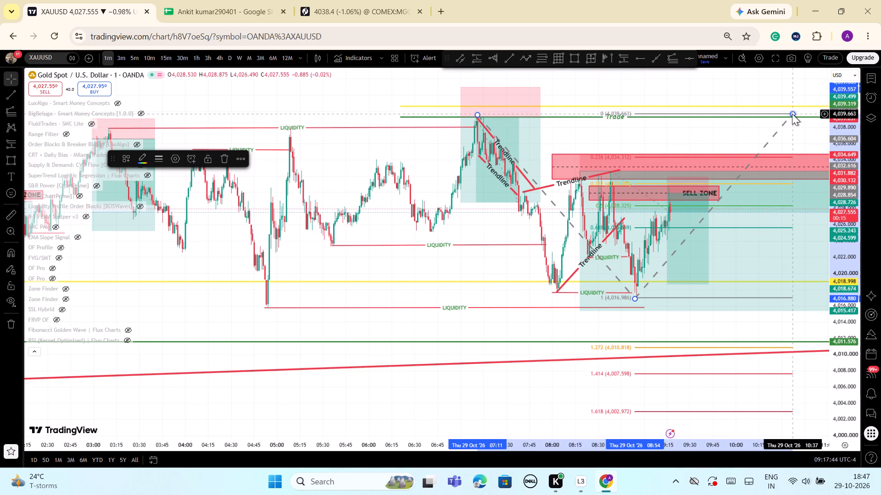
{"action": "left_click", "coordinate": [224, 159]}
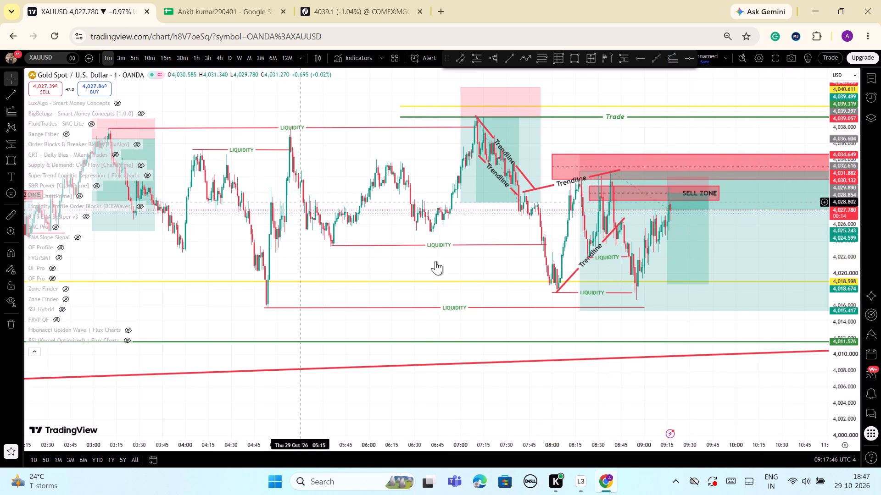
Delete the unlabelled red supply zone starting at about 08:00, above the labelled sell zone.
{"action": "scroll", "coordinate": [552, 299], "scroll_direction": "up", "scroll_amount": 6}
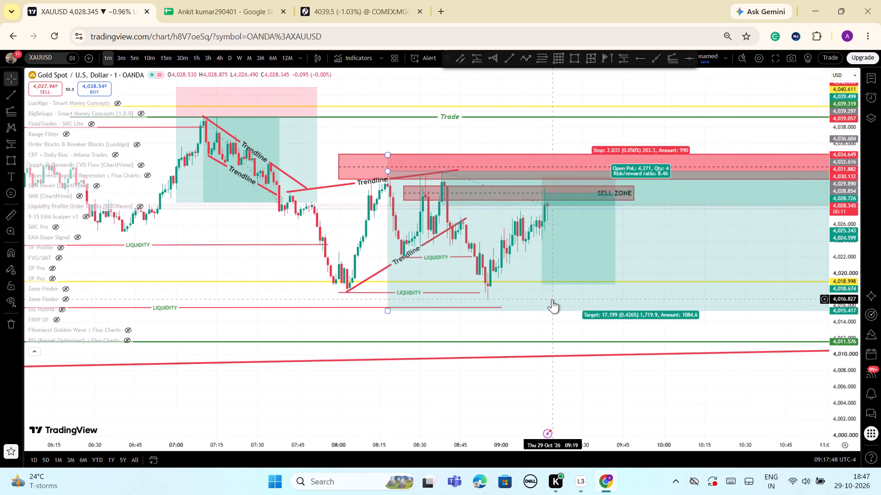
{"action": "scroll", "coordinate": [552, 286], "scroll_direction": "down", "scroll_amount": 2}
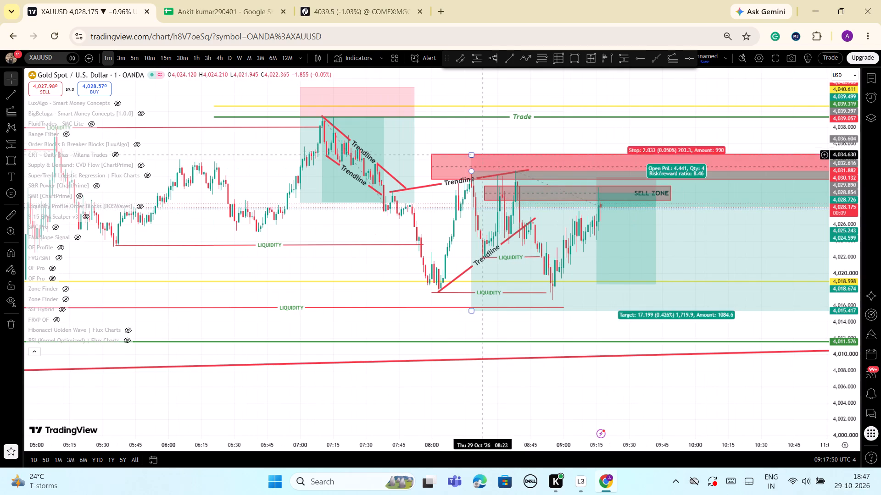
{"action": "left_click", "coordinate": [434, 155]}
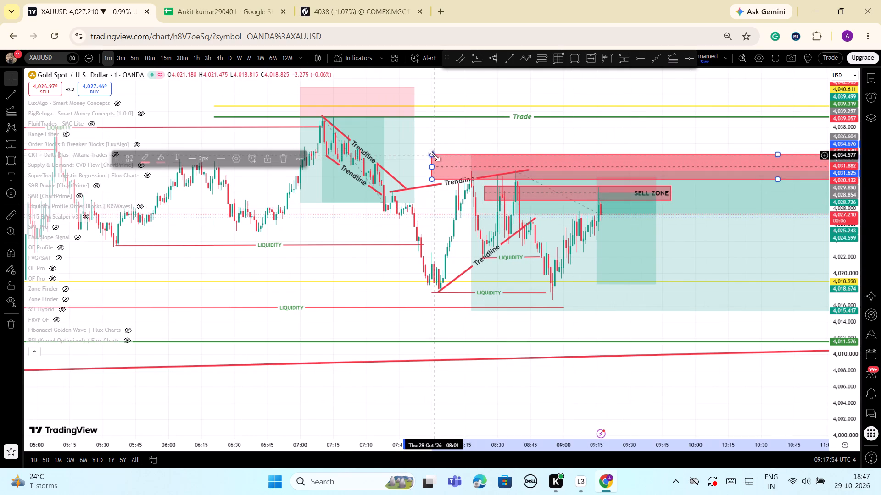
{"action": "left_click", "coordinate": [285, 158]}
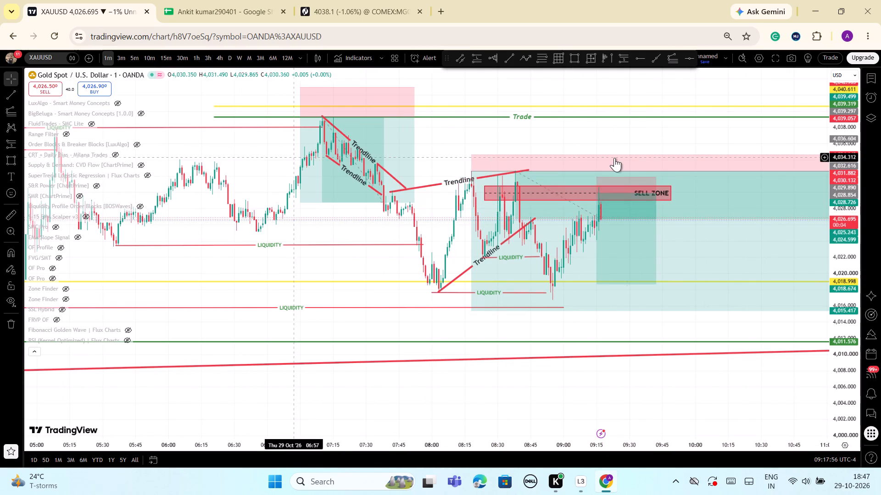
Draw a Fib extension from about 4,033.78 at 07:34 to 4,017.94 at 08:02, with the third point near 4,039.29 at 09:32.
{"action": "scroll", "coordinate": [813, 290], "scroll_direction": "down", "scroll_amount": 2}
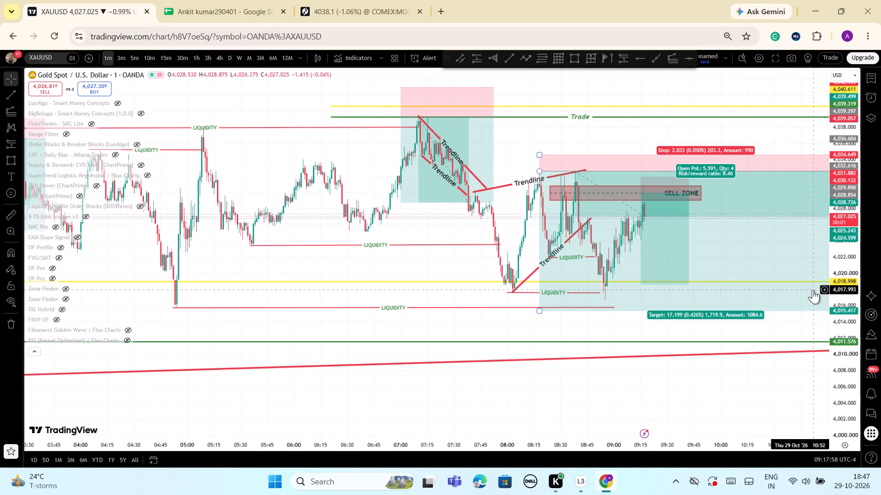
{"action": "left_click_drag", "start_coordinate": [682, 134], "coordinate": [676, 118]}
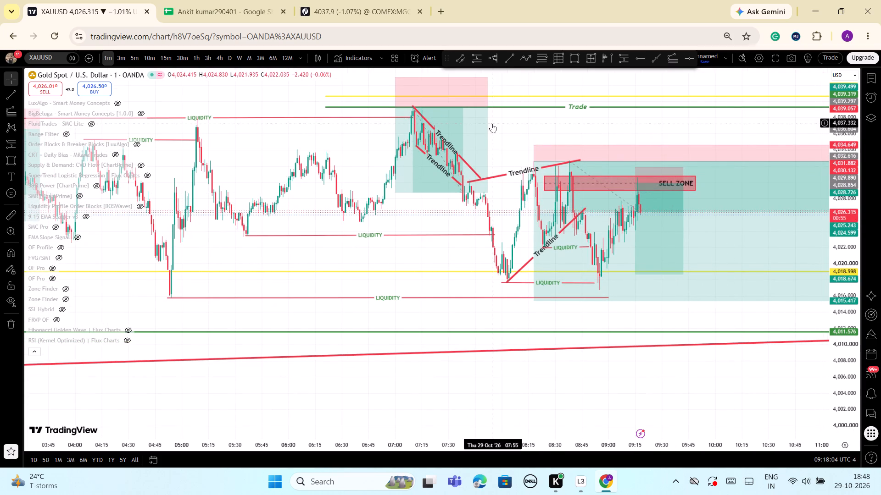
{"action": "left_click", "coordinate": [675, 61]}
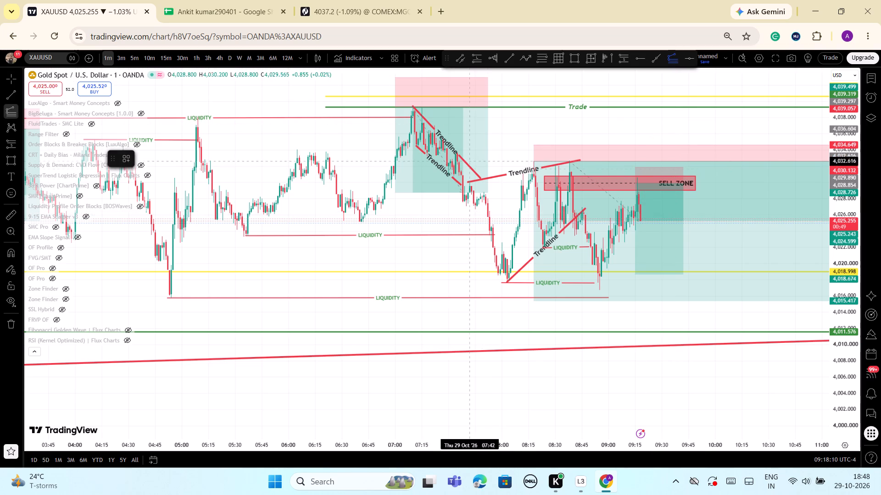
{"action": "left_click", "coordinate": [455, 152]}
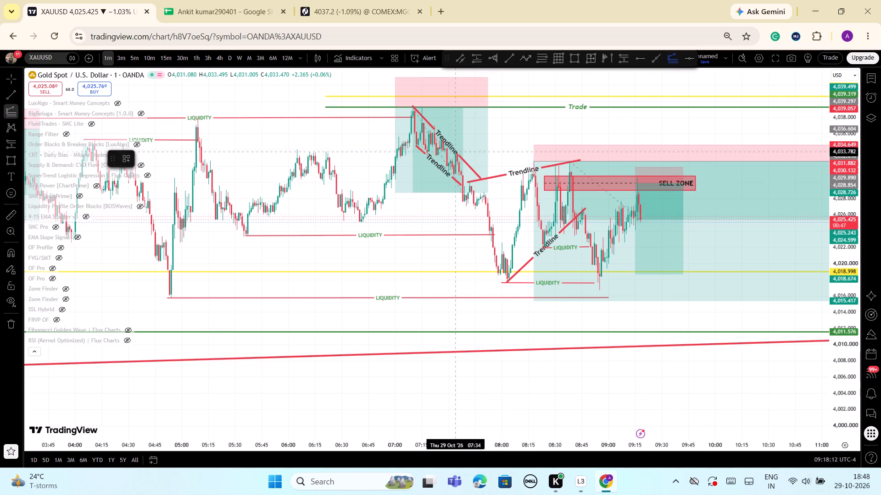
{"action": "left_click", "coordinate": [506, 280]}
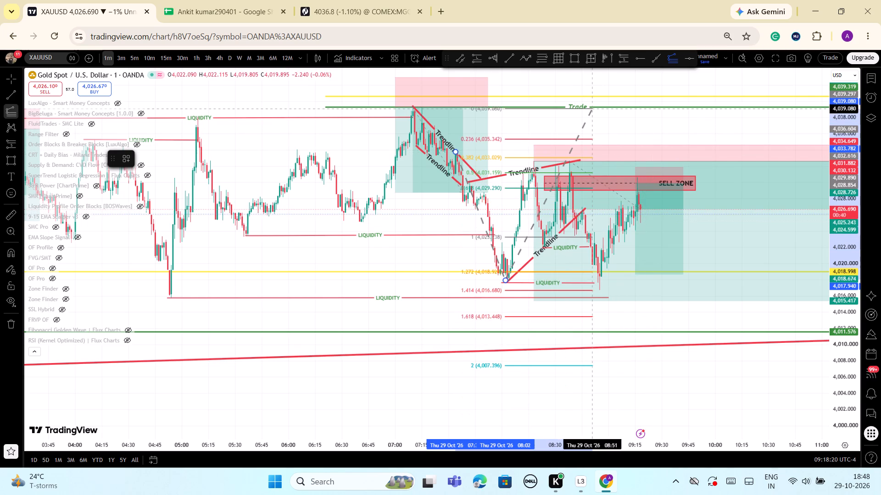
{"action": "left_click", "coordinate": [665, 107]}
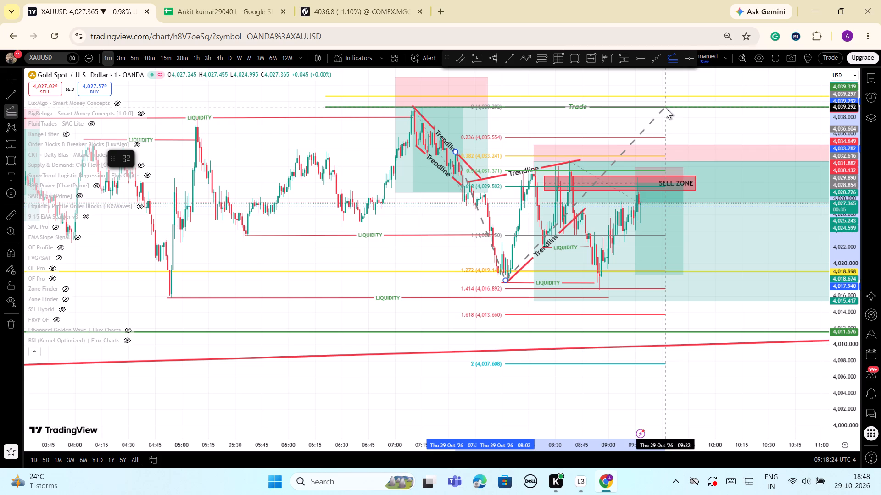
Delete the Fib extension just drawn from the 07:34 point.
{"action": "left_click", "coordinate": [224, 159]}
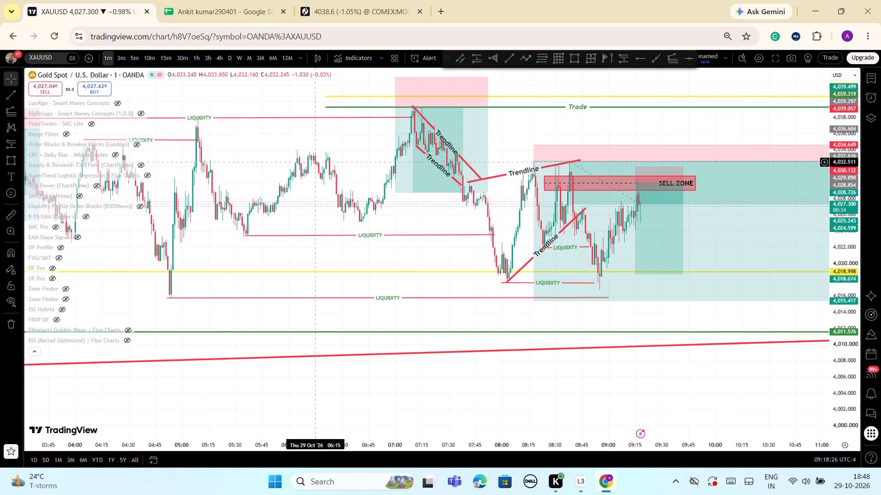
Draw a Fib extension from about 4,039.45 at 07:10 to 4,018.10 at 08:03, with the third point near 4,039.40 at 09:24.
{"action": "left_click", "coordinate": [669, 61]}
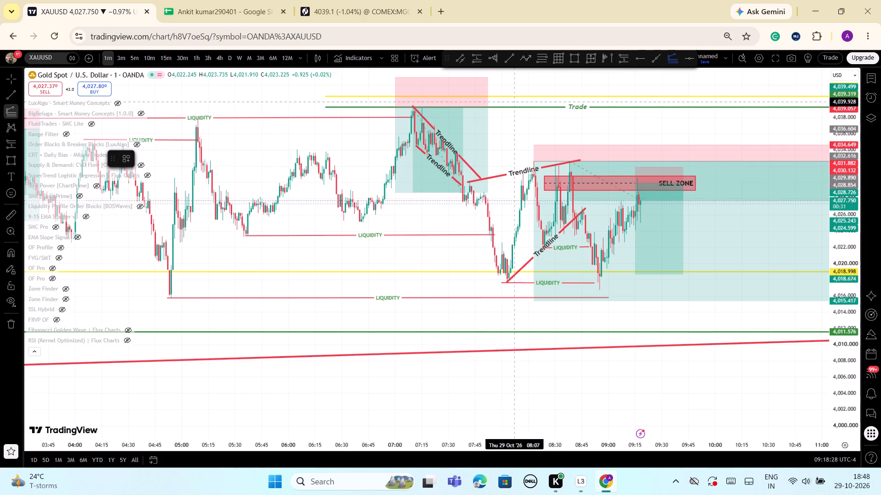
{"action": "left_click", "coordinate": [412, 106]}
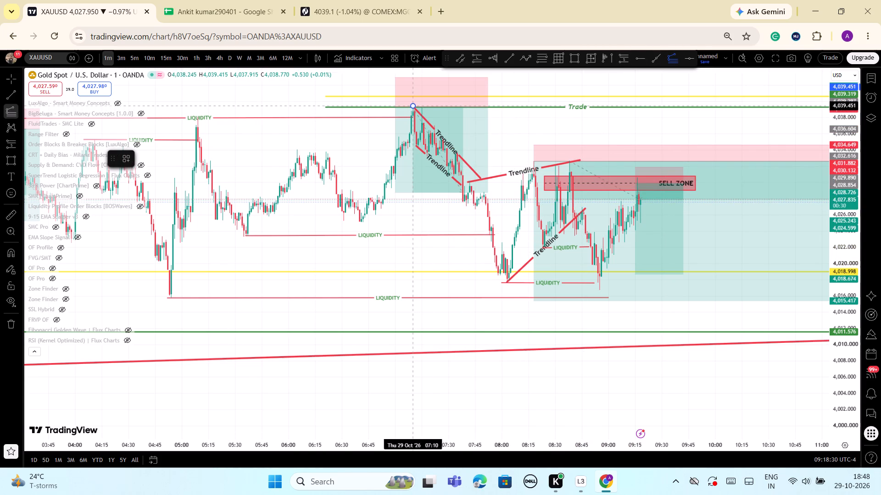
{"action": "left_click", "coordinate": [507, 279]}
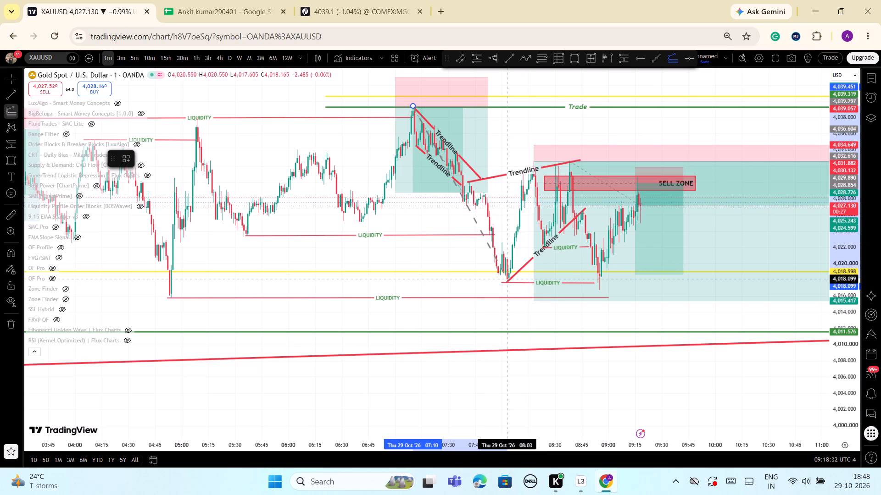
{"action": "left_click", "coordinate": [651, 106]}
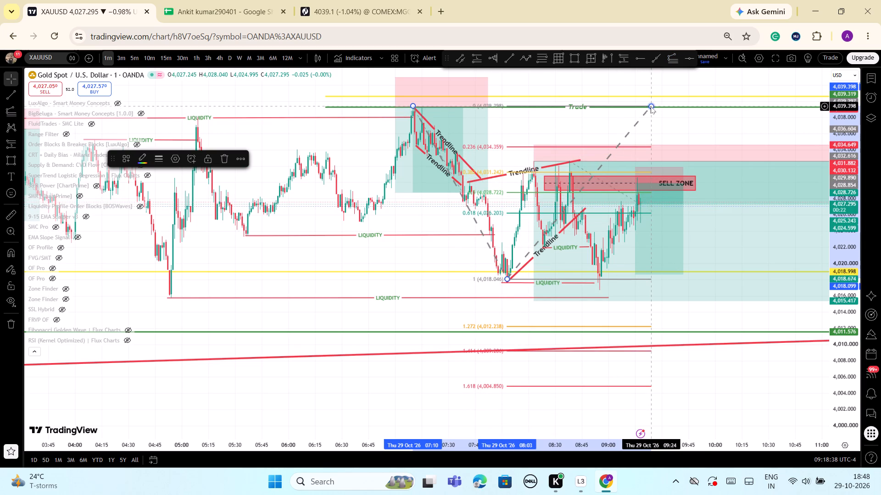
Place a horizontal ray at about 4,031.186, starting from the 08:15 candle near the swing high.
{"action": "left_click", "coordinate": [637, 60]}
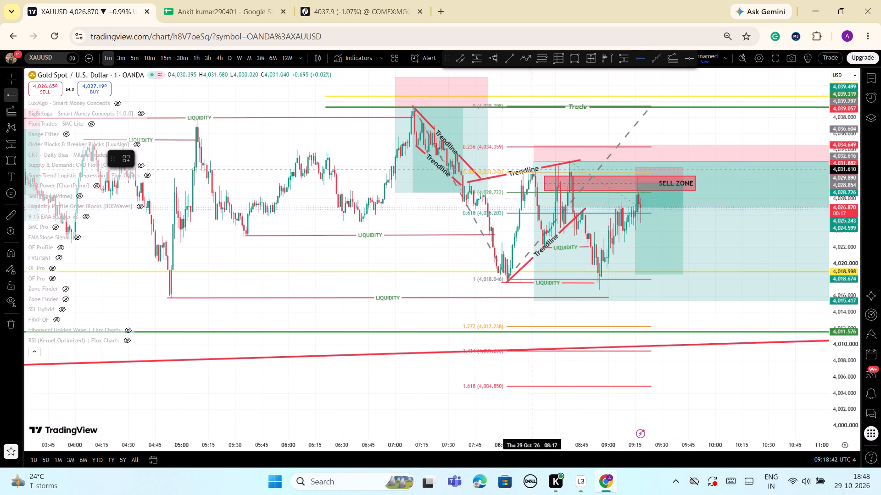
{"action": "left_click", "coordinate": [528, 173]}
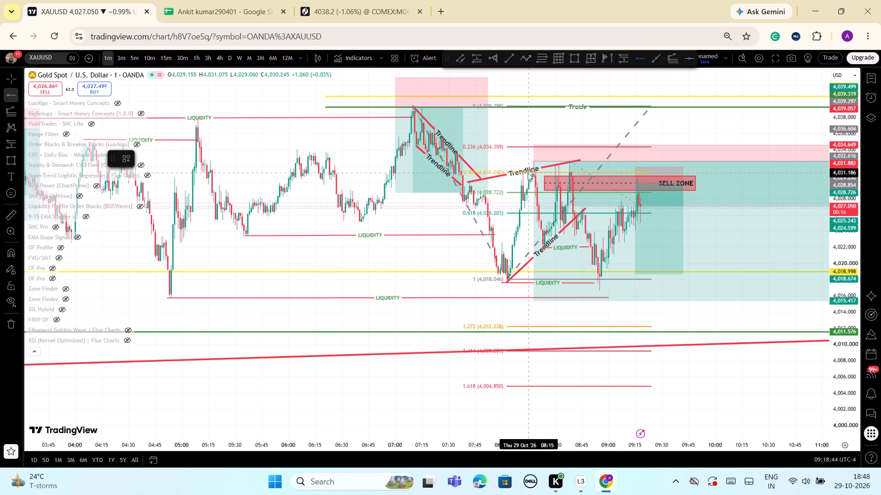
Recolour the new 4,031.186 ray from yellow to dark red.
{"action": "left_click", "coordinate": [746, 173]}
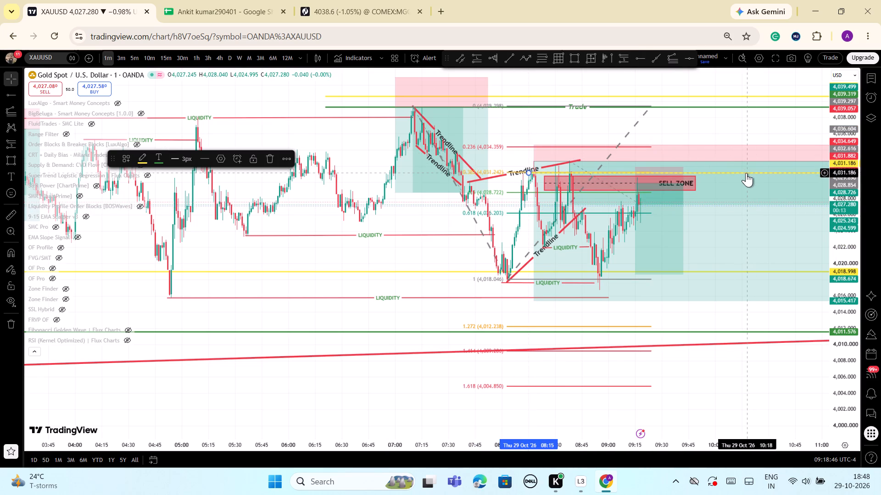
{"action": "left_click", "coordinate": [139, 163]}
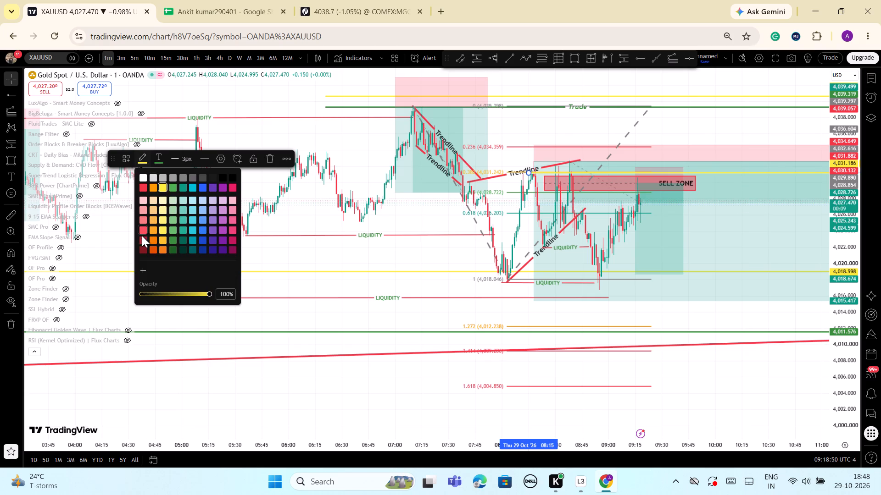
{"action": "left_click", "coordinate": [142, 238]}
Apply the saved style template with the green Trade label to the 4,031.186 ray.
{"action": "left_click", "coordinate": [125, 157]}
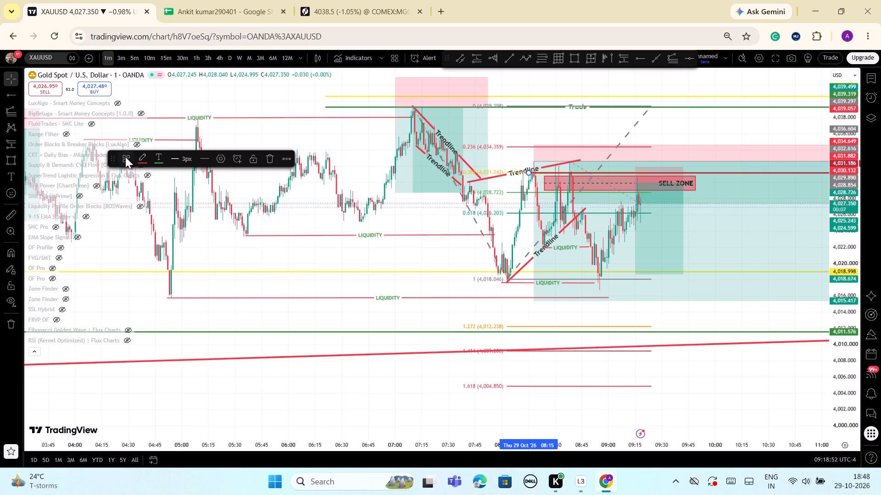
{"action": "left_click", "coordinate": [139, 209]}
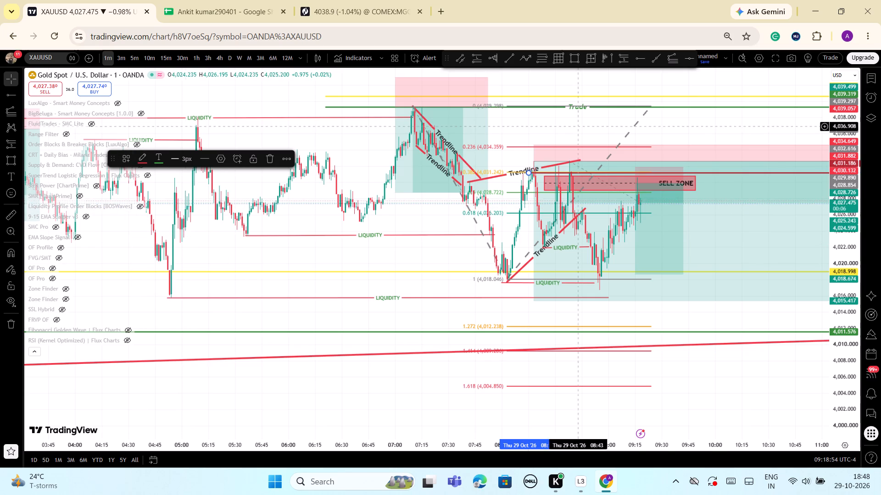
{"action": "left_click", "coordinate": [692, 126]}
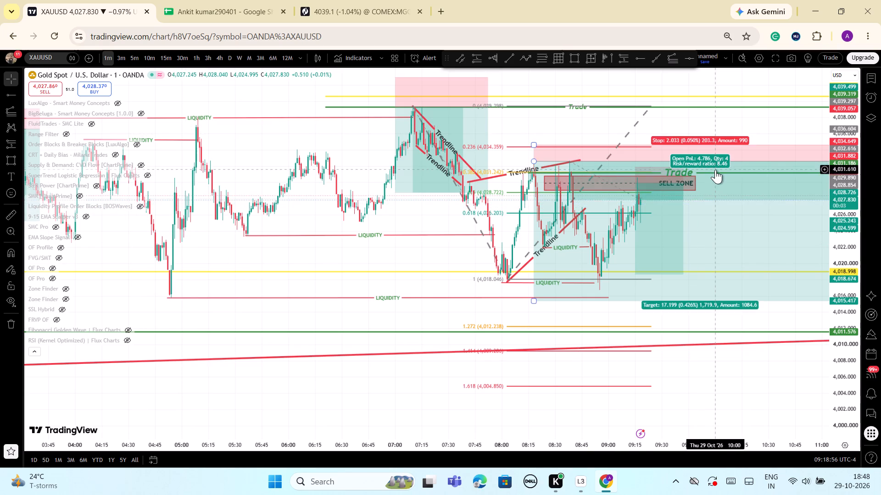
Change the line colour of the 4,031.186 Trade ray to dark red.
{"action": "left_click", "coordinate": [715, 172]}
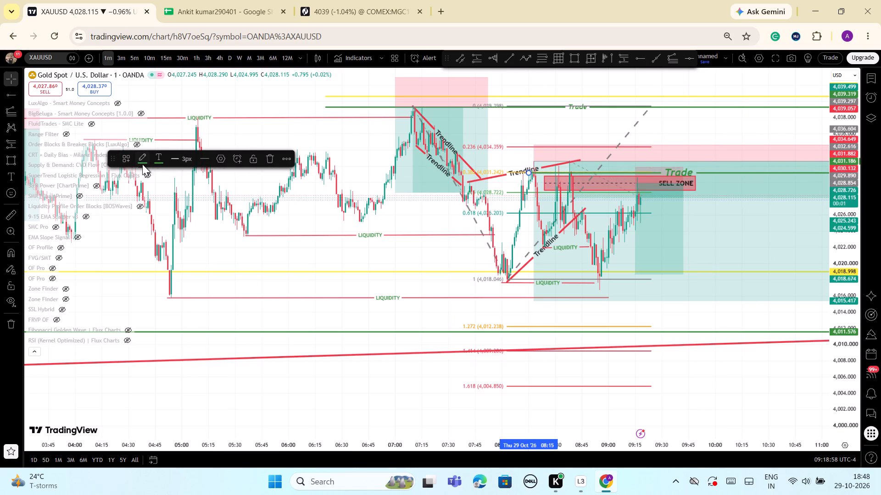
{"action": "left_click", "coordinate": [142, 164]}
{"action": "left_click", "coordinate": [142, 240]}
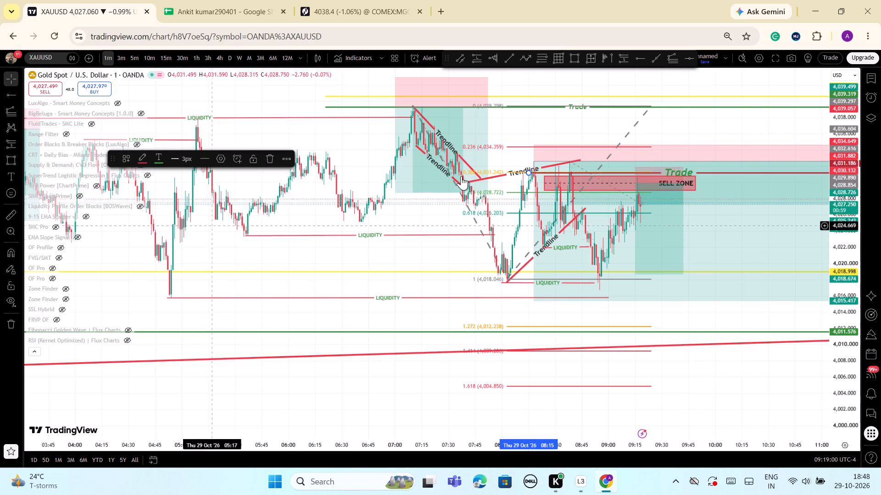
{"action": "left_click", "coordinate": [708, 112]}
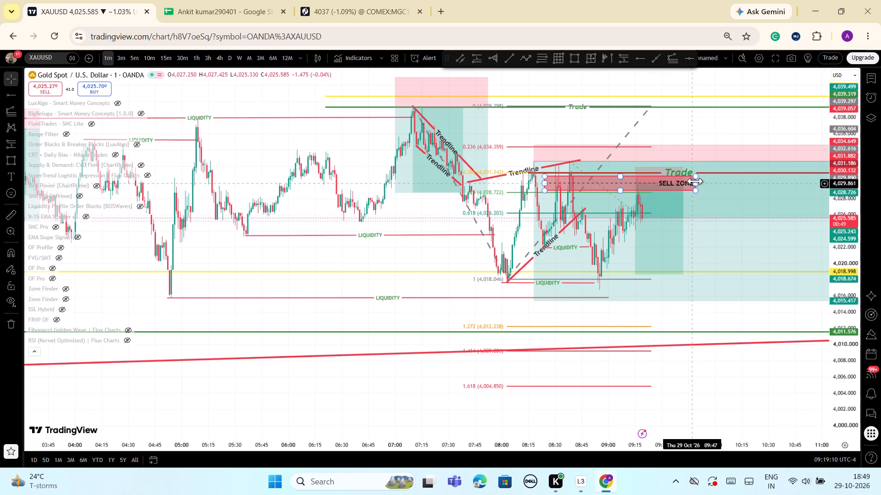
{"action": "left_click", "coordinate": [703, 118]}
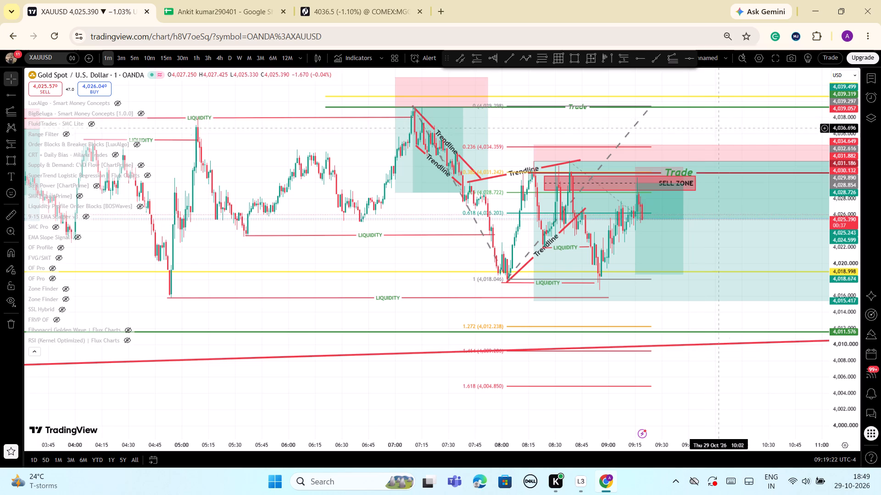
Examine the Fib extension's lower levels, from 1.272 down to 2, against the short position and surrounding price action.
{"action": "scroll", "coordinate": [744, 249], "scroll_direction": "up", "scroll_amount": 5}
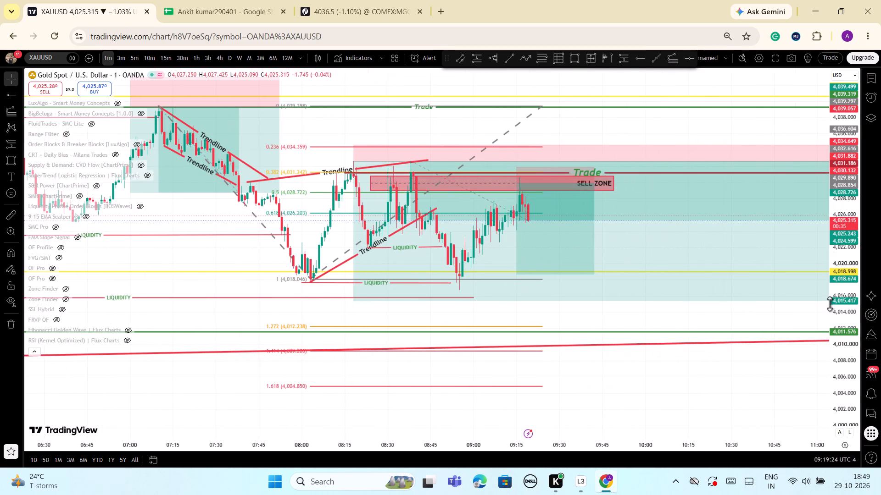
{"action": "left_click_drag", "start_coordinate": [844, 313], "coordinate": [839, 344]}
{"action": "scroll", "coordinate": [639, 363], "scroll_direction": "down", "scroll_amount": 4}
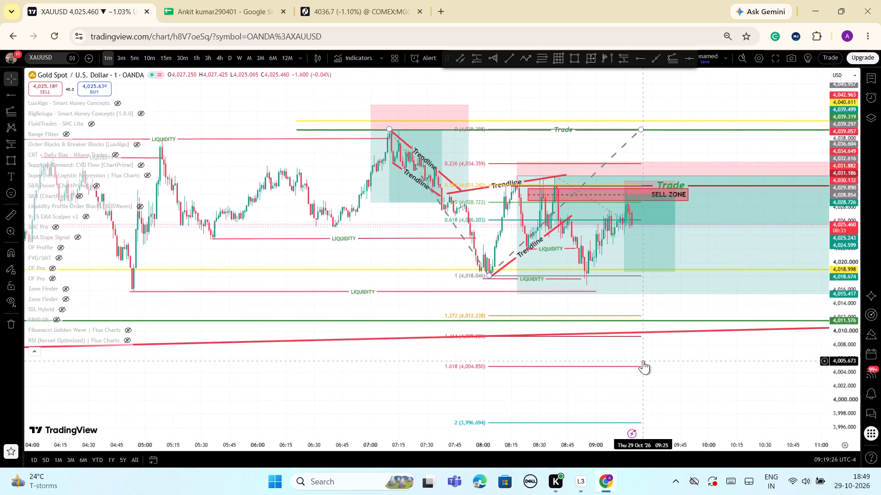
{"action": "scroll", "coordinate": [655, 360], "scroll_direction": "up", "scroll_amount": 2}
{"action": "scroll", "coordinate": [656, 351], "scroll_direction": "down", "scroll_amount": 2}
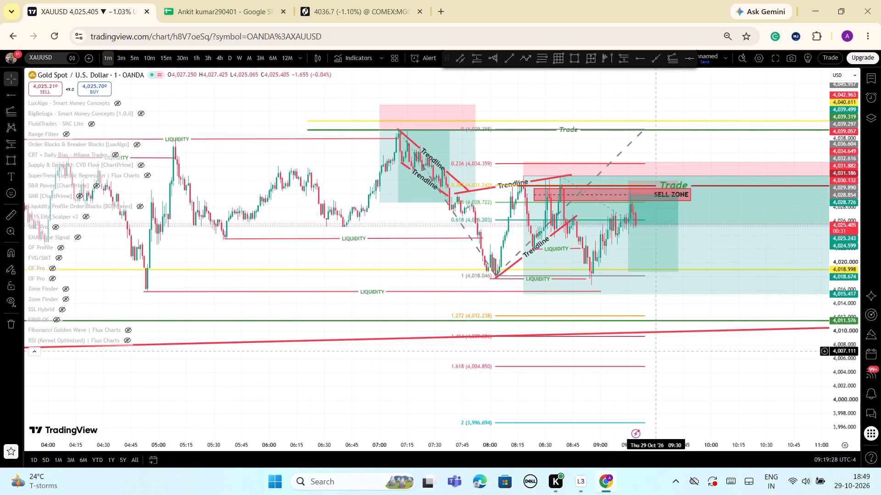
{"action": "left_click_drag", "start_coordinate": [847, 363], "coordinate": [847, 381]}
{"action": "scroll", "coordinate": [716, 372], "scroll_direction": "down", "scroll_amount": 2}
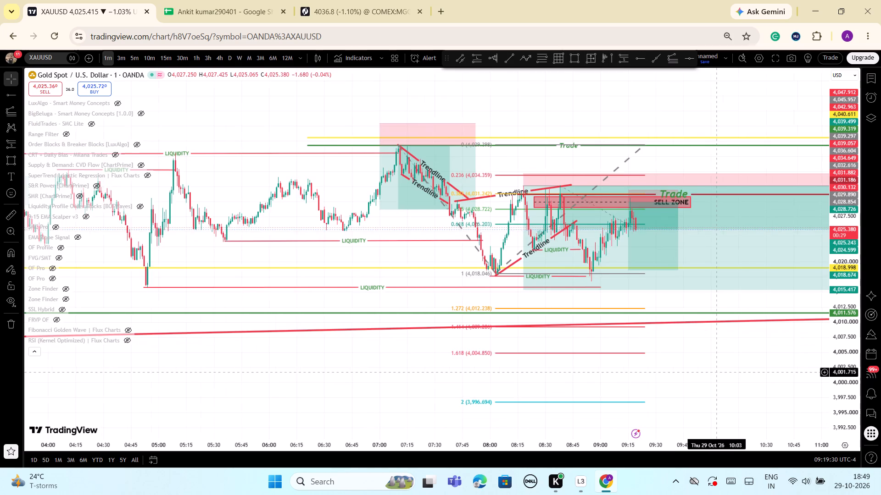
{"action": "scroll", "coordinate": [729, 367], "scroll_direction": "down", "scroll_amount": 3}
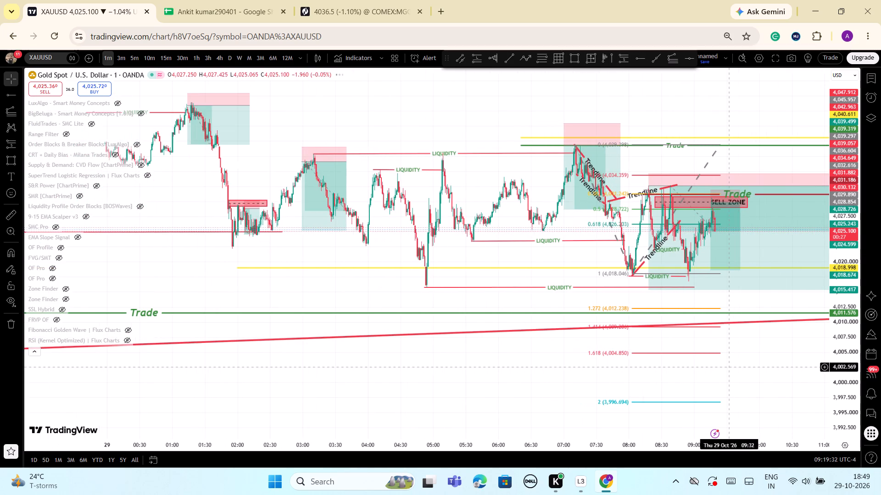
{"action": "scroll", "coordinate": [729, 367], "scroll_direction": "up", "scroll_amount": 6}
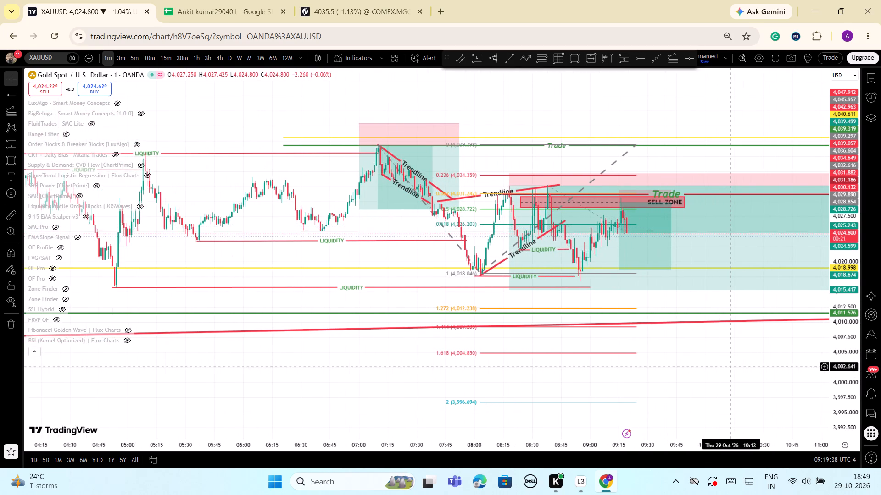
{"action": "scroll", "coordinate": [730, 367], "scroll_direction": "up", "scroll_amount": 2}
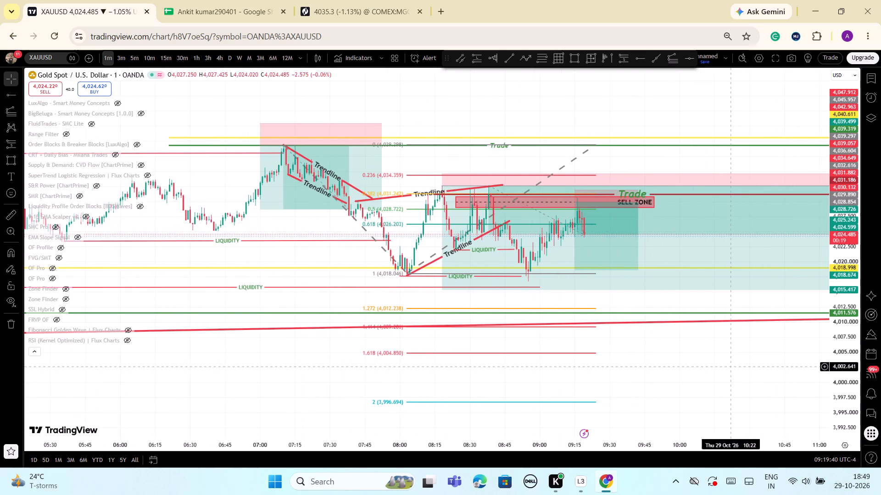
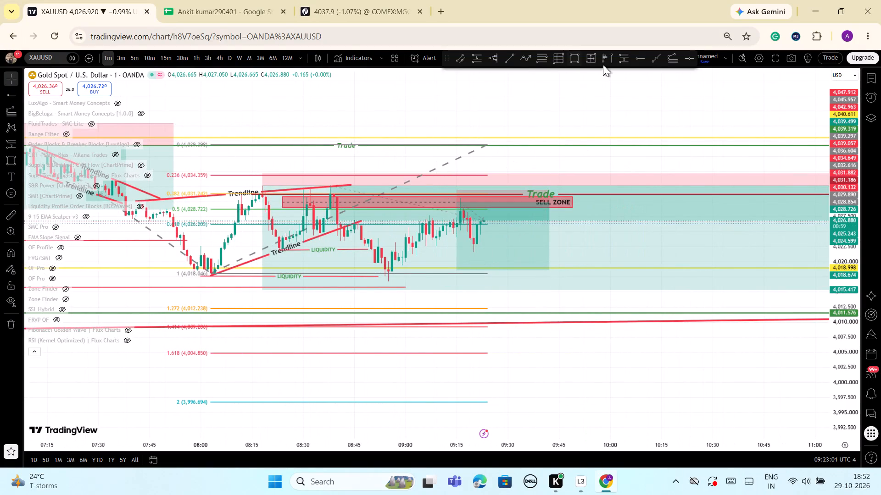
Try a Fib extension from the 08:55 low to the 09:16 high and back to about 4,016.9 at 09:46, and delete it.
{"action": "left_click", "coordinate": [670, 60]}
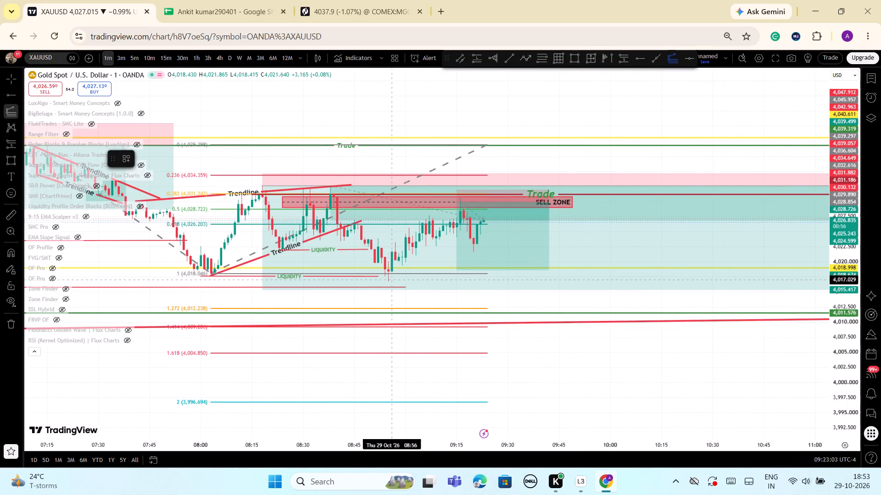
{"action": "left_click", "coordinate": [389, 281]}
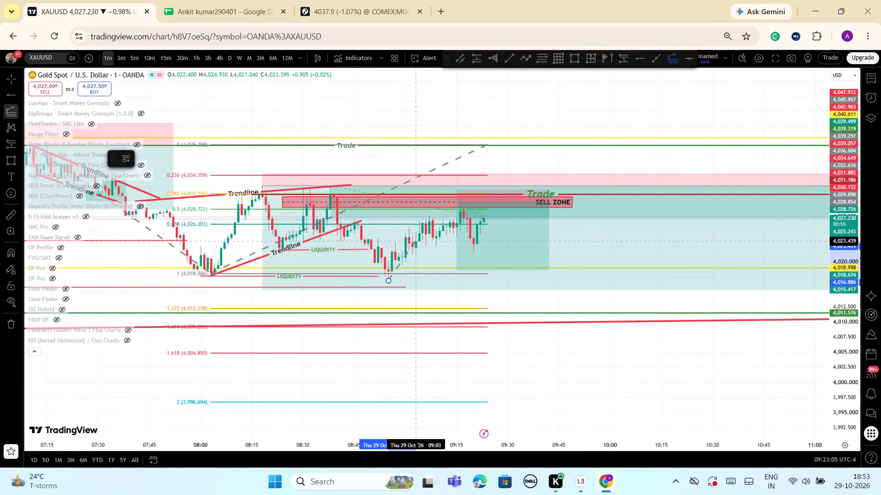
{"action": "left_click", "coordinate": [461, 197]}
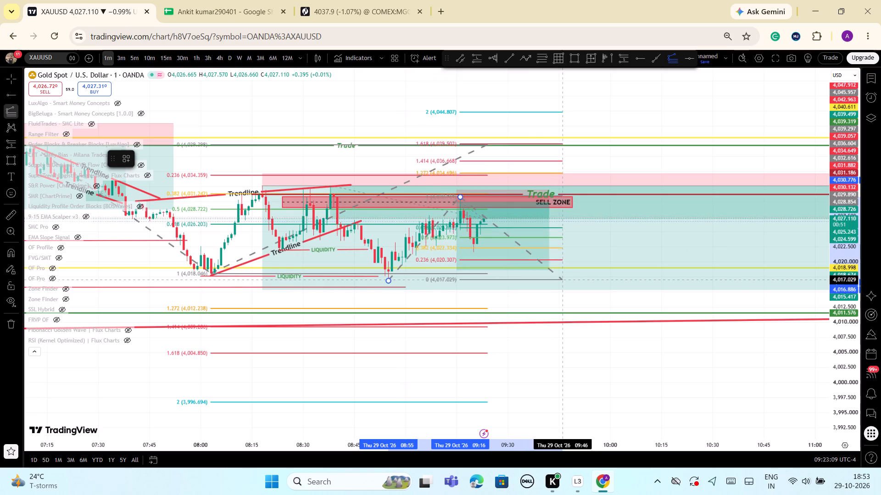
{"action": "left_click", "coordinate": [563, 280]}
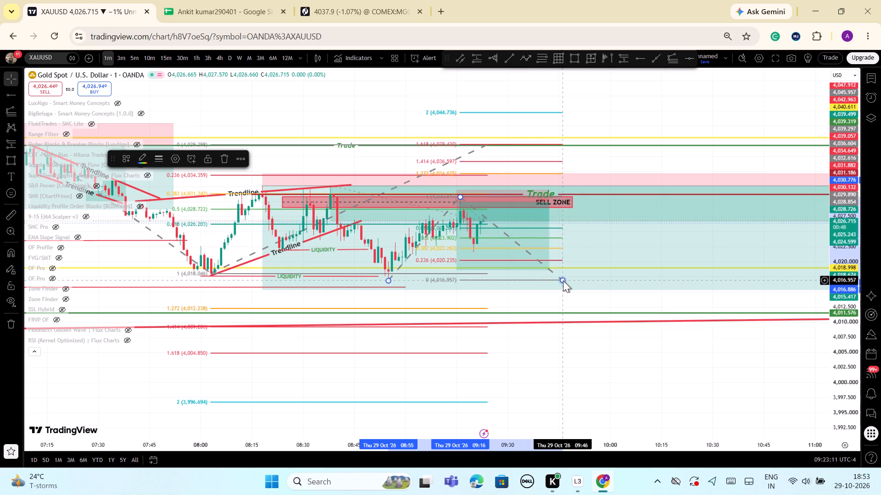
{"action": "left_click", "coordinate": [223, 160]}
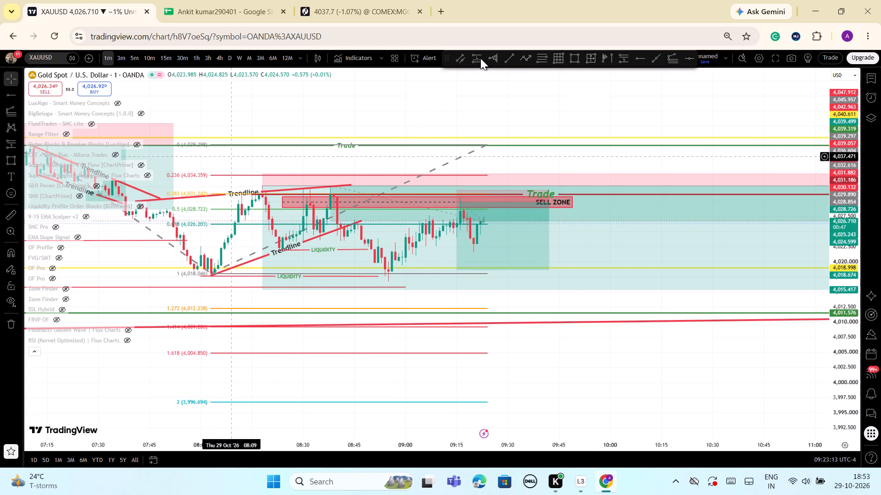
Draw a Fib extension from the 09:16 high near 4,030.8 to the 09:20 low near 4,021.9, and back to about 4,030.8 at 09:45.
{"action": "left_click", "coordinate": [673, 61]}
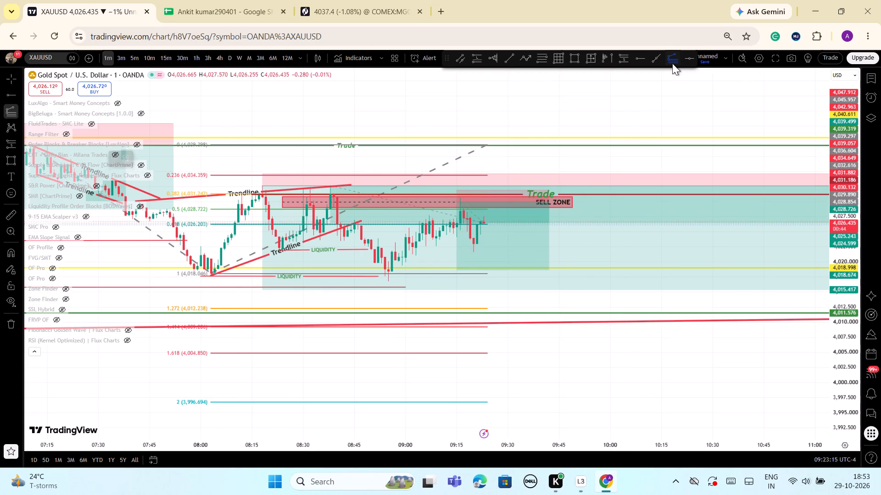
{"action": "left_click", "coordinate": [460, 197]}
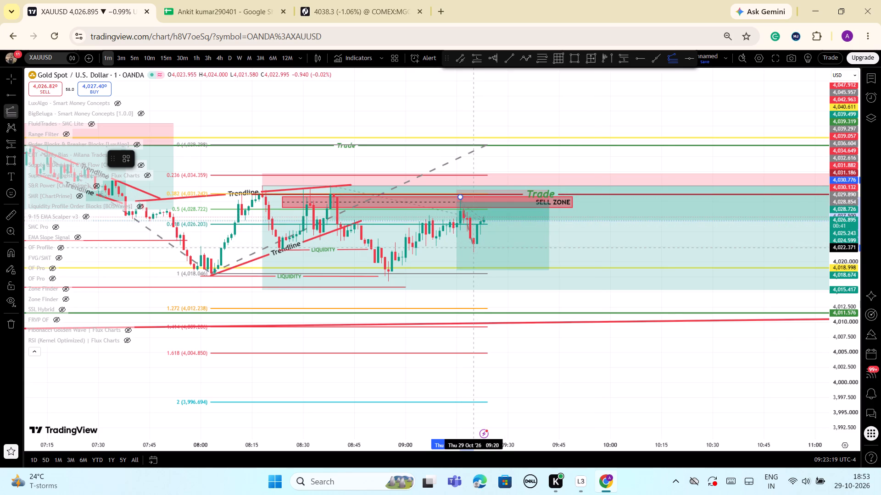
{"action": "left_click", "coordinate": [474, 251]}
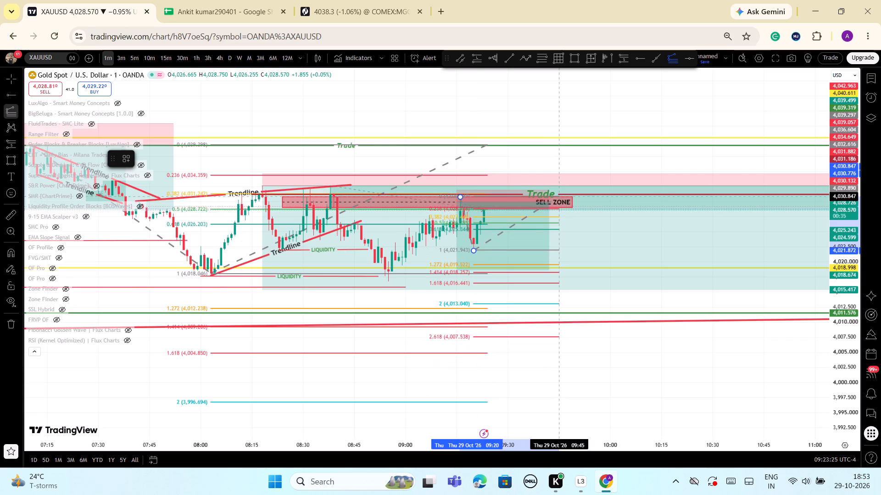
{"action": "left_click", "coordinate": [560, 197]}
{"action": "left_click", "coordinate": [610, 107]}
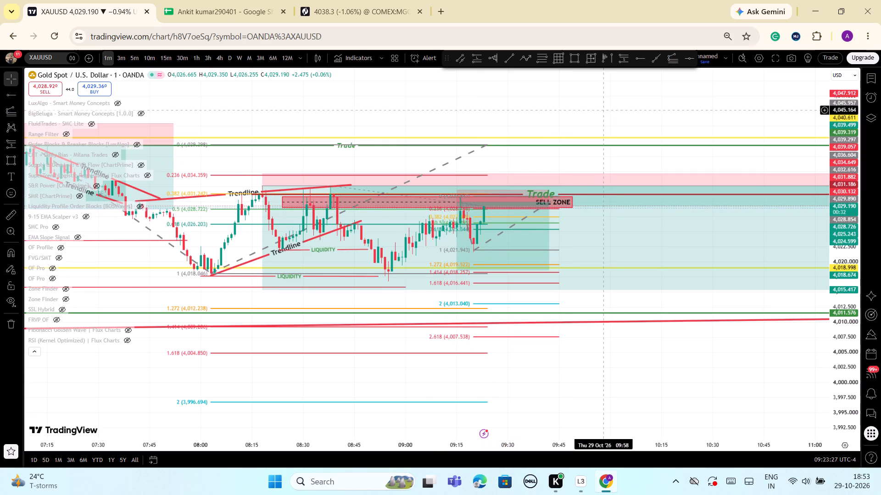
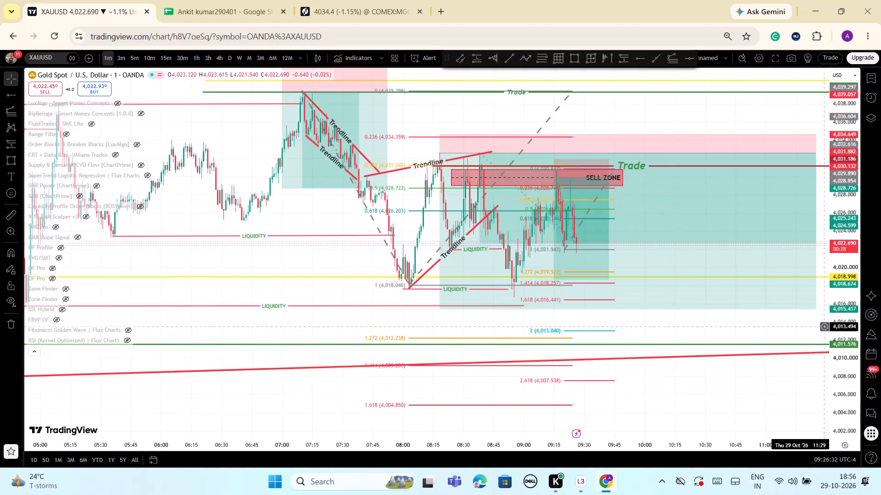
Collapse the indicator legend on the gold chart.
{"action": "scroll", "coordinate": [789, 336], "scroll_direction": "up", "scroll_amount": 4}
{"action": "scroll", "coordinate": [801, 345], "scroll_direction": "down", "scroll_amount": 2}
{"action": "scroll", "coordinate": [868, 354], "scroll_direction": "down", "scroll_amount": 1}
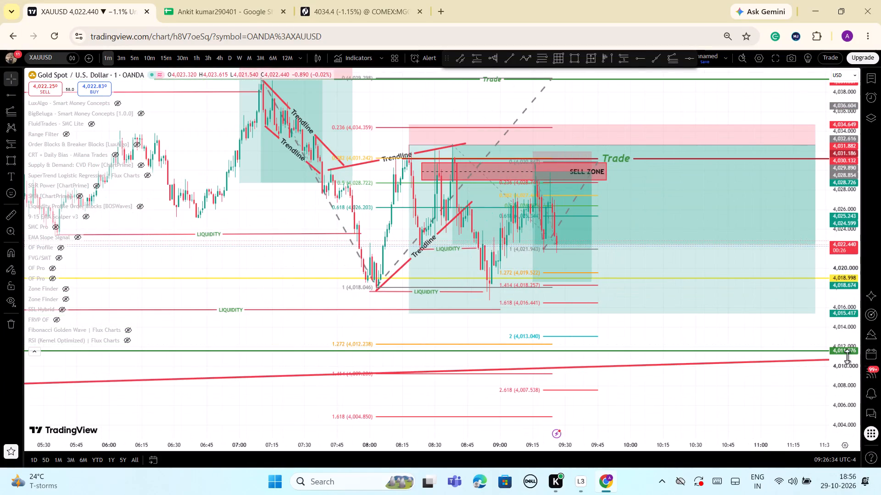
{"action": "left_click_drag", "start_coordinate": [853, 334], "coordinate": [864, 378]}
{"action": "scroll", "coordinate": [806, 392], "scroll_direction": "down", "scroll_amount": 2}
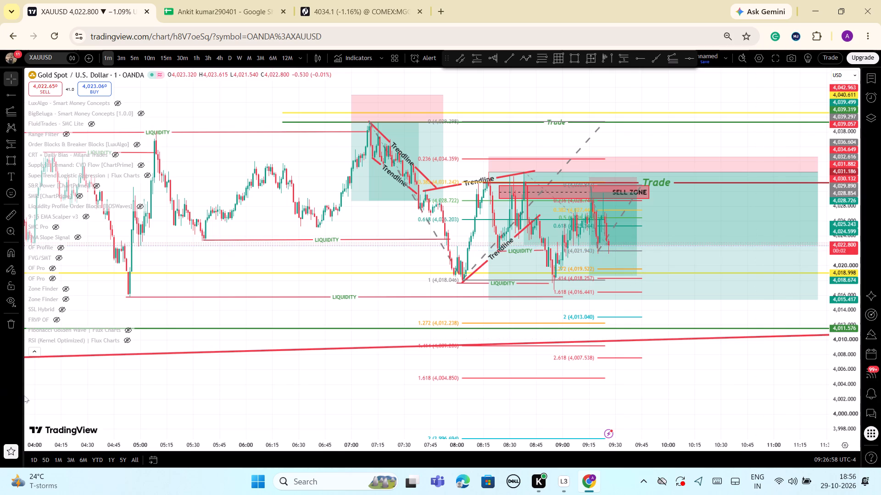
{"action": "left_click", "coordinate": [33, 350]}
Examine the 1-minute gold price action against the sell zone, liquidity lines, short positions and both Fib extensions' levels.
{"action": "scroll", "coordinate": [457, 346], "scroll_direction": "down", "scroll_amount": 3}
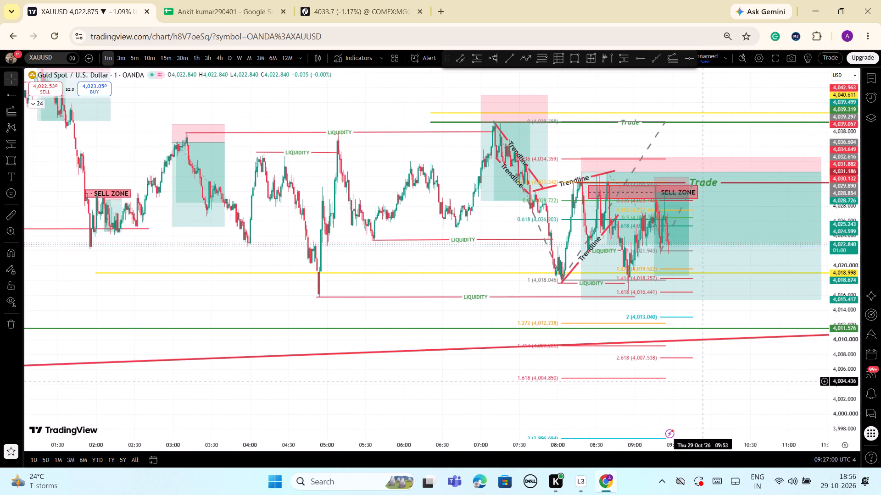
{"action": "scroll", "coordinate": [643, 372], "scroll_direction": "up", "scroll_amount": 3}
{"action": "scroll", "coordinate": [540, 374], "scroll_direction": "up", "scroll_amount": 4}
{"action": "scroll", "coordinate": [546, 370], "scroll_direction": "down", "scroll_amount": 2}
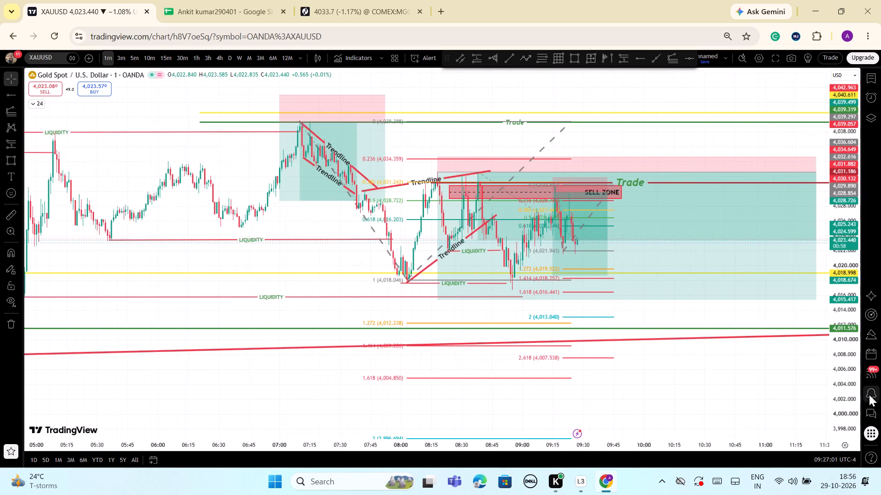
{"action": "left_click_drag", "start_coordinate": [850, 404], "coordinate": [846, 386]}
{"action": "scroll", "coordinate": [697, 410], "scroll_direction": "up", "scroll_amount": 2}
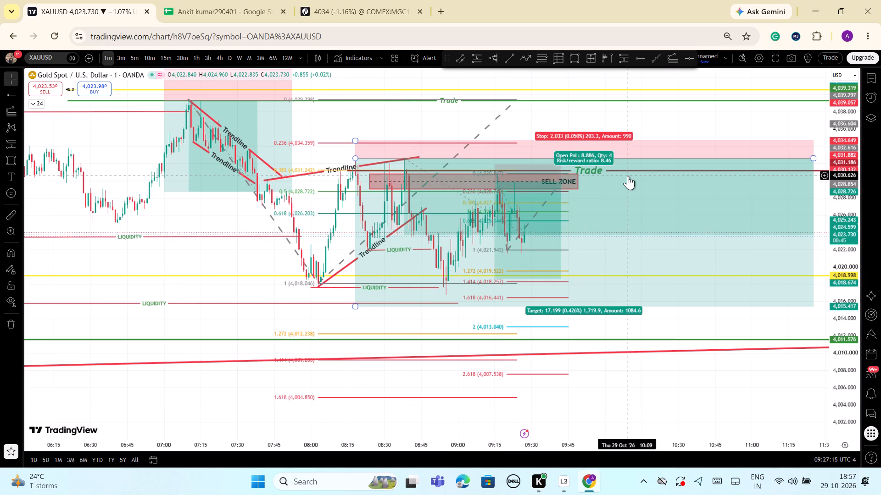
{"action": "left_click_drag", "start_coordinate": [847, 372], "coordinate": [822, 283]}
{"action": "scroll", "coordinate": [800, 296], "scroll_direction": "down", "scroll_amount": 2}
{"action": "left_click_drag", "start_coordinate": [848, 315], "coordinate": [859, 394]}
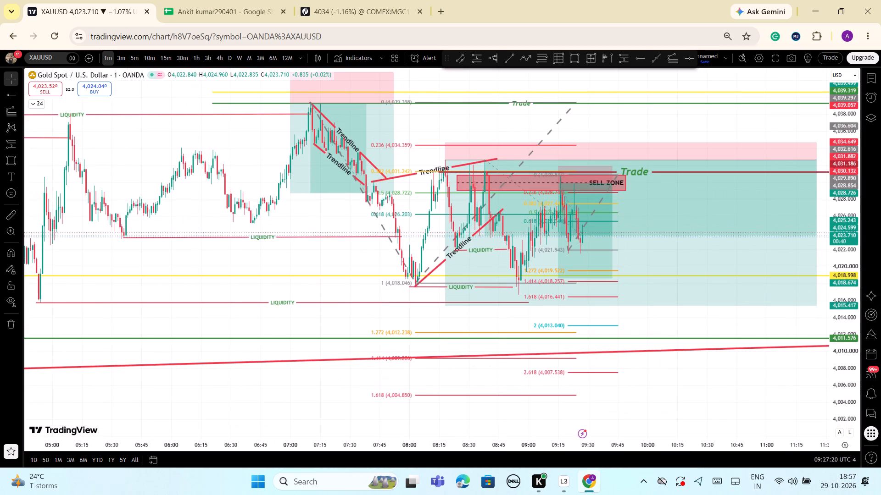
{"action": "scroll", "coordinate": [767, 417], "scroll_direction": "up", "scroll_amount": 2}
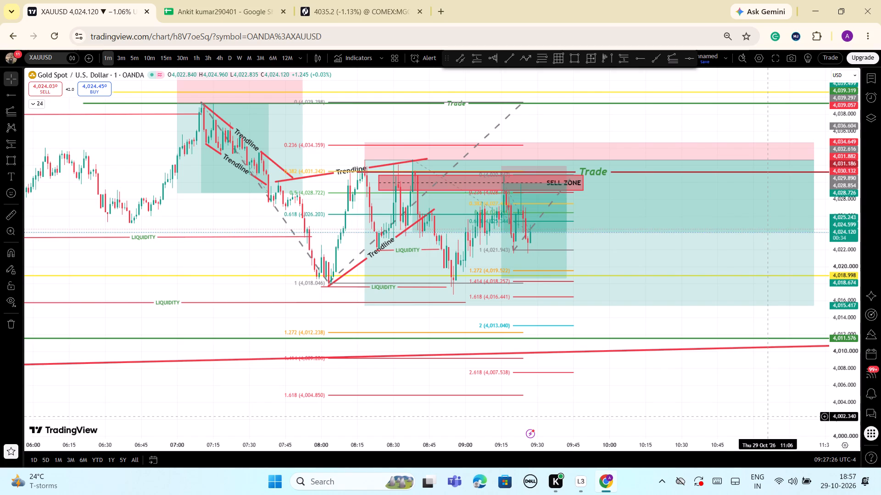
Delete both Fib extensions, the small one from the 09:16 high and the large one from the high just after 07:00.
{"action": "left_click", "coordinate": [574, 174]}
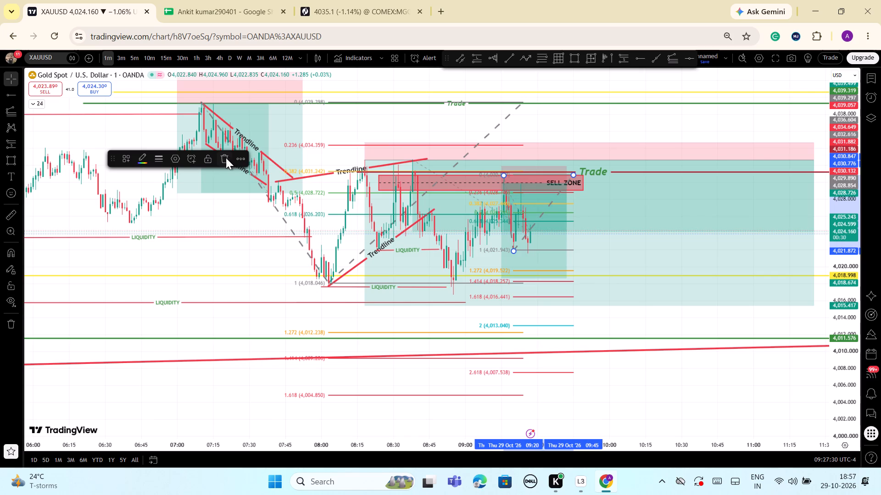
{"action": "left_click", "coordinate": [222, 158]}
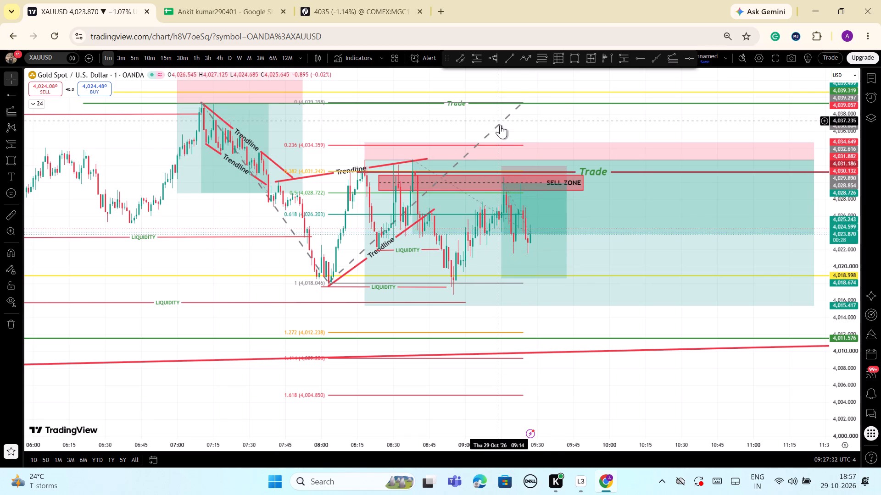
{"action": "left_click", "coordinate": [500, 125]}
{"action": "left_click", "coordinate": [225, 159]}
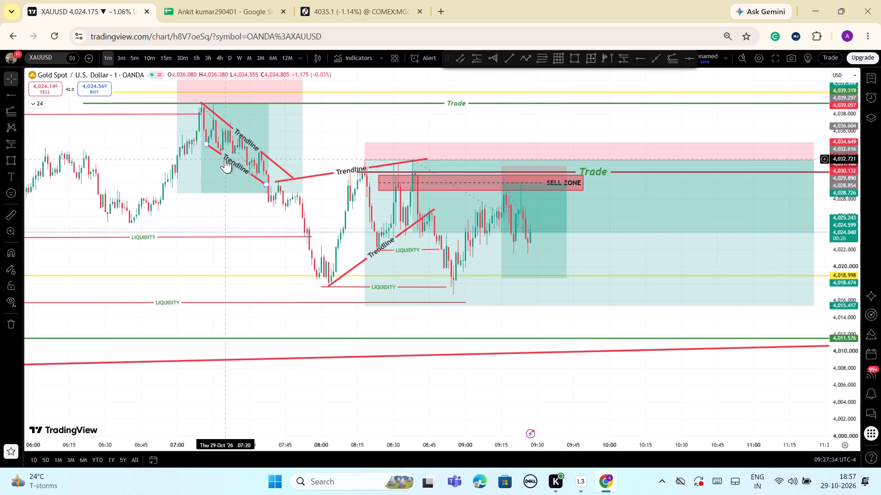
Shorten the large short position with entry near 4,032.6 so that it ends at about 09:07.
{"action": "scroll", "coordinate": [660, 234], "scroll_direction": "down", "scroll_amount": 1}
{"action": "scroll", "coordinate": [742, 278], "scroll_direction": "down", "scroll_amount": 1}
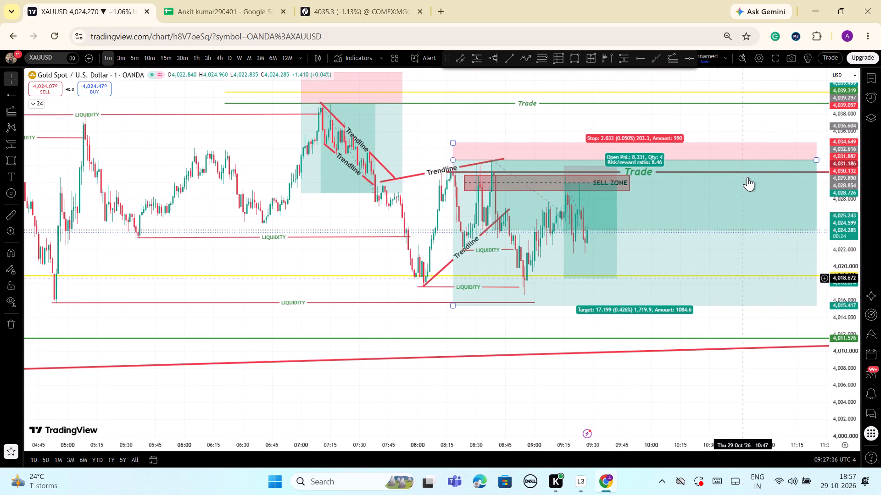
{"action": "left_click_drag", "start_coordinate": [718, 117], "coordinate": [637, 117]}
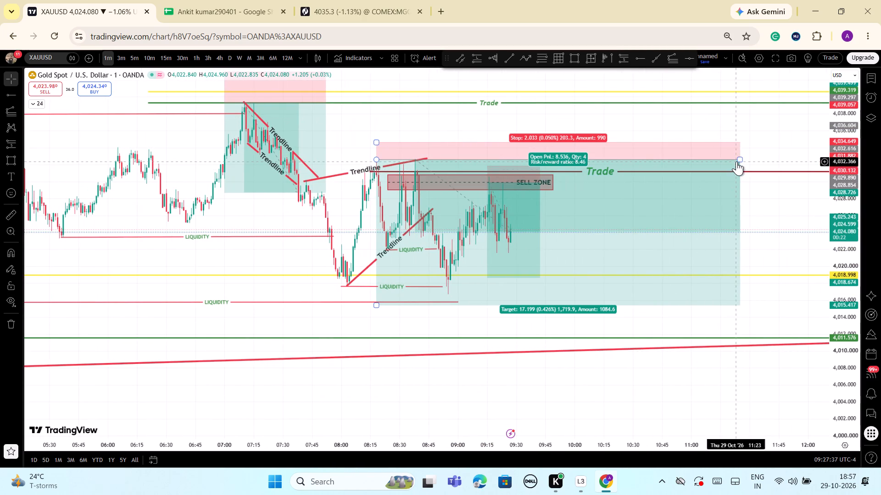
{"action": "left_click_drag", "start_coordinate": [740, 159], "coordinate": [440, 200]}
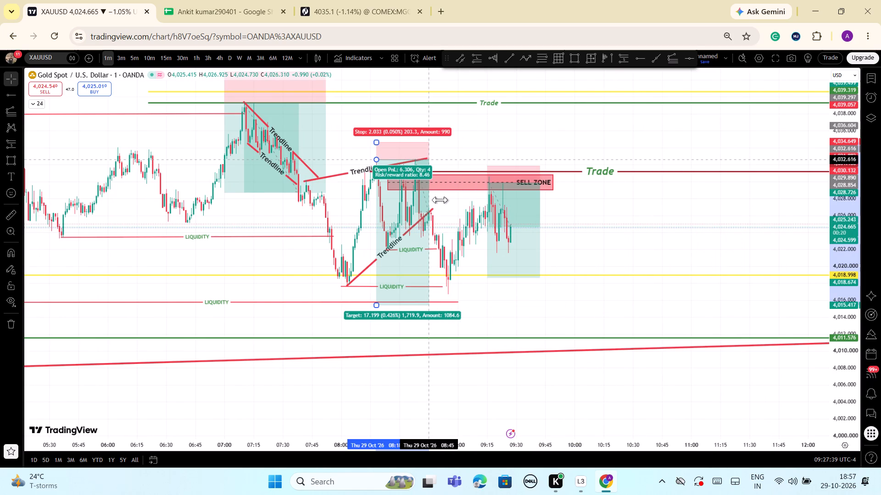
{"action": "left_click_drag", "start_coordinate": [440, 200], "coordinate": [471, 199]}
{"action": "left_click", "coordinate": [569, 123]}
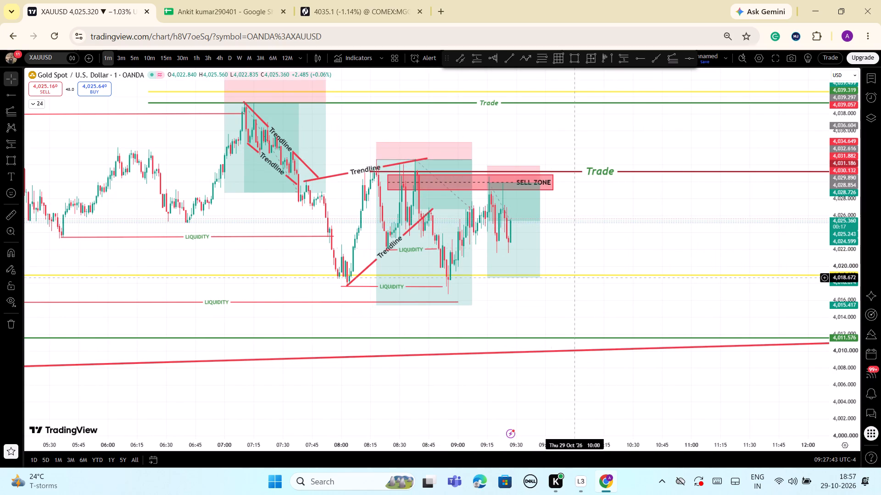
{"action": "scroll", "coordinate": [593, 254], "scroll_direction": "down", "scroll_amount": 1}
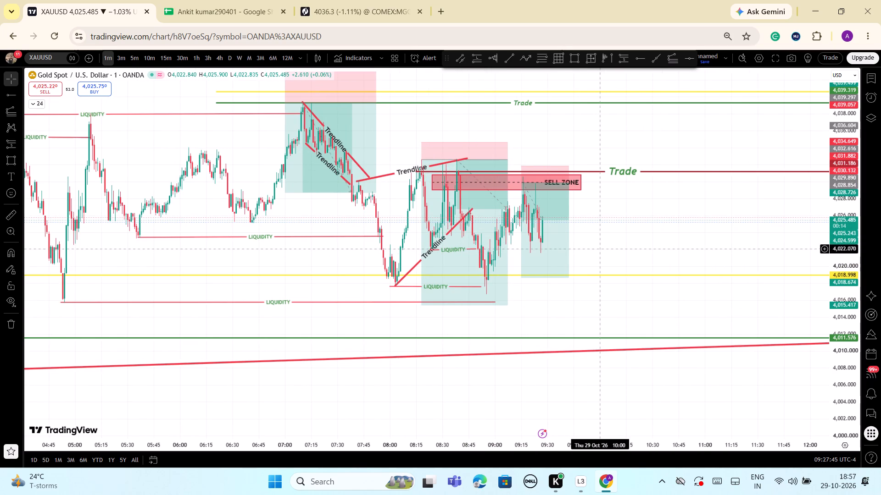
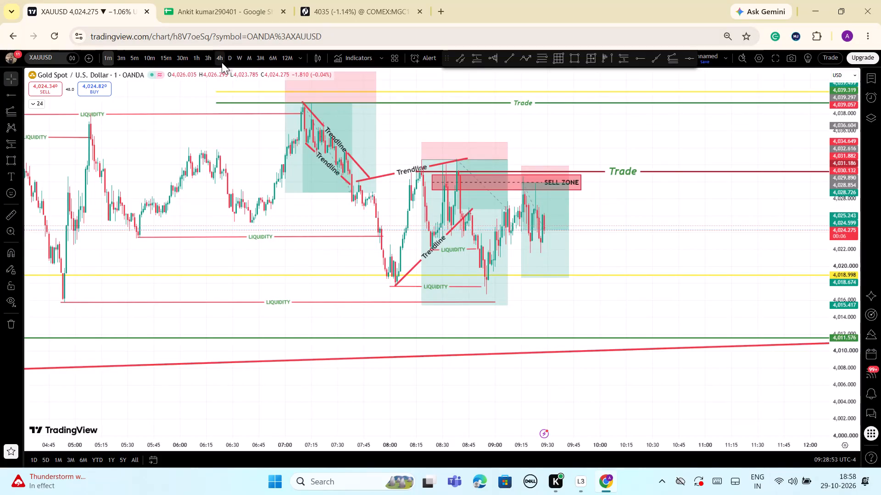
Switch the gold chart to the 3-hour timeframe.
{"action": "left_click", "coordinate": [213, 55]}
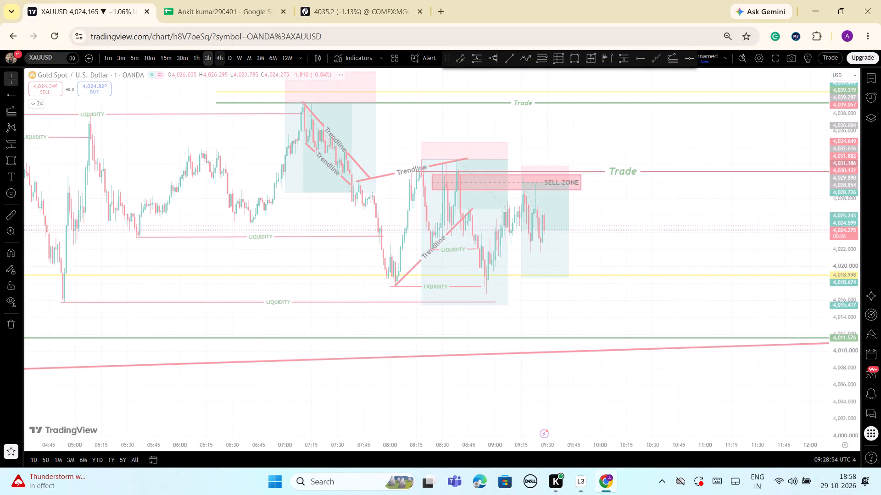
Examine the 3-hour gold price history from spring to late October, comparing its major swings with the current Trade lines and trendline.
{"action": "scroll", "coordinate": [617, 208], "scroll_direction": "up", "scroll_amount": 15}
{"action": "left_click_drag", "start_coordinate": [851, 180], "coordinate": [852, 187]}
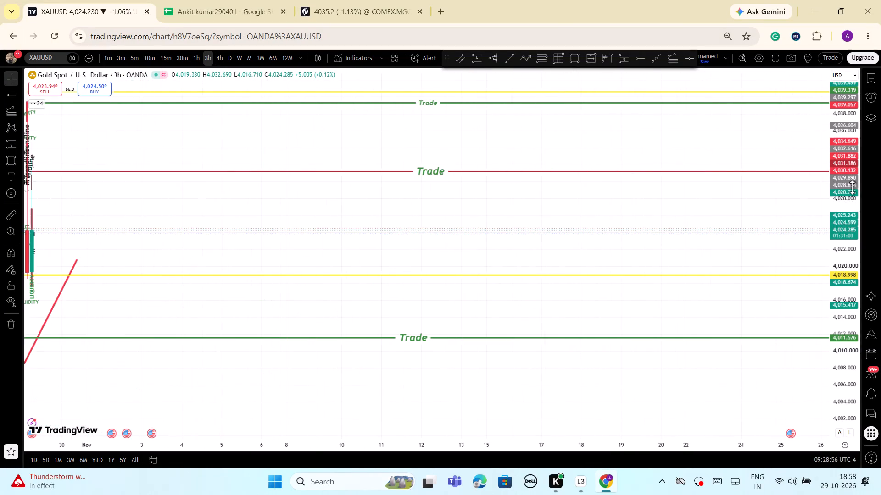
{"action": "left_click_drag", "start_coordinate": [852, 187], "coordinate": [849, 342]}
{"action": "scroll", "coordinate": [489, 282], "scroll_direction": "down", "scroll_amount": 6}
{"action": "scroll", "coordinate": [465, 247], "scroll_direction": "up", "scroll_amount": 4}
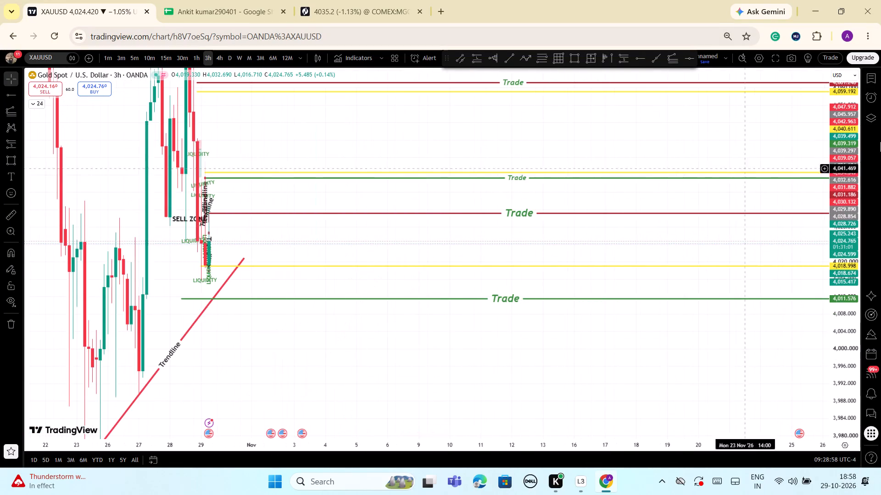
{"action": "left_click_drag", "start_coordinate": [840, 136], "coordinate": [878, 368]}
{"action": "scroll", "coordinate": [456, 317], "scroll_direction": "down", "scroll_amount": 3}
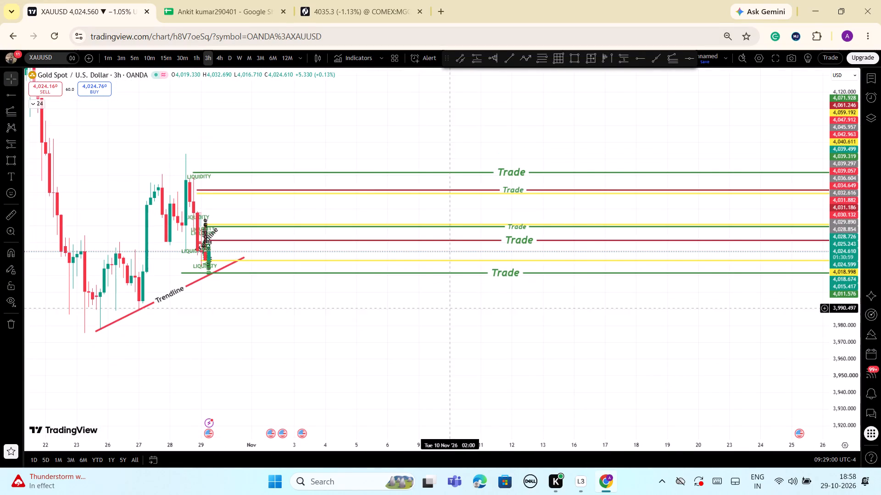
{"action": "scroll", "coordinate": [437, 352], "scroll_direction": "down", "scroll_amount": 2}
{"action": "scroll", "coordinate": [424, 358], "scroll_direction": "up", "scroll_amount": 3}
{"action": "left_click_drag", "start_coordinate": [850, 229], "coordinate": [837, 269]}
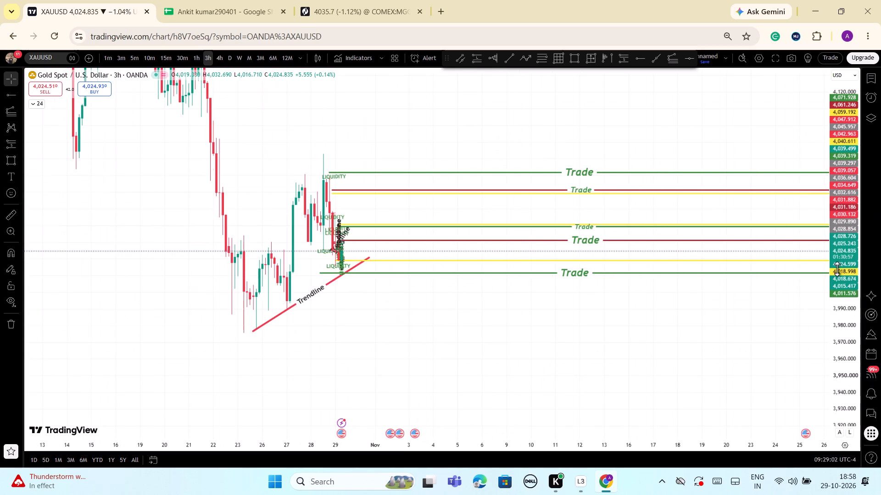
{"action": "left_click_drag", "start_coordinate": [837, 269], "coordinate": [816, 385]}
{"action": "scroll", "coordinate": [469, 358], "scroll_direction": "down", "scroll_amount": 7}
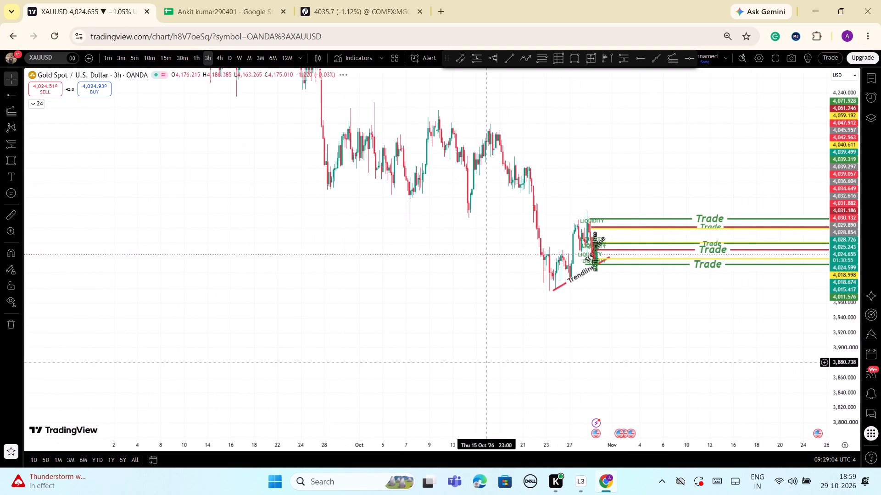
{"action": "scroll", "coordinate": [487, 363], "scroll_direction": "down", "scroll_amount": 1}
{"action": "left_click_drag", "start_coordinate": [656, 142], "coordinate": [582, 292]}
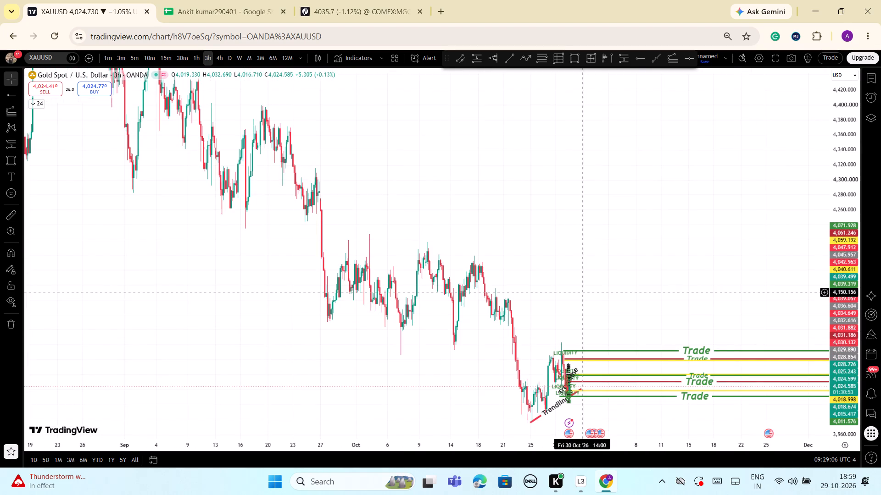
{"action": "scroll", "coordinate": [560, 264], "scroll_direction": "down", "scroll_amount": 2}
{"action": "left_click_drag", "start_coordinate": [844, 138], "coordinate": [847, 263]}
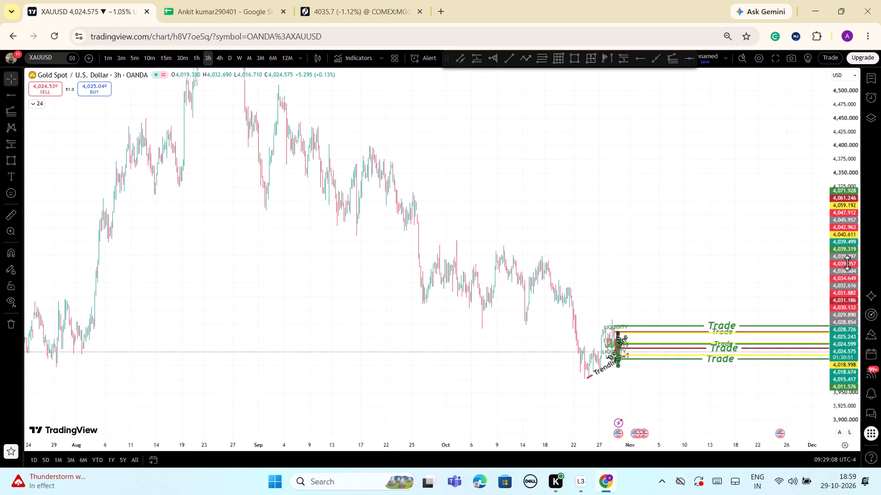
{"action": "left_click_drag", "start_coordinate": [847, 263], "coordinate": [827, 339]}
{"action": "scroll", "coordinate": [595, 241], "scroll_direction": "down", "scroll_amount": 2}
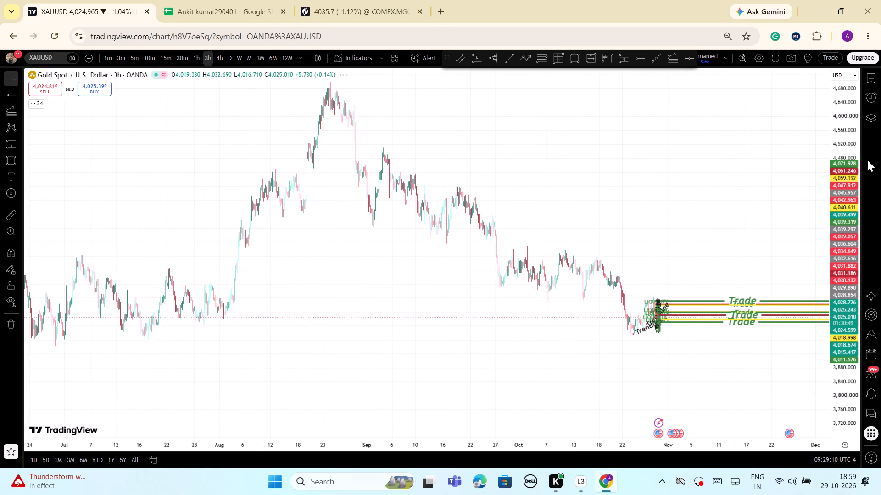
{"action": "left_click_drag", "start_coordinate": [841, 159], "coordinate": [836, 182]}
{"action": "scroll", "coordinate": [770, 170], "scroll_direction": "down", "scroll_amount": 5}
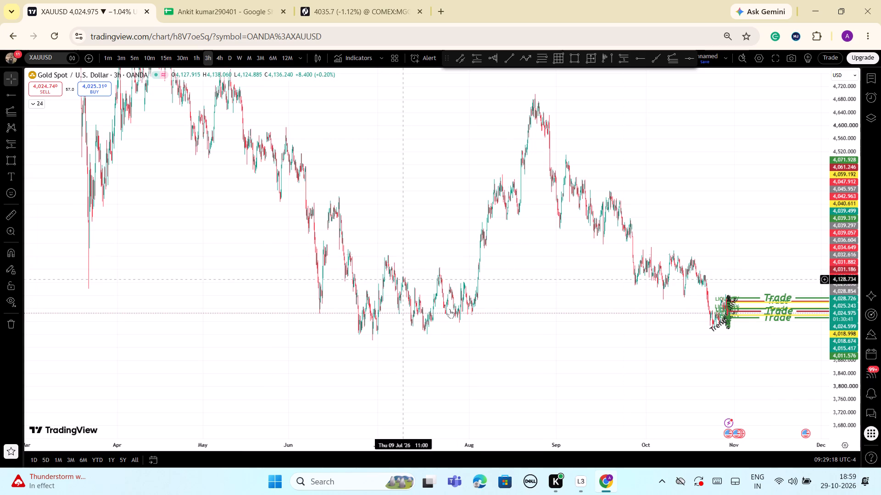
{"action": "scroll", "coordinate": [441, 330], "scroll_direction": "up", "scroll_amount": 3}
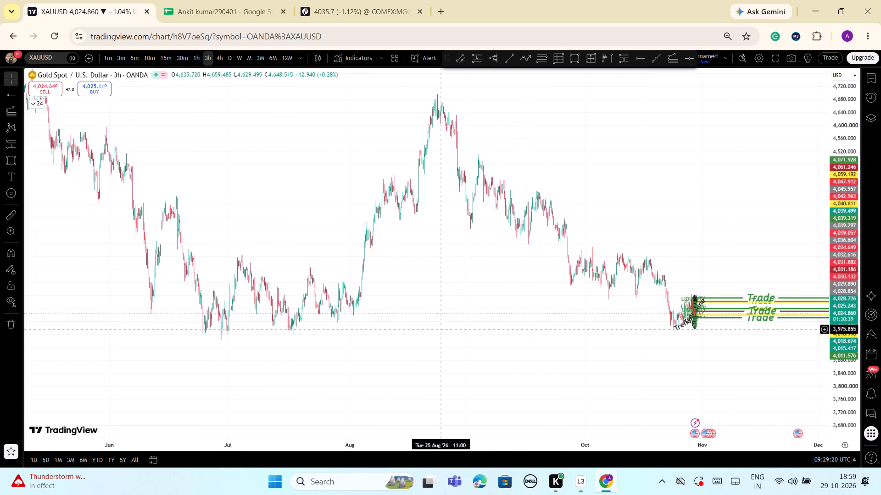
{"action": "scroll", "coordinate": [441, 330], "scroll_direction": "down", "scroll_amount": 1}
{"action": "scroll", "coordinate": [441, 330], "scroll_direction": "up", "scroll_amount": 4}
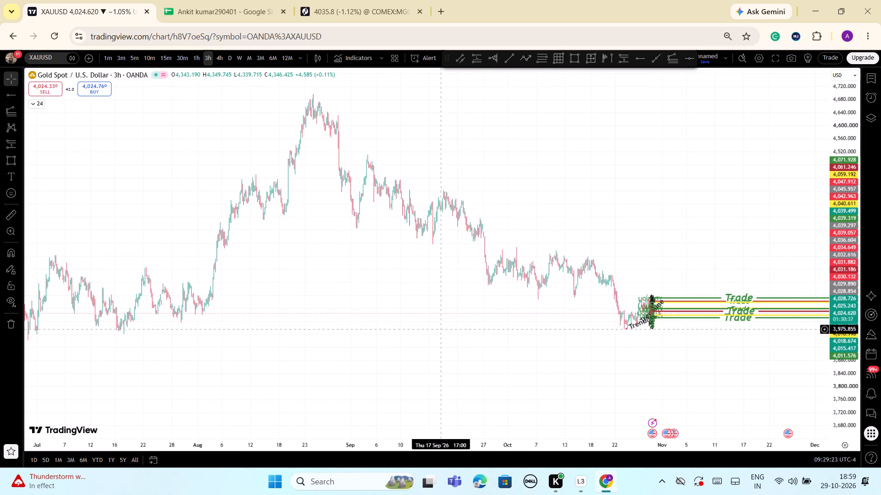
{"action": "scroll", "coordinate": [441, 330], "scroll_direction": "up", "scroll_amount": 3}
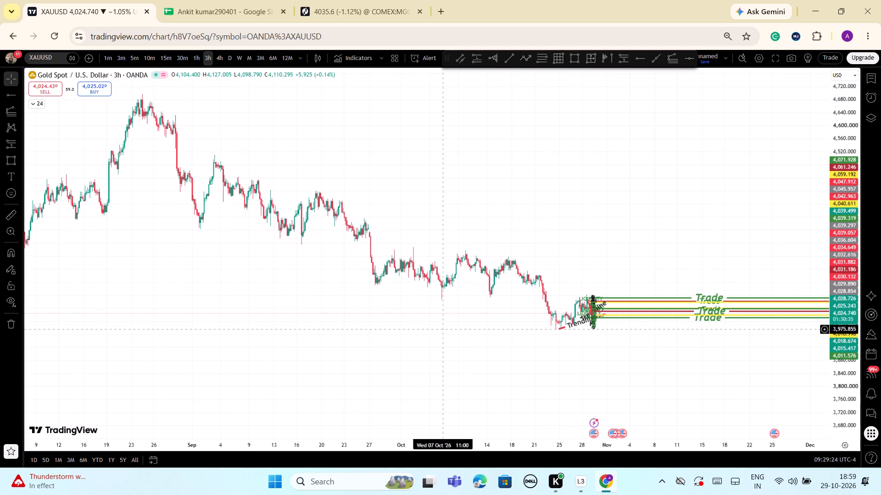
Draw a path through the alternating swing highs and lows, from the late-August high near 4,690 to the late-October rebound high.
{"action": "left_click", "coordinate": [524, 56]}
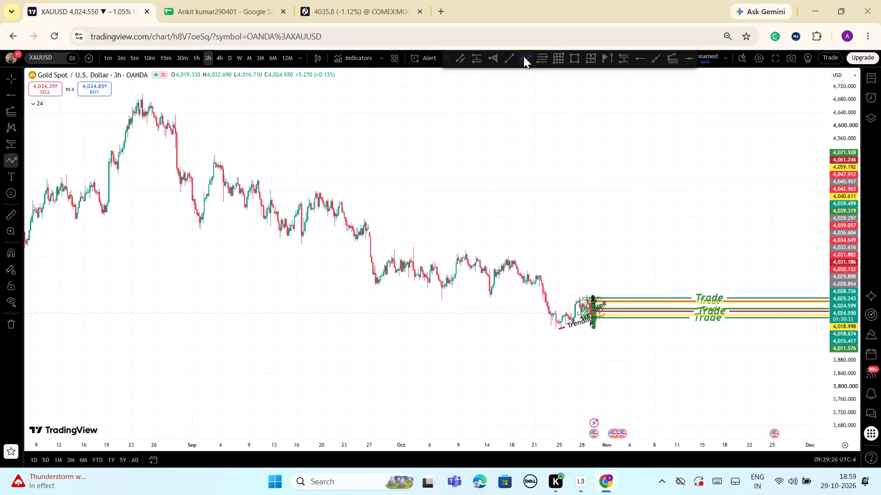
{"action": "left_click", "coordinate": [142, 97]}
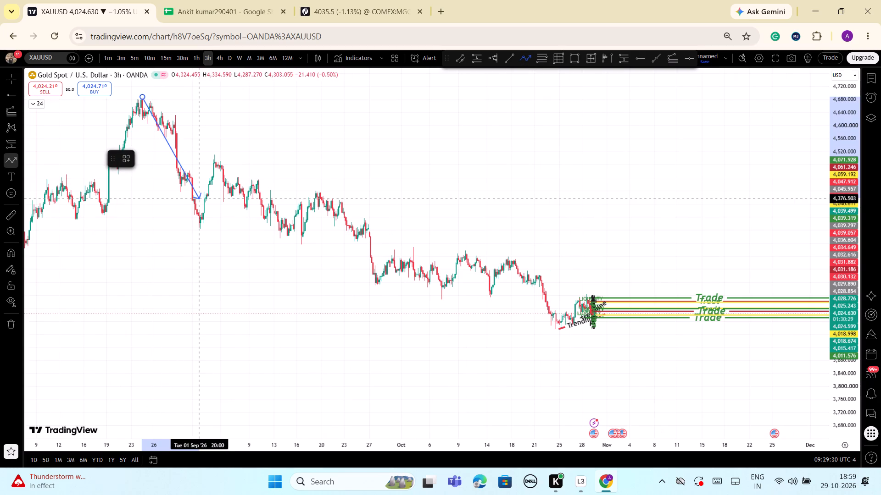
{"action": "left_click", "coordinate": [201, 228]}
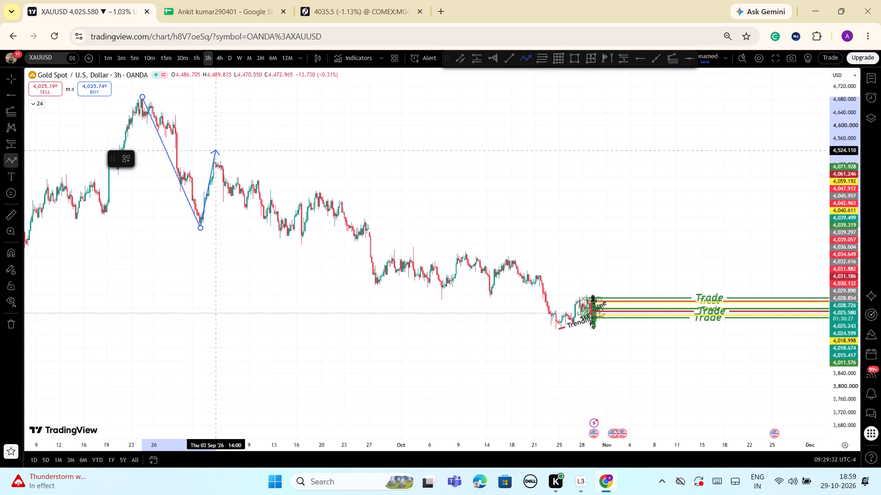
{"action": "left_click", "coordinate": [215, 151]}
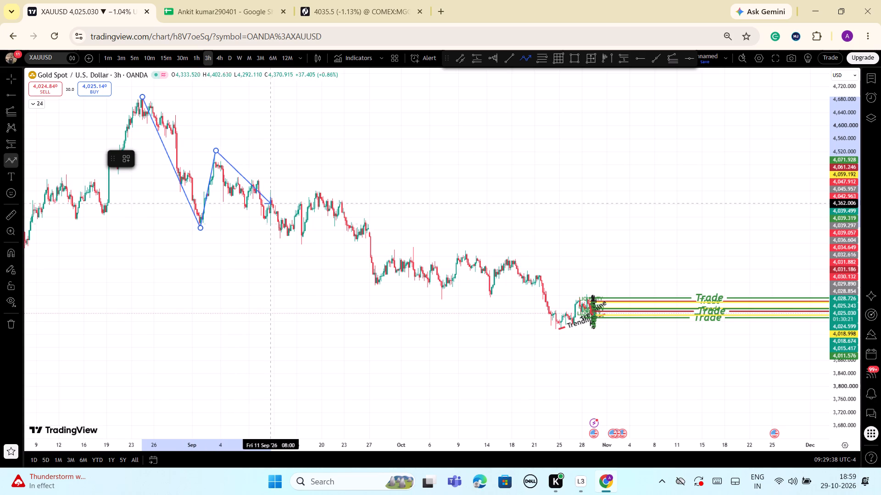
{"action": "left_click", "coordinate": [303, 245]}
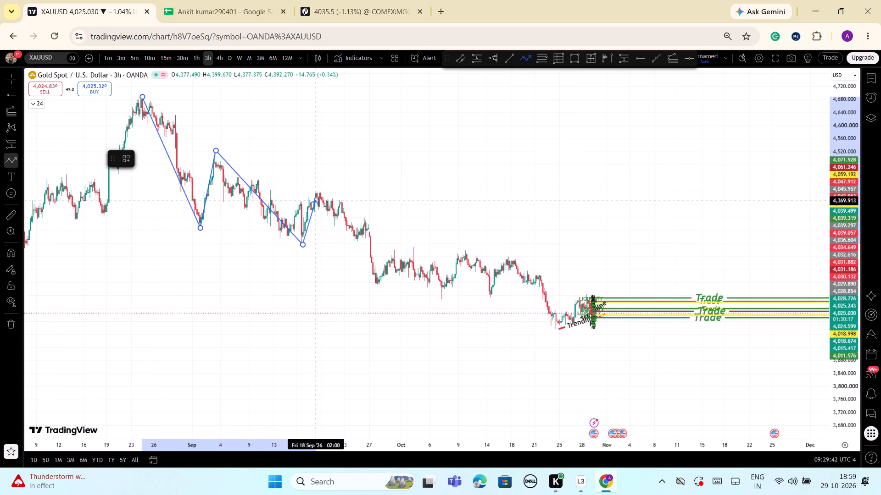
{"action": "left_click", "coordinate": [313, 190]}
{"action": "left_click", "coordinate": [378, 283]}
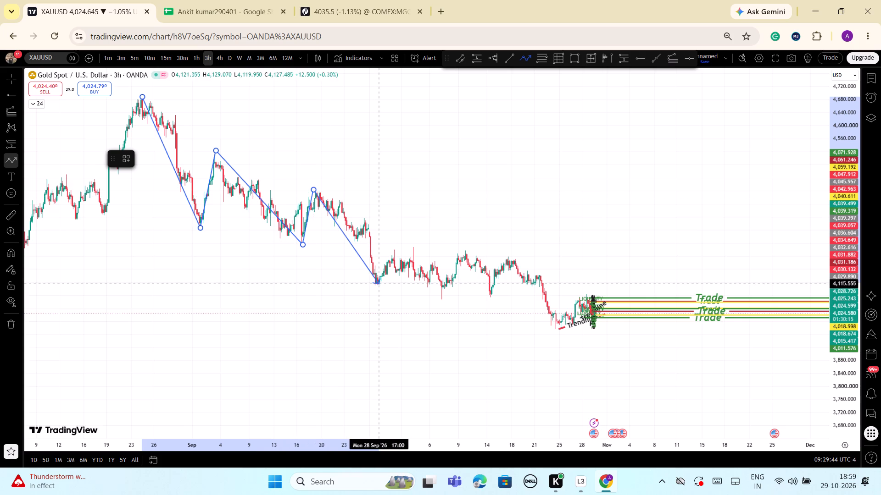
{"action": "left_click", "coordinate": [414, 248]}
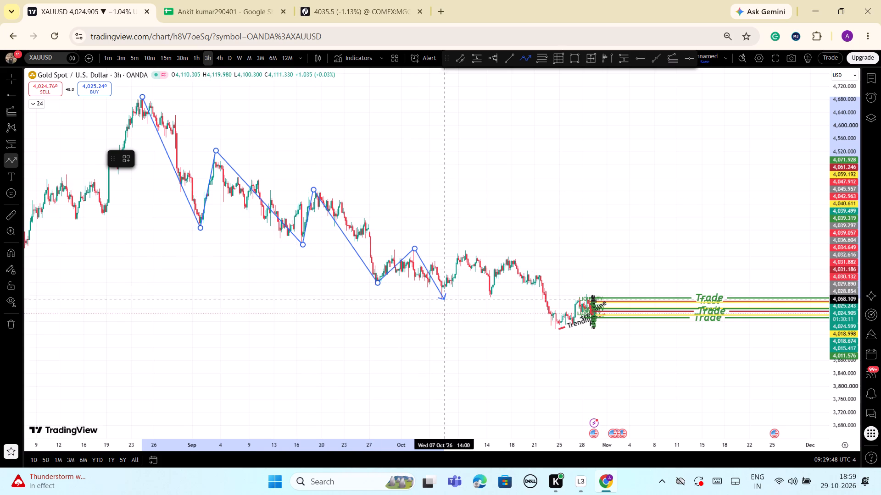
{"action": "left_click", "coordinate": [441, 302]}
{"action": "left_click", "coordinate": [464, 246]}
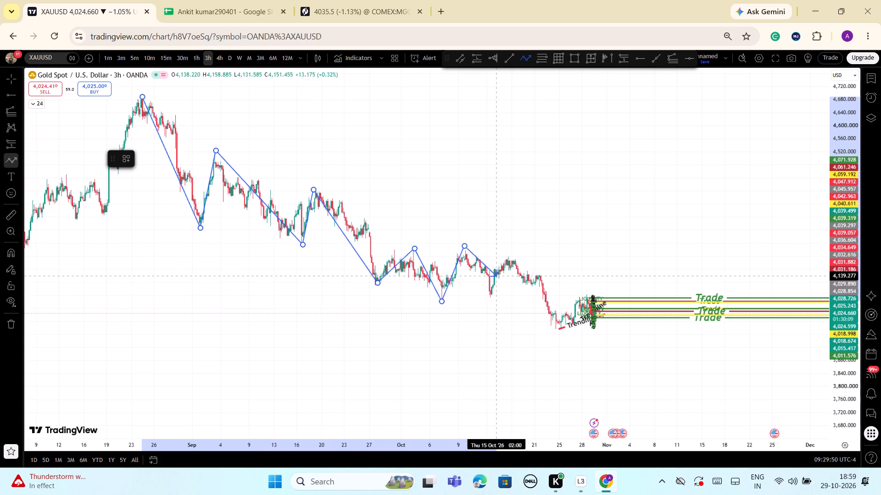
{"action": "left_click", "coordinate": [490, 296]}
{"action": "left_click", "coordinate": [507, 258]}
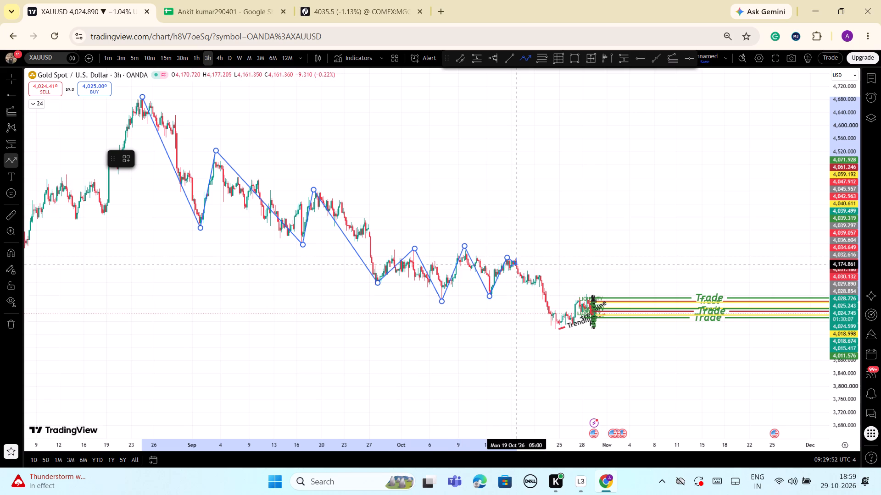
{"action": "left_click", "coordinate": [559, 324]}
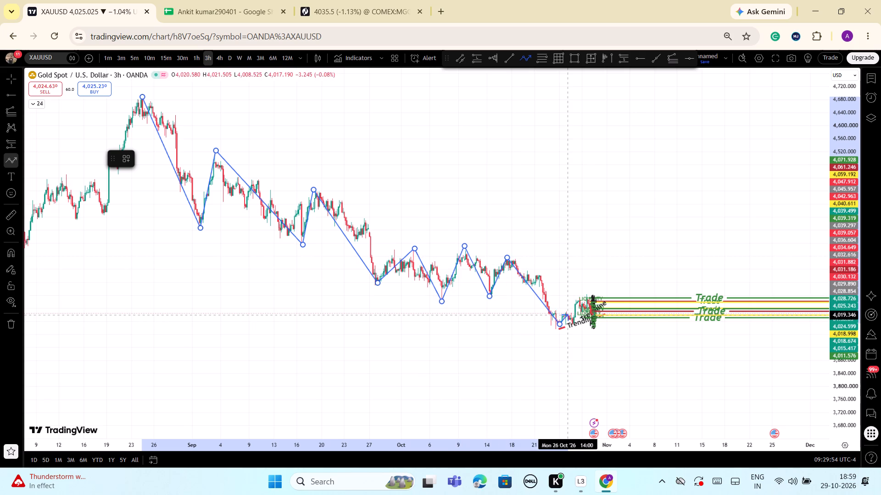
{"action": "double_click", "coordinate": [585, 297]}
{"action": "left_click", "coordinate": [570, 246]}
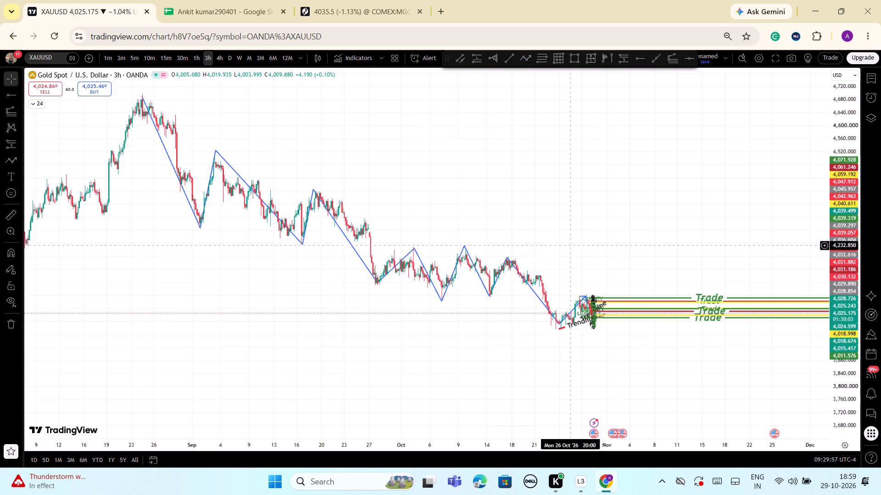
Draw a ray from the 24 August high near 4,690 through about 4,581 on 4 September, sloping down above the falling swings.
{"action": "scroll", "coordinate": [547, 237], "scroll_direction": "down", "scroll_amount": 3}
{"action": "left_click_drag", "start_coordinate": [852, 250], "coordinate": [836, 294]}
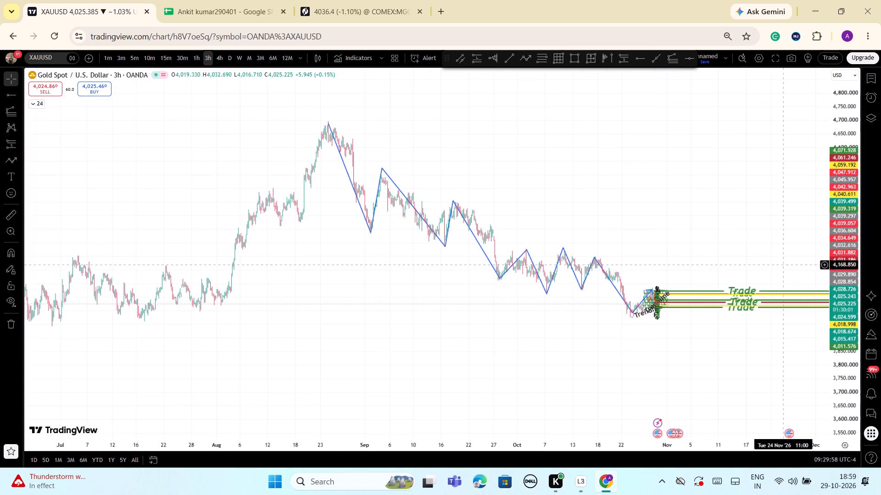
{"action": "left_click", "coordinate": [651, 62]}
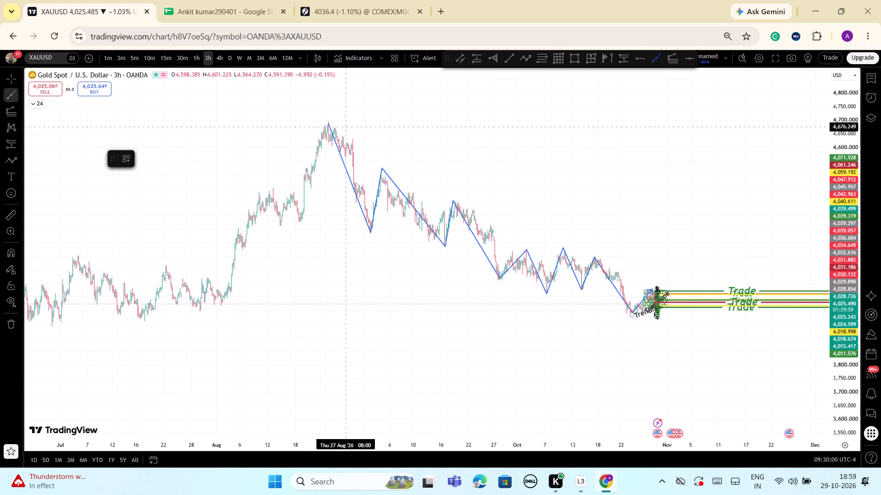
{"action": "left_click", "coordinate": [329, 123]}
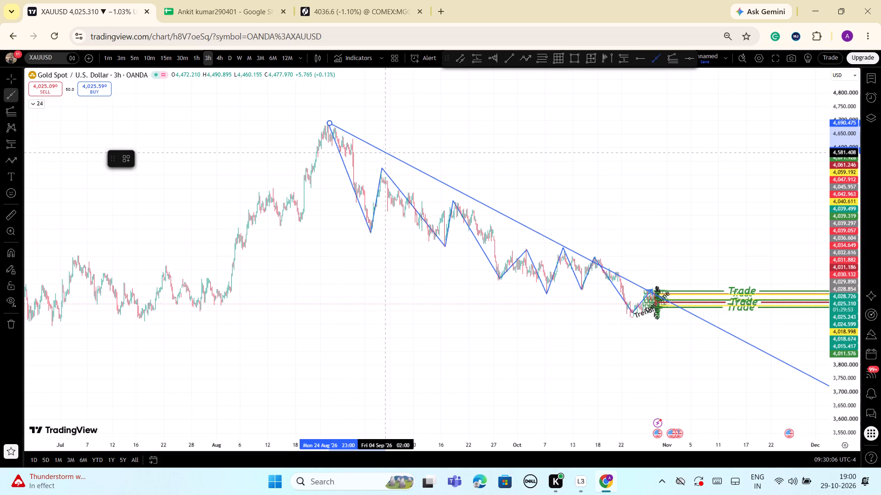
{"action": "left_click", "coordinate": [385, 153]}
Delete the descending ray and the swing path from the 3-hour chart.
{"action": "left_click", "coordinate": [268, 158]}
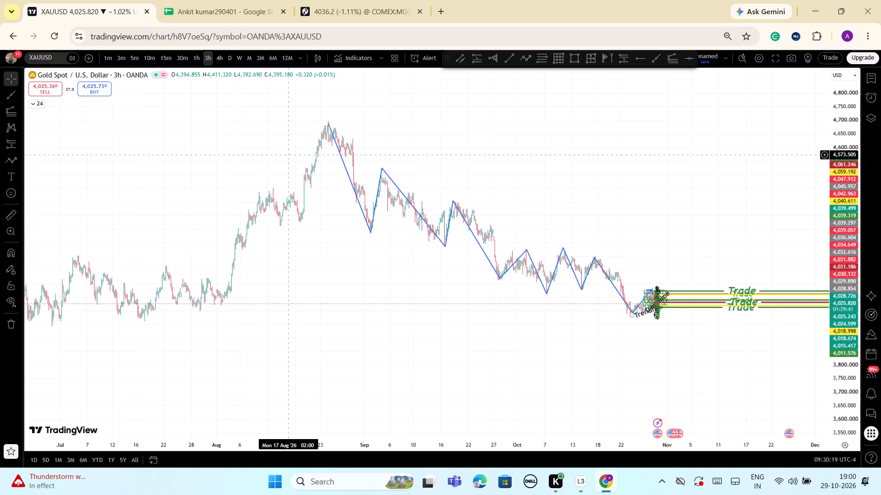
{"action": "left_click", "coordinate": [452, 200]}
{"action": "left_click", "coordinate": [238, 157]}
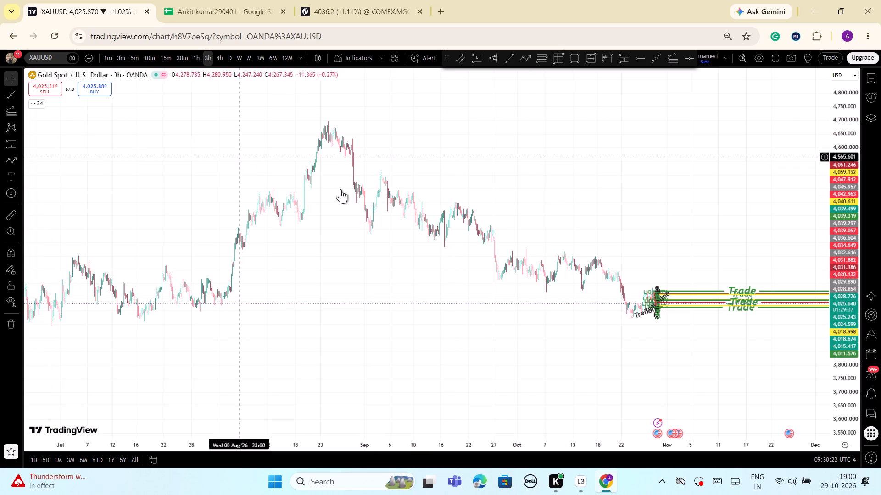
Examine the 3-hour decline from September to the late-October lows against the Trade lines and trendline.
{"action": "scroll", "coordinate": [388, 184], "scroll_direction": "up", "scroll_amount": 2}
{"action": "scroll", "coordinate": [400, 193], "scroll_direction": "down", "scroll_amount": 1}
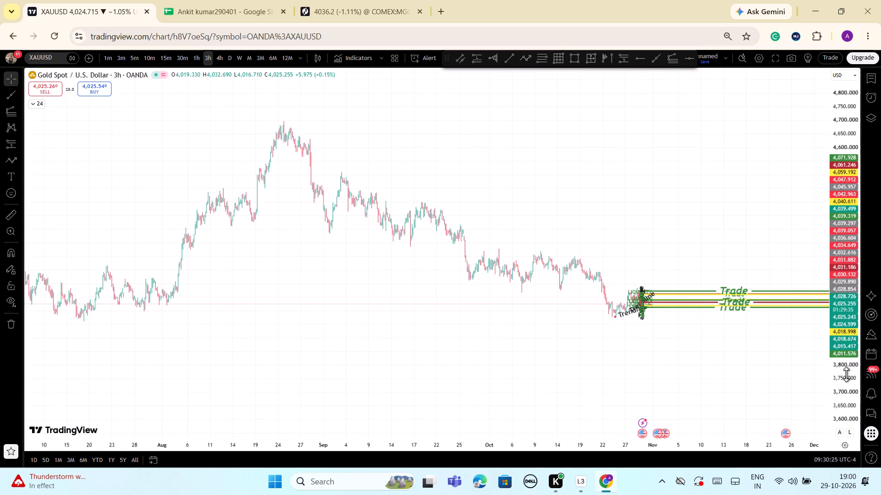
{"action": "left_click_drag", "start_coordinate": [844, 389], "coordinate": [814, 224]}
{"action": "scroll", "coordinate": [725, 241], "scroll_direction": "up", "scroll_amount": 3}
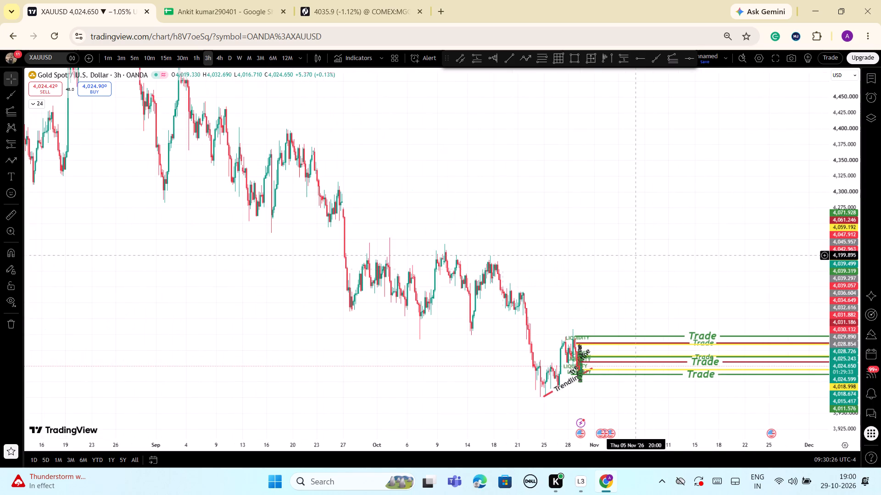
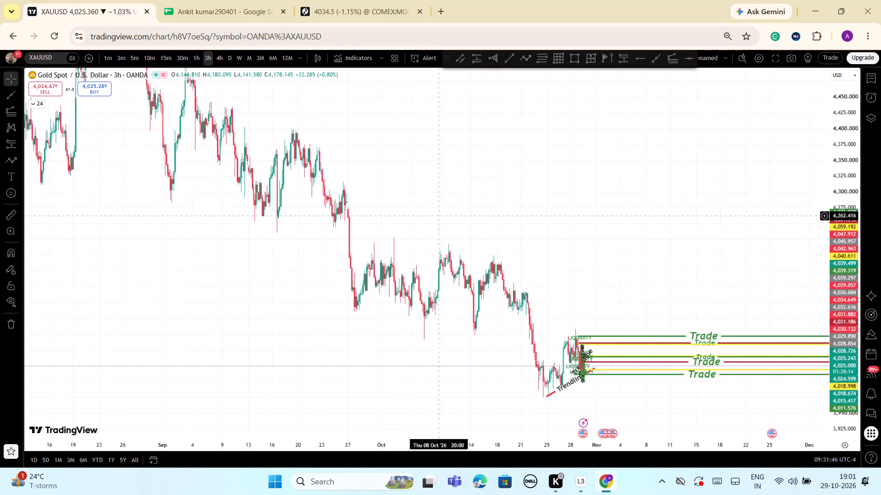
Draw a ray from the 25 September high near 4,316 through about 4,266 on 5 October, sloping down to the later dates.
{"action": "left_click", "coordinate": [652, 60]}
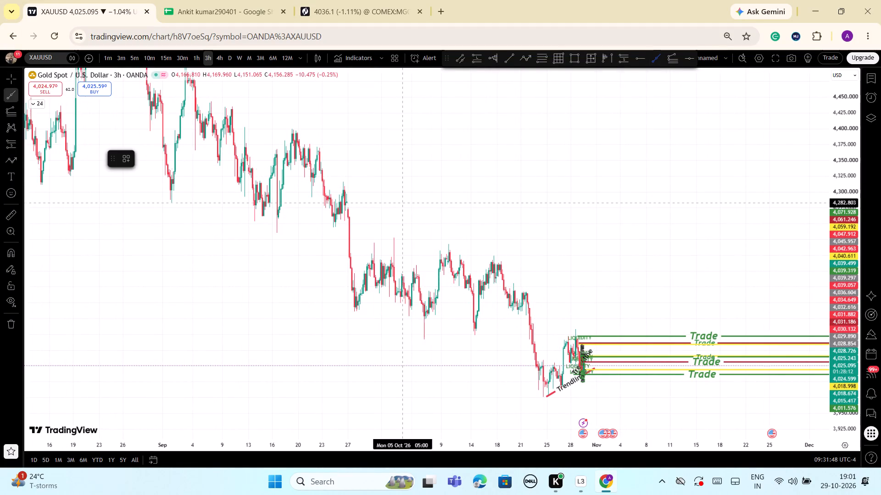
{"action": "left_click", "coordinate": [343, 182]}
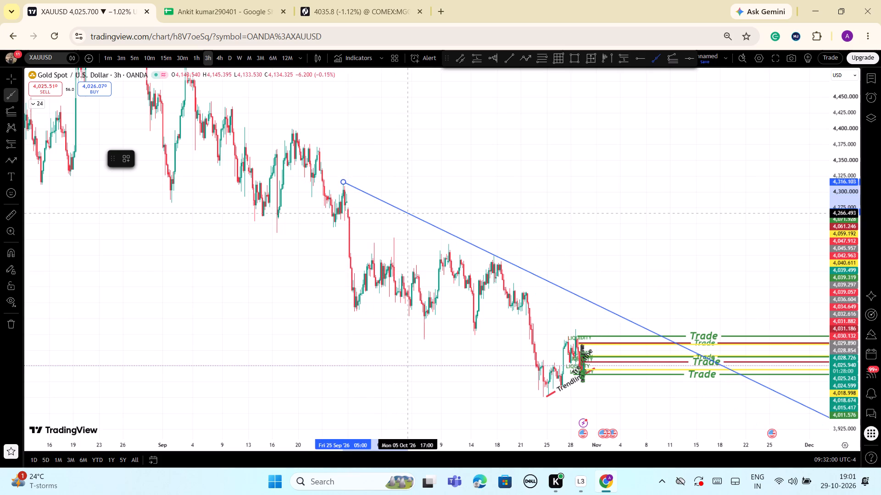
{"action": "left_click", "coordinate": [407, 213]}
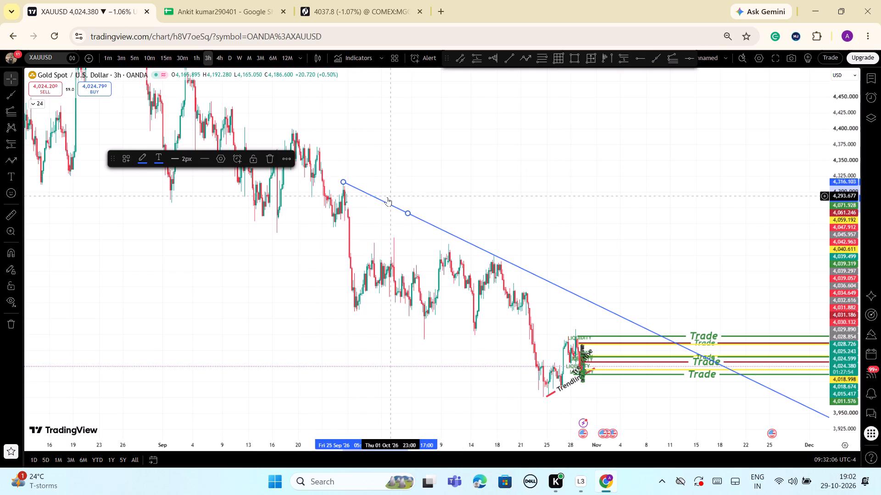
Re-anchor the descending ray at about 4,402 on 17 September and about 4,183 around 19 October, along the falling swing highs.
{"action": "left_click_drag", "start_coordinate": [344, 181], "coordinate": [297, 133]}
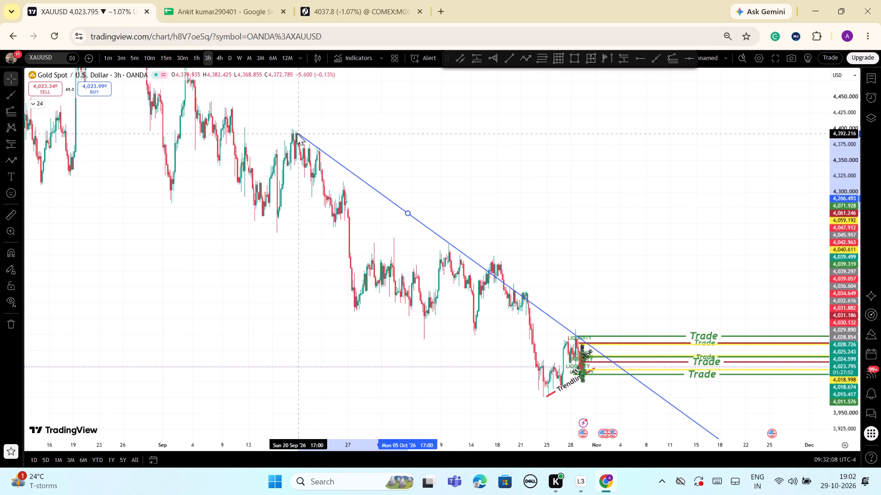
{"action": "left_click_drag", "start_coordinate": [297, 133], "coordinate": [290, 127]}
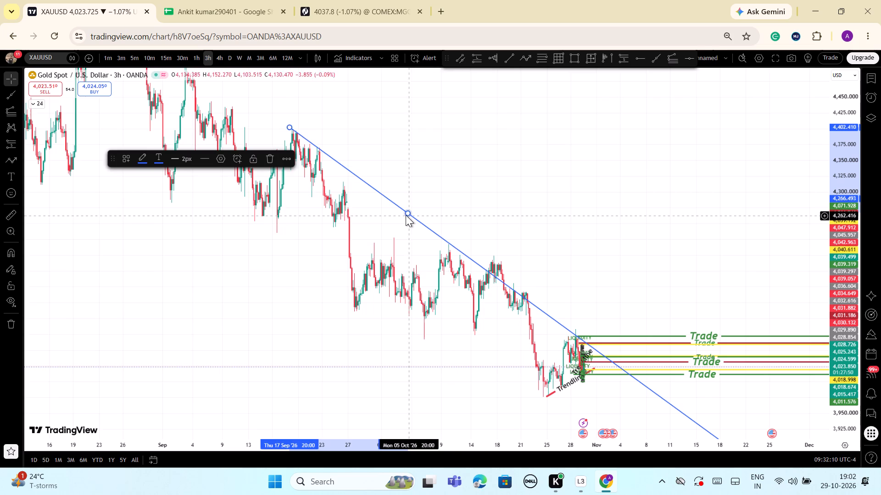
{"action": "left_click_drag", "start_coordinate": [406, 213], "coordinate": [505, 266]}
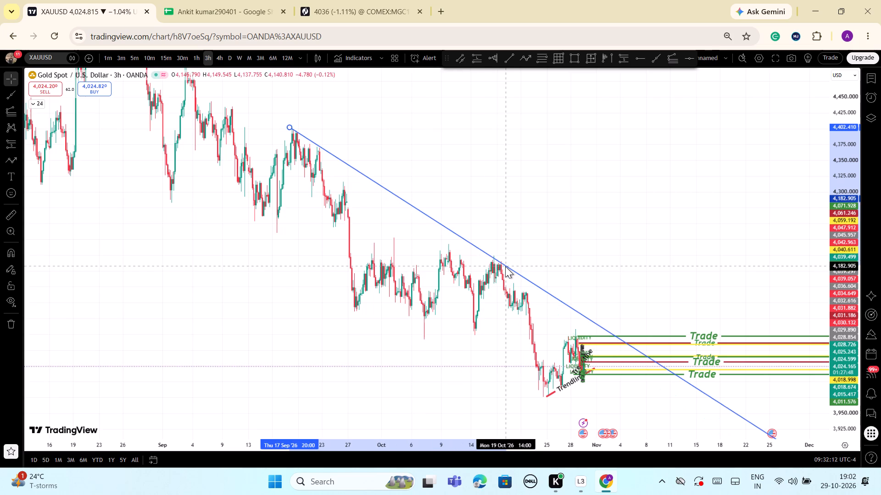
{"action": "left_click_drag", "start_coordinate": [505, 266], "coordinate": [509, 266]}
{"action": "left_click", "coordinate": [528, 212]}
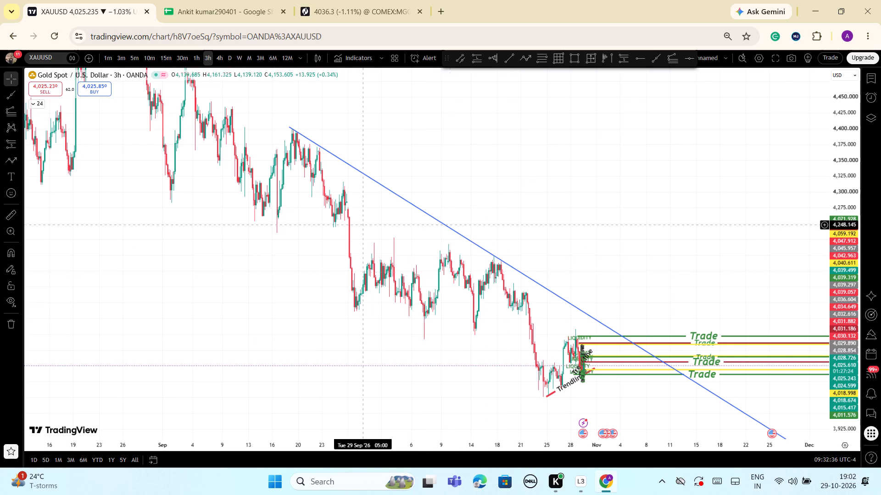
Draw a path from the mid-September high through the late-September low and the 19 October high near 4,188 to about 3,970 on 23 October.
{"action": "scroll", "coordinate": [363, 225], "scroll_direction": "down", "scroll_amount": 2}
{"action": "scroll", "coordinate": [363, 225], "scroll_direction": "up", "scroll_amount": 1}
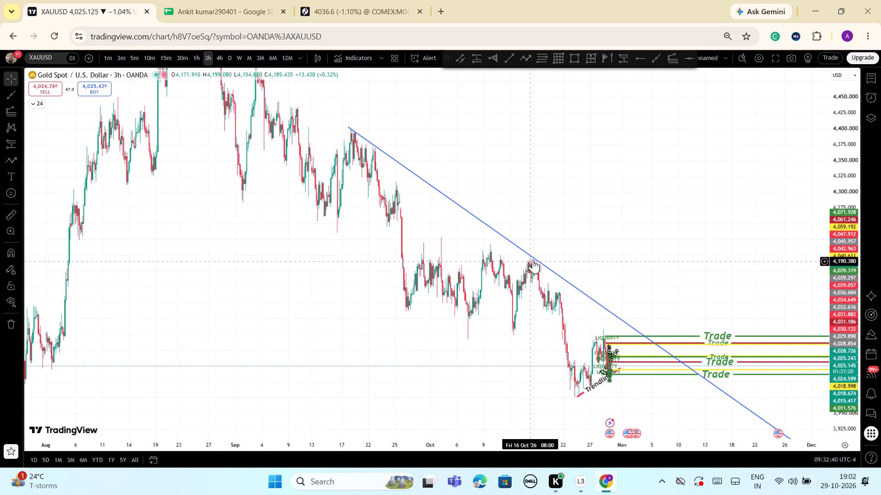
{"action": "left_click", "coordinate": [525, 62]}
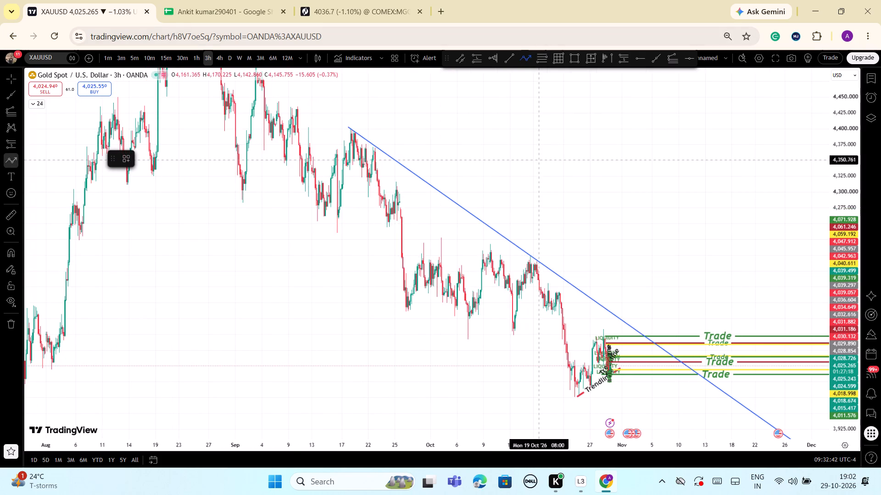
{"action": "left_click", "coordinate": [353, 132]}
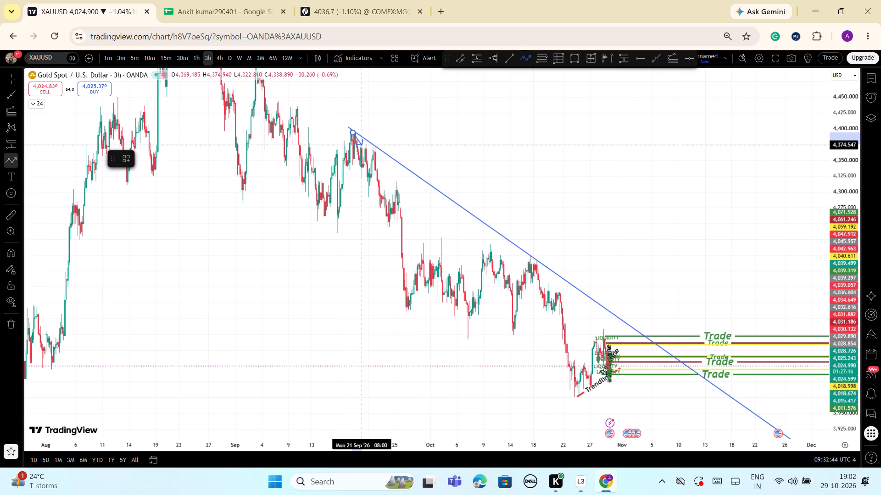
{"action": "left_click", "coordinate": [408, 313]}
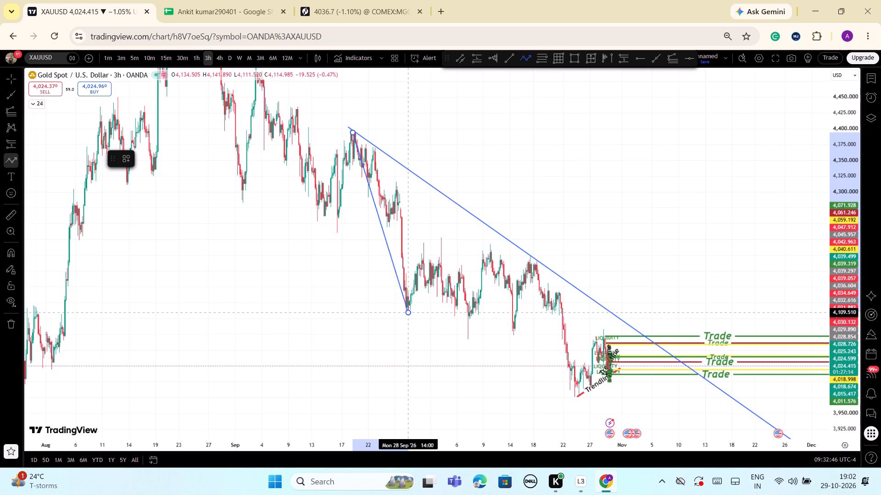
{"action": "left_click", "coordinate": [537, 262]}
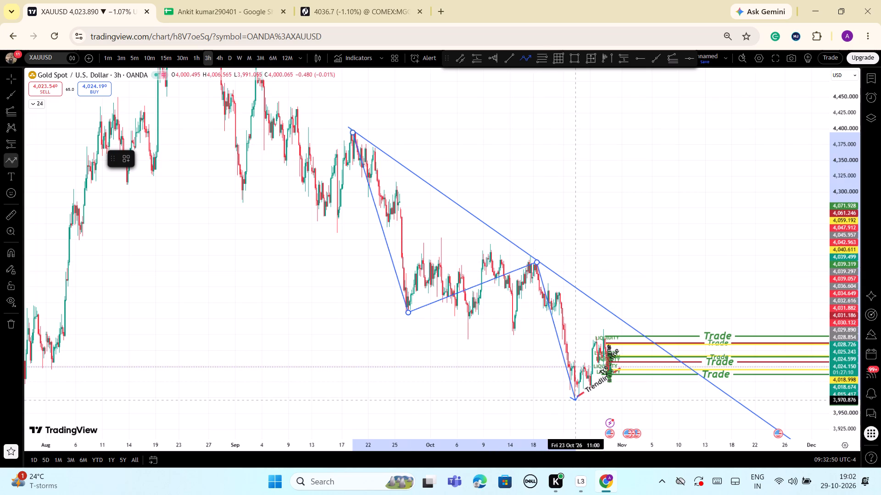
{"action": "left_click", "coordinate": [576, 401]}
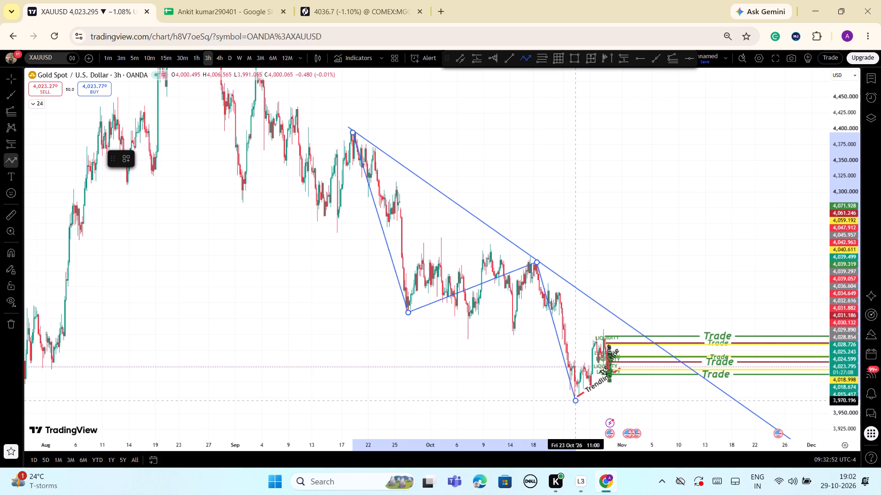
{"action": "left_click", "coordinate": [576, 401]}
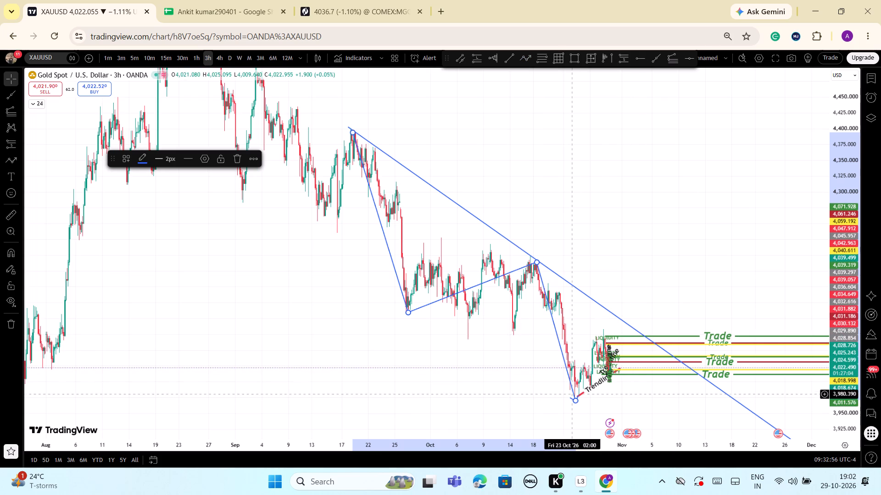
{"action": "left_click", "coordinate": [536, 410]}
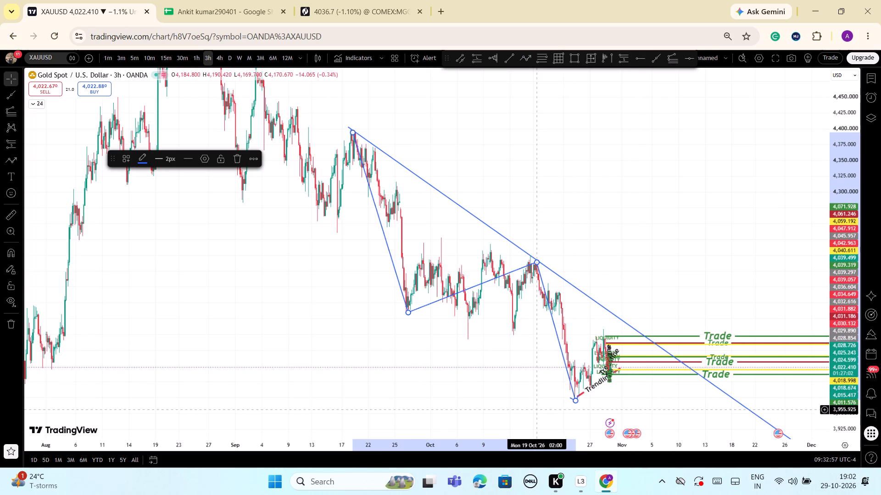
Move the path's October swing-high point onto the ray at about 4,200 on 16 October.
{"action": "scroll", "coordinate": [428, 334], "scroll_direction": "down", "scroll_amount": 1}
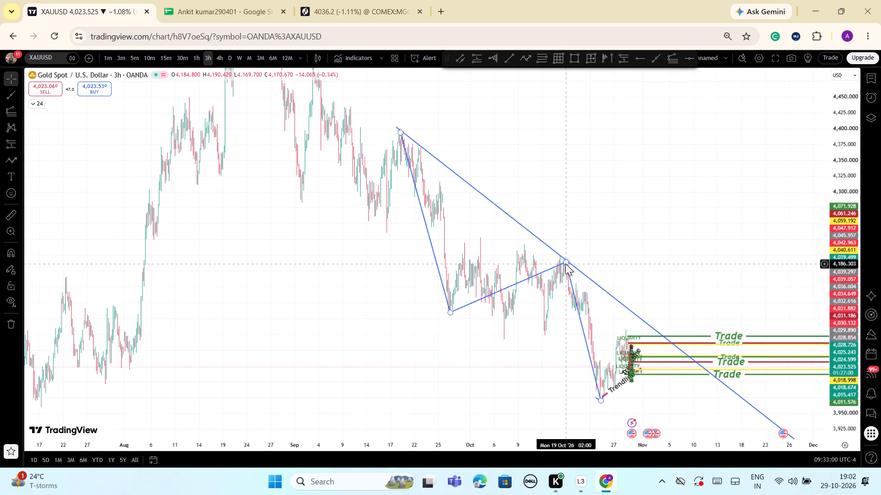
{"action": "left_click_drag", "start_coordinate": [565, 264], "coordinate": [561, 258]}
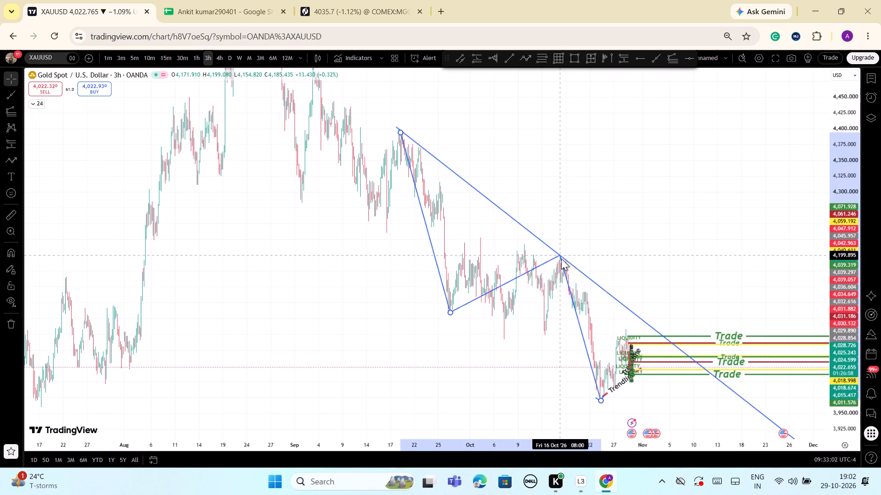
{"action": "left_click_drag", "start_coordinate": [561, 258], "coordinate": [561, 257]}
{"action": "left_click", "coordinate": [641, 197]}
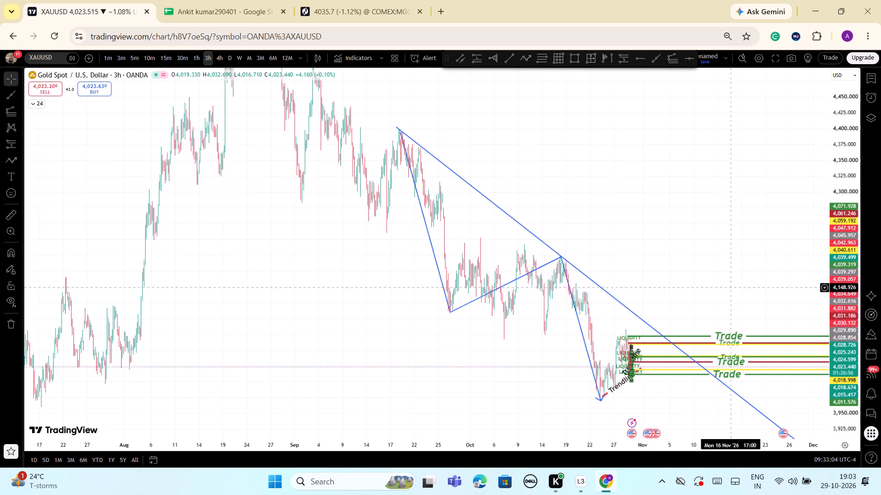
Examine the wider 3-hour price history back to spring, comparing the June–July lows with the current downtrend and Trade lines.
{"action": "scroll", "coordinate": [750, 316], "scroll_direction": "up", "scroll_amount": 2}
{"action": "scroll", "coordinate": [708, 351], "scroll_direction": "up", "scroll_amount": 3}
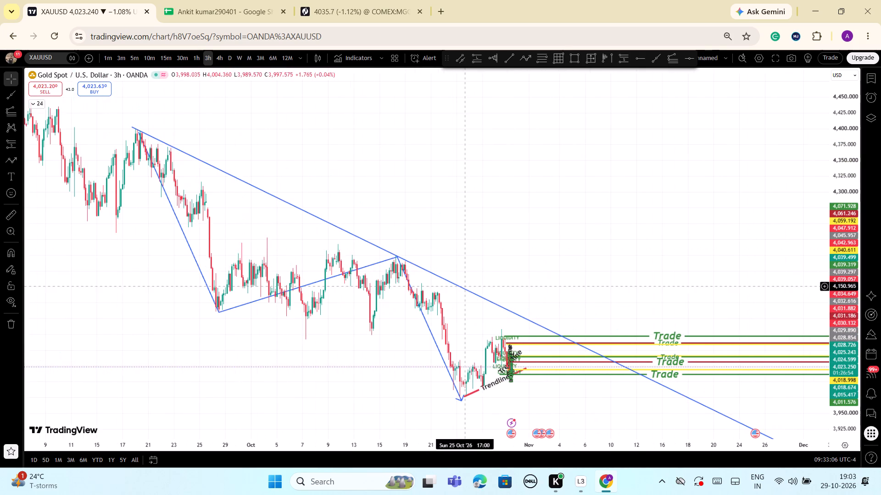
{"action": "scroll", "coordinate": [595, 415], "scroll_direction": "down", "scroll_amount": 2}
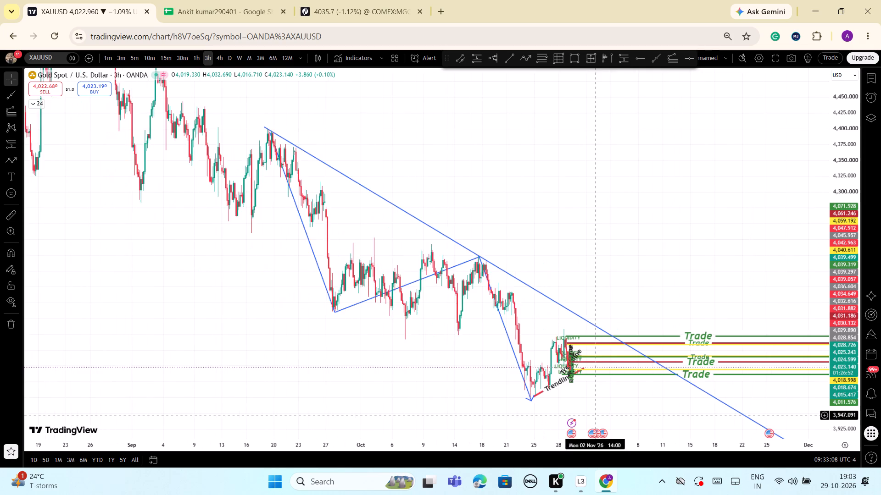
{"action": "scroll", "coordinate": [616, 383], "scroll_direction": "down", "scroll_amount": 1}
{"action": "scroll", "coordinate": [664, 365], "scroll_direction": "down", "scroll_amount": 3}
{"action": "scroll", "coordinate": [704, 347], "scroll_direction": "down", "scroll_amount": 3}
{"action": "left_click_drag", "start_coordinate": [842, 134], "coordinate": [834, 201]}
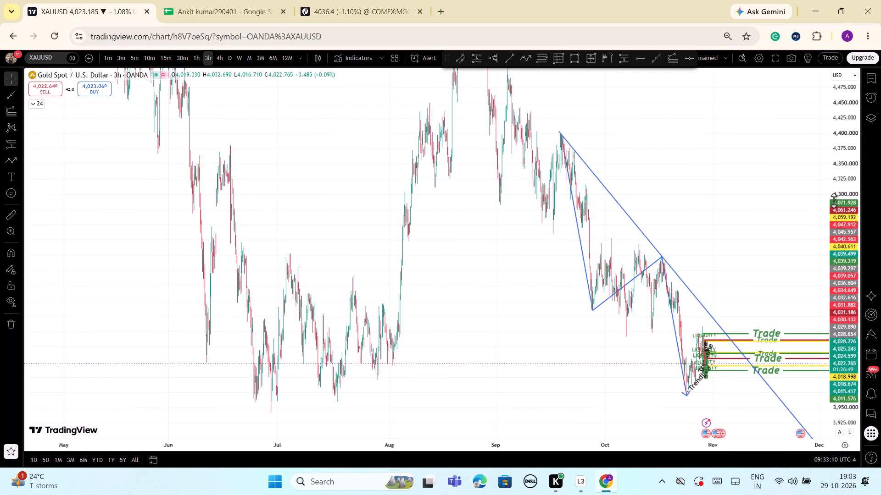
{"action": "left_click_drag", "start_coordinate": [834, 201], "coordinate": [832, 256]}
{"action": "scroll", "coordinate": [333, 390], "scroll_direction": "down", "scroll_amount": 2}
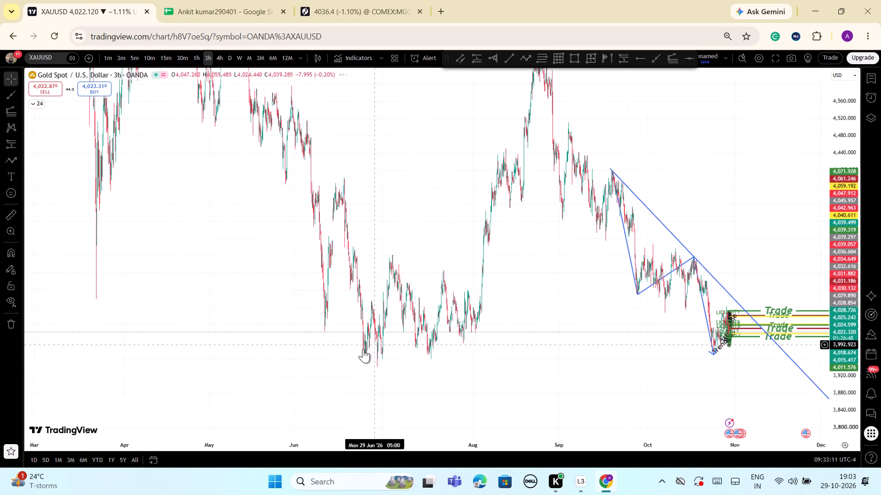
{"action": "scroll", "coordinate": [344, 207], "scroll_direction": "up", "scroll_amount": 1}
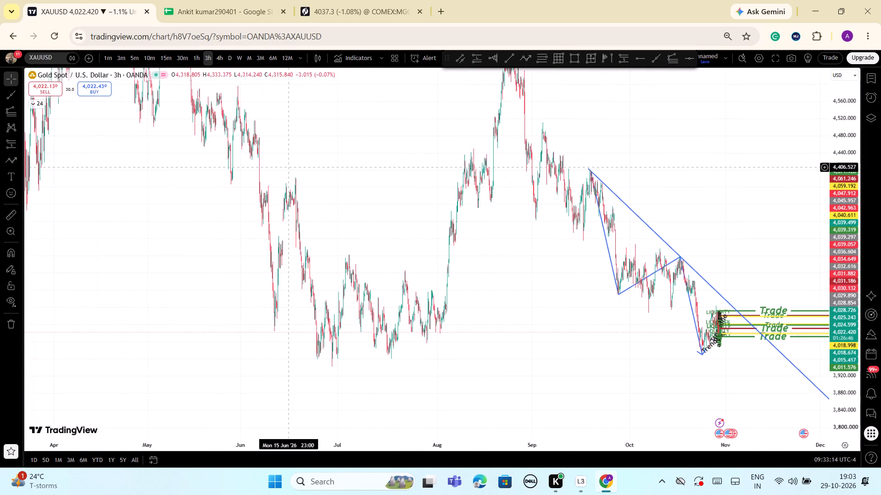
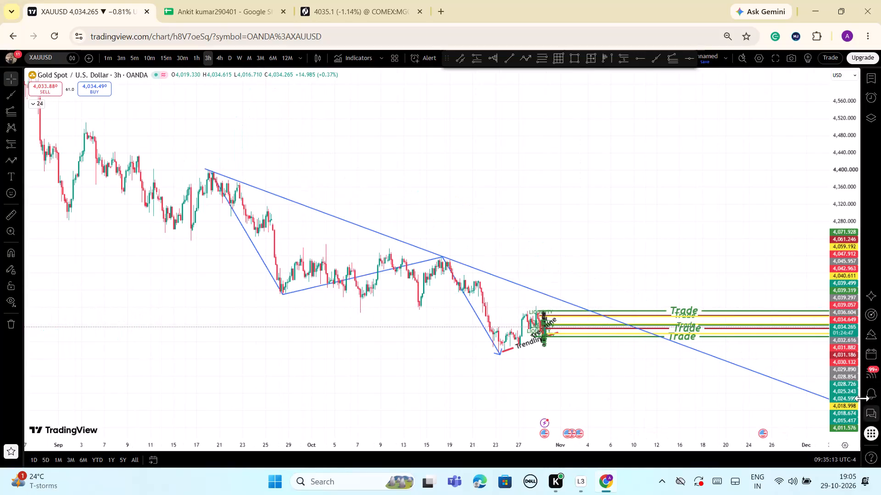
Delete the zigzag path drawn over the mid-September to late-October swings, keeping the descending ray.
{"action": "left_click_drag", "start_coordinate": [851, 401], "coordinate": [809, 237]}
{"action": "scroll", "coordinate": [589, 259], "scroll_direction": "up", "scroll_amount": 2}
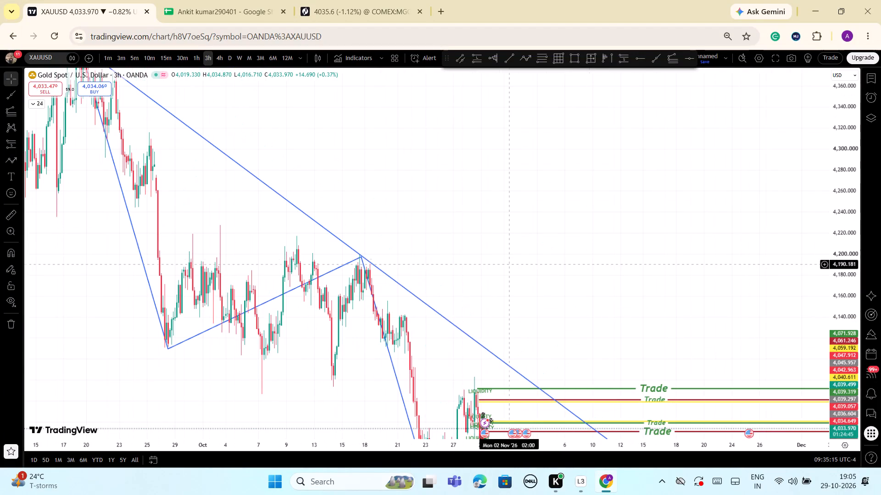
{"action": "left_click_drag", "start_coordinate": [469, 260], "coordinate": [690, 231]}
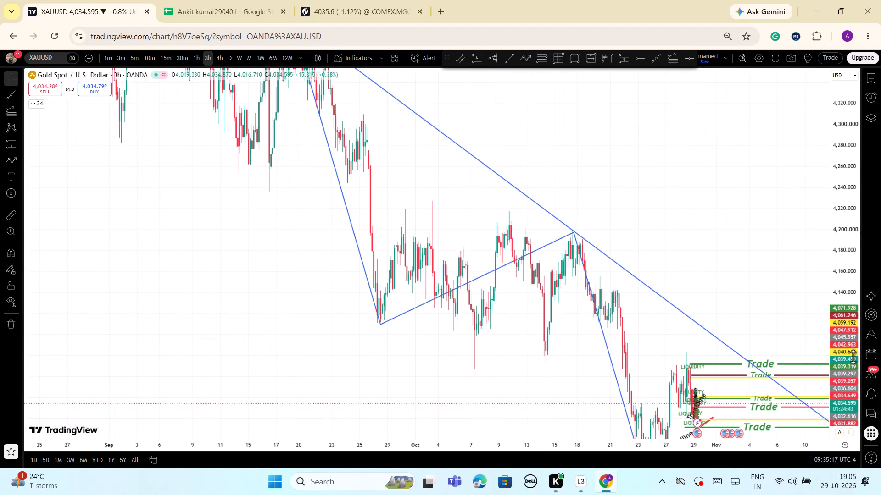
{"action": "left_click_drag", "start_coordinate": [852, 364], "coordinate": [838, 260]}
{"action": "scroll", "coordinate": [728, 262], "scroll_direction": "up", "scroll_amount": 4}
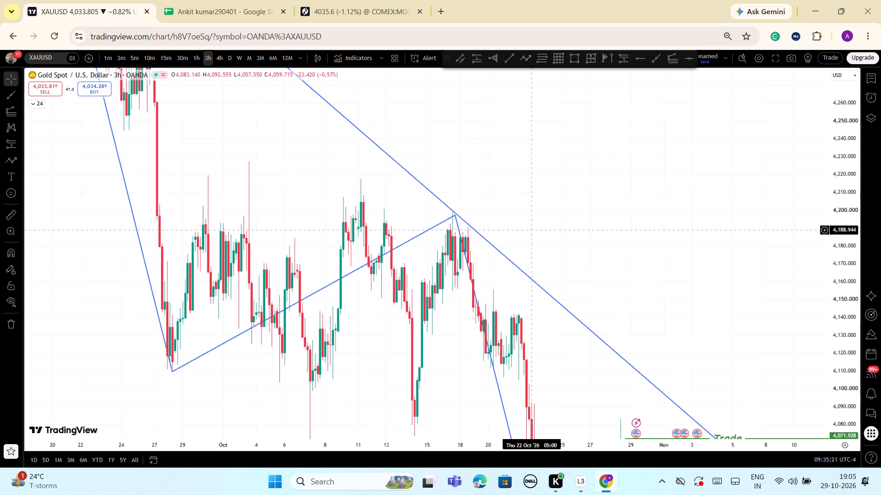
{"action": "scroll", "coordinate": [531, 230], "scroll_direction": "down", "scroll_amount": 3}
{"action": "left_click", "coordinate": [558, 216]}
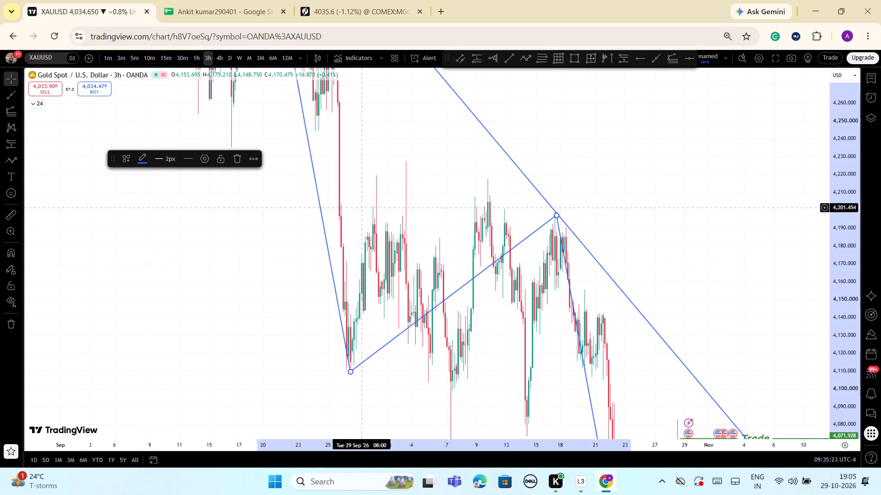
{"action": "left_click", "coordinate": [235, 159]}
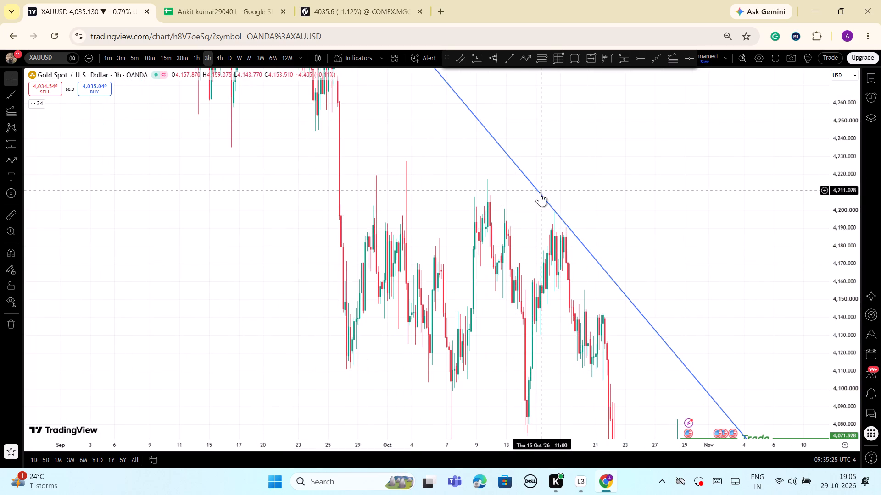
{"action": "left_click", "coordinate": [595, 177]}
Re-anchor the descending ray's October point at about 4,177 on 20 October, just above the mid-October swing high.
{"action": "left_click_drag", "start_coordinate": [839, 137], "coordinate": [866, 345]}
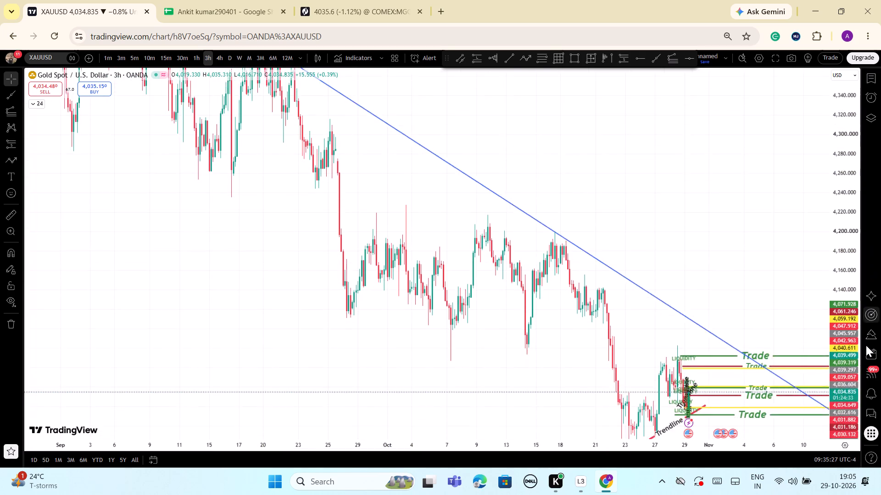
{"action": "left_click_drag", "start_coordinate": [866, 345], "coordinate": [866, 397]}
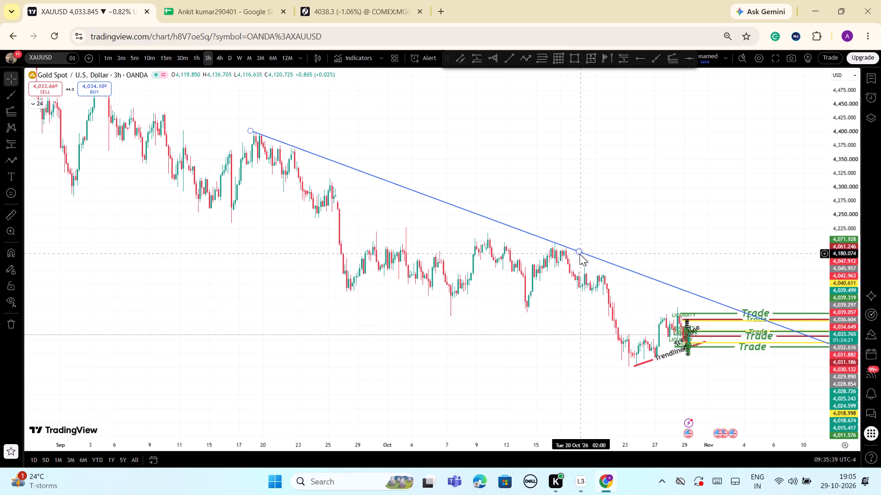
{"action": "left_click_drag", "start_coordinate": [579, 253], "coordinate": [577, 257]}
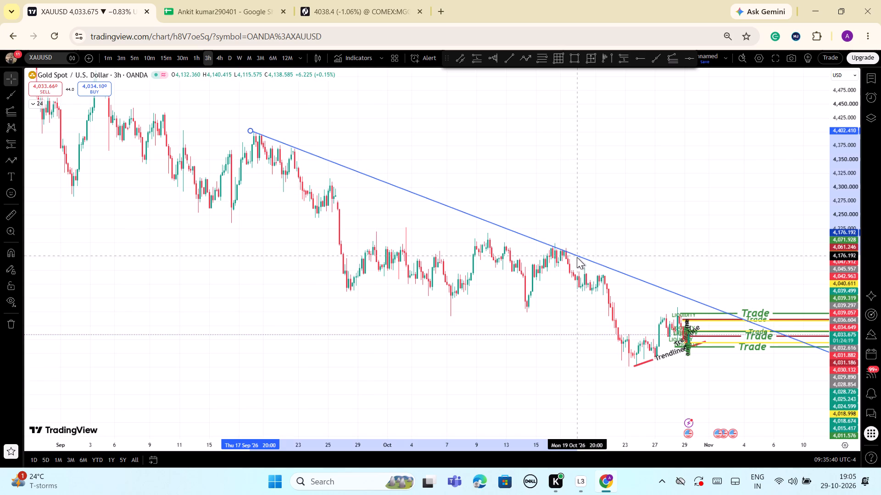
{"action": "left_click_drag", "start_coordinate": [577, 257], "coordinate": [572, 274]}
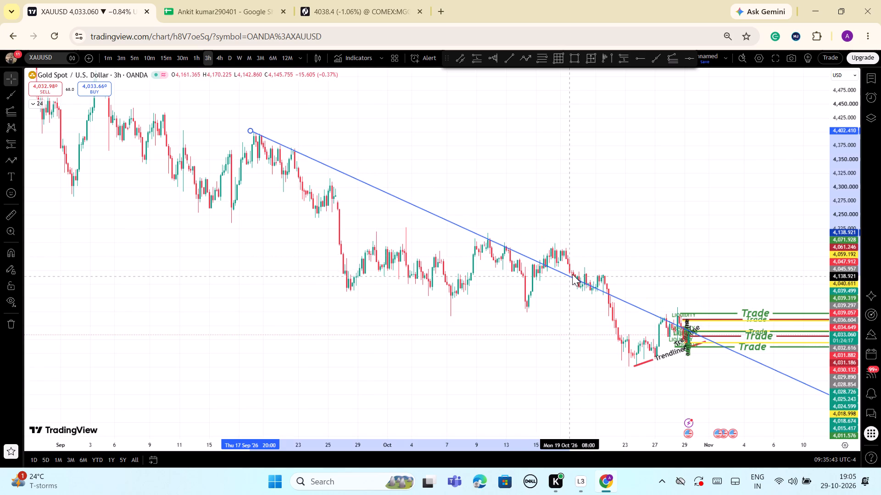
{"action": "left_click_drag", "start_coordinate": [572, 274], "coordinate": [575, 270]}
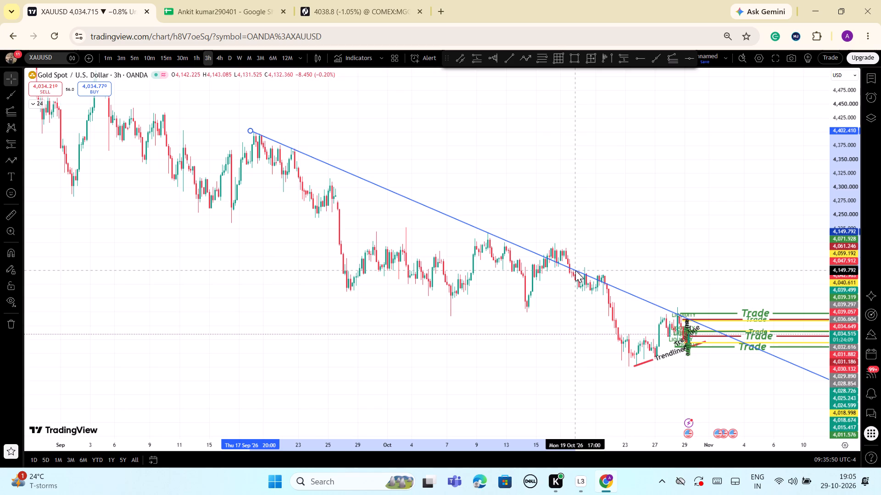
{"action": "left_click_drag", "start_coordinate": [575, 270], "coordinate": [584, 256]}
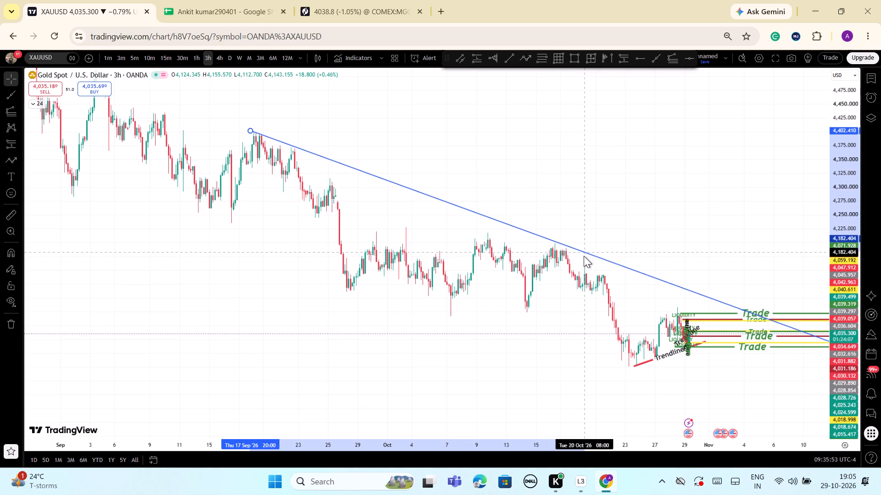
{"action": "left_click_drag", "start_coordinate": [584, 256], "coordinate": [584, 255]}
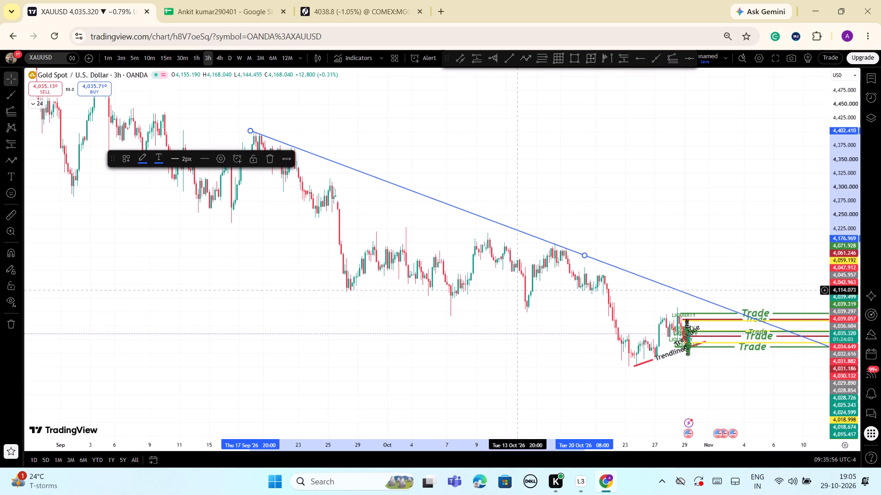
Delete the descending ray that starts at the 17 September swing high.
{"action": "left_click_drag", "start_coordinate": [360, 291], "coordinate": [374, 292]}
{"action": "scroll", "coordinate": [409, 335], "scroll_direction": "down", "scroll_amount": 3}
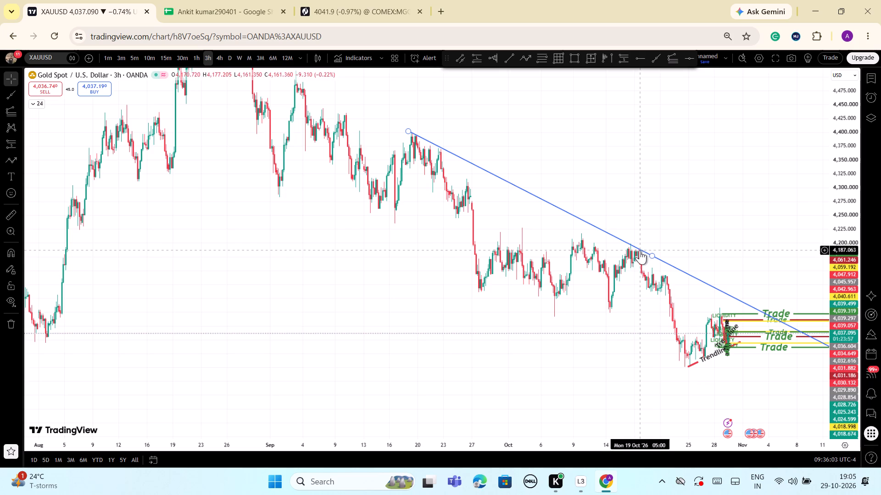
{"action": "left_click", "coordinate": [634, 247]}
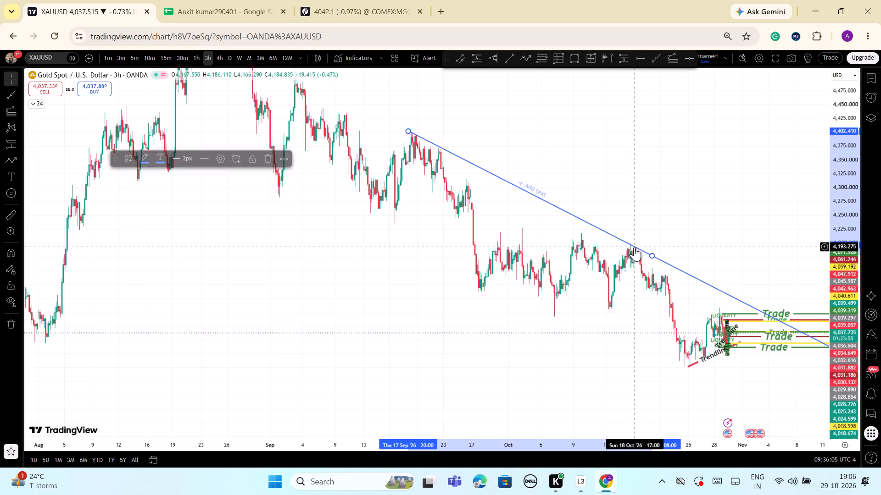
{"action": "left_click", "coordinate": [270, 160]}
Examine the cleared 3-hour chart, comparing the June–August price history with the September–October decline and the Trade lines.
{"action": "scroll", "coordinate": [353, 257], "scroll_direction": "up", "scroll_amount": 2}
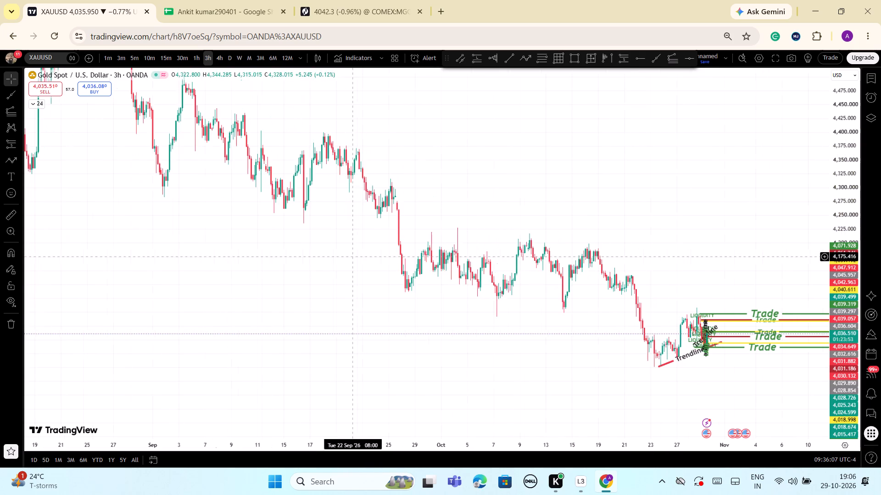
{"action": "scroll", "coordinate": [416, 269], "scroll_direction": "down", "scroll_amount": 7}
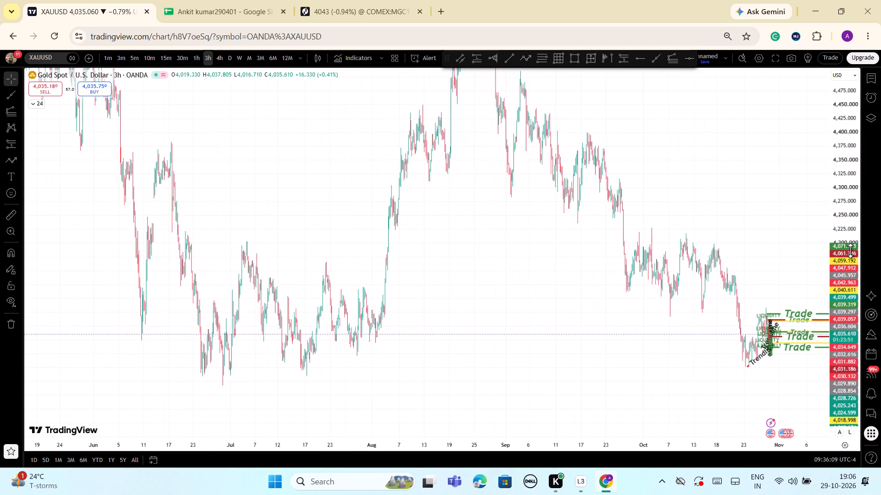
{"action": "left_click_drag", "start_coordinate": [850, 251], "coordinate": [815, 127]}
{"action": "scroll", "coordinate": [730, 166], "scroll_direction": "up", "scroll_amount": 9}
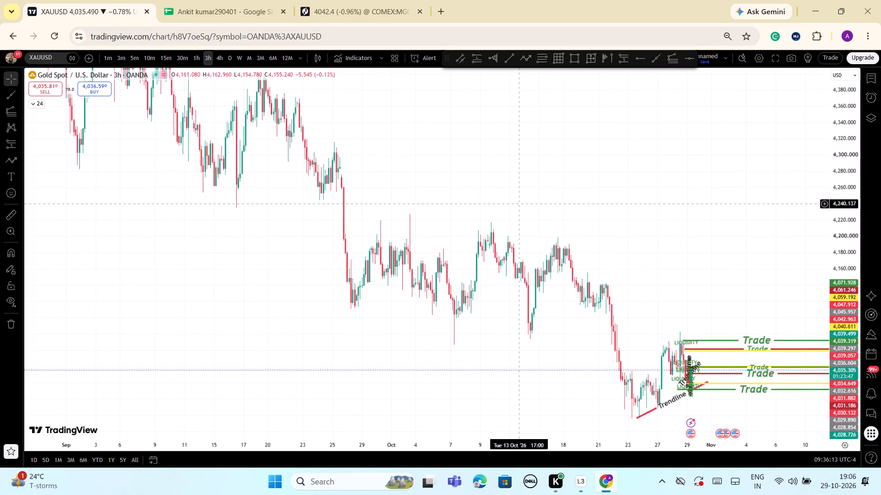
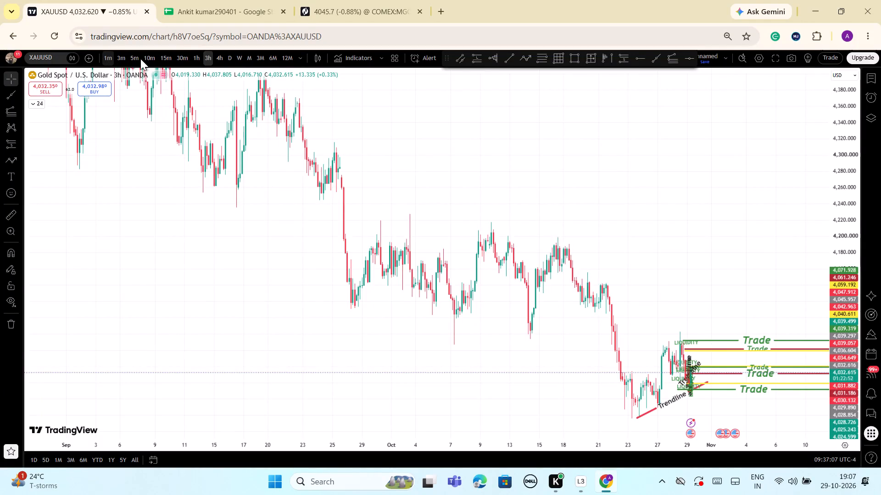
Delete the latest short position, around 09:15–09:40 below the SELL ZONE, on the 1-minute chart.
{"action": "scroll", "coordinate": [628, 212], "scroll_direction": "up", "scroll_amount": 3}
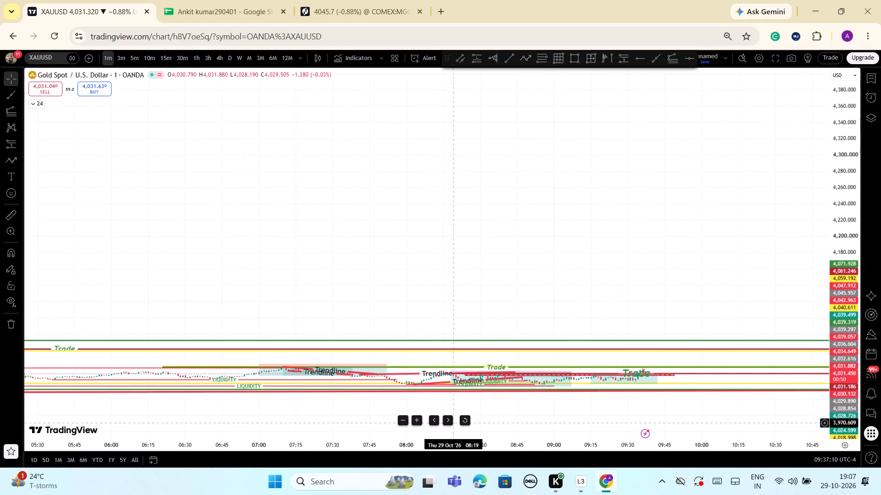
{"action": "left_click", "coordinate": [467, 420]}
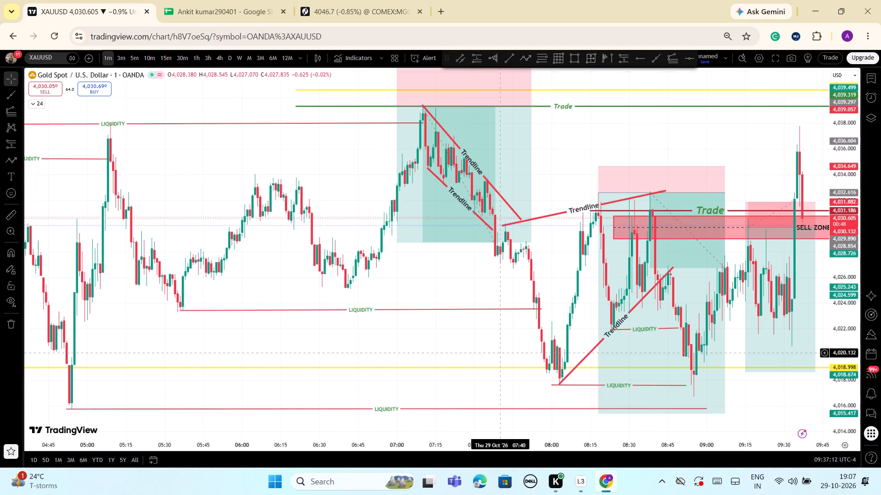
{"action": "left_click_drag", "start_coordinate": [474, 346], "coordinate": [400, 293]}
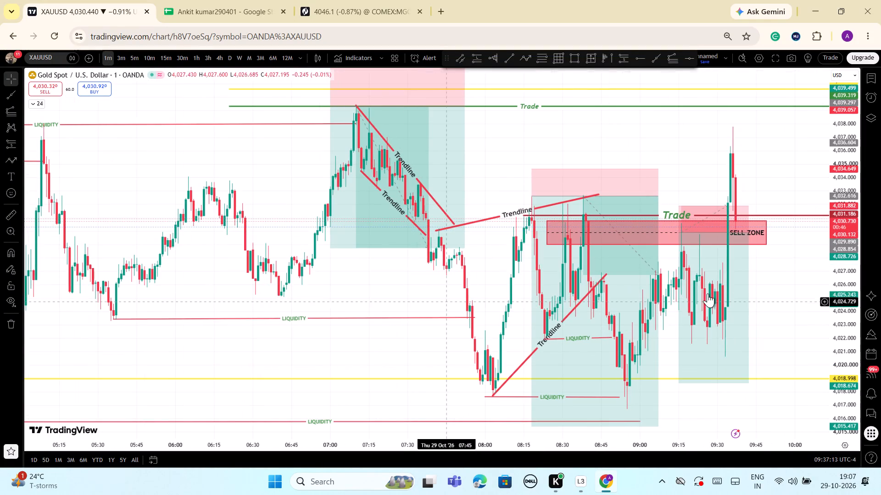
{"action": "left_click", "coordinate": [717, 292]}
{"action": "left_click", "coordinate": [255, 156]}
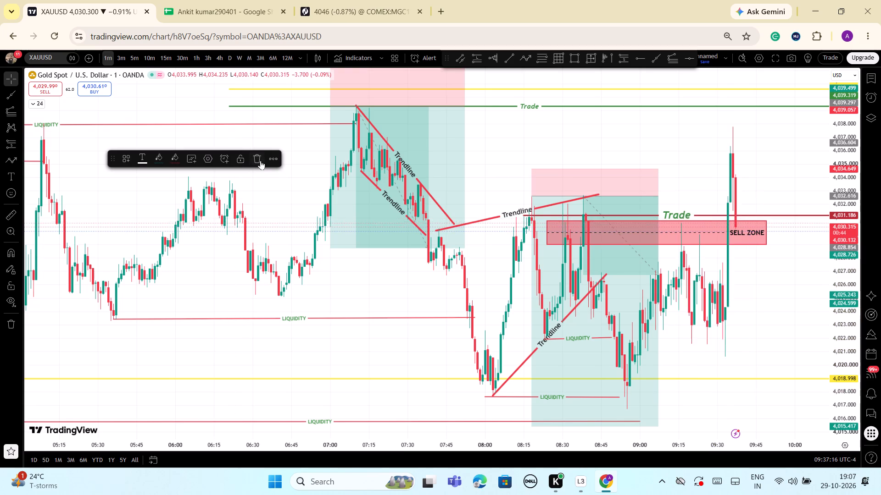
Examine the wider 1-minute price history, comparing the earlier short positions and liquidity lines with the latest spike through the SELL ZONE.
{"action": "scroll", "coordinate": [376, 202], "scroll_direction": "down", "scroll_amount": 3}
{"action": "scroll", "coordinate": [413, 208], "scroll_direction": "down", "scroll_amount": 4}
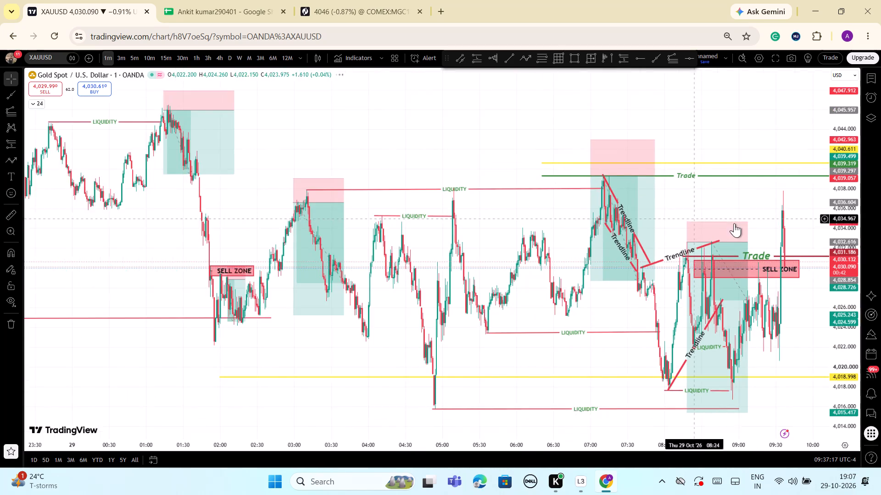
{"action": "scroll", "coordinate": [733, 226], "scroll_direction": "down", "scroll_amount": 2}
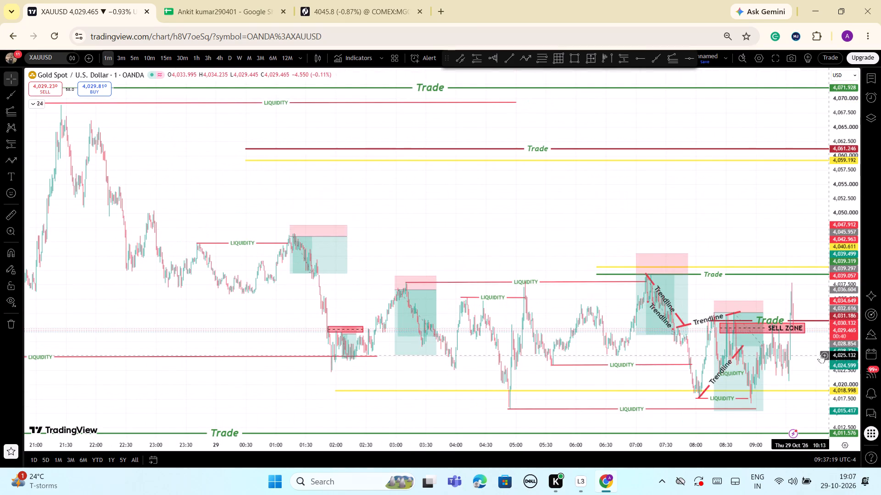
{"action": "scroll", "coordinate": [714, 275], "scroll_direction": "up", "scroll_amount": 2}
{"action": "left_click_drag", "start_coordinate": [707, 194], "coordinate": [704, 195]}
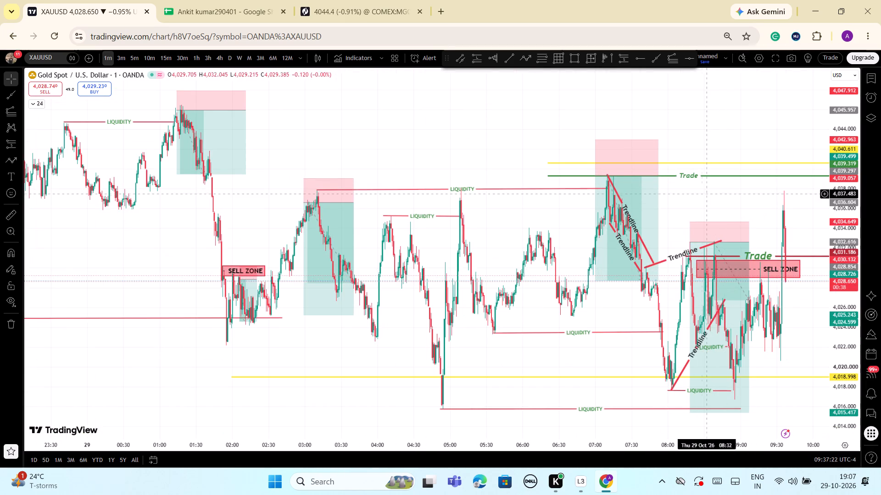
{"action": "left_click_drag", "start_coordinate": [704, 195], "coordinate": [698, 224]}
{"action": "scroll", "coordinate": [698, 224], "scroll_direction": "down", "scroll_amount": 2}
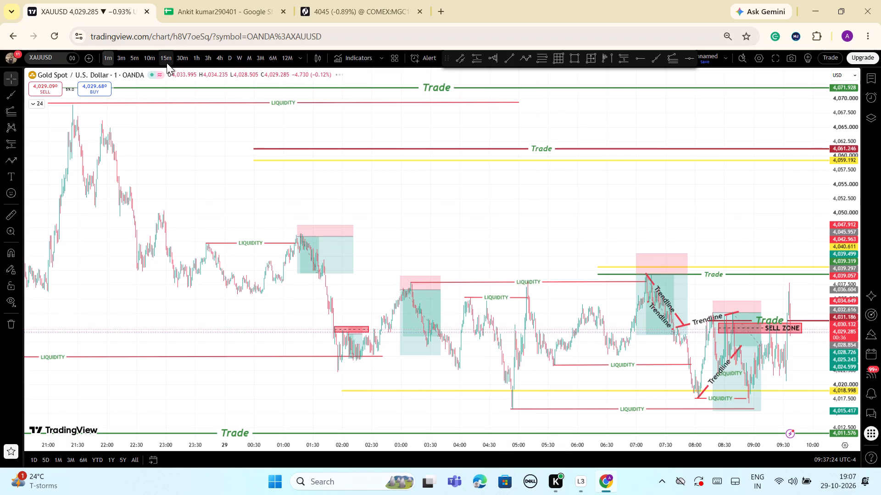
Examine the 15-minute chart, from the 21–28 October swings down to the latest candles around the SELL ZONE and Trade lines.
{"action": "left_click", "coordinate": [167, 60]}
{"action": "scroll", "coordinate": [723, 188], "scroll_direction": "up", "scroll_amount": 2}
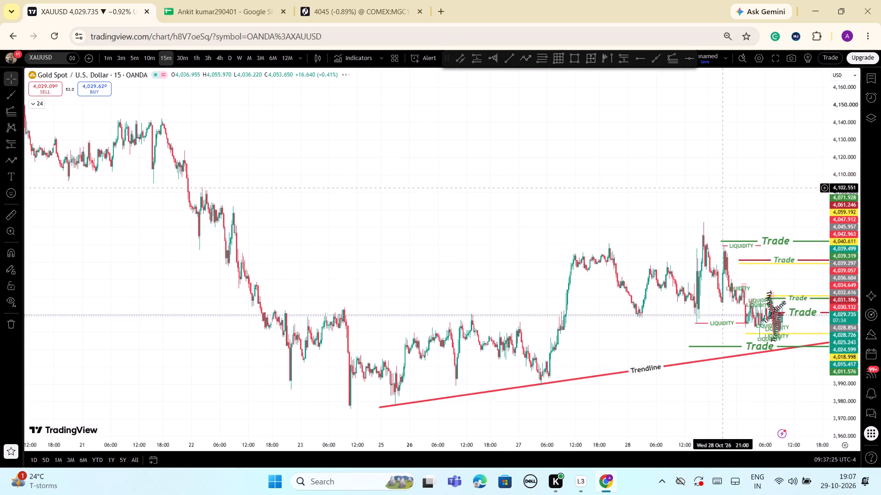
{"action": "left_click_drag", "start_coordinate": [850, 390], "coordinate": [850, 264]}
{"action": "scroll", "coordinate": [813, 280], "scroll_direction": "up", "scroll_amount": 9}
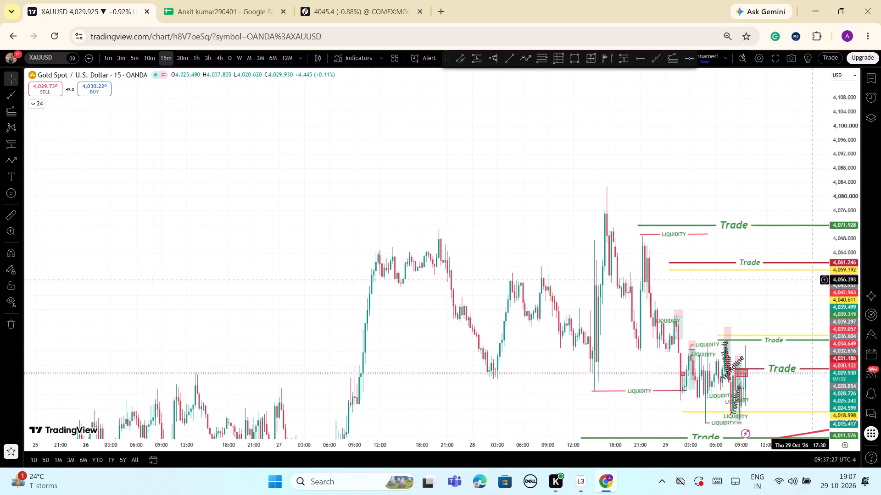
{"action": "scroll", "coordinate": [807, 282], "scroll_direction": "up", "scroll_amount": 4}
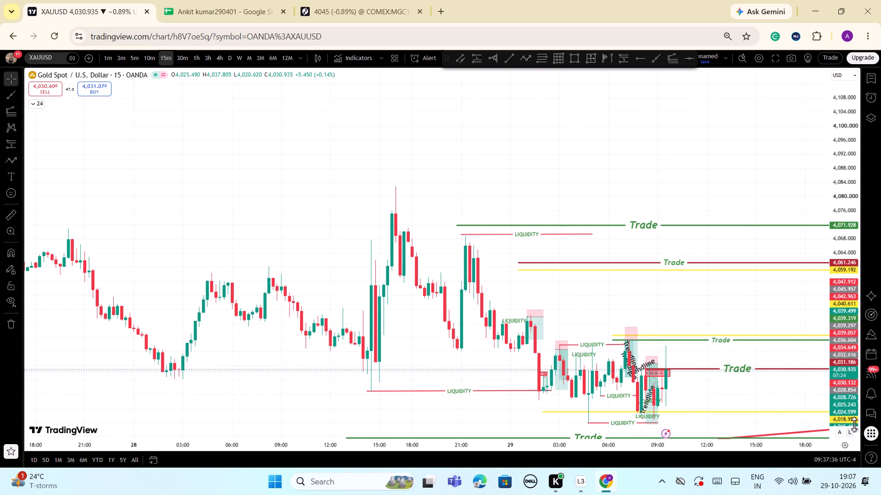
{"action": "left_click_drag", "start_coordinate": [852, 417], "coordinate": [841, 338]}
{"action": "left_click_drag", "start_coordinate": [766, 378], "coordinate": [768, 195]}
{"action": "scroll", "coordinate": [743, 245], "scroll_direction": "up", "scroll_amount": 8}
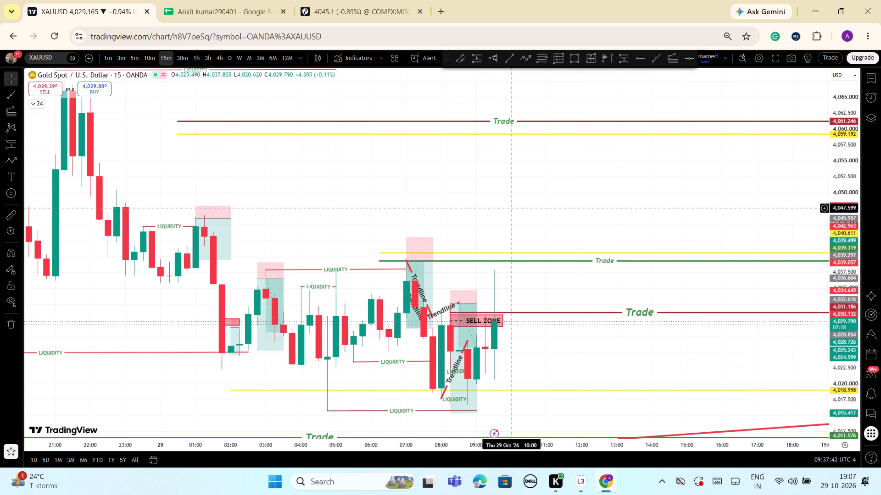
Delete the two rising trendlines starting near 07:42 and 08:03 on the 1-minute chart.
{"action": "left_click", "coordinate": [108, 60]}
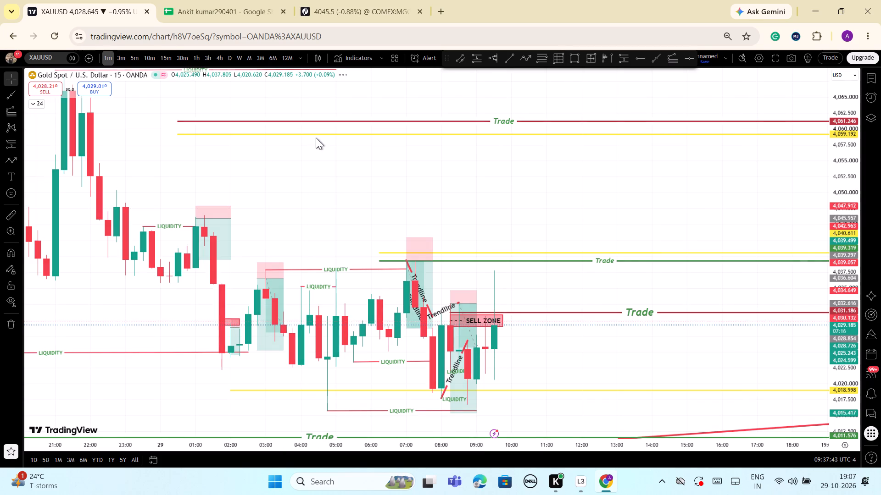
{"action": "scroll", "coordinate": [773, 314], "scroll_direction": "down", "scroll_amount": 1}
{"action": "scroll", "coordinate": [695, 315], "scroll_direction": "down", "scroll_amount": 9}
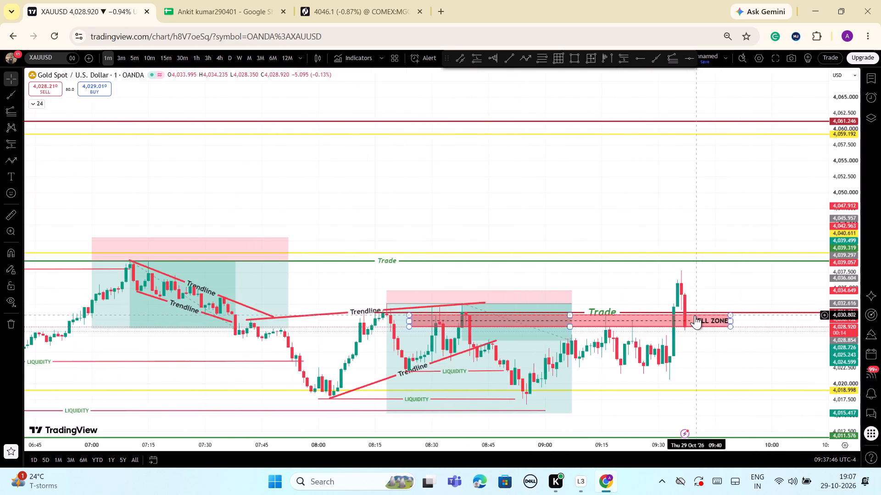
{"action": "left_click_drag", "start_coordinate": [656, 264], "coordinate": [667, 158]}
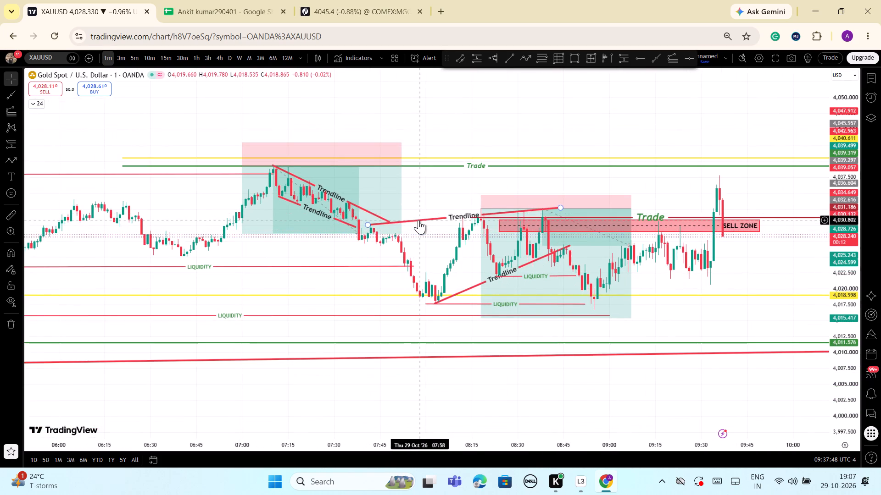
{"action": "left_click", "coordinate": [418, 220]}
{"action": "left_click", "coordinate": [266, 155]}
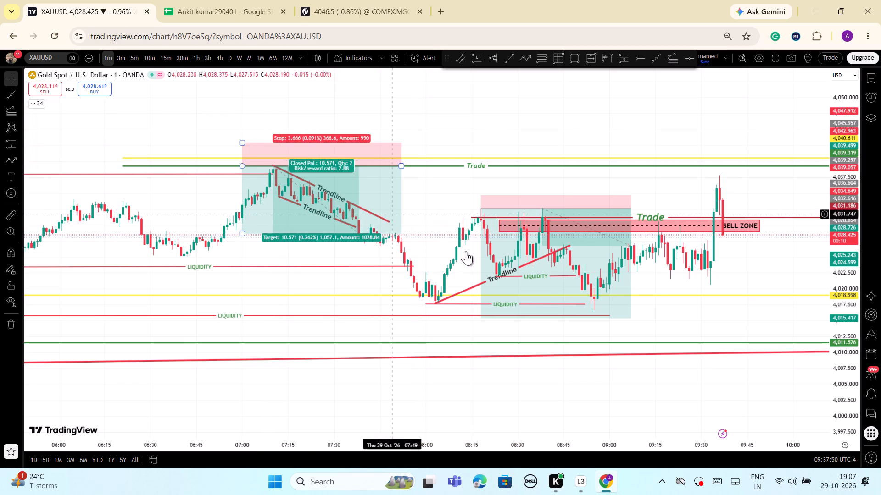
{"action": "left_click", "coordinate": [468, 289]}
{"action": "left_click", "coordinate": [272, 156]}
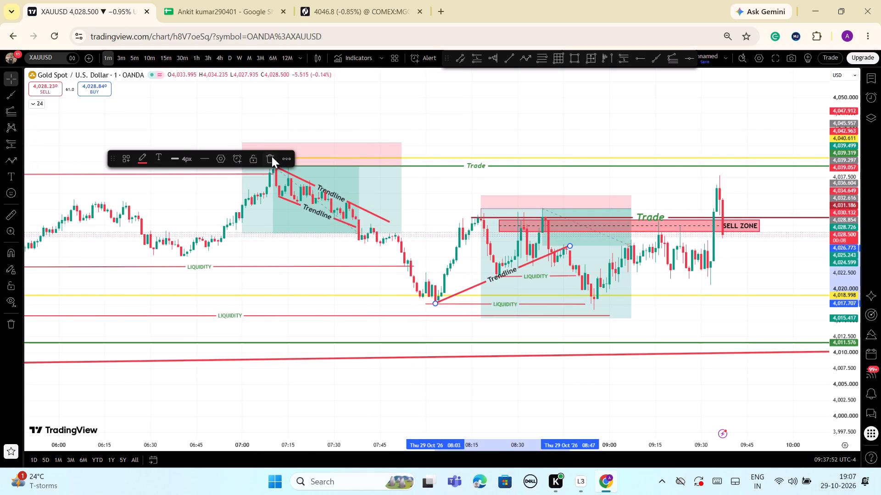
Delete the red Trade ray at 4,031.186 that starts at 08:15 just above the SELL ZONE.
{"action": "scroll", "coordinate": [424, 180], "scroll_direction": "down", "scroll_amount": 2}
{"action": "scroll", "coordinate": [617, 232], "scroll_direction": "down", "scroll_amount": 2}
{"action": "left_click_drag", "start_coordinate": [630, 127], "coordinate": [529, 88]}
{"action": "left_click_drag", "start_coordinate": [840, 349], "coordinate": [809, 228]}
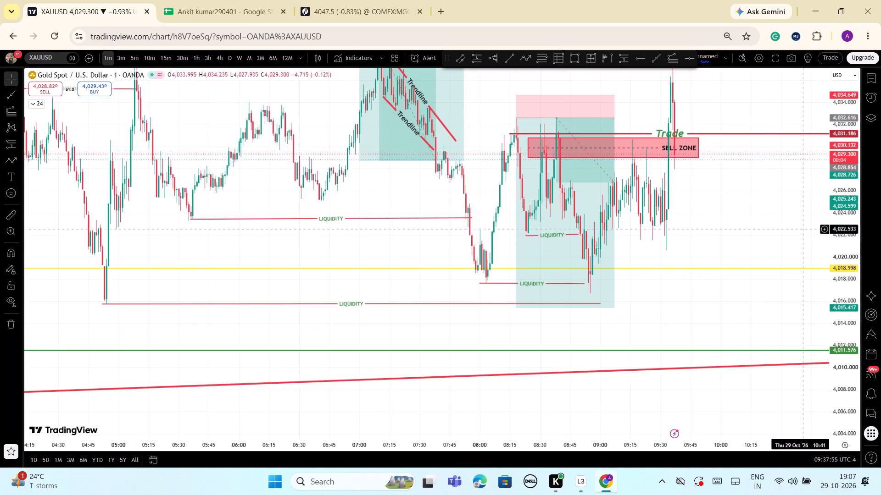
{"action": "scroll", "coordinate": [764, 245], "scroll_direction": "up", "scroll_amount": 3}
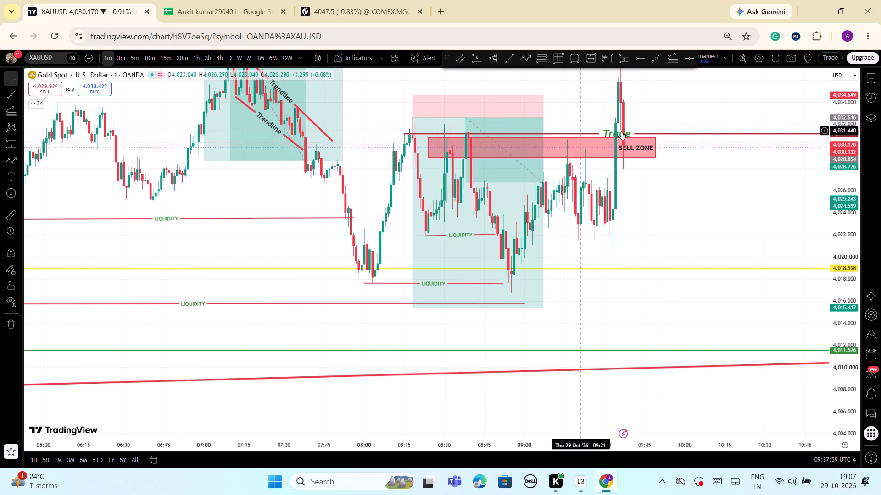
{"action": "left_click", "coordinate": [687, 133]}
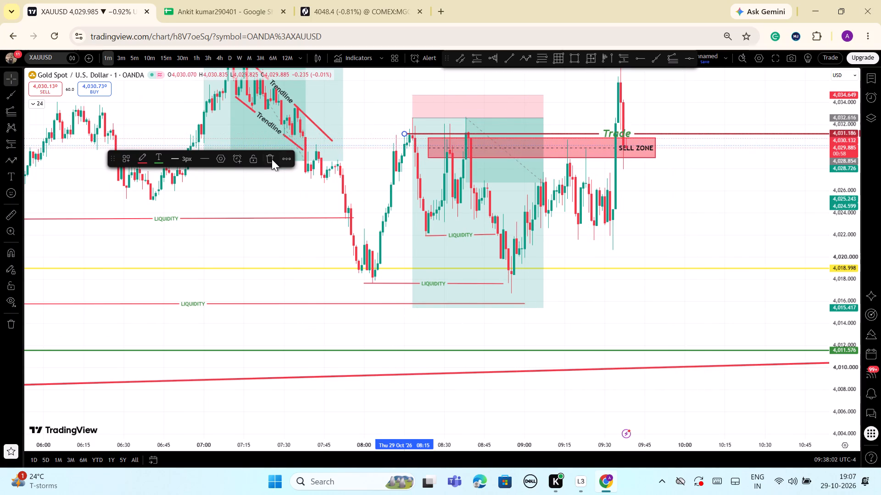
{"action": "left_click", "coordinate": [271, 159]}
Level the short LIQUIDITY line inside the 08:15–09:05 short position, setting its 08:50 end at about 4,021.88.
{"action": "scroll", "coordinate": [853, 229], "scroll_direction": "down", "scroll_amount": 1}
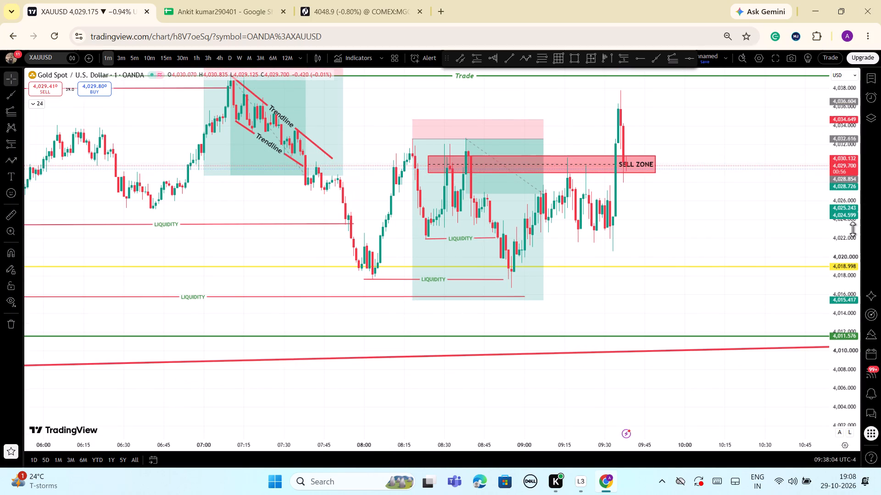
{"action": "scroll", "coordinate": [840, 228], "scroll_direction": "down", "scroll_amount": 1}
{"action": "left_click_drag", "start_coordinate": [849, 381], "coordinate": [819, 243]}
{"action": "scroll", "coordinate": [605, 312], "scroll_direction": "down", "scroll_amount": 3}
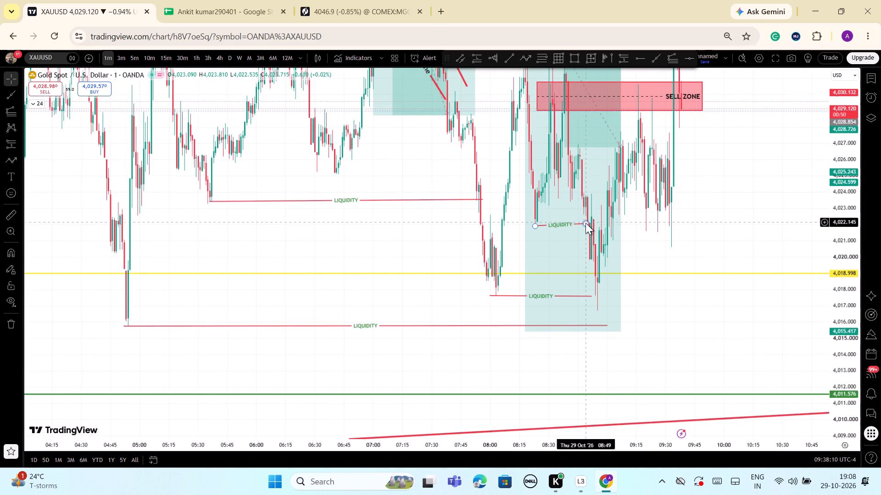
{"action": "left_click_drag", "start_coordinate": [585, 223], "coordinate": [587, 227]}
{"action": "left_click", "coordinate": [759, 227]}
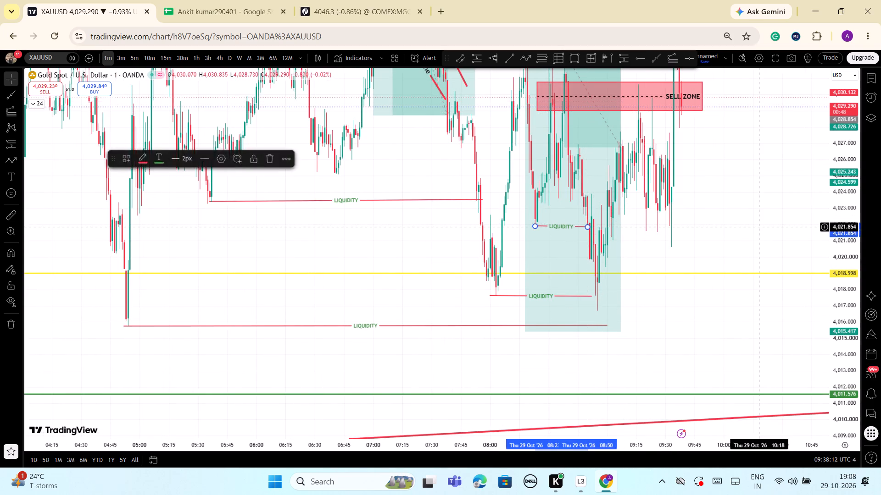
{"action": "left_click_drag", "start_coordinate": [753, 202], "coordinate": [771, 292]}
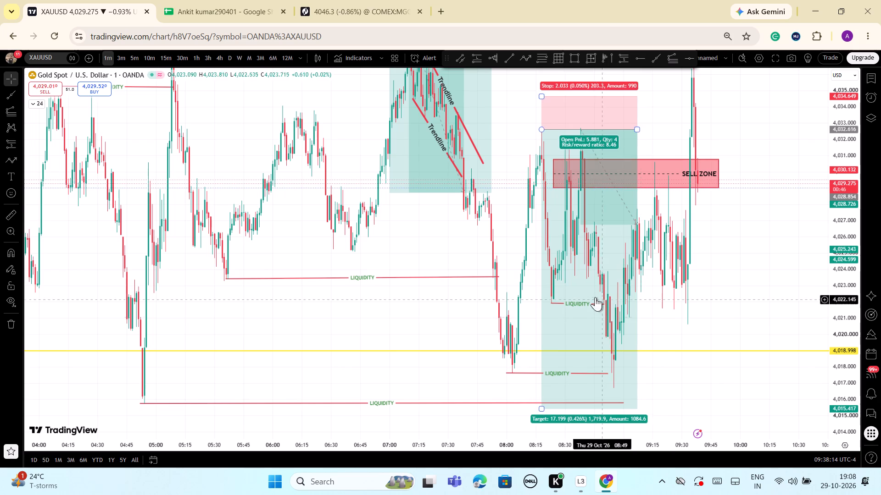
{"action": "left_click", "coordinate": [603, 303]}
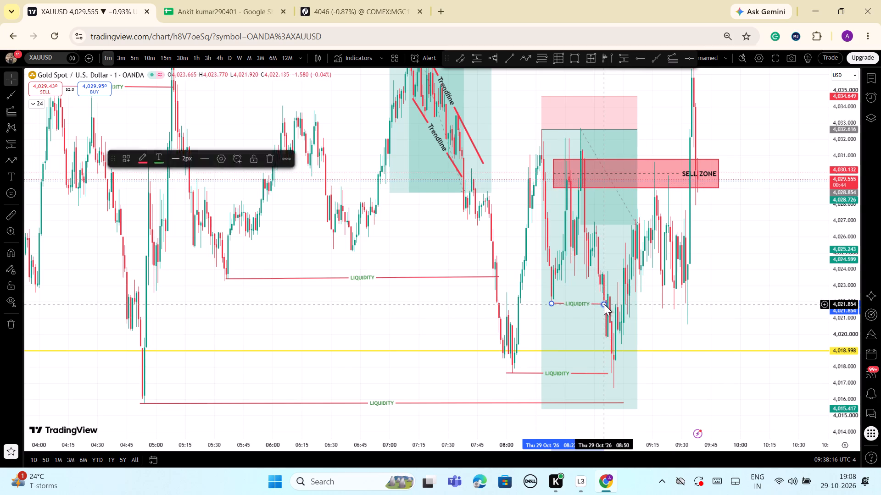
{"action": "left_click", "coordinate": [786, 297]}
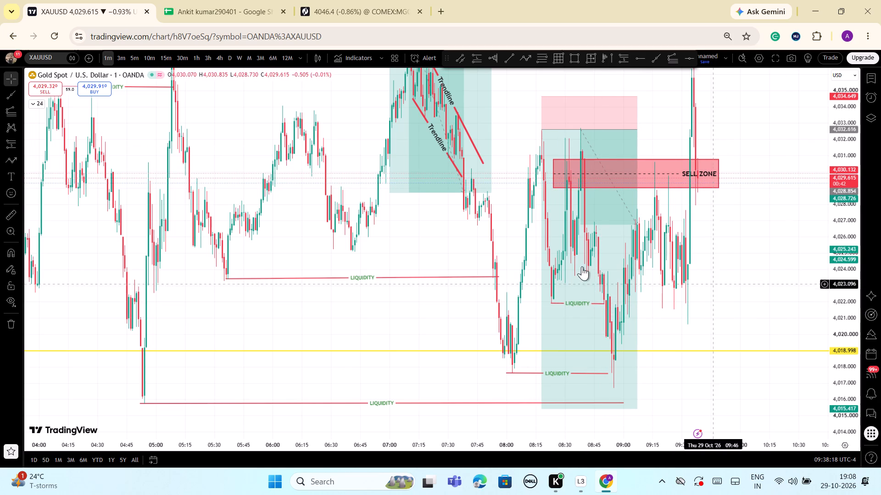
{"action": "scroll", "coordinate": [880, 325], "scroll_direction": "up", "scroll_amount": 1}
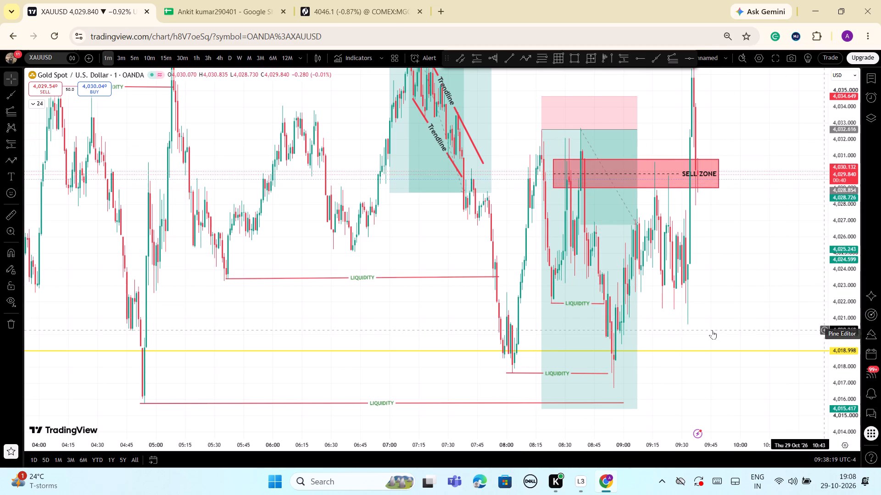
{"action": "left_click", "coordinate": [603, 304]}
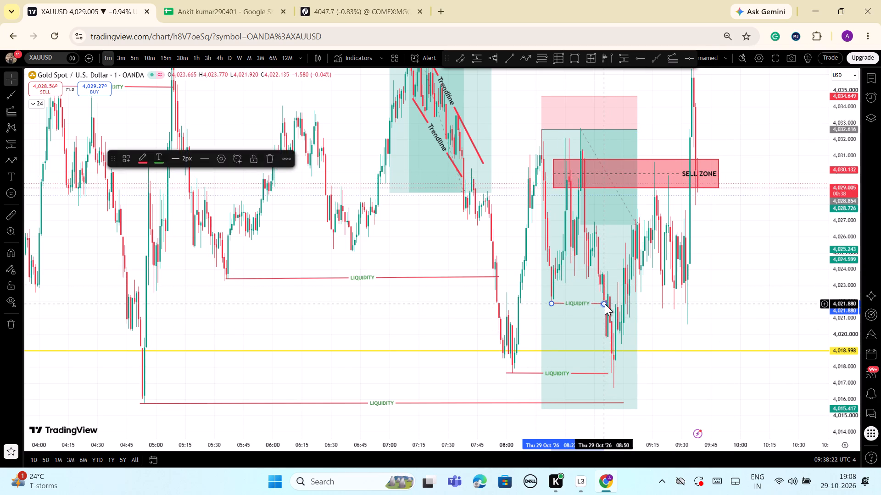
{"action": "left_click", "coordinate": [788, 297]}
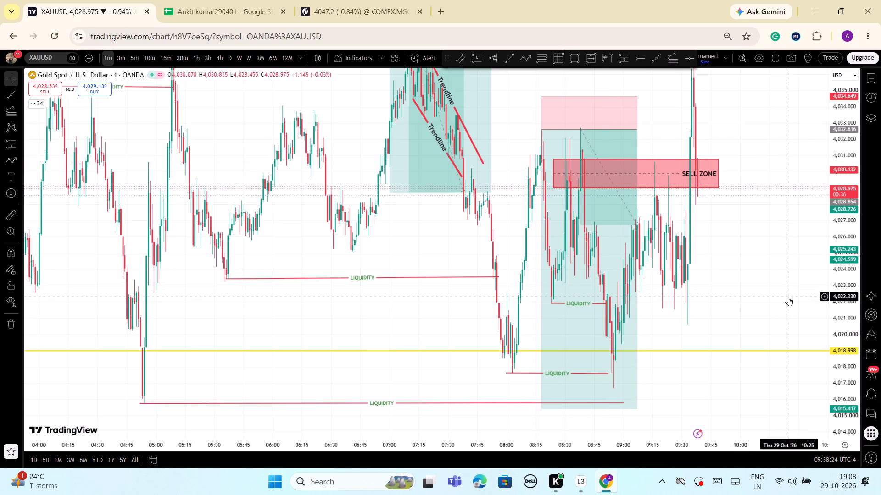
Level the LIQUIDITY line running from the 05:36 low to 07:56 at about 4,023.4.
{"action": "left_click", "coordinate": [500, 277]}
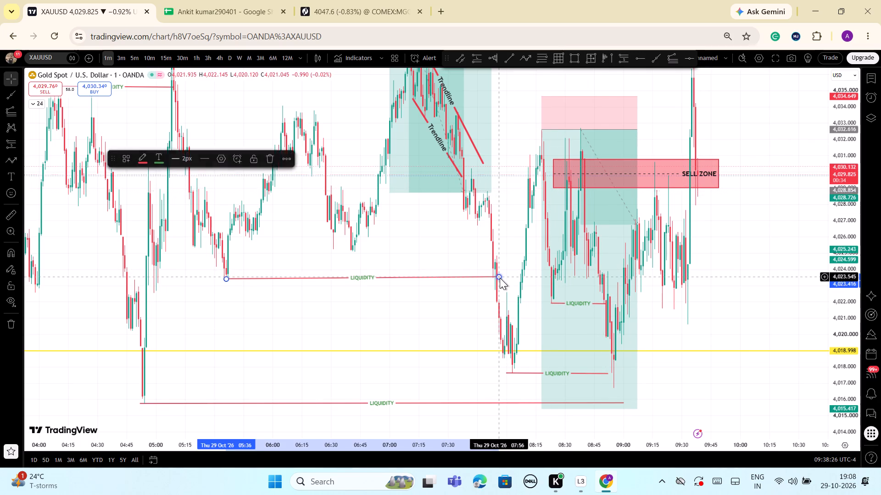
{"action": "left_click", "coordinate": [514, 249]}
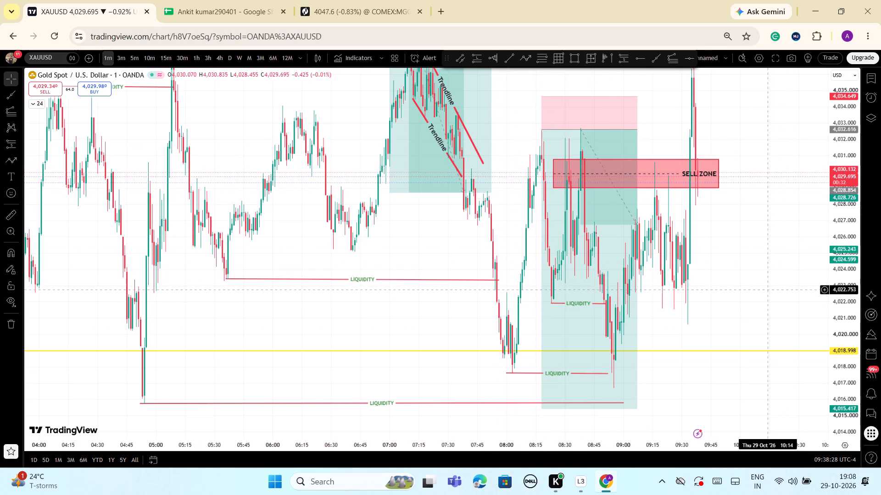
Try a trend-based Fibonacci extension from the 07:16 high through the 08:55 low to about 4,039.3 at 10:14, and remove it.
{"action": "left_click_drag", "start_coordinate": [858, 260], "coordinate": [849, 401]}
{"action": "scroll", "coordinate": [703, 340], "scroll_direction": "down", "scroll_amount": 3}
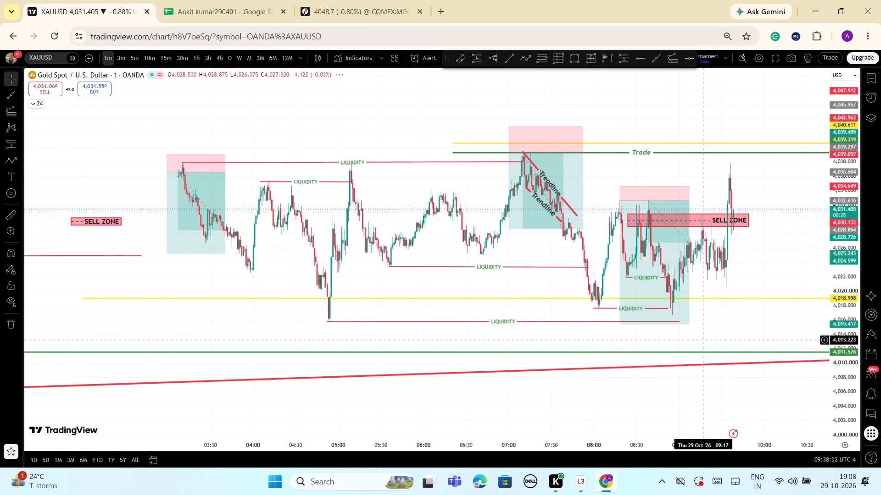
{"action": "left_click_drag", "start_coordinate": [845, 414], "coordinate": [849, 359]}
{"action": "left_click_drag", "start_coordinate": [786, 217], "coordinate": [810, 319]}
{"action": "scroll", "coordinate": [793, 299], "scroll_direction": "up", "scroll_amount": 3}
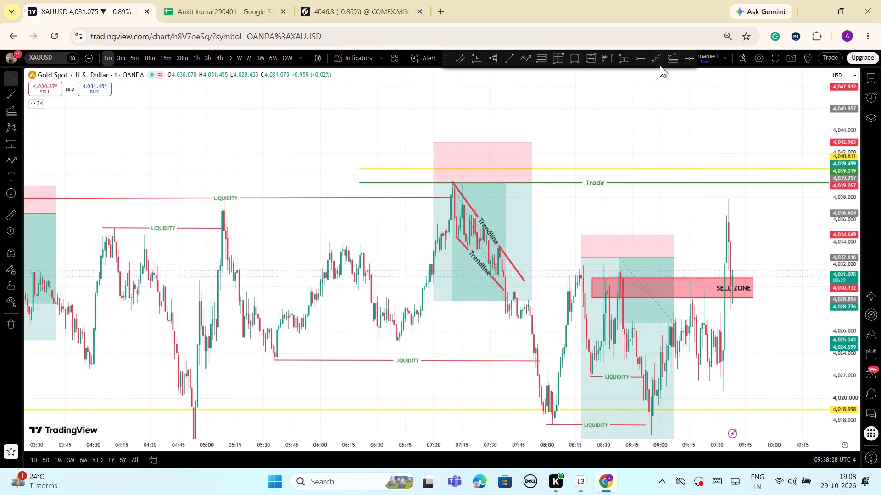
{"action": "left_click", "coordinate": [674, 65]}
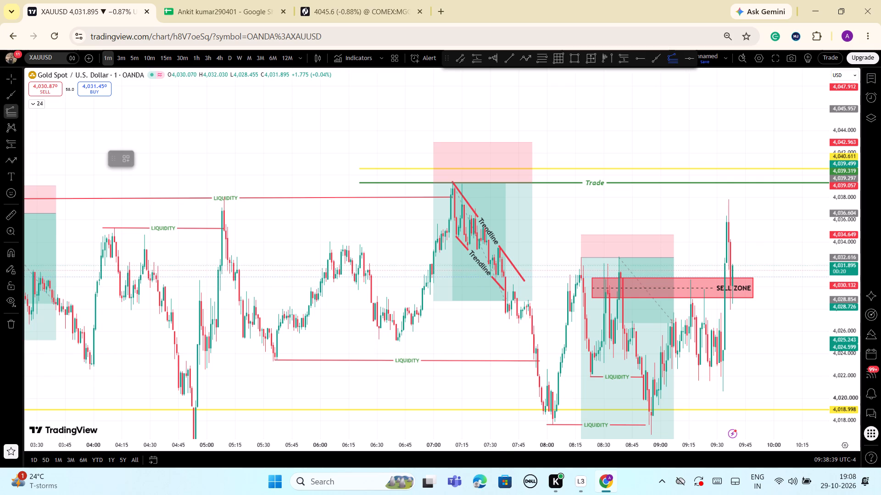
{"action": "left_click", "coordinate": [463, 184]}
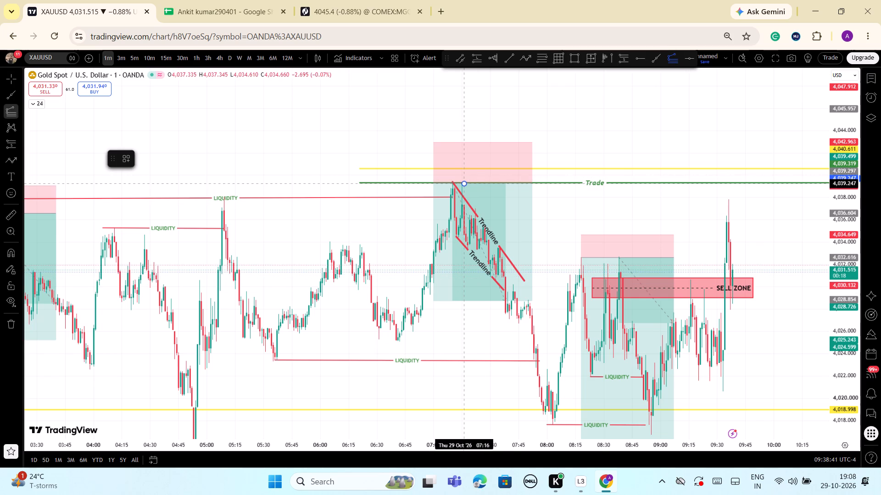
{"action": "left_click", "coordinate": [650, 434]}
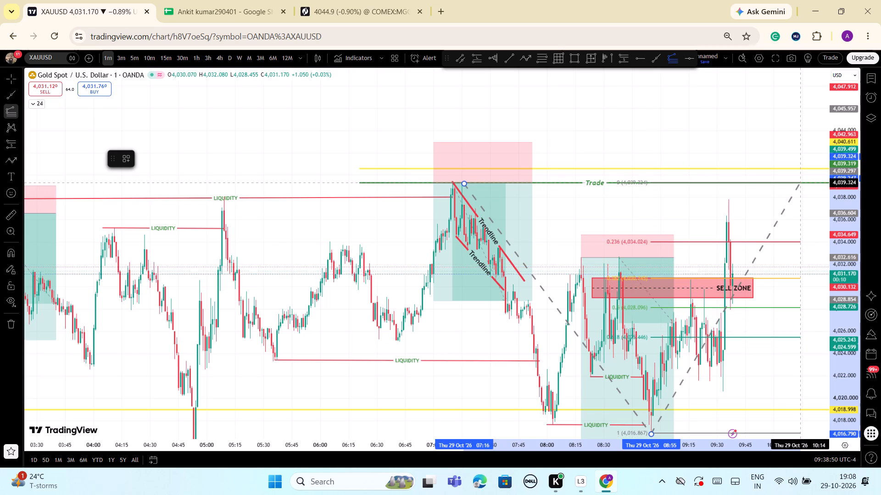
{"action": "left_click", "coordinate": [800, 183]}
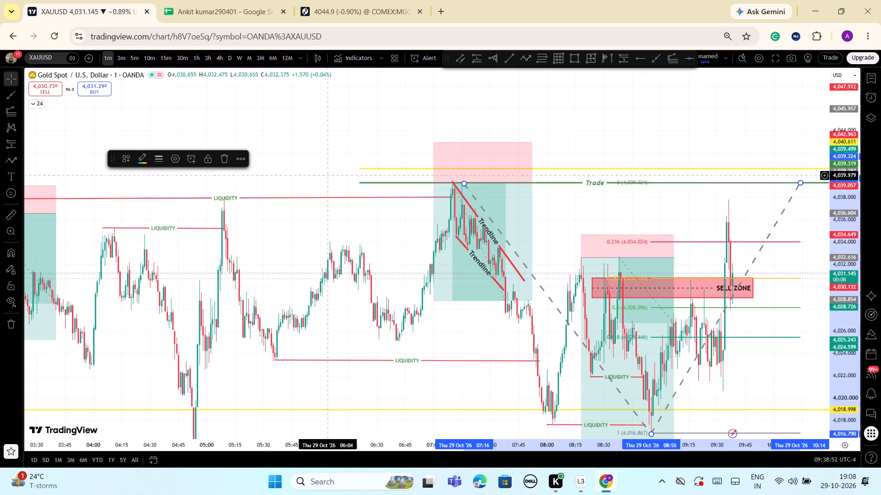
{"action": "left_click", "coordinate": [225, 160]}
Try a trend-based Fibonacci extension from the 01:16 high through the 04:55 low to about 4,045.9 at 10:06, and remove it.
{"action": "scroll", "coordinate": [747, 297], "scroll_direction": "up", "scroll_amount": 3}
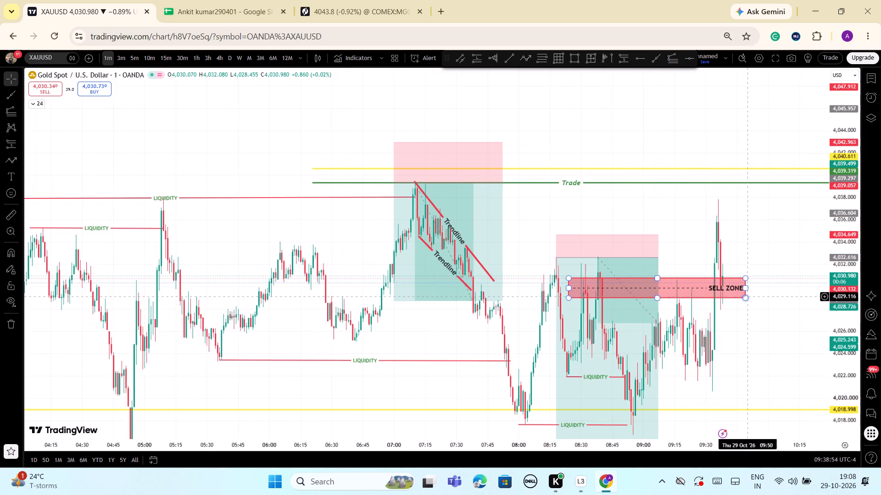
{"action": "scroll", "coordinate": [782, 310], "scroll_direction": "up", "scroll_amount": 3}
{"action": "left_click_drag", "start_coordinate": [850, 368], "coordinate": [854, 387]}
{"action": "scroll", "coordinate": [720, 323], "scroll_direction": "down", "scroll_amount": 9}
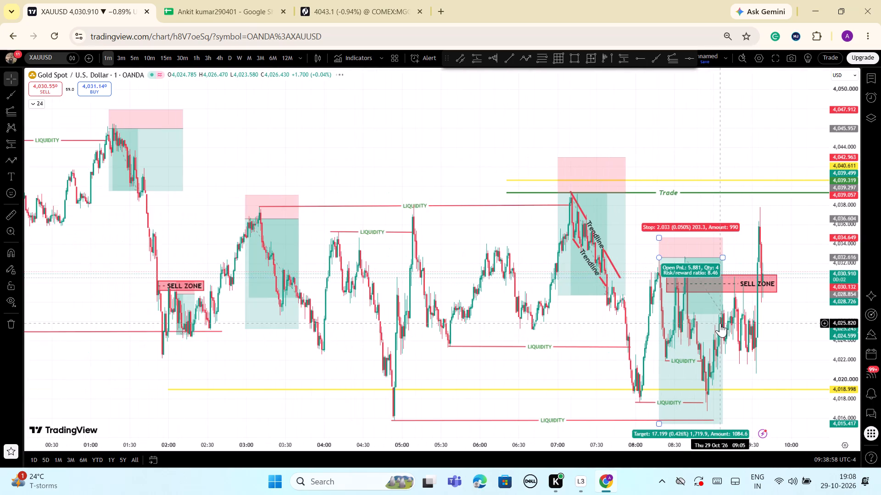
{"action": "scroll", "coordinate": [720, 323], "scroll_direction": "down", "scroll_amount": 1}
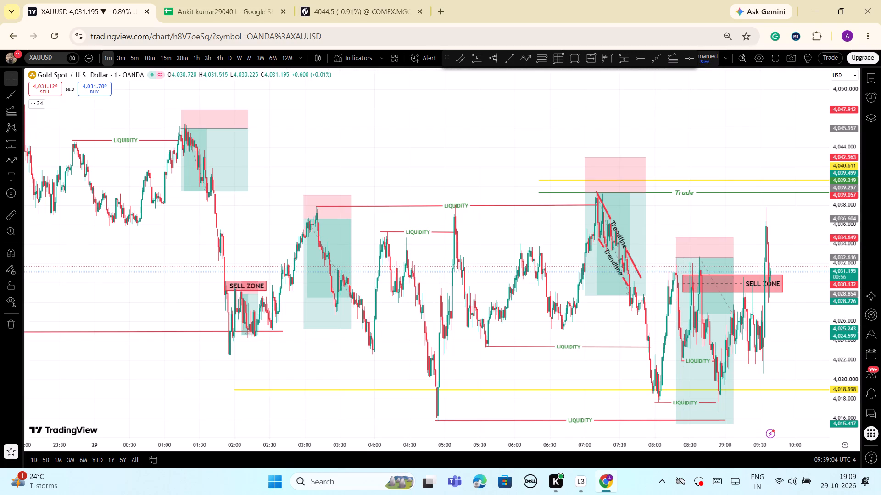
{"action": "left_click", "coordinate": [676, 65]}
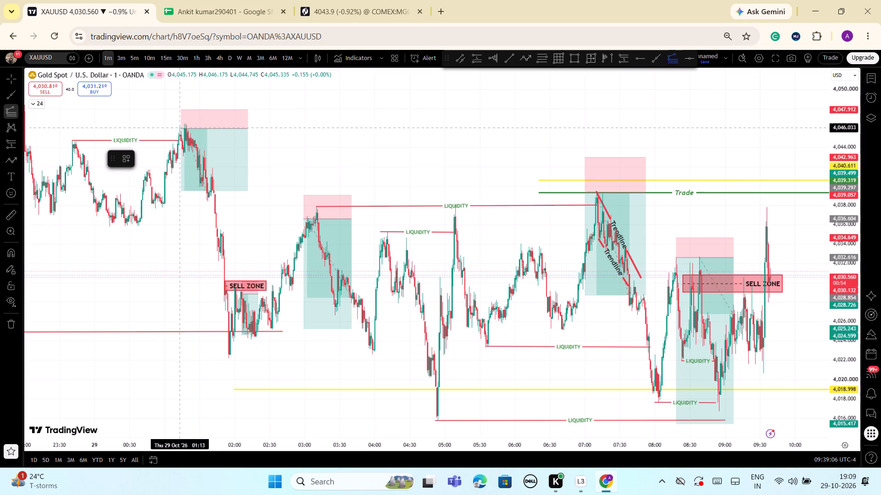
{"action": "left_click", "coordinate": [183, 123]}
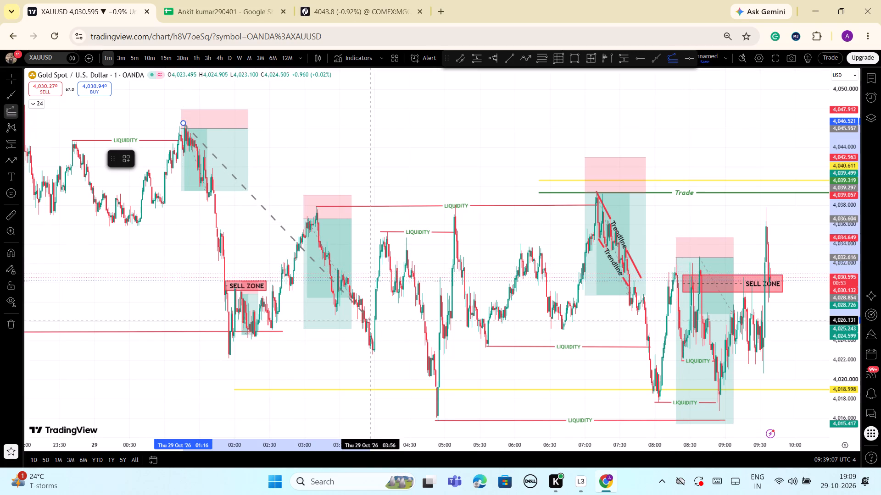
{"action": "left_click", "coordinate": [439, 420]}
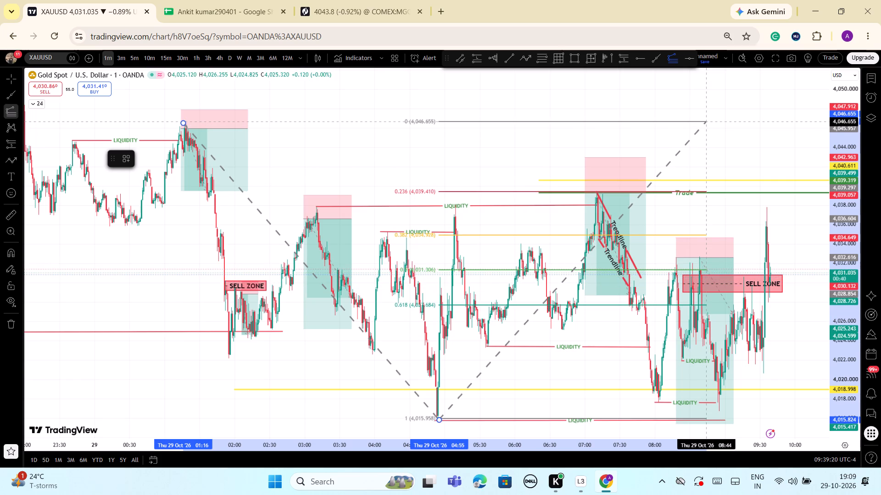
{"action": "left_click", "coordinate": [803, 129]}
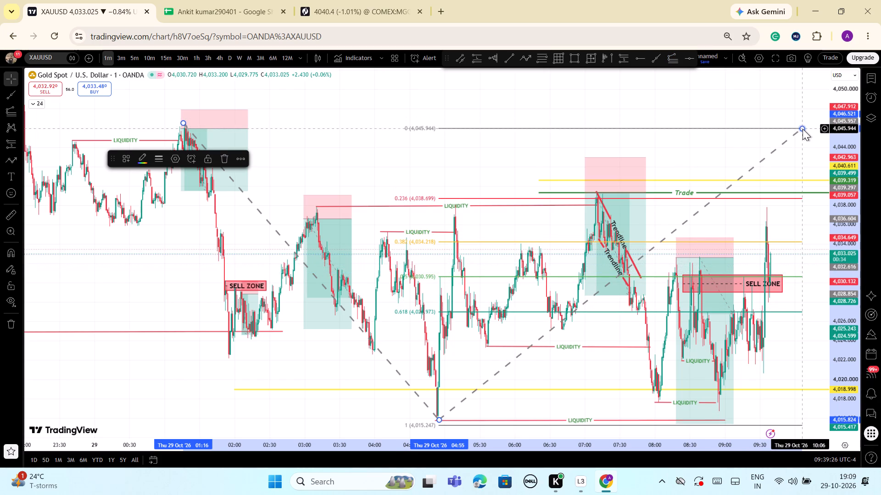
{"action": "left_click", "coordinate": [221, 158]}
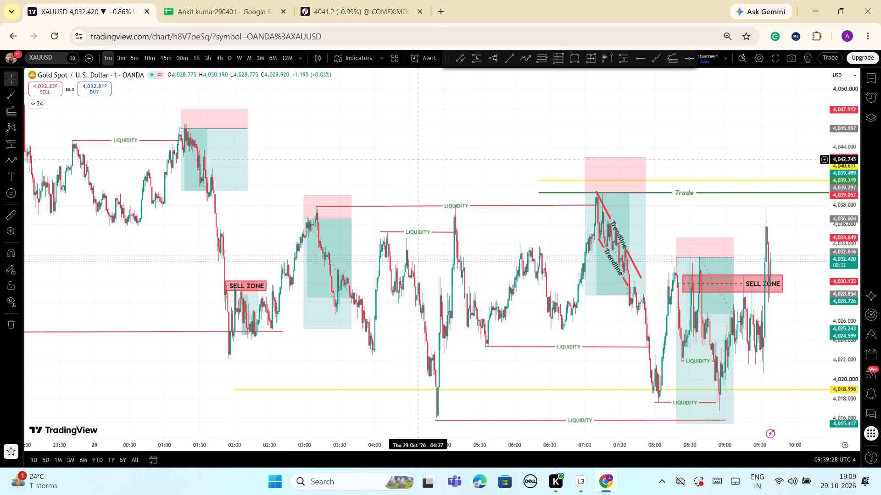
Move the SELL ZONE rectangle later in time so it starts at 09:07, where the shaded short position ends.
{"action": "scroll", "coordinate": [448, 163], "scroll_direction": "up", "scroll_amount": 3}
{"action": "scroll", "coordinate": [724, 264], "scroll_direction": "up", "scroll_amount": 7}
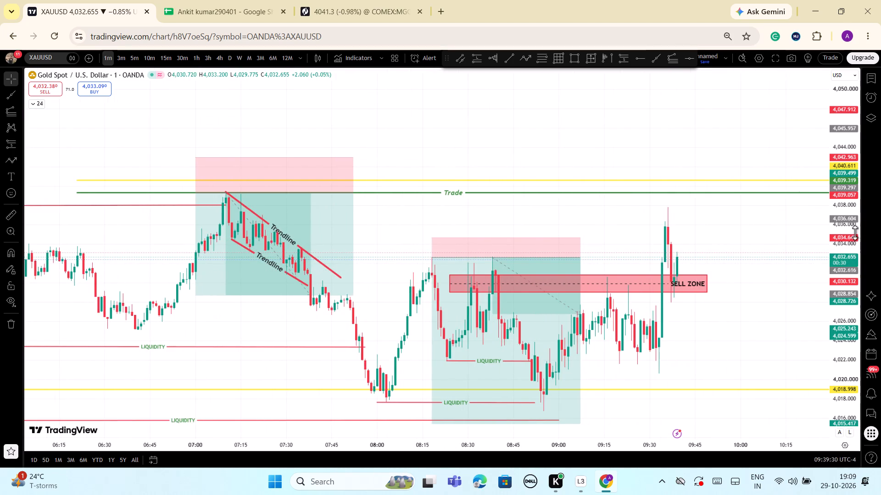
{"action": "left_click_drag", "start_coordinate": [852, 231], "coordinate": [852, 361]}
{"action": "scroll", "coordinate": [691, 320], "scroll_direction": "up", "scroll_amount": 2}
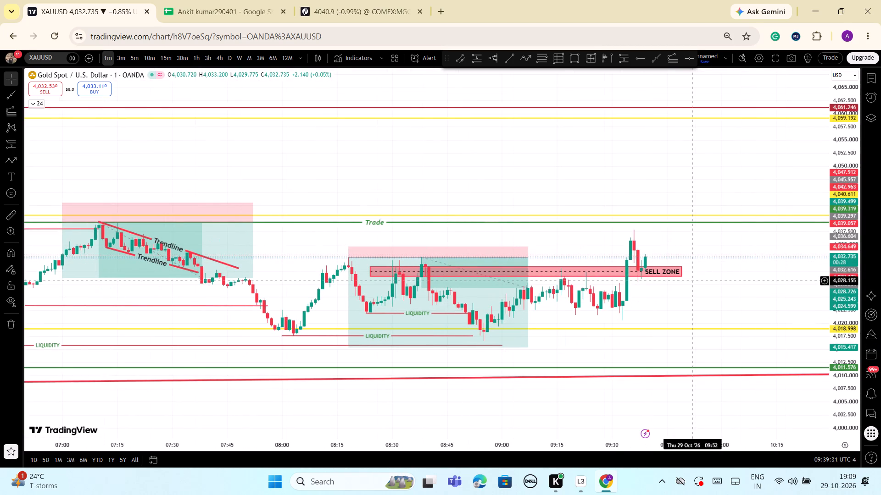
{"action": "scroll", "coordinate": [714, 289], "scroll_direction": "down", "scroll_amount": 1}
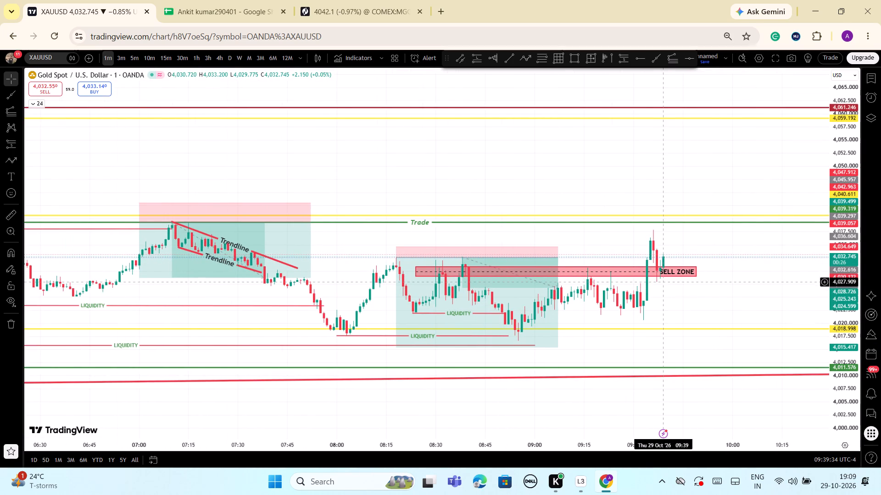
{"action": "left_click_drag", "start_coordinate": [605, 269], "coordinate": [615, 269]}
{"action": "left_click_drag", "start_coordinate": [599, 273], "coordinate": [742, 277]}
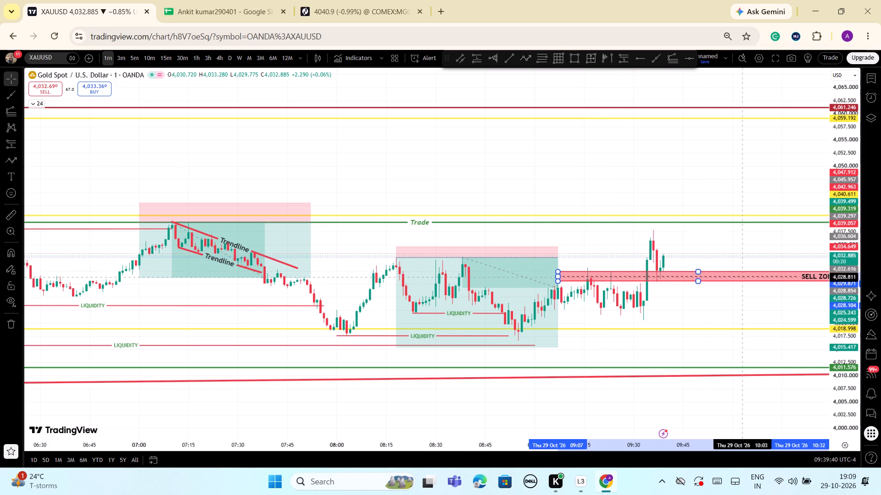
{"action": "left_click_drag", "start_coordinate": [742, 277], "coordinate": [742, 275]}
{"action": "left_click", "coordinate": [724, 247]}
{"action": "left_click_drag", "start_coordinate": [731, 246], "coordinate": [722, 246]}
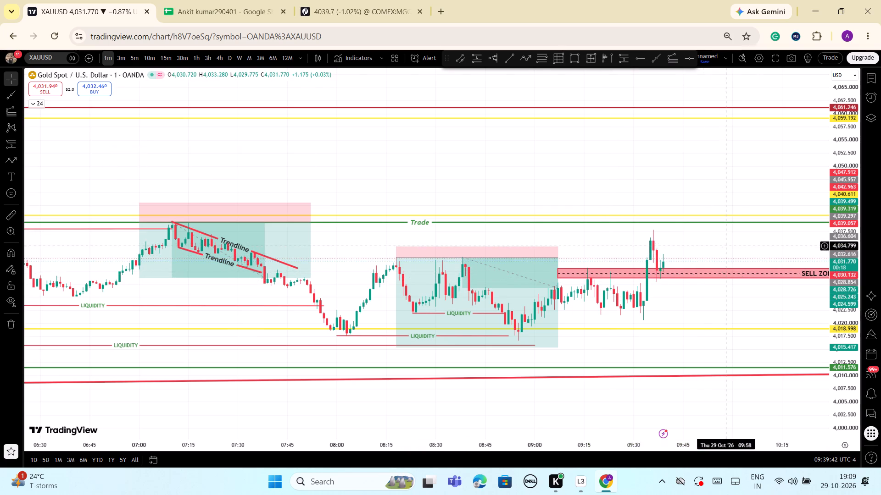
Shorten the SELL ZONE rectangle to end at 10:08 and set its upper edge at about 4,030.6.
{"action": "left_click_drag", "start_coordinate": [722, 246], "coordinate": [636, 241]}
{"action": "left_click_drag", "start_coordinate": [745, 263], "coordinate": [677, 267]}
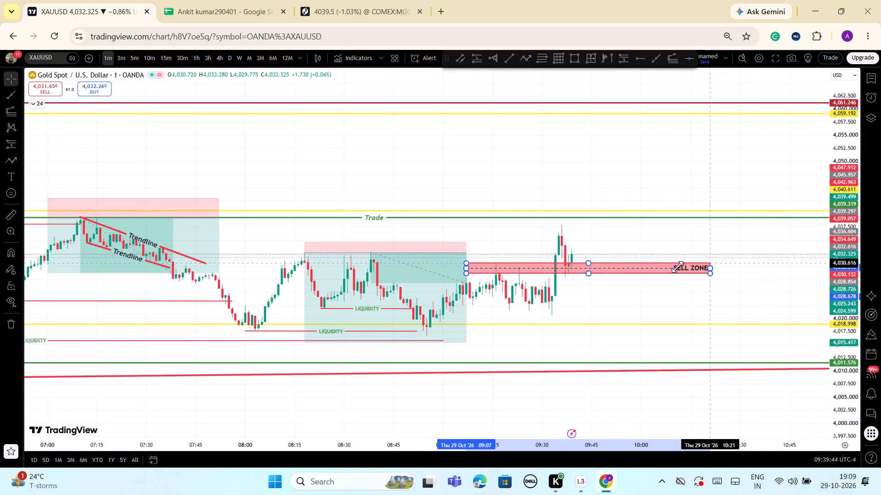
{"action": "left_click_drag", "start_coordinate": [677, 267], "coordinate": [665, 263]}
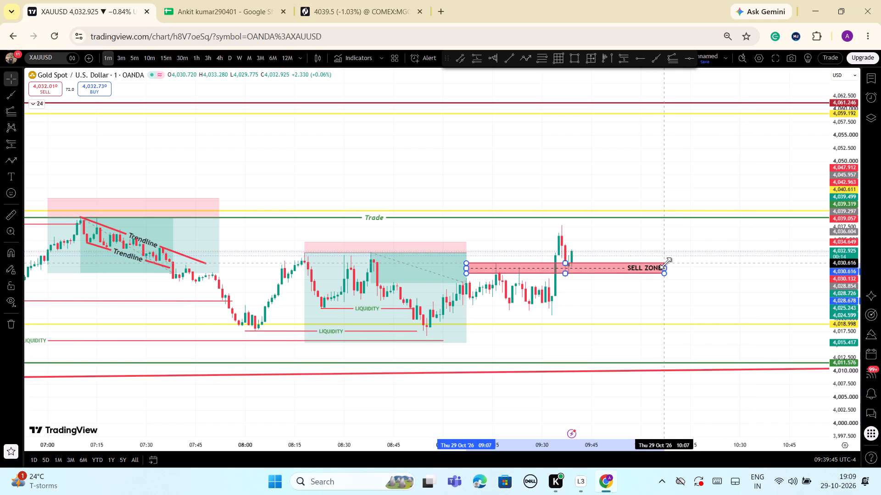
{"action": "left_click_drag", "start_coordinate": [665, 263], "coordinate": [669, 266]}
{"action": "left_click", "coordinate": [676, 308]}
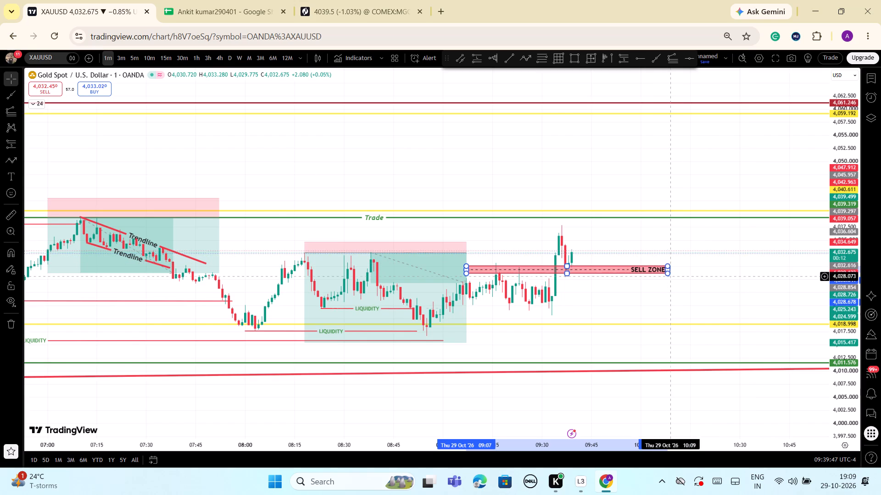
{"action": "scroll", "coordinate": [636, 323], "scroll_direction": "down", "scroll_amount": 1}
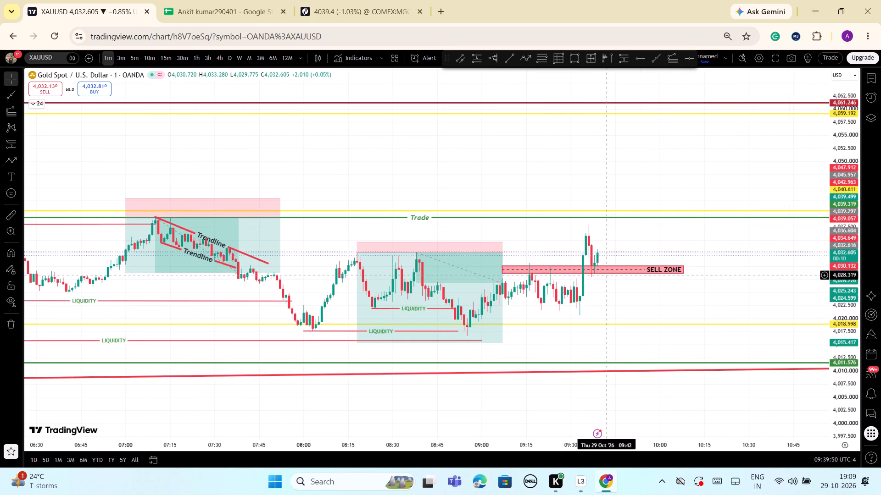
{"action": "left_click", "coordinate": [591, 265]}
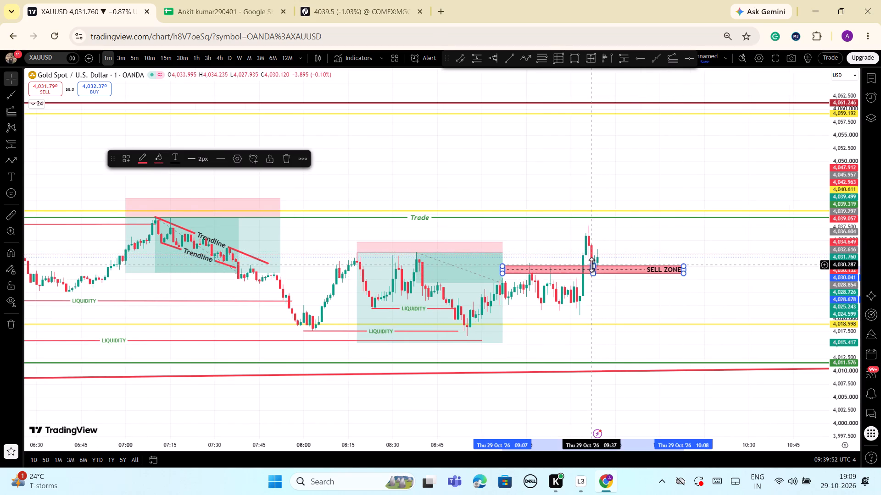
{"action": "left_click", "coordinate": [630, 315]}
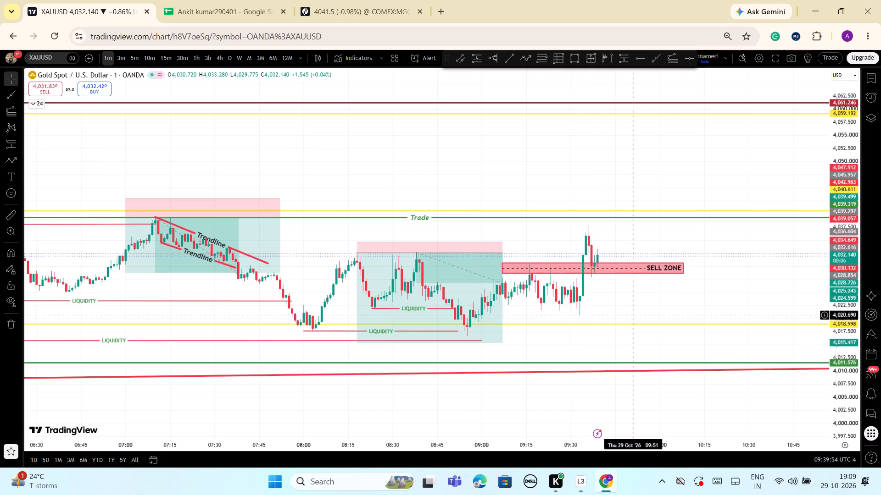
Place a long position at the 09:40 candle with entry 4,033.646, target 4,059.010 and stop 4,027.174.
{"action": "scroll", "coordinate": [632, 316], "scroll_direction": "down", "scroll_amount": 1}
{"action": "left_click_drag", "start_coordinate": [845, 329], "coordinate": [846, 368]}
{"action": "scroll", "coordinate": [640, 297], "scroll_direction": "up", "scroll_amount": 1}
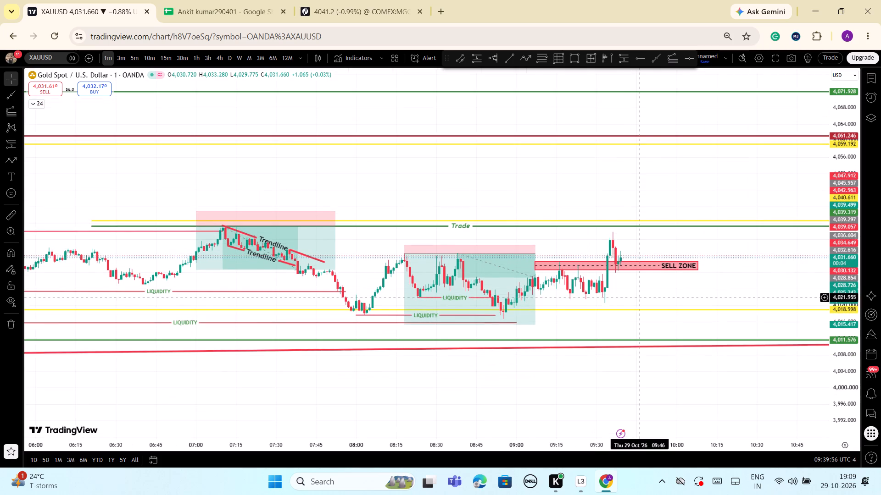
{"action": "scroll", "coordinate": [640, 297], "scroll_direction": "up", "scroll_amount": 1}
{"action": "left_click_drag", "start_coordinate": [639, 309], "coordinate": [819, 308]}
{"action": "left_click_drag", "start_coordinate": [679, 310], "coordinate": [750, 308]}
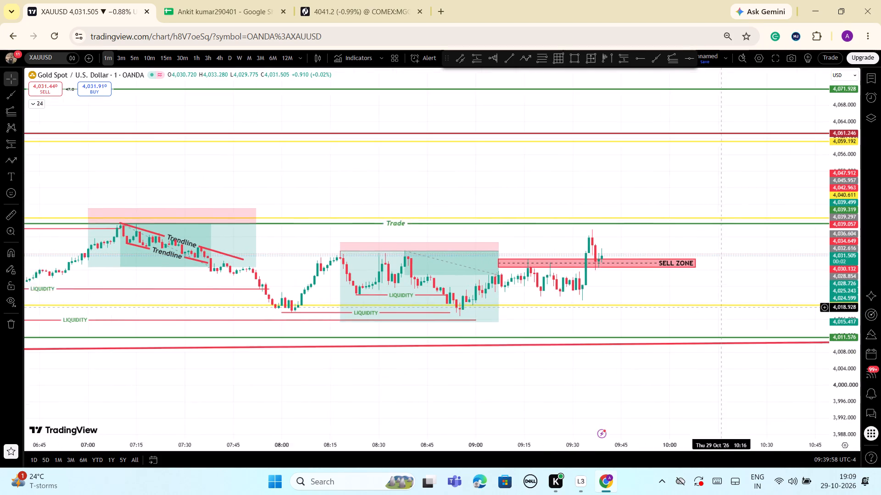
{"action": "left_click_drag", "start_coordinate": [750, 308], "coordinate": [774, 308]}
{"action": "scroll", "coordinate": [660, 307], "scroll_direction": "up", "scroll_amount": 5}
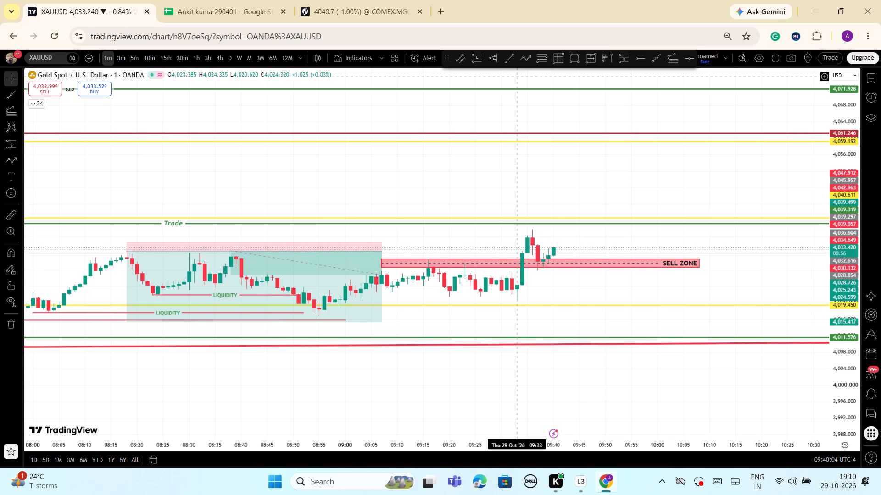
{"action": "left_click", "coordinate": [479, 61]}
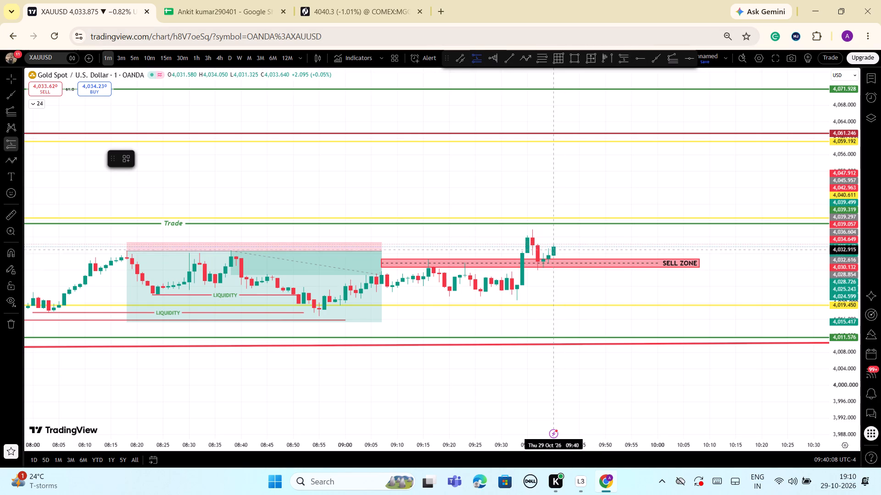
{"action": "left_click", "coordinate": [554, 247]}
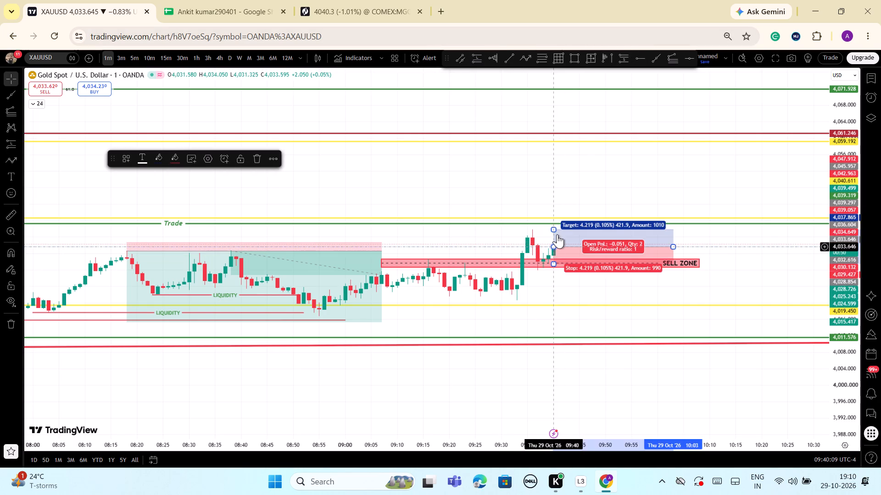
{"action": "left_click_drag", "start_coordinate": [553, 231], "coordinate": [555, 147]}
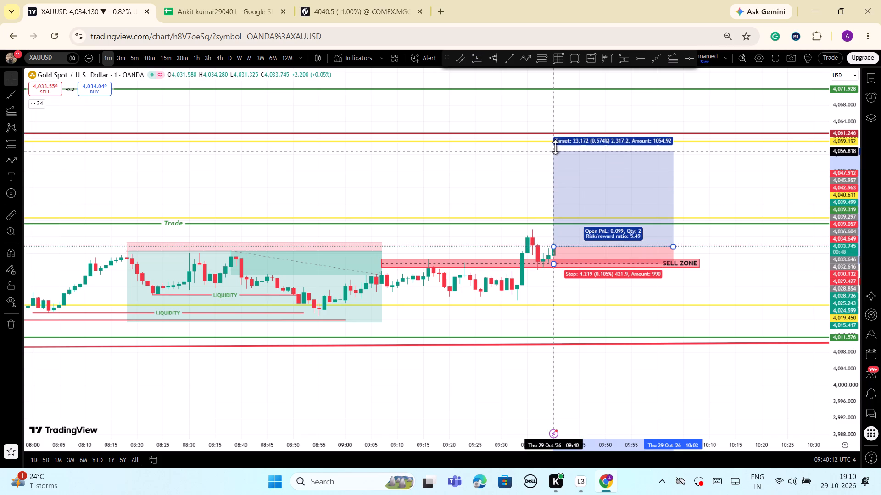
{"action": "left_click_drag", "start_coordinate": [555, 147], "coordinate": [558, 143]}
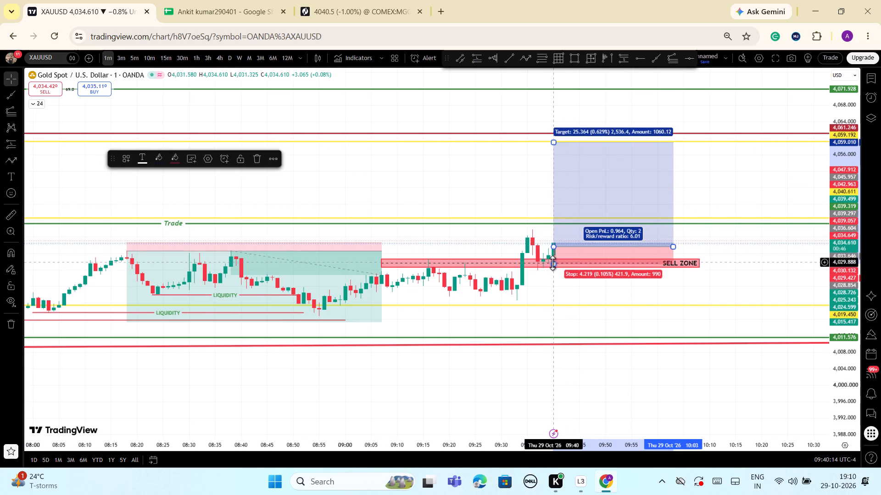
{"action": "left_click_drag", "start_coordinate": [552, 264], "coordinate": [553, 274]}
{"action": "left_click", "coordinate": [541, 288]}
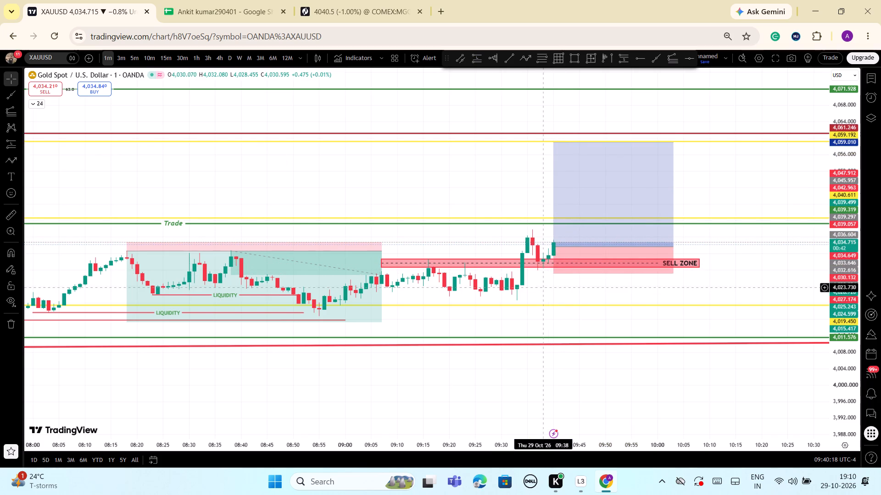
Shorten the long position so its box ends at 09:49.
{"action": "scroll", "coordinate": [541, 287], "scroll_direction": "up", "scroll_amount": 3}
{"action": "left_click_drag", "start_coordinate": [619, 247], "coordinate": [524, 248]}
{"action": "left_click", "coordinate": [629, 289]}
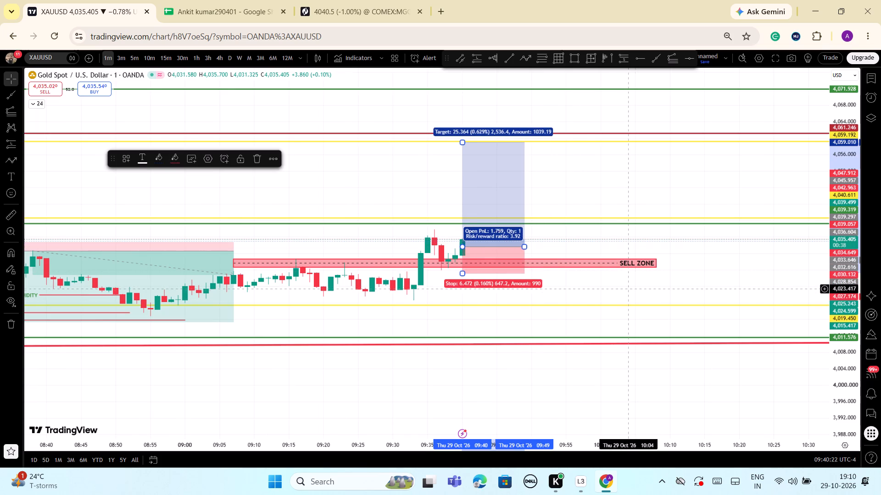
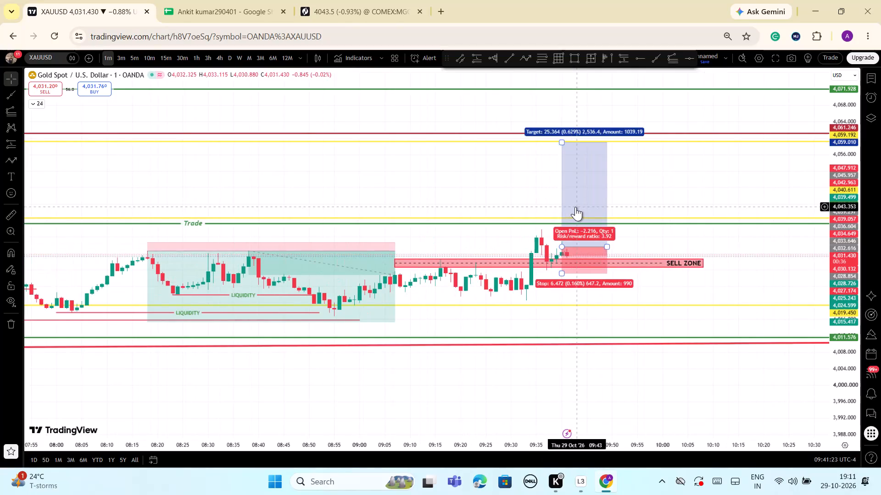
Examine the 1-minute price action around the long position against the earlier trades, LIQUIDITY lines and Trade levels since the previous evening.
{"action": "scroll", "coordinate": [575, 207], "scroll_direction": "down", "scroll_amount": 2}
{"action": "left_click_drag", "start_coordinate": [834, 324], "coordinate": [831, 205]}
{"action": "scroll", "coordinate": [746, 274], "scroll_direction": "up", "scroll_amount": 2}
{"action": "scroll", "coordinate": [746, 274], "scroll_direction": "down", "scroll_amount": 1}
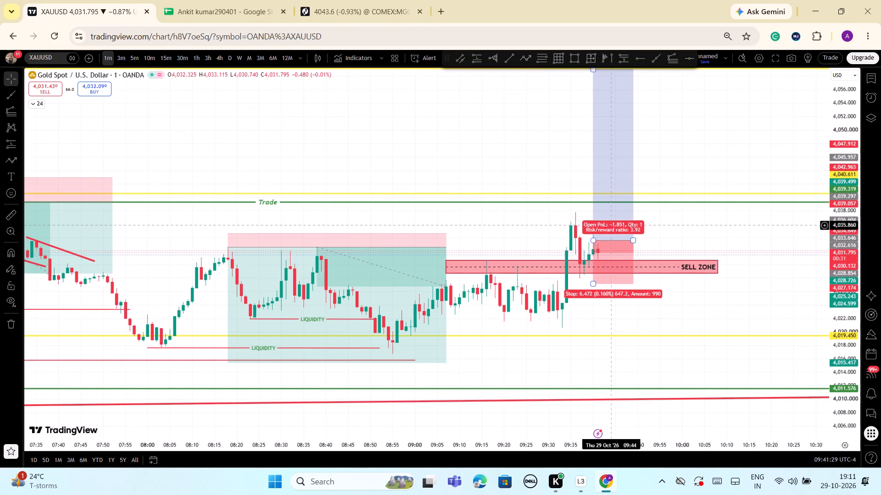
{"action": "left_click", "coordinate": [697, 226]}
{"action": "scroll", "coordinate": [736, 243], "scroll_direction": "down", "scroll_amount": 2}
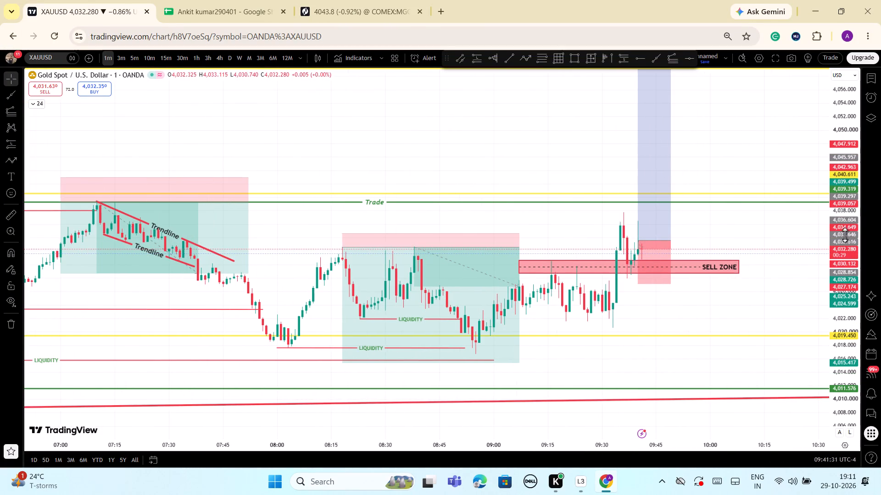
{"action": "left_click_drag", "start_coordinate": [849, 224], "coordinate": [827, 287]}
{"action": "scroll", "coordinate": [738, 275], "scroll_direction": "down", "scroll_amount": 1}
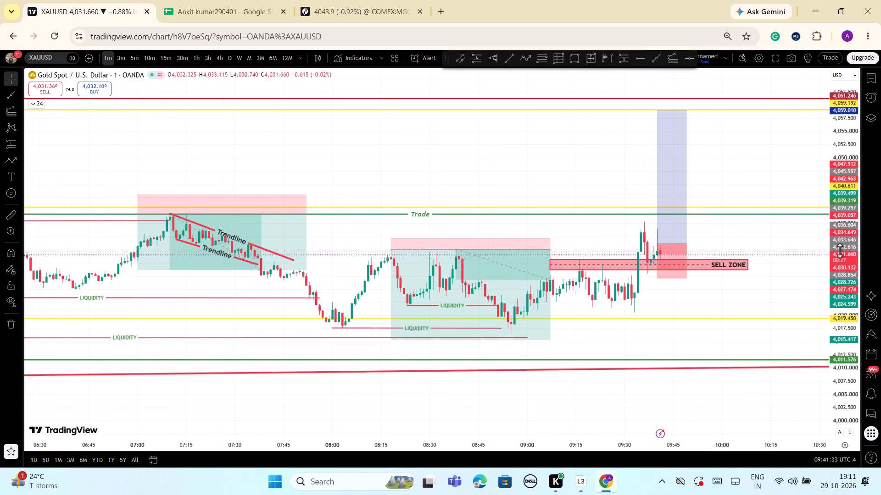
{"action": "left_click_drag", "start_coordinate": [840, 253], "coordinate": [822, 345]}
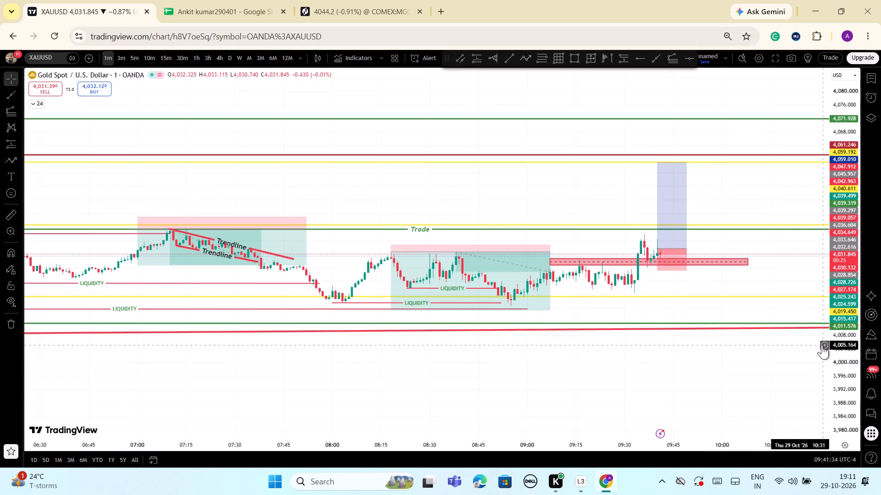
{"action": "left_click_drag", "start_coordinate": [822, 345], "coordinate": [815, 352]}
{"action": "left_click_drag", "start_coordinate": [781, 246], "coordinate": [784, 280]}
{"action": "left_click_drag", "start_coordinate": [842, 316], "coordinate": [831, 271]}
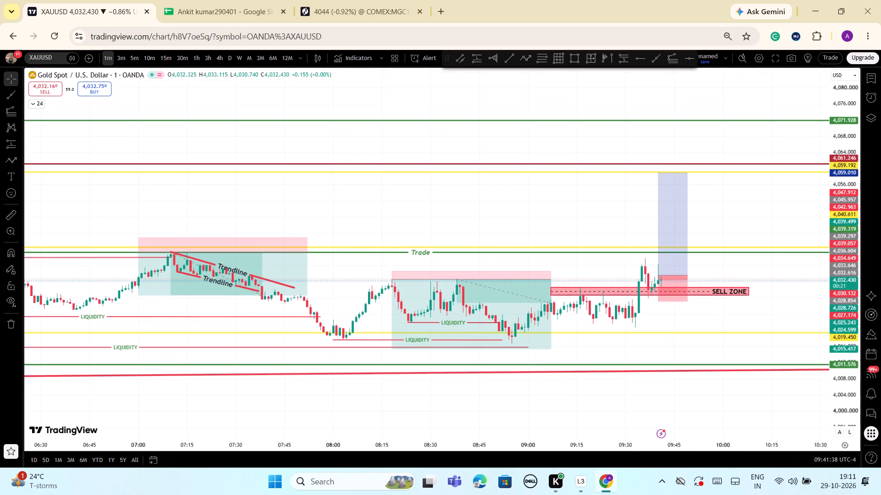
{"action": "scroll", "coordinate": [601, 213], "scroll_direction": "down", "scroll_amount": 3}
{"action": "left_click_drag", "start_coordinate": [846, 205], "coordinate": [845, 261]}
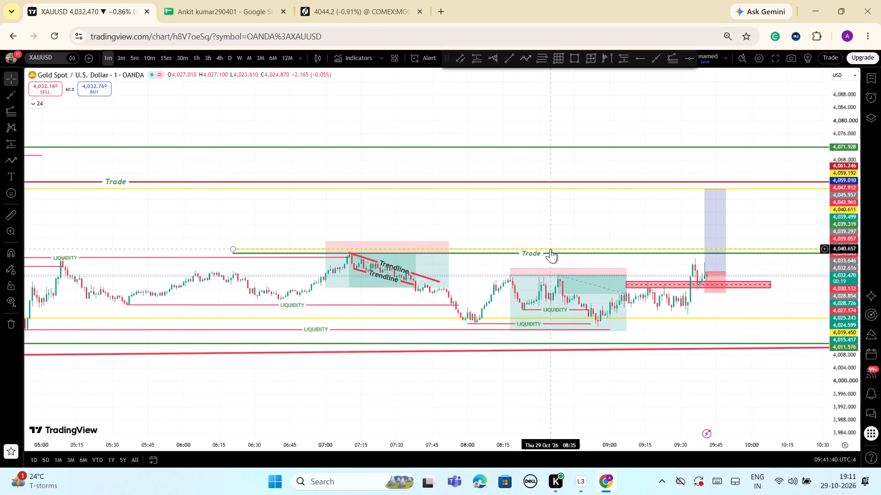
{"action": "scroll", "coordinate": [550, 252], "scroll_direction": "down", "scroll_amount": 5}
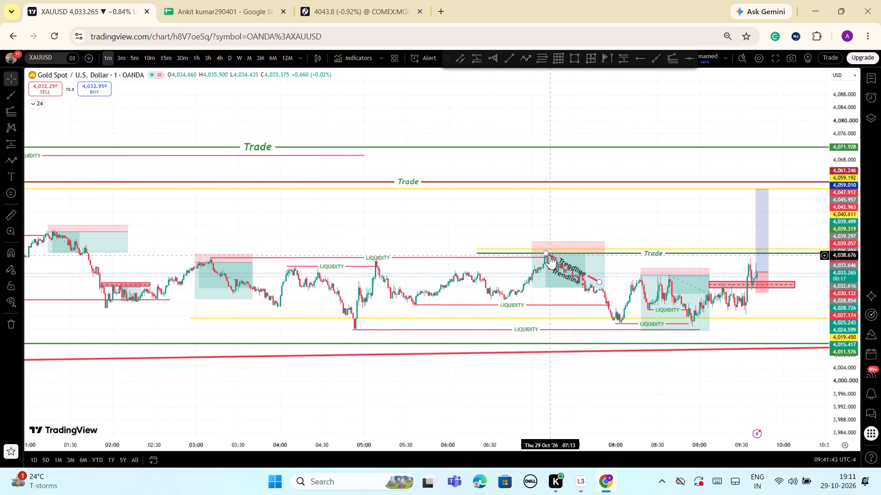
{"action": "scroll", "coordinate": [550, 255], "scroll_direction": "down", "scroll_amount": 2}
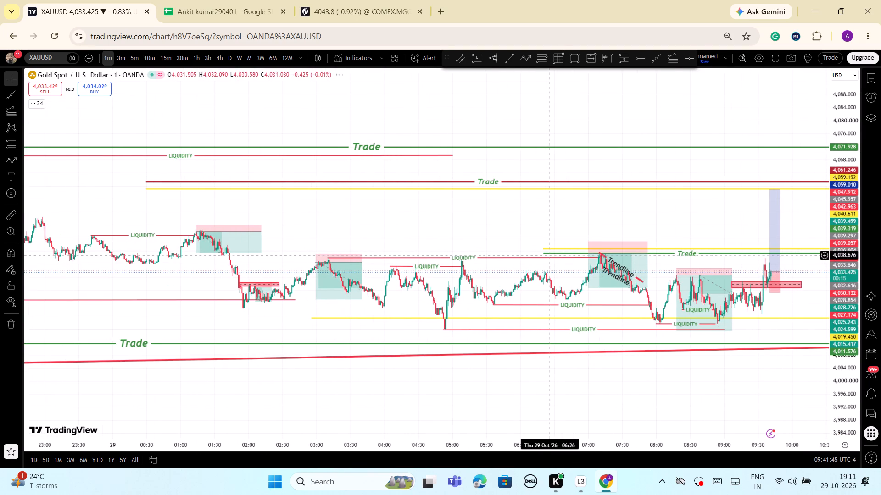
{"action": "scroll", "coordinate": [573, 257], "scroll_direction": "down", "scroll_amount": 1}
{"action": "left_click_drag", "start_coordinate": [848, 322], "coordinate": [849, 322]}
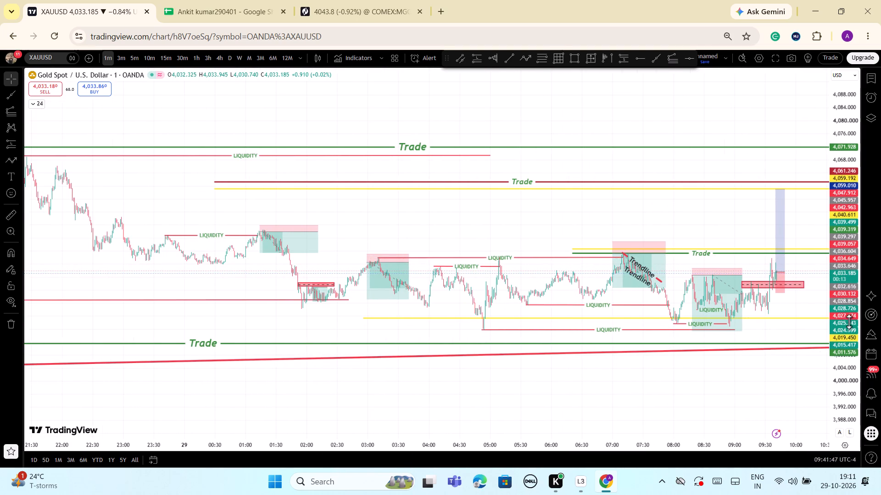
{"action": "left_click_drag", "start_coordinate": [849, 322], "coordinate": [841, 246]}
{"action": "scroll", "coordinate": [736, 265], "scroll_direction": "up", "scroll_amount": 2}
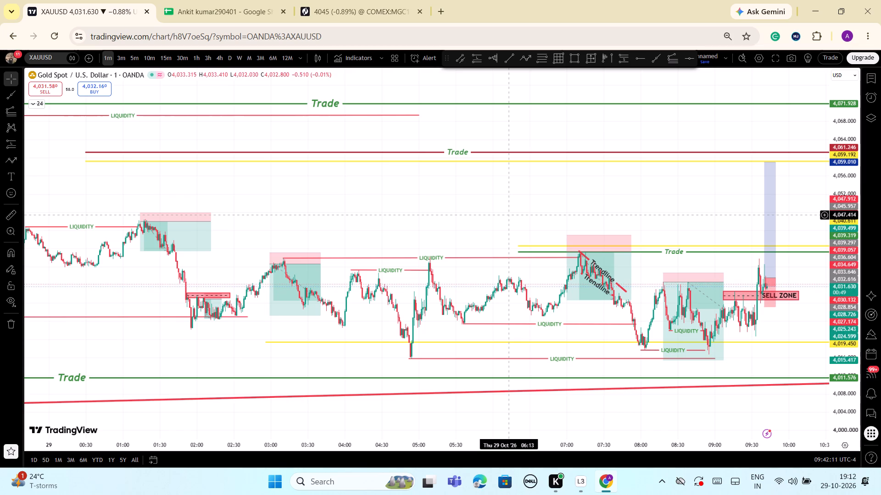
Draw a trend-based Fib extension from the 01:18 high at 4,047.319 to the 04:53 low at 4,016.573, then 4,047.319 at 08:12.
{"action": "scroll", "coordinate": [514, 220], "scroll_direction": "down", "scroll_amount": 1}
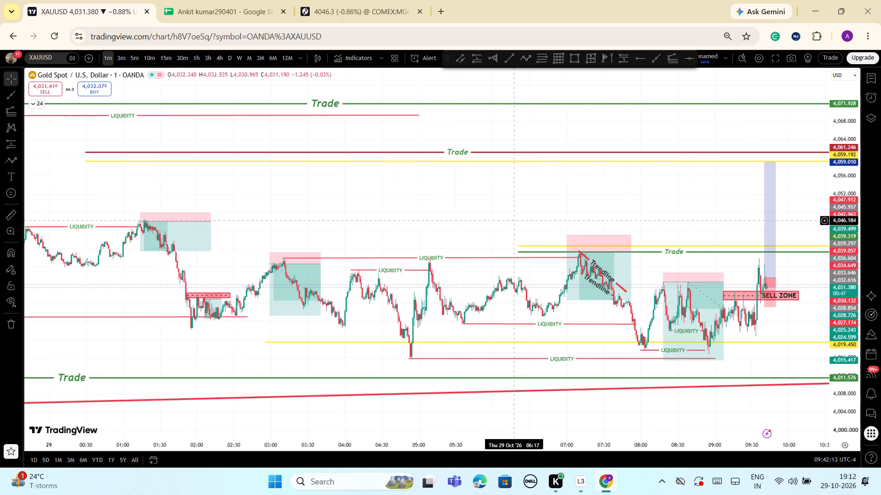
{"action": "scroll", "coordinate": [514, 220], "scroll_direction": "down", "scroll_amount": 1}
{"action": "left_click", "coordinate": [676, 63]}
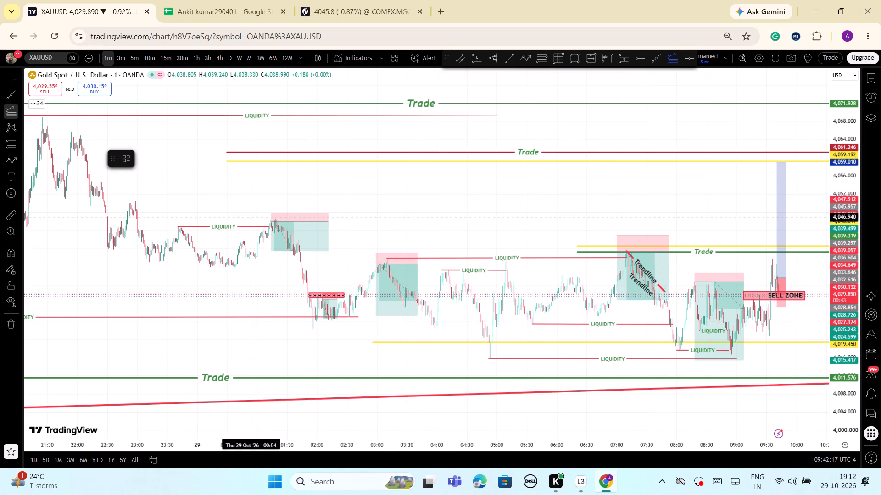
{"action": "left_click", "coordinate": [275, 215]}
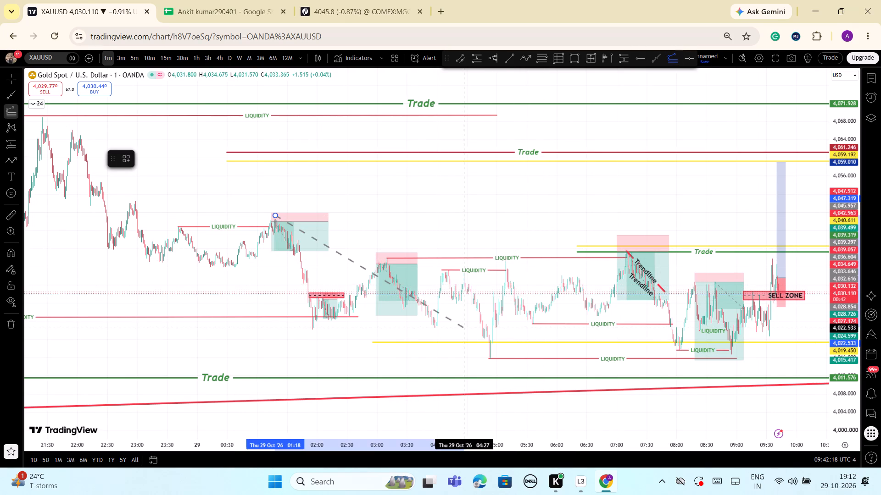
{"action": "left_click", "coordinate": [490, 355]}
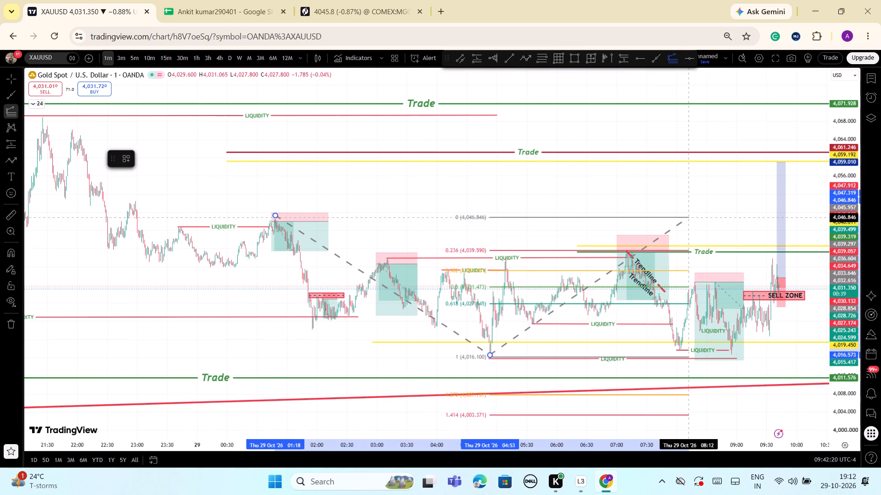
{"action": "left_click", "coordinate": [689, 215]}
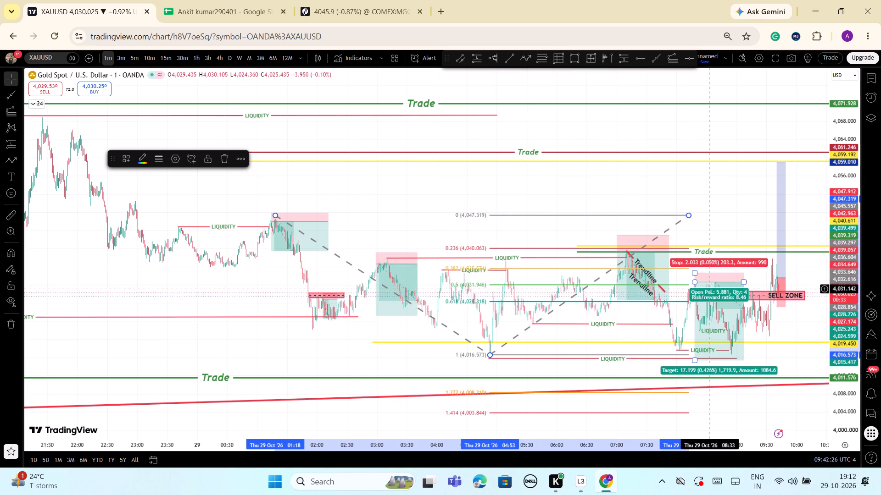
Adjust the Fib extension's first anchor to 4,046.467 at 01:17 and its second anchor to 4,015.816 at 04:53.
{"action": "left_click", "coordinate": [489, 355]}
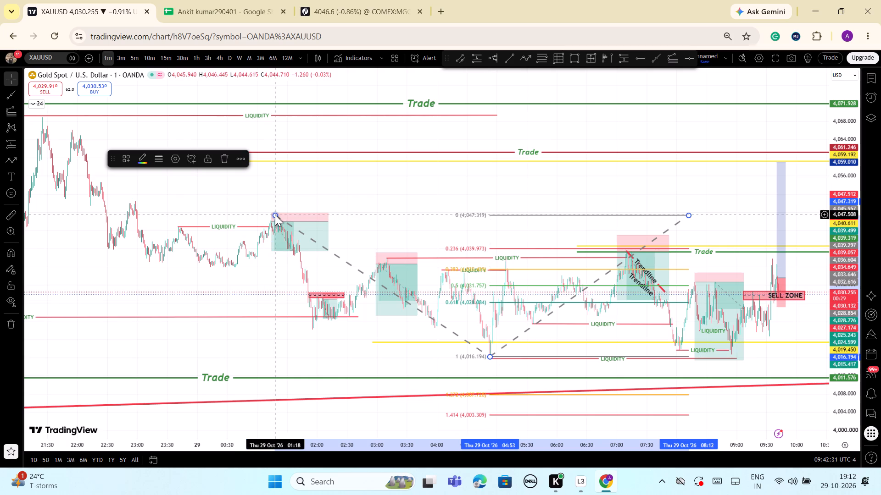
{"action": "left_click_drag", "start_coordinate": [275, 214], "coordinate": [274, 220]}
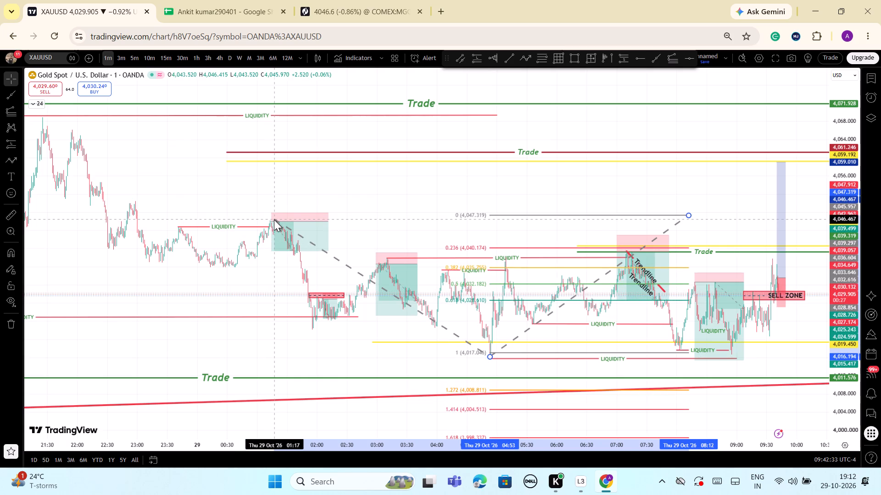
{"action": "left_click", "coordinate": [488, 355]}
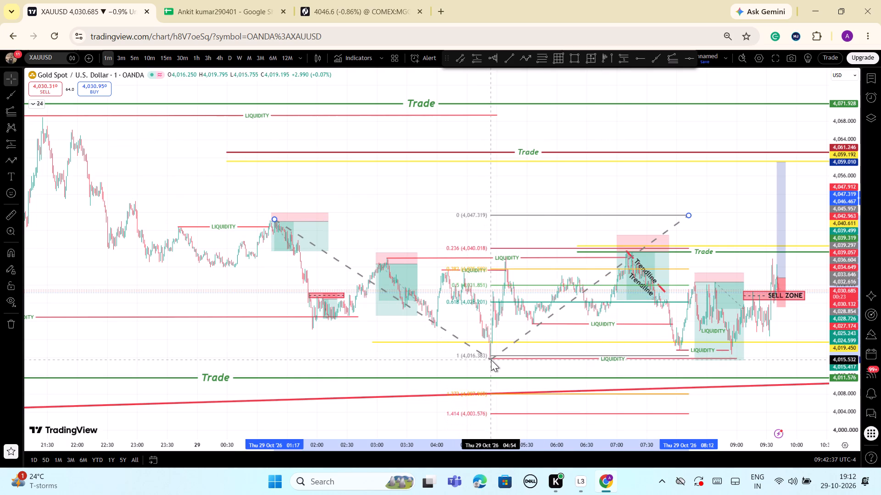
Examine how the price swings after 04:53 and the 07:10 high relate to the Fib extension's levels.
{"action": "scroll", "coordinate": [643, 256], "scroll_direction": "up", "scroll_amount": 2}
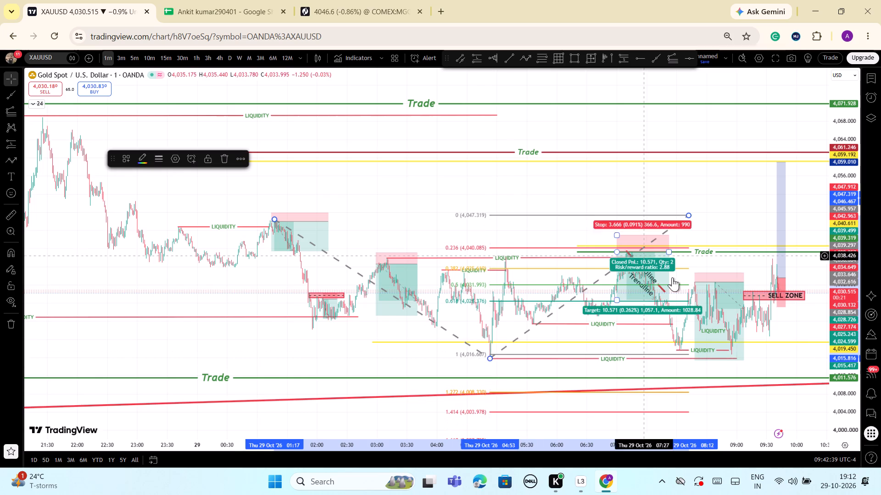
{"action": "left_click_drag", "start_coordinate": [841, 370], "coordinate": [814, 213]}
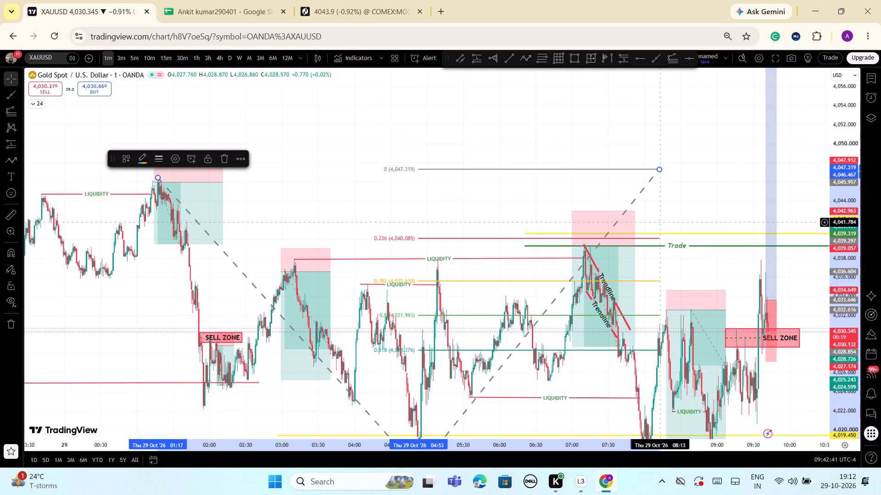
{"action": "scroll", "coordinate": [538, 231], "scroll_direction": "up", "scroll_amount": 3}
{"action": "scroll", "coordinate": [558, 265], "scroll_direction": "up", "scroll_amount": 2}
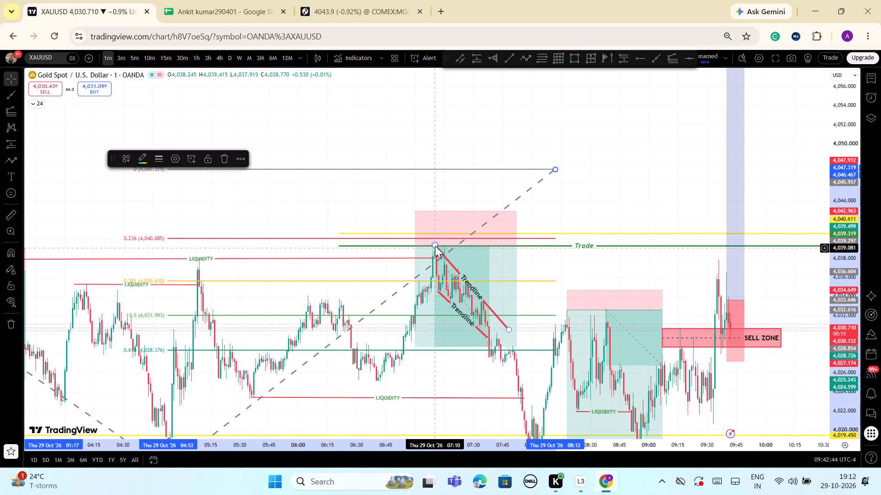
{"action": "scroll", "coordinate": [515, 242], "scroll_direction": "down", "scroll_amount": 2}
{"action": "scroll", "coordinate": [574, 250], "scroll_direction": "down", "scroll_amount": 4}
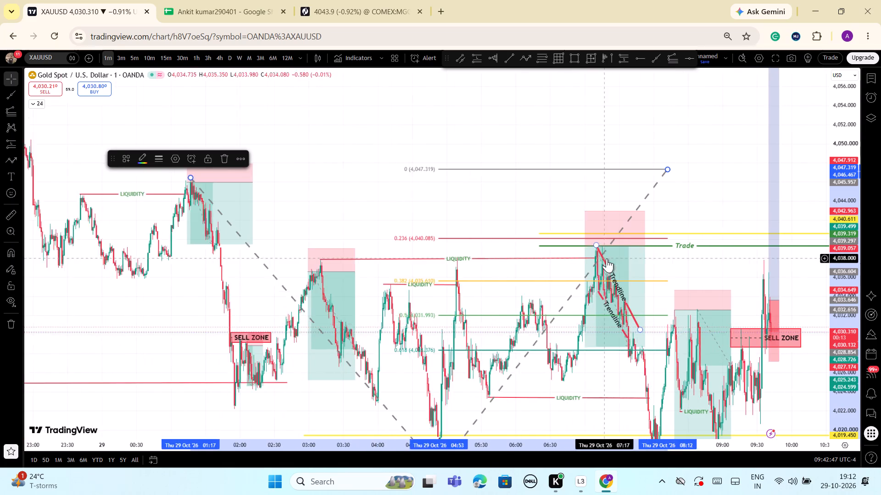
{"action": "scroll", "coordinate": [618, 257], "scroll_direction": "up", "scroll_amount": 1}
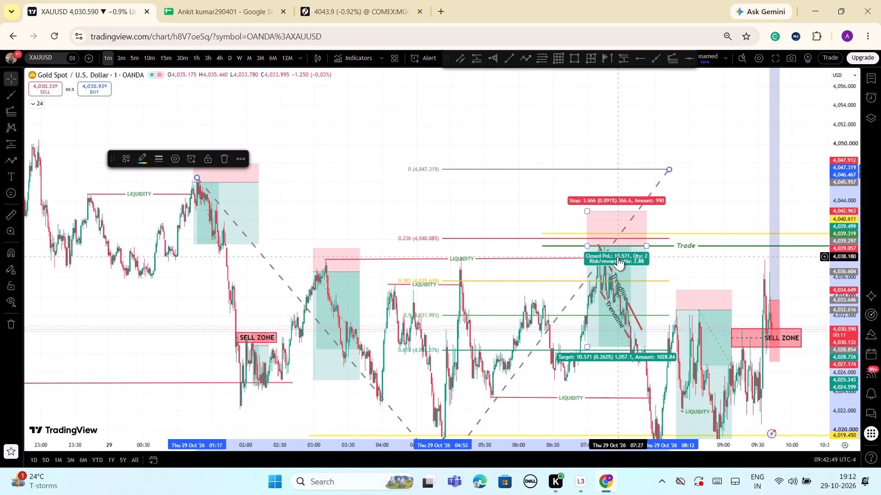
{"action": "scroll", "coordinate": [622, 264], "scroll_direction": "down", "scroll_amount": 1}
{"action": "left_click_drag", "start_coordinate": [854, 371], "coordinate": [824, 344]}
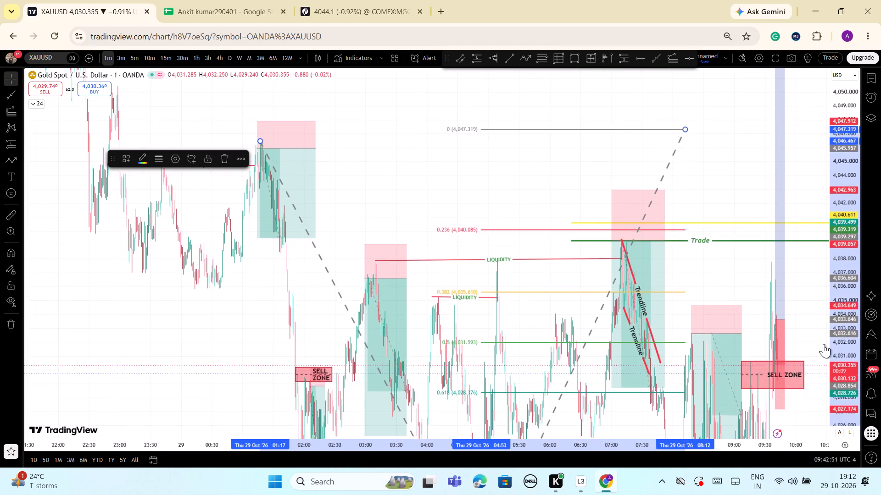
{"action": "left_click_drag", "start_coordinate": [824, 344], "coordinate": [824, 385]}
{"action": "scroll", "coordinate": [753, 365], "scroll_direction": "down", "scroll_amount": 4}
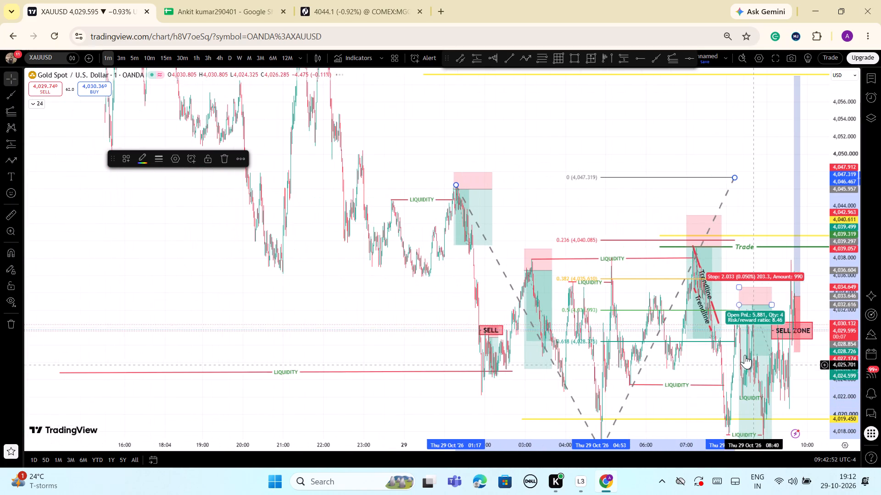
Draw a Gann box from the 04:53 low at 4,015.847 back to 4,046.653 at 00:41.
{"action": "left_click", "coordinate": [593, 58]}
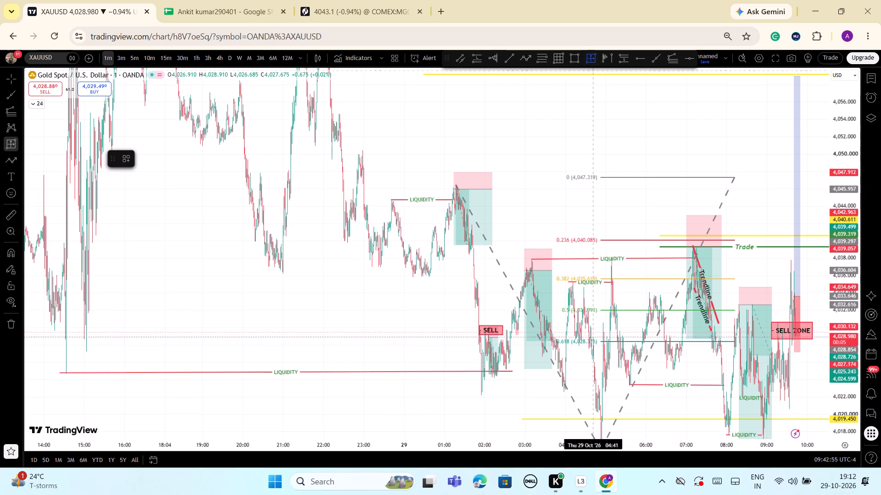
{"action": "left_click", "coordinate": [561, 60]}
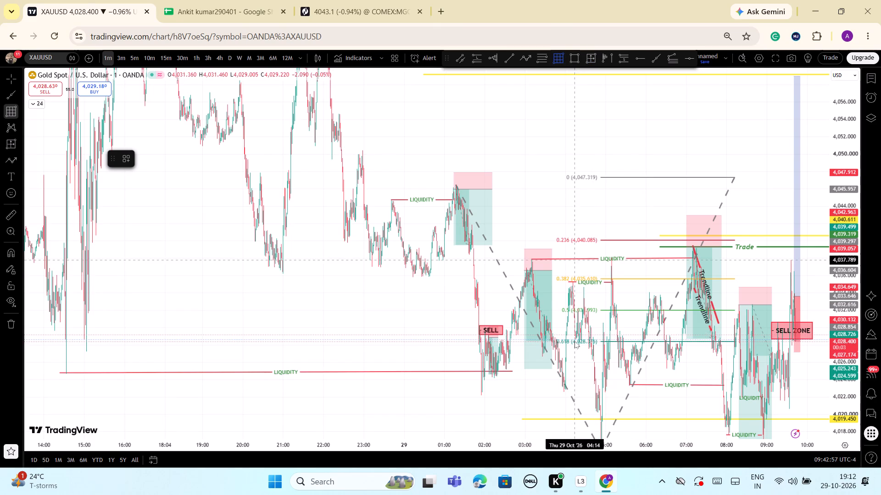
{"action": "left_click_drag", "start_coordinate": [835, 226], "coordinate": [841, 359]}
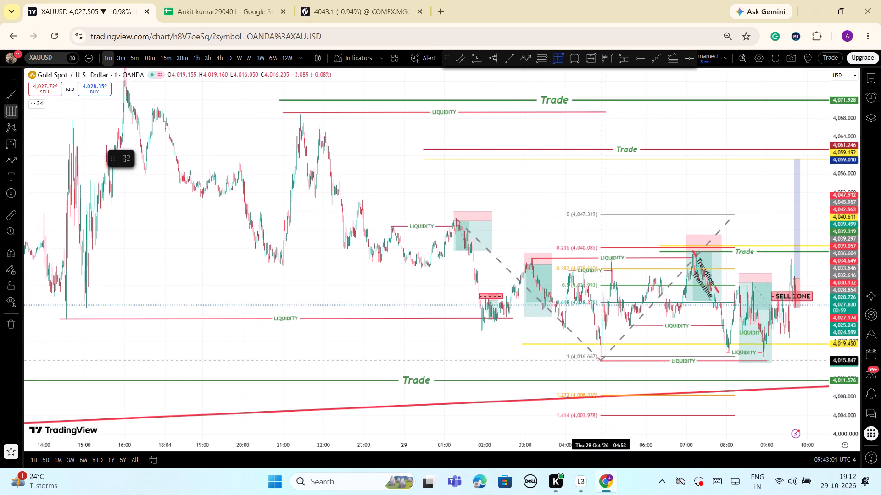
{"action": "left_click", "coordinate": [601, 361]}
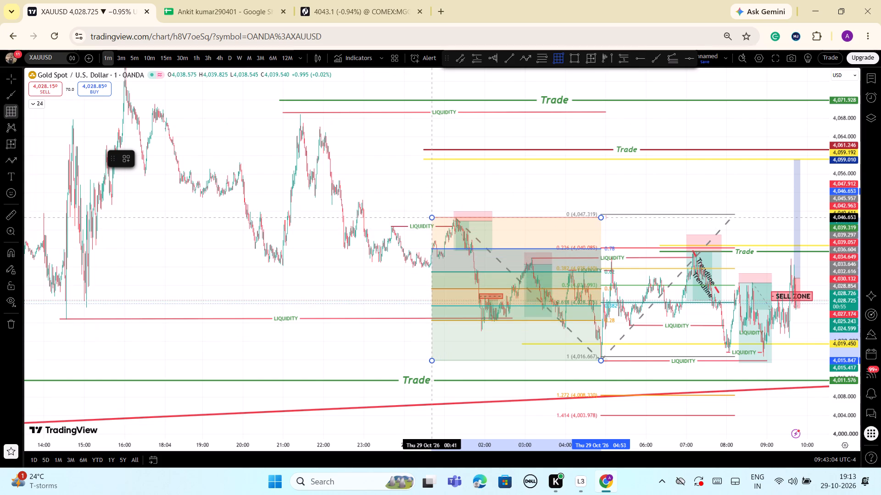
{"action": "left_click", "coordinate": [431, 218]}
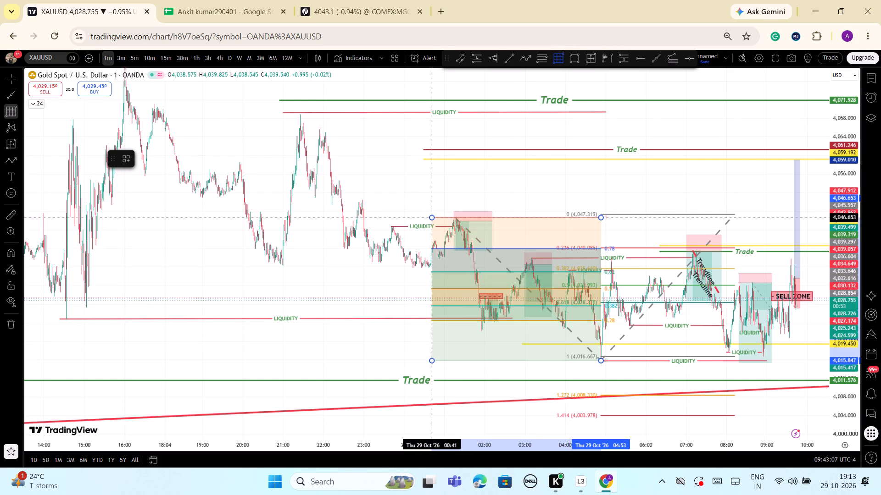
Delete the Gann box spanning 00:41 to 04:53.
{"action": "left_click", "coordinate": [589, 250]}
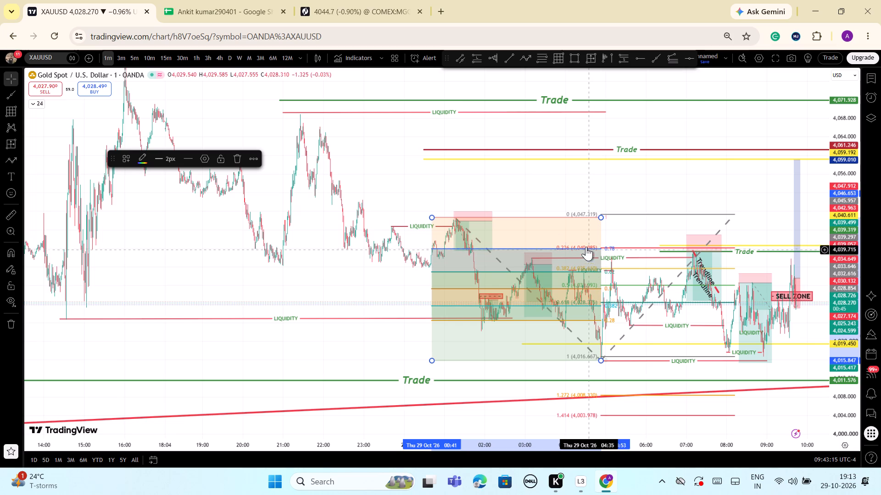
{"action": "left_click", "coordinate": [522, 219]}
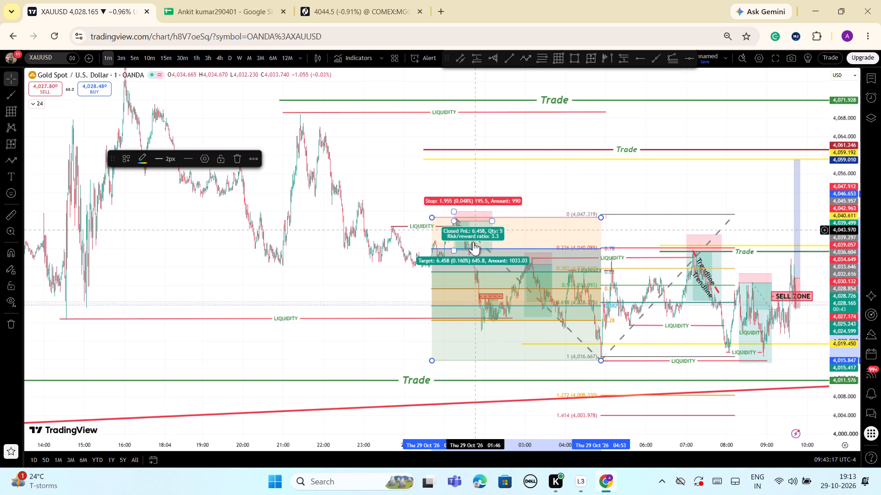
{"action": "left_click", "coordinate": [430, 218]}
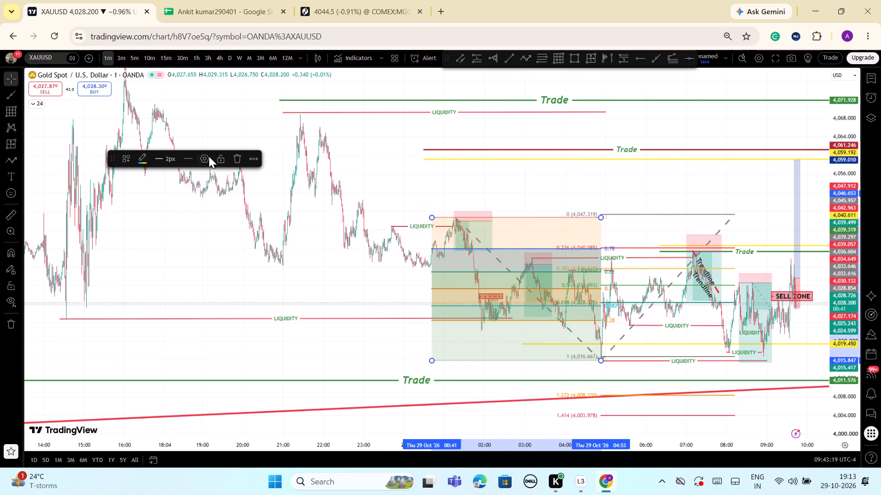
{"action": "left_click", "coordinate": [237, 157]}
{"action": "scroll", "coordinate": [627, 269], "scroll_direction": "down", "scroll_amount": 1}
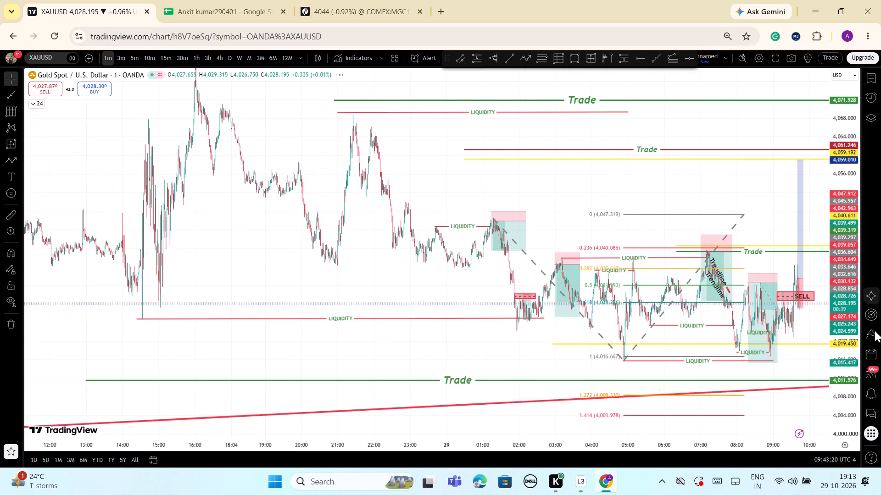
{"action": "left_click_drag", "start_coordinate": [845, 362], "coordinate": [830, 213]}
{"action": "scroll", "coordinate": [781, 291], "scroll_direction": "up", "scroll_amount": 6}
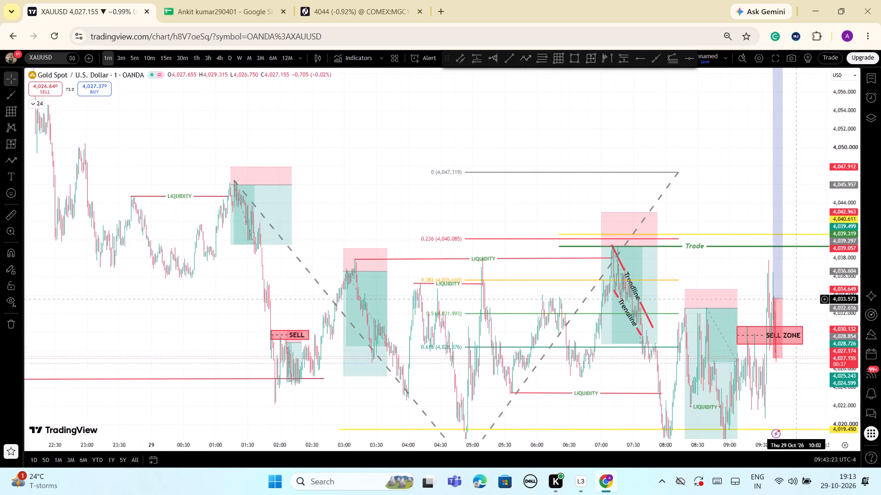
Delete the long position spanning the 09:40s, with its target at 4,059.010.
{"action": "scroll", "coordinate": [797, 299], "scroll_direction": "up", "scroll_amount": 8}
{"action": "left_click_drag", "start_coordinate": [835, 199], "coordinate": [866, 311]}
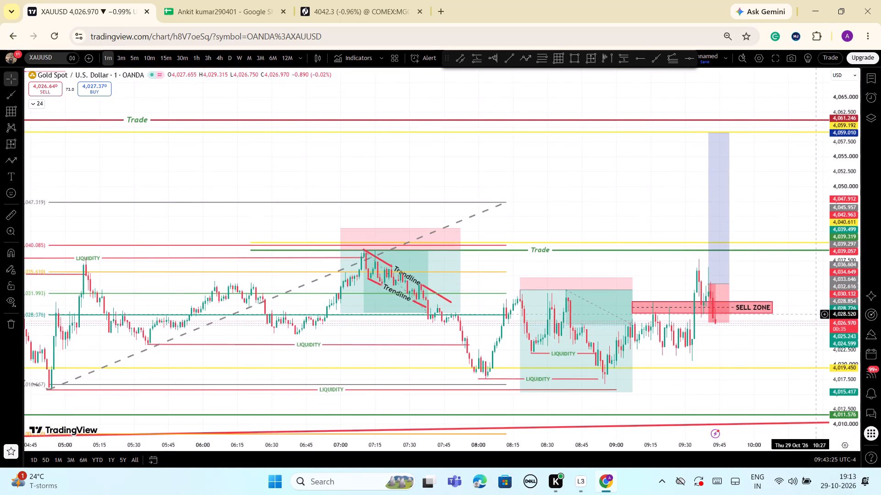
{"action": "scroll", "coordinate": [791, 315], "scroll_direction": "down", "scroll_amount": 2}
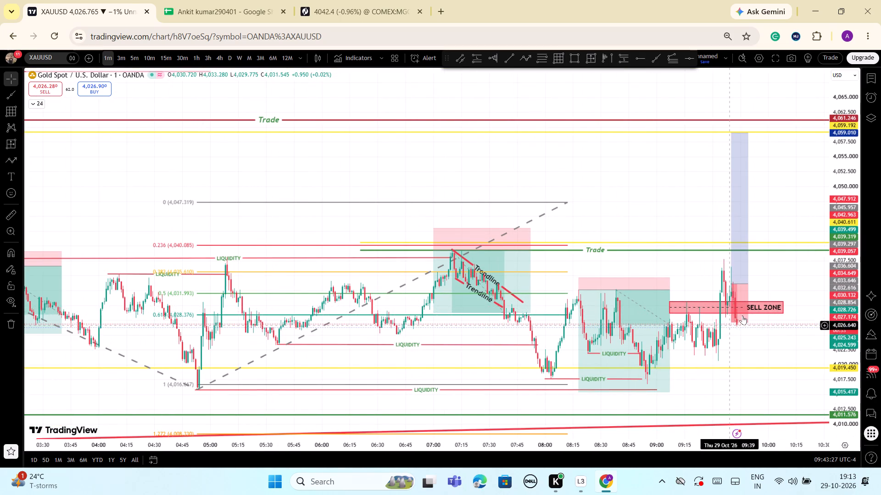
{"action": "left_click", "coordinate": [738, 220]}
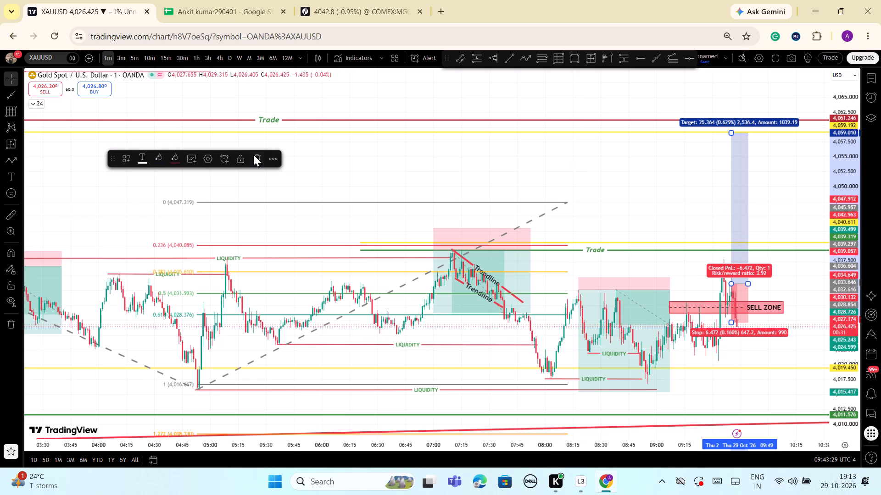
{"action": "left_click", "coordinate": [253, 154]}
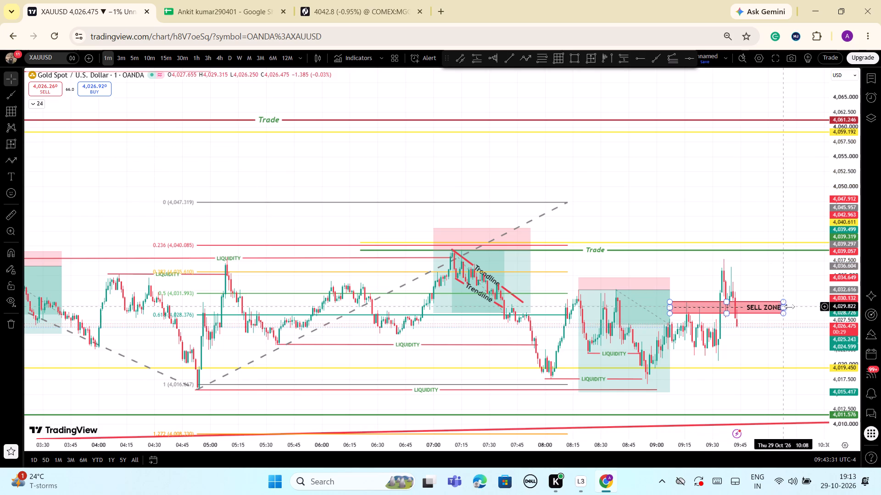
Delete the SELL ZONE rectangle spanning 09:07 to 10:08.
{"action": "scroll", "coordinate": [821, 309], "scroll_direction": "down", "scroll_amount": 1}
{"action": "scroll", "coordinate": [833, 311], "scroll_direction": "up", "scroll_amount": 2}
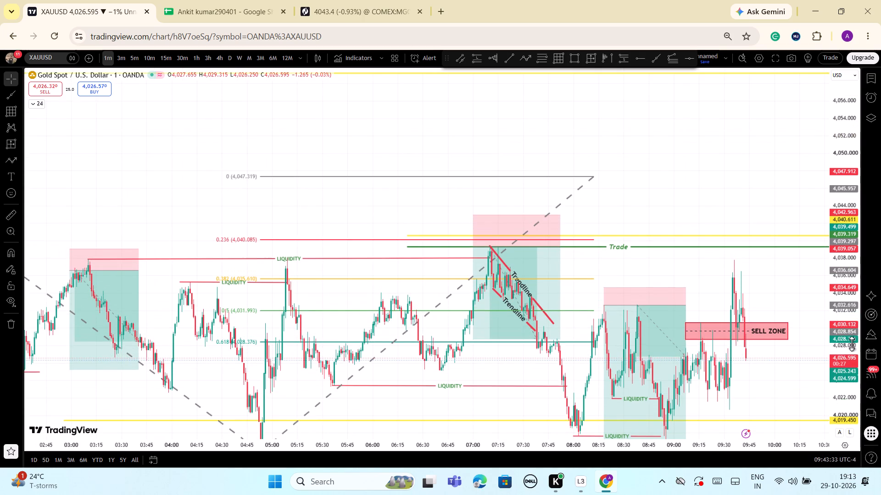
{"action": "left_click_drag", "start_coordinate": [836, 338], "coordinate": [848, 372]}
{"action": "scroll", "coordinate": [776, 365], "scroll_direction": "up", "scroll_amount": 2}
{"action": "left_click", "coordinate": [776, 317]}
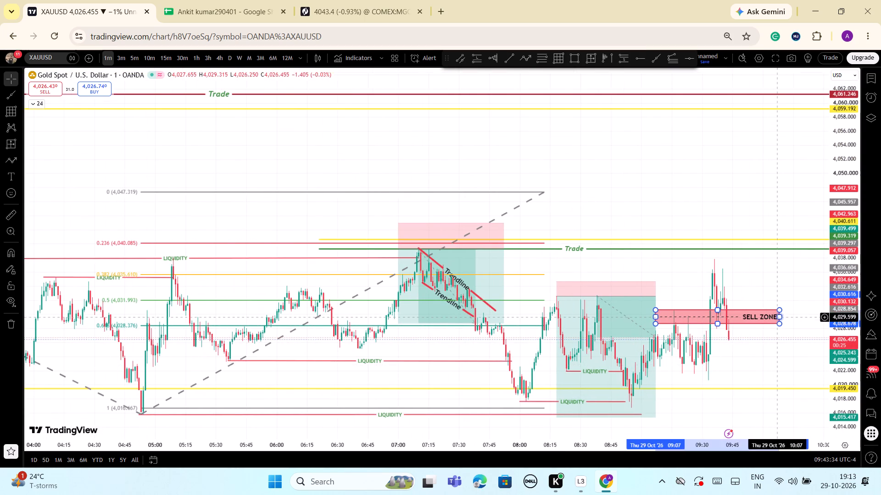
{"action": "left_click", "coordinate": [283, 158]}
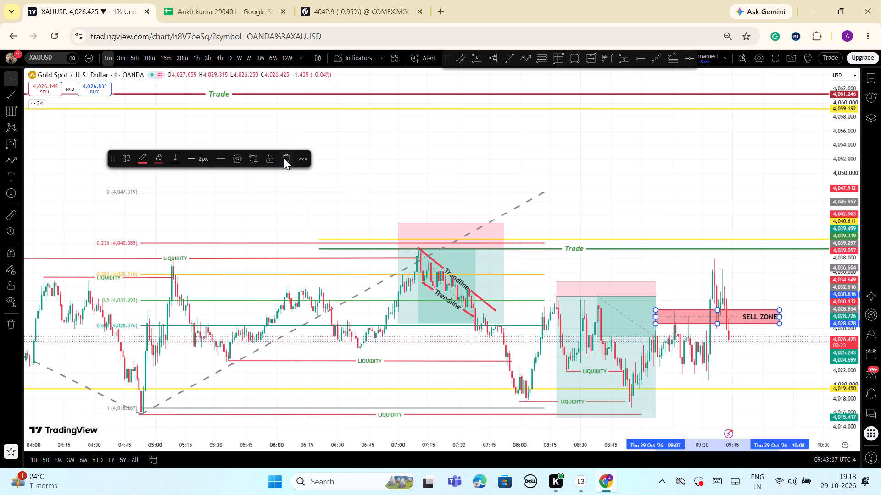
Delete the Fib extension anchored at 01:17, 04:53 and 08:12.
{"action": "left_click", "coordinate": [542, 191]}
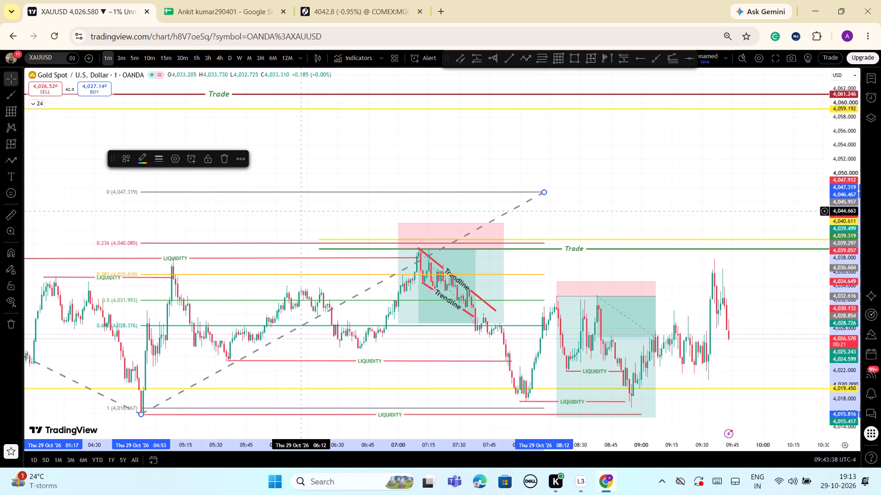
{"action": "left_click", "coordinate": [223, 161]}
Raise the target of the short position spanning 08:18 to 09:07 to 4,018.178.
{"action": "scroll", "coordinate": [747, 297], "scroll_direction": "down", "scroll_amount": 2}
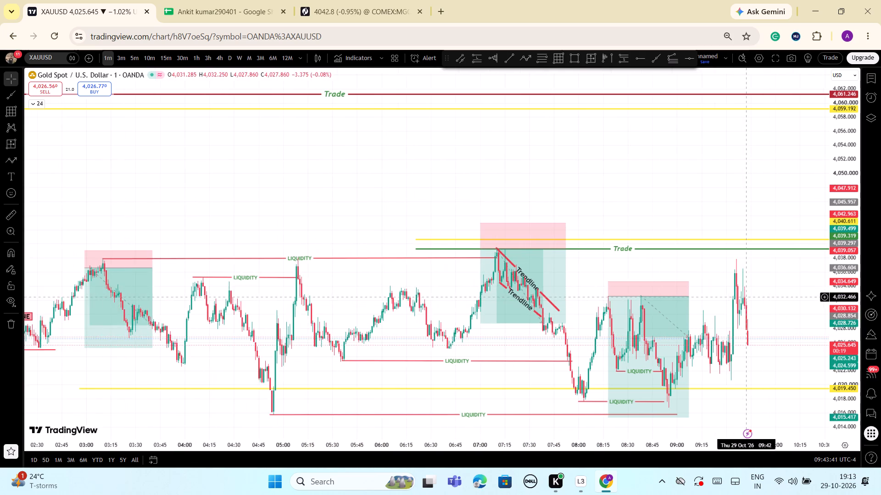
{"action": "scroll", "coordinate": [750, 299], "scroll_direction": "down", "scroll_amount": 2}
{"action": "scroll", "coordinate": [829, 354], "scroll_direction": "up", "scroll_amount": 3}
{"action": "left_click_drag", "start_coordinate": [840, 254], "coordinate": [880, 375]}
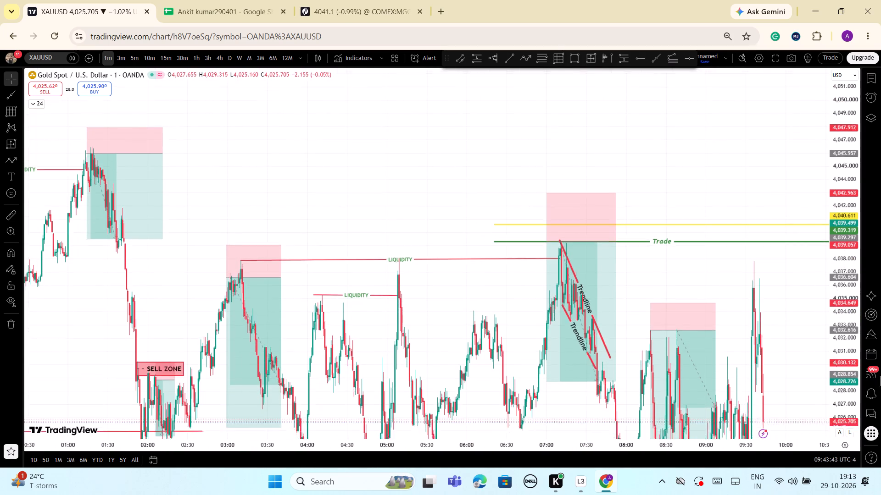
{"action": "left_click_drag", "start_coordinate": [880, 375], "coordinate": [879, 441]}
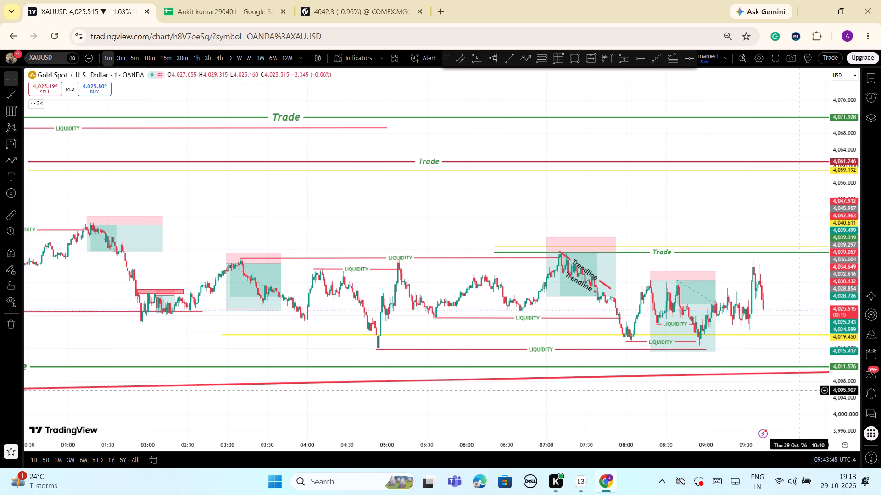
{"action": "left_click_drag", "start_coordinate": [649, 351], "coordinate": [649, 340]}
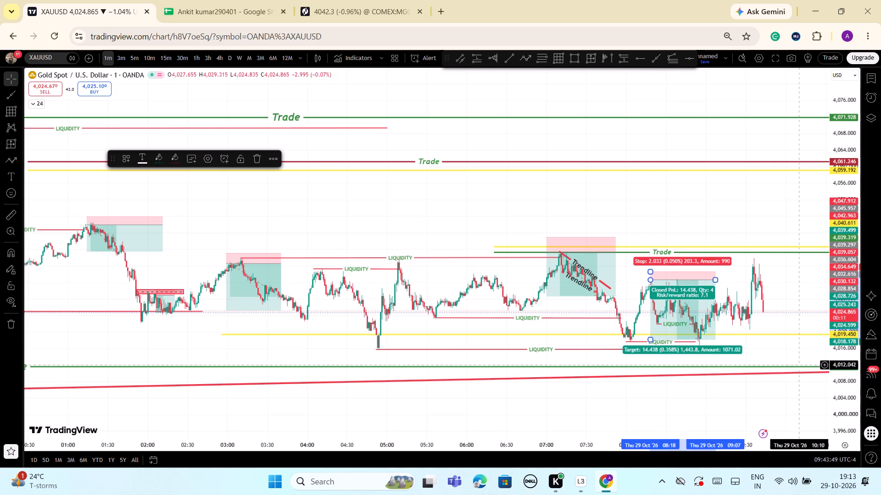
{"action": "left_click", "coordinate": [801, 280]}
Examine the wider price history back through 28 October against the Trade levels, LIQUIDITY lines and long rising trendline.
{"action": "scroll", "coordinate": [816, 307], "scroll_direction": "down", "scroll_amount": 1}
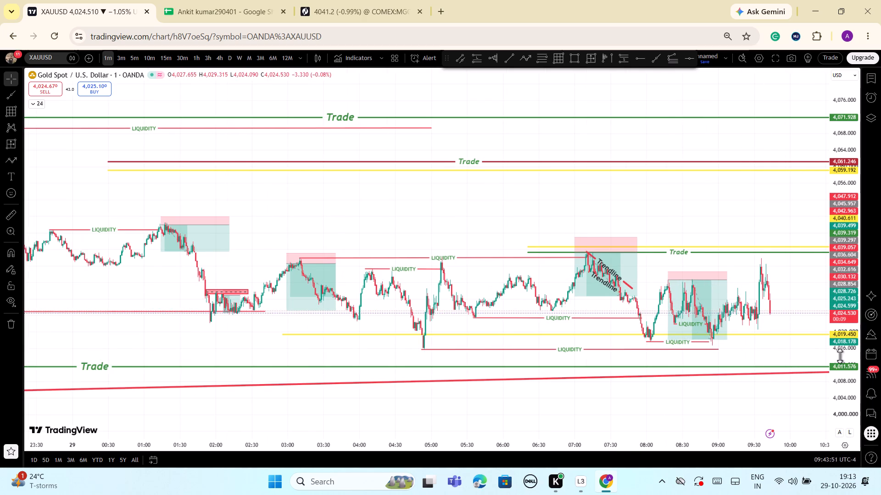
{"action": "scroll", "coordinate": [764, 359], "scroll_direction": "down", "scroll_amount": 5}
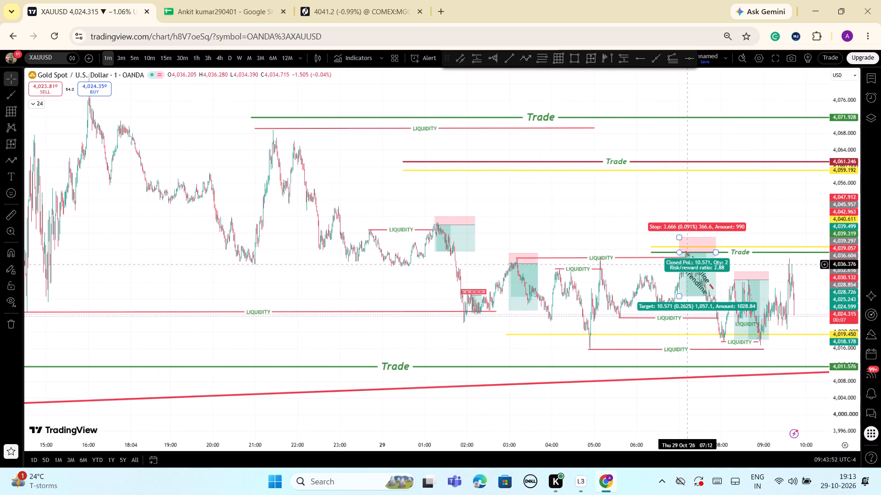
{"action": "left_click_drag", "start_coordinate": [707, 189], "coordinate": [635, 170]}
{"action": "scroll", "coordinate": [827, 296], "scroll_direction": "up", "scroll_amount": 1}
{"action": "scroll", "coordinate": [827, 296], "scroll_direction": "down", "scroll_amount": 8}
{"action": "scroll", "coordinate": [787, 250], "scroll_direction": "down", "scroll_amount": 2}
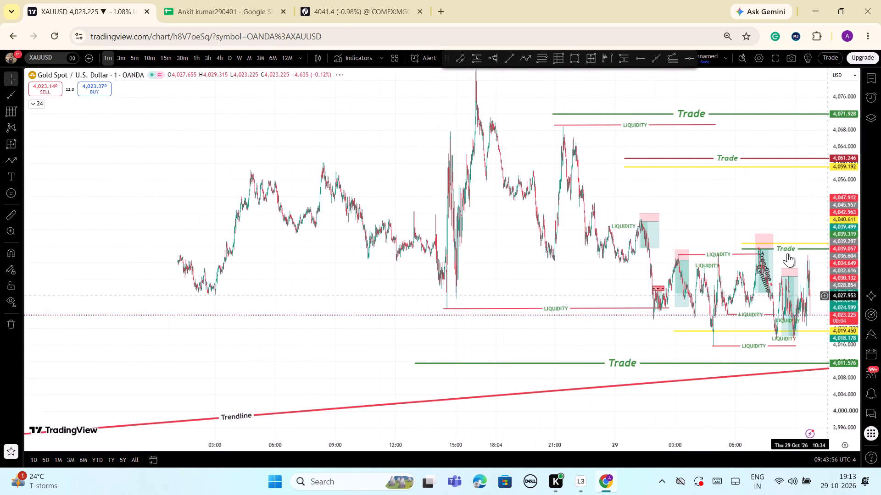
{"action": "left_click_drag", "start_coordinate": [780, 202], "coordinate": [668, 177]}
{"action": "left_click", "coordinate": [685, 179]}
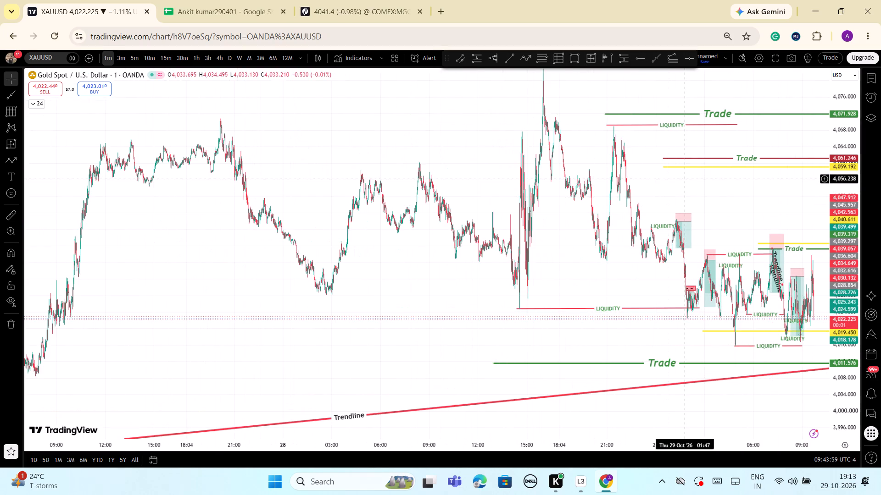
{"action": "left_click_drag", "start_coordinate": [725, 187], "coordinate": [594, 180]}
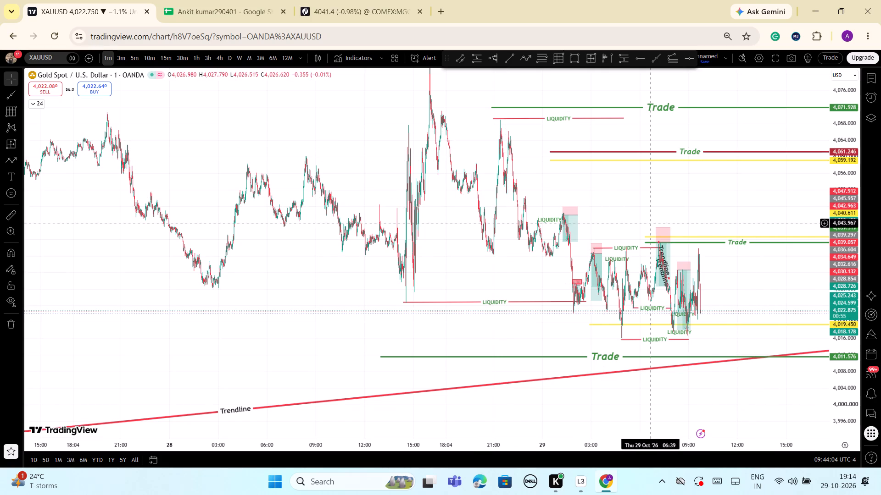
{"action": "scroll", "coordinate": [769, 337], "scroll_direction": "up", "scroll_amount": 3}
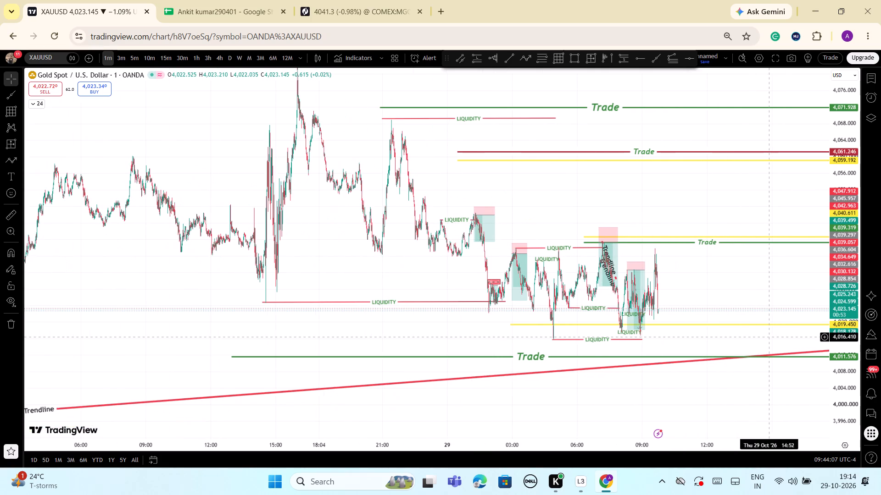
{"action": "scroll", "coordinate": [769, 337], "scroll_direction": "up", "scroll_amount": 1}
{"action": "scroll", "coordinate": [769, 337], "scroll_direction": "down", "scroll_amount": 5}
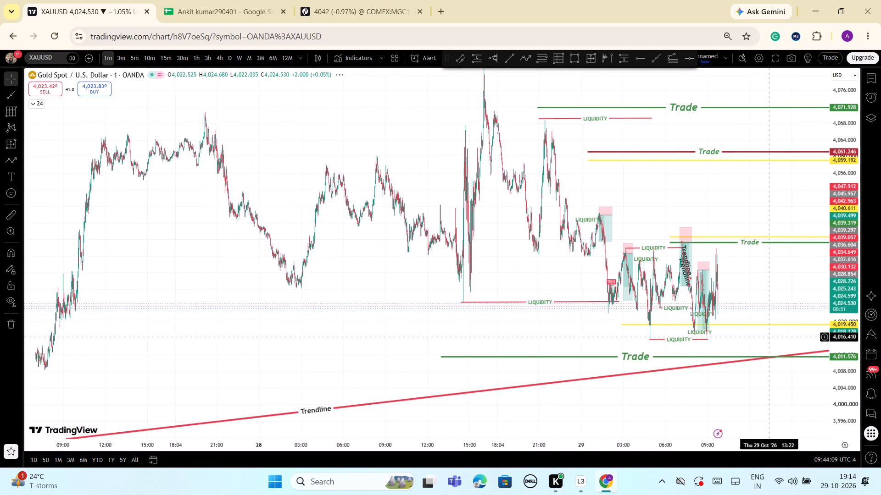
{"action": "scroll", "coordinate": [785, 341], "scroll_direction": "down", "scroll_amount": 2}
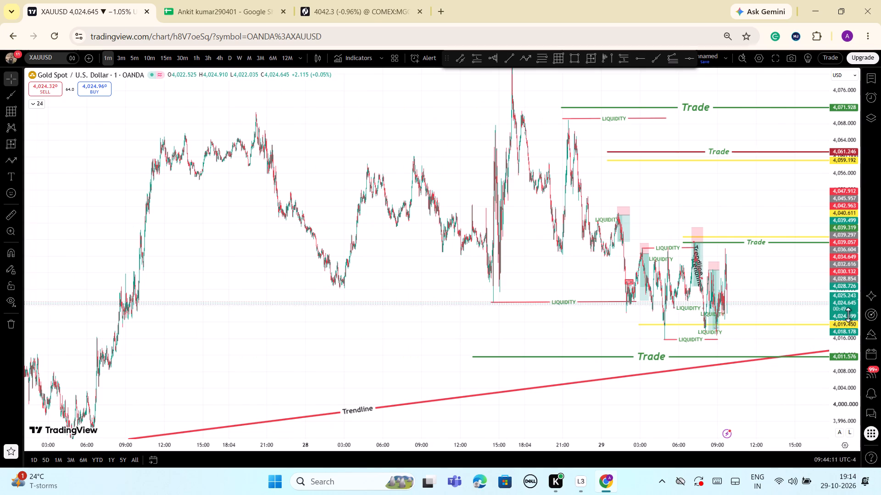
Examine the recent price action from about 03:00 to 09:45 against the LIQUIDITY lines and the Trade levels.
{"action": "left_click_drag", "start_coordinate": [848, 315], "coordinate": [853, 361]}
{"action": "scroll", "coordinate": [680, 362], "scroll_direction": "up", "scroll_amount": 7}
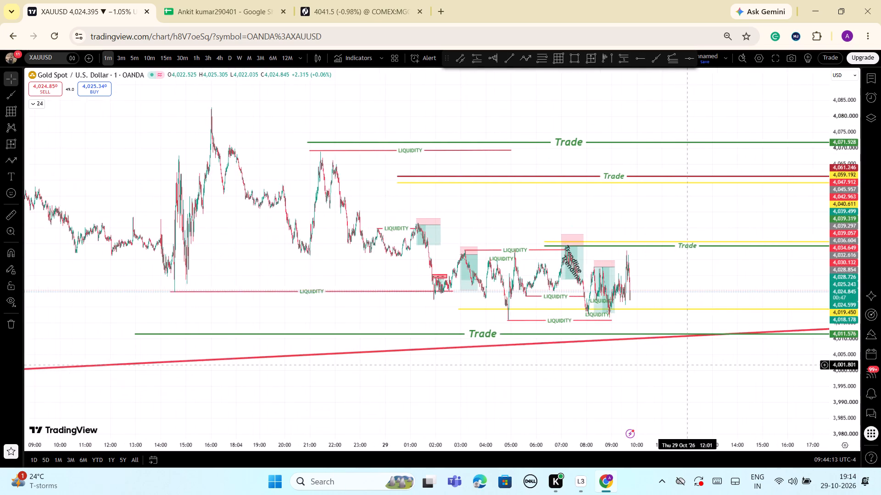
{"action": "scroll", "coordinate": [687, 365], "scroll_direction": "up", "scroll_amount": 6}
{"action": "left_click_drag", "start_coordinate": [496, 283], "coordinate": [658, 302]}
{"action": "scroll", "coordinate": [633, 305], "scroll_direction": "up", "scroll_amount": 5}
{"action": "left_click_drag", "start_coordinate": [545, 295], "coordinate": [749, 307]}
{"action": "scroll", "coordinate": [741, 324], "scroll_direction": "up", "scroll_amount": 2}
{"action": "left_click_drag", "start_coordinate": [681, 313], "coordinate": [757, 305]}
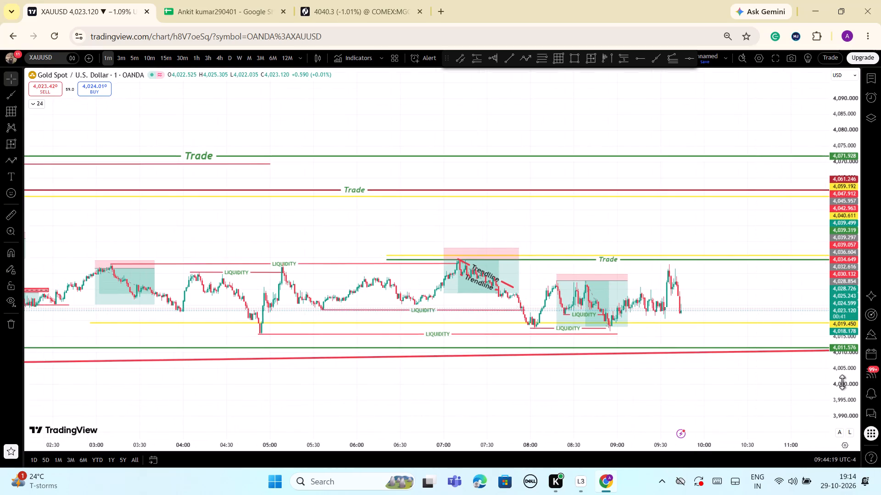
{"action": "left_click_drag", "start_coordinate": [843, 389], "coordinate": [811, 305]}
{"action": "left_click_drag", "start_coordinate": [746, 328], "coordinate": [746, 266]}
{"action": "scroll", "coordinate": [749, 286], "scroll_direction": "up", "scroll_amount": 2}
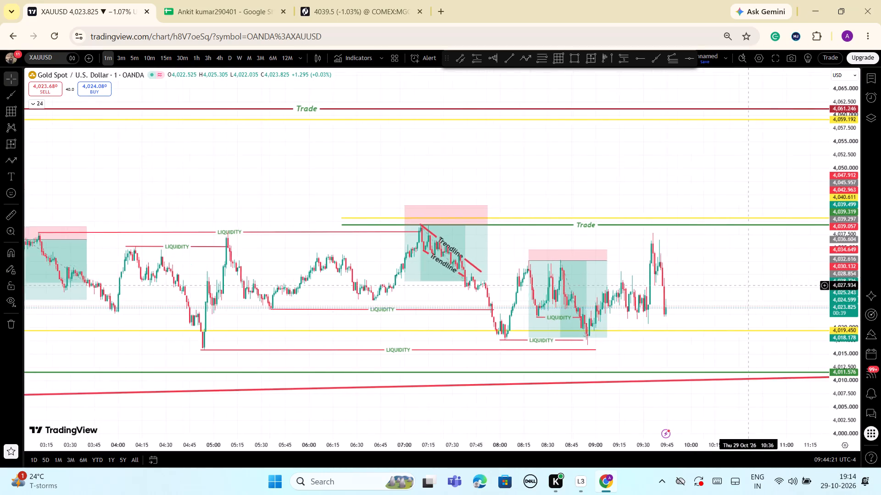
{"action": "left_click_drag", "start_coordinate": [715, 293], "coordinate": [813, 256]}
{"action": "left_click_drag", "start_coordinate": [841, 286], "coordinate": [853, 336]}
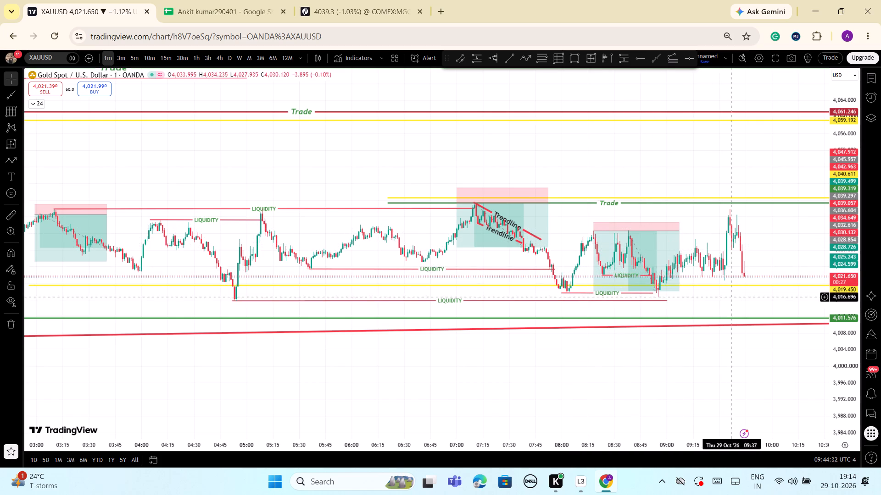
Extend the end of the LIQUIDITY line starting near 08:00 from 08:52 to about 08:55.
{"action": "scroll", "coordinate": [858, 301], "scroll_direction": "down", "scroll_amount": 1}
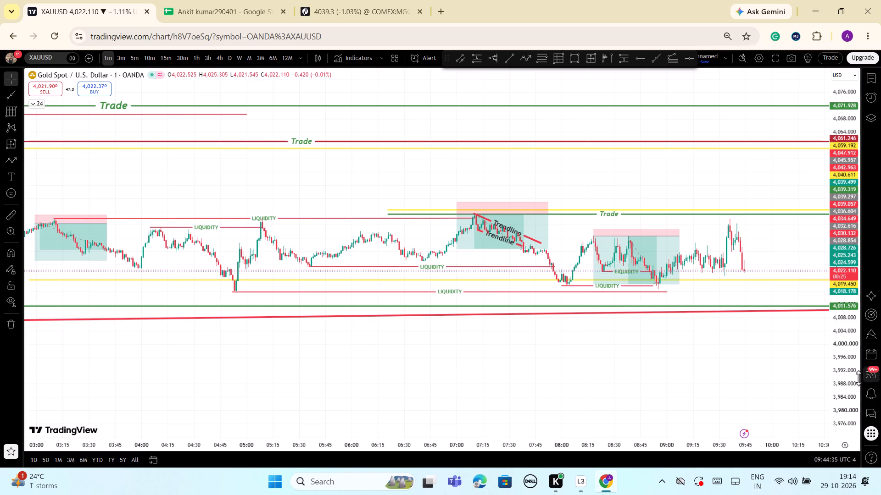
{"action": "left_click_drag", "start_coordinate": [853, 380], "coordinate": [840, 293]}
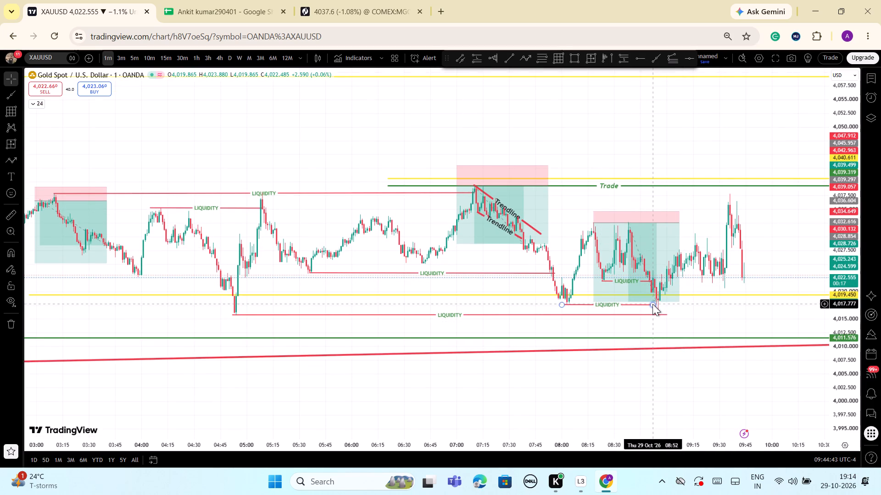
{"action": "left_click_drag", "start_coordinate": [652, 304], "coordinate": [658, 306]}
{"action": "left_click", "coordinate": [735, 311]}
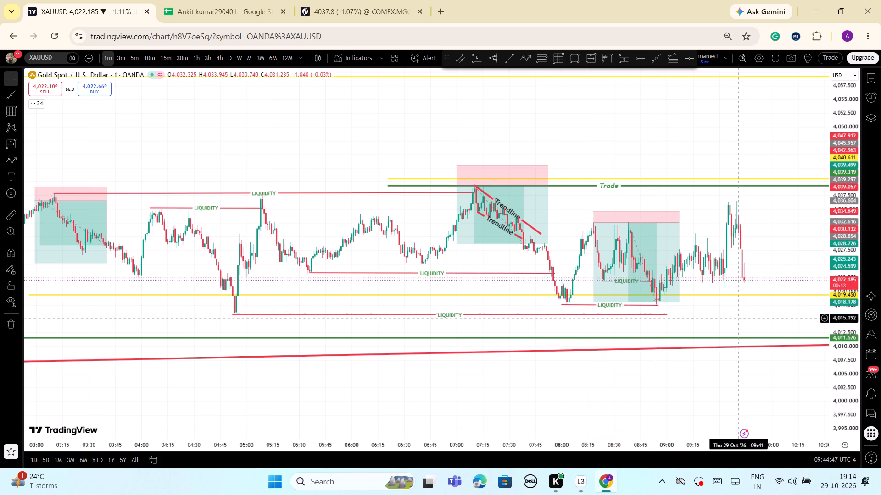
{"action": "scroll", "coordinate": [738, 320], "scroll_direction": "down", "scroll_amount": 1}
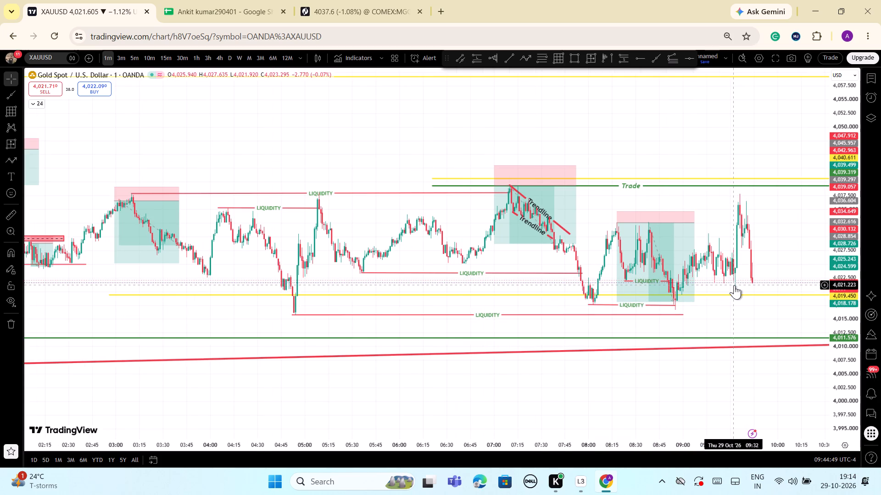
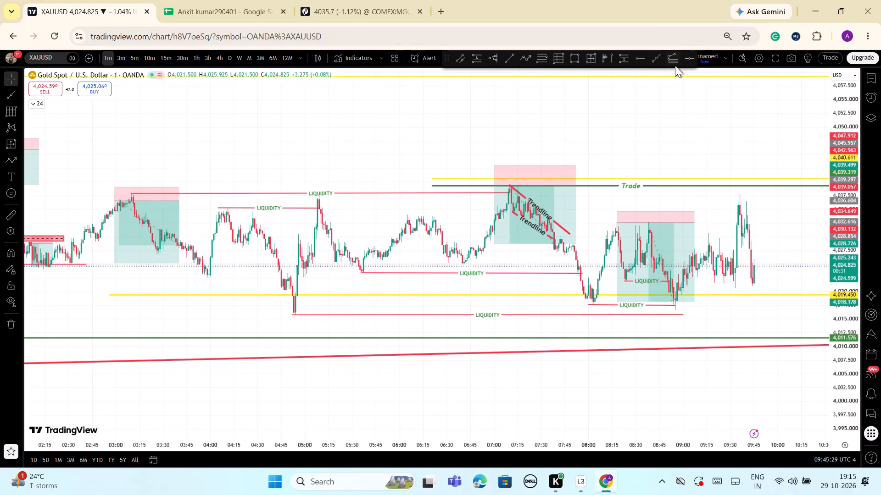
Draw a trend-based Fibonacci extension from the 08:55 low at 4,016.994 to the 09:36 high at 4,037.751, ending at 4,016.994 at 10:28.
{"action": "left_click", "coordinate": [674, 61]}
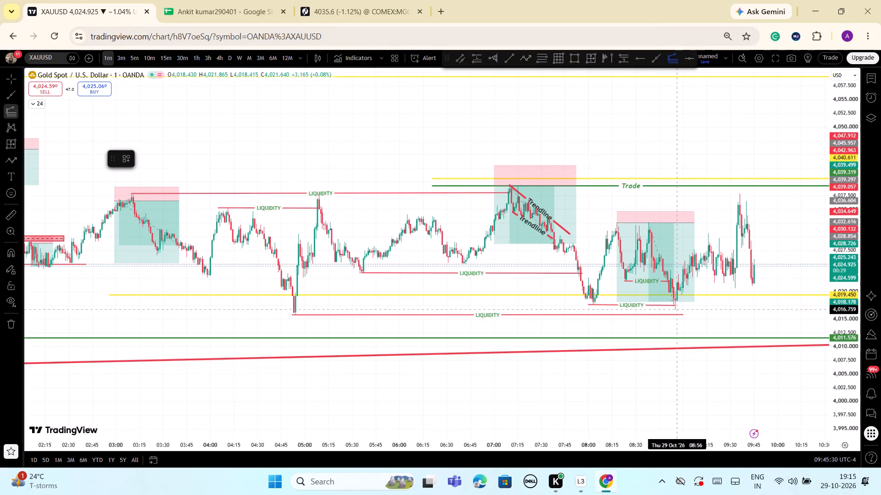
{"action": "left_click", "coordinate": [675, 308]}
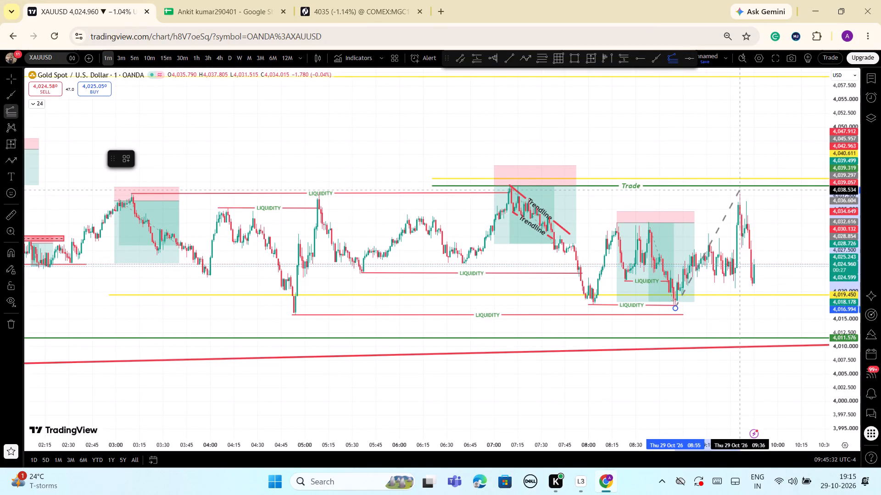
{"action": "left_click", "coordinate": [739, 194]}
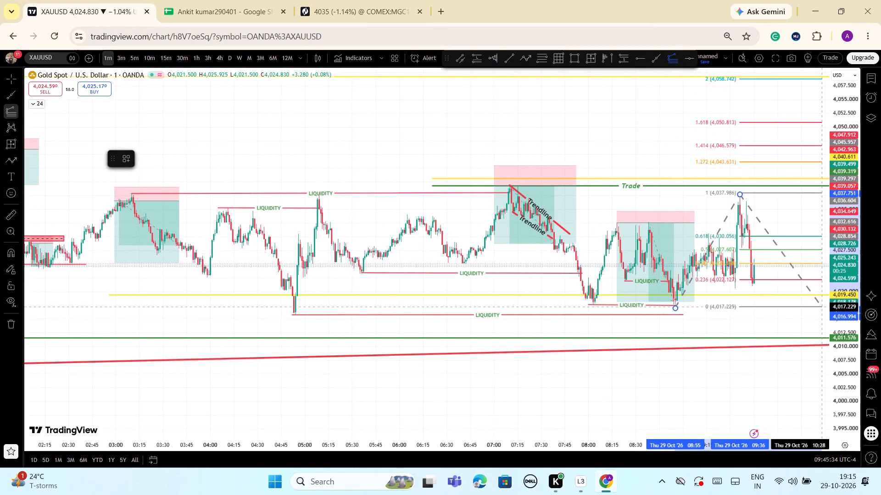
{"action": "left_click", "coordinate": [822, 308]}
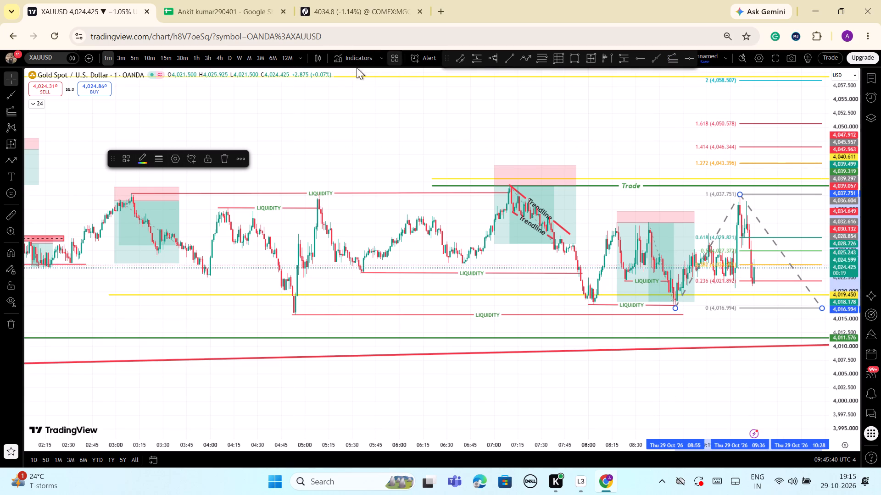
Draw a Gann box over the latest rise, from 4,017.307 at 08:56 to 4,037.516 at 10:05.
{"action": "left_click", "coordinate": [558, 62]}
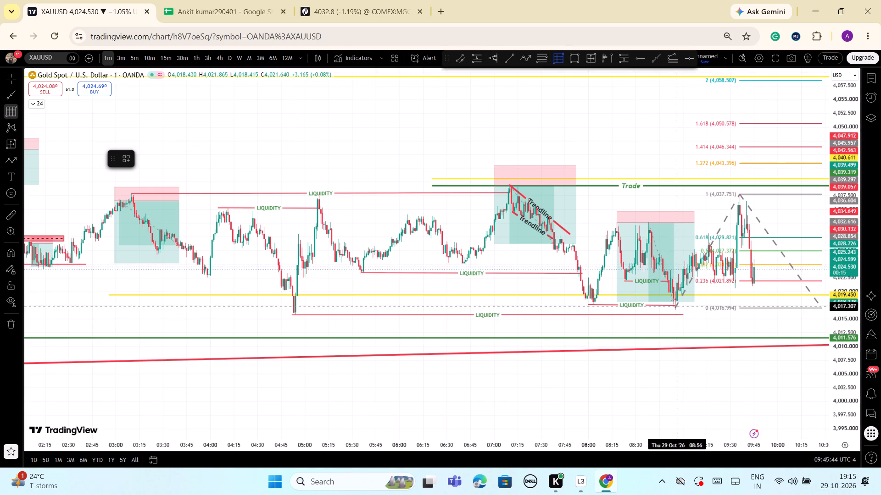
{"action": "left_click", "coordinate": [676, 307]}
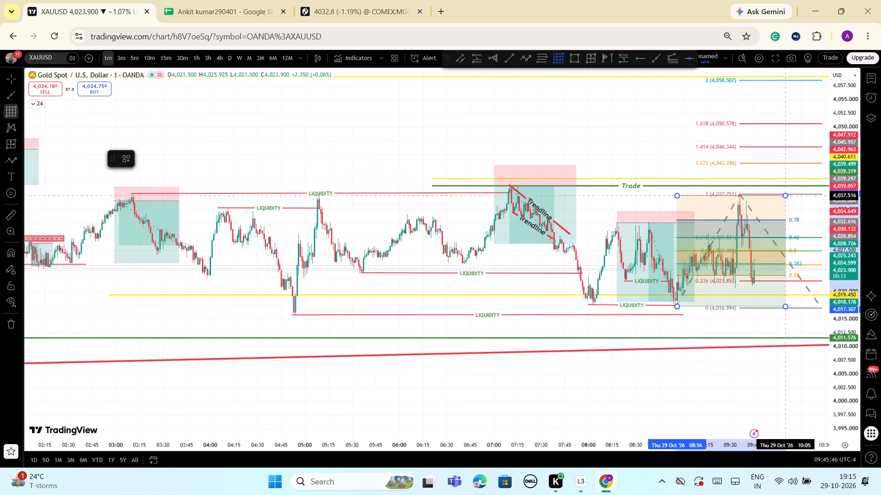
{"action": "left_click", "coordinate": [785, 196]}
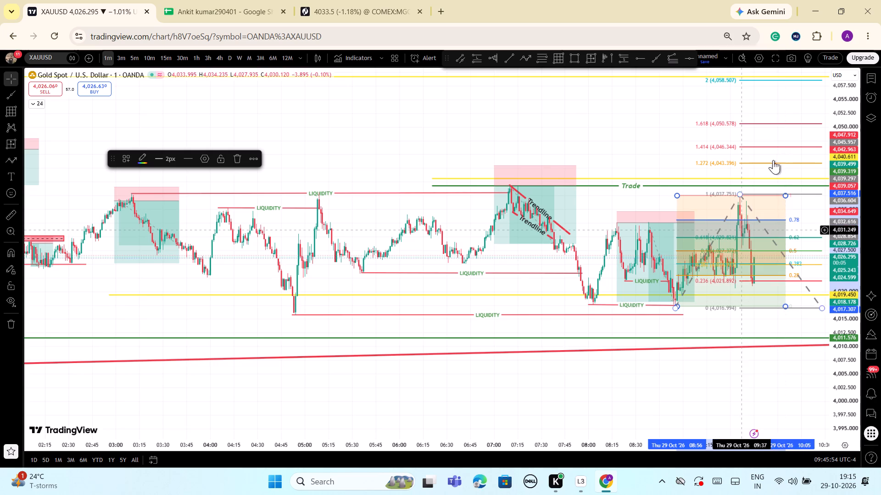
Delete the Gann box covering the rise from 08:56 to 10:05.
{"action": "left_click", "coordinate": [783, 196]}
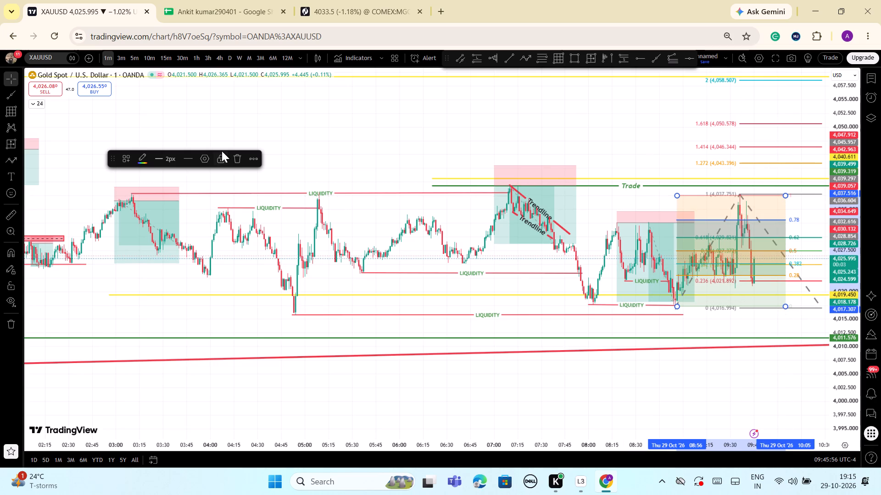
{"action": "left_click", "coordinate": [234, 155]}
Examine the price action back through 28 October against the Fibonacci extension levels, Trade levels and LIQUIDITY lines.
{"action": "scroll", "coordinate": [517, 273], "scroll_direction": "up", "scroll_amount": 5}
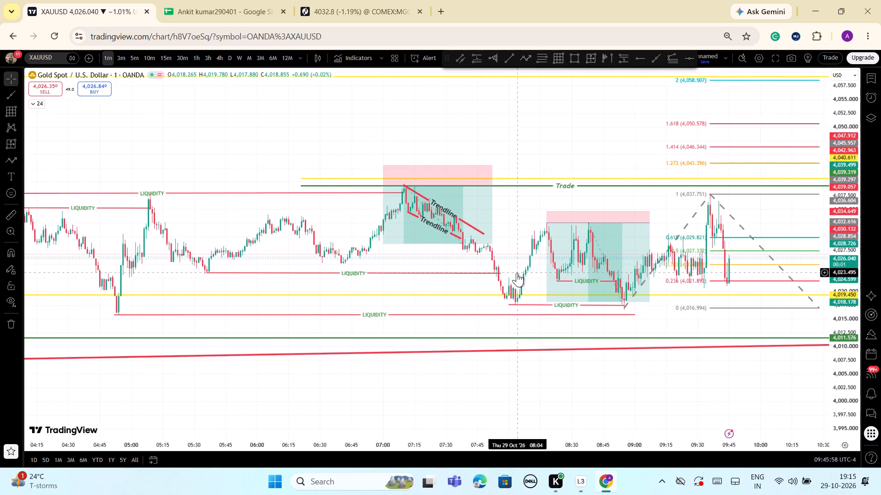
{"action": "scroll", "coordinate": [517, 273], "scroll_direction": "up", "scroll_amount": 10}
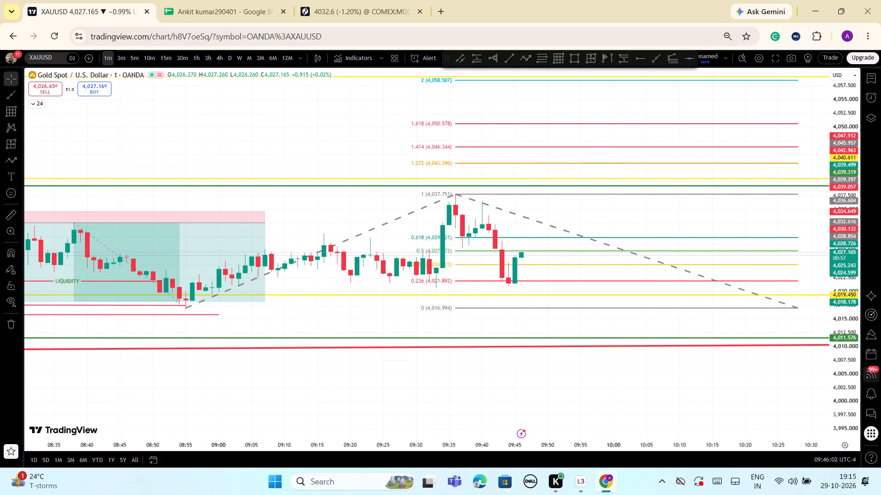
{"action": "left_click_drag", "start_coordinate": [841, 406], "coordinate": [843, 355]}
{"action": "scroll", "coordinate": [796, 373], "scroll_direction": "down", "scroll_amount": 3}
{"action": "scroll", "coordinate": [819, 404], "scroll_direction": "down", "scroll_amount": 2}
{"action": "scroll", "coordinate": [842, 342], "scroll_direction": "down", "scroll_amount": 2}
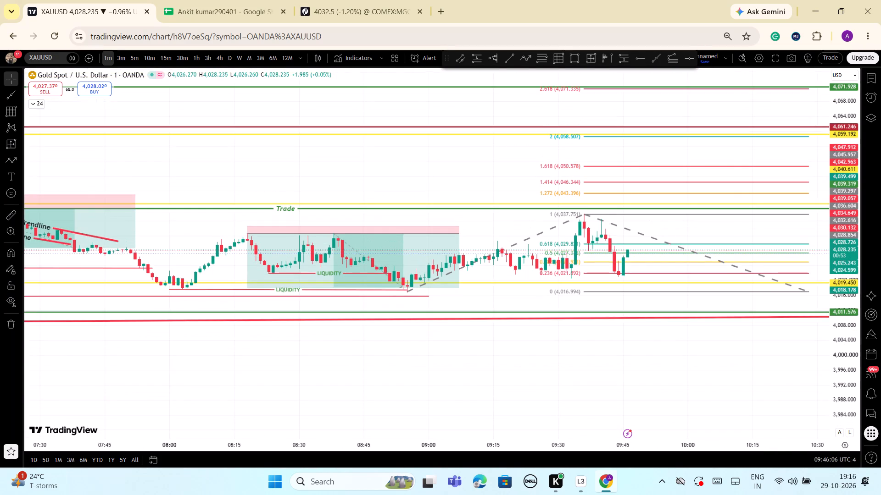
{"action": "scroll", "coordinate": [741, 383], "scroll_direction": "down", "scroll_amount": 17}
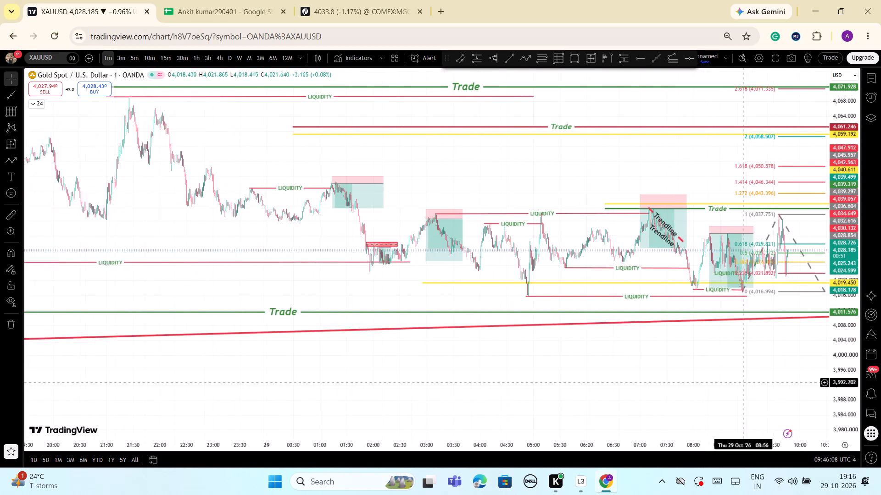
{"action": "scroll", "coordinate": [743, 383], "scroll_direction": "down", "scroll_amount": 2}
{"action": "left_click_drag", "start_coordinate": [744, 383], "coordinate": [672, 383]}
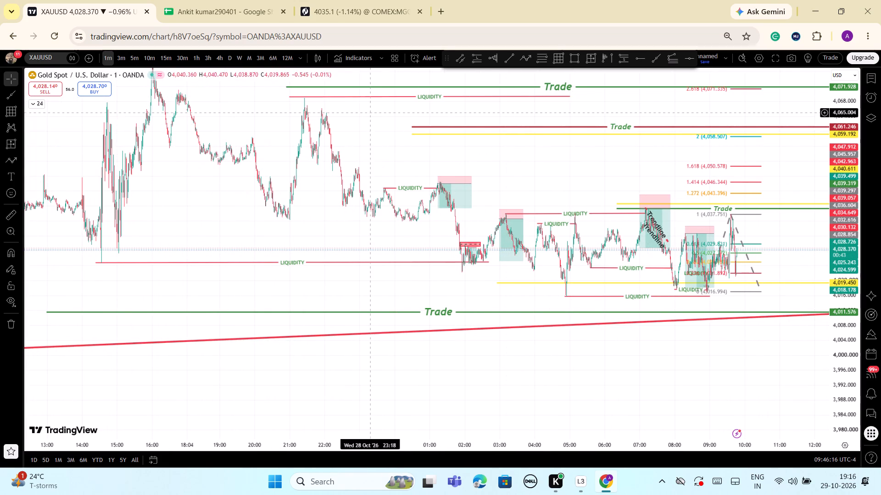
{"action": "scroll", "coordinate": [389, 147], "scroll_direction": "down", "scroll_amount": 1}
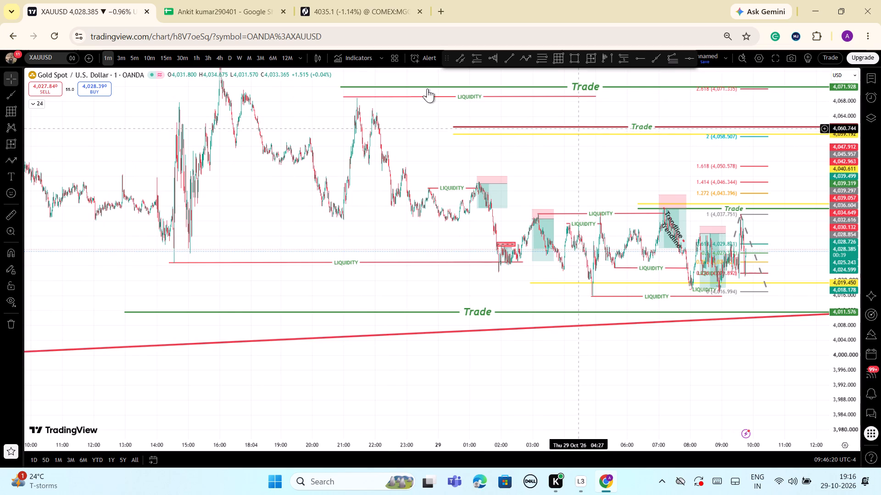
Switch the chart to the 5-minute timeframe.
{"action": "left_click", "coordinate": [134, 57]}
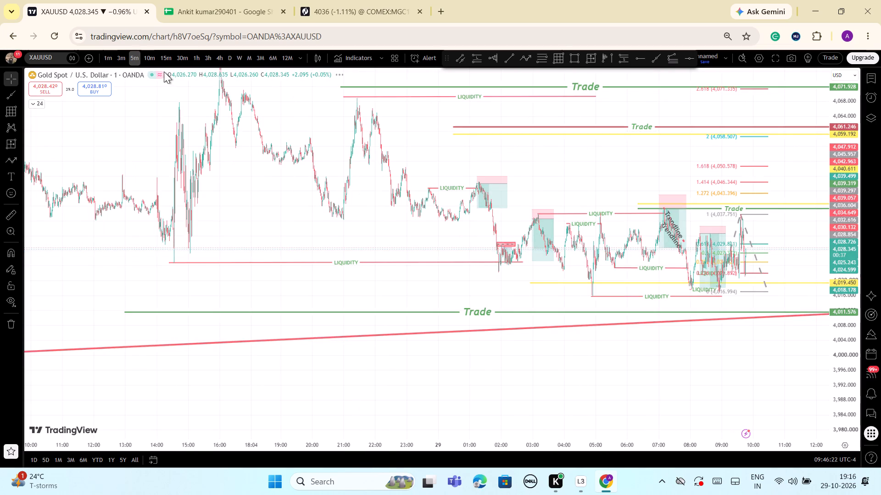
Delete the two short falling Trendline drawings over the short position near 07:15 to 07:45.
{"action": "scroll", "coordinate": [756, 306], "scroll_direction": "up", "scroll_amount": 6}
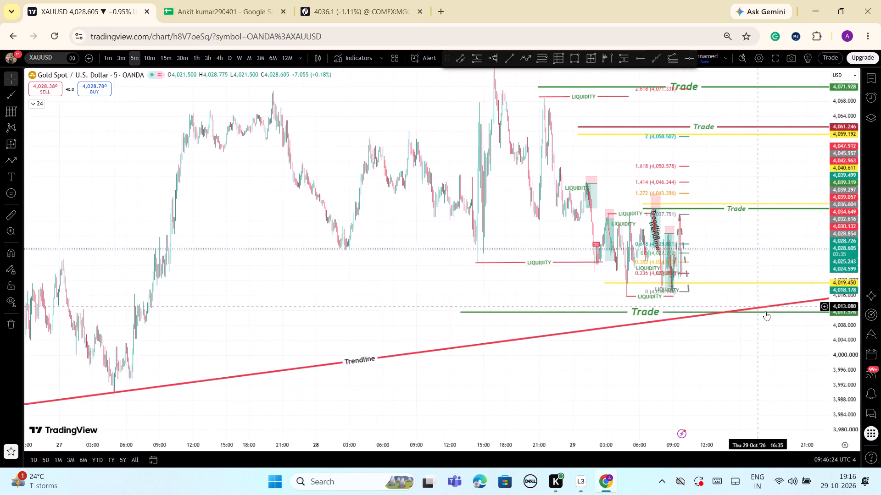
{"action": "scroll", "coordinate": [767, 312], "scroll_direction": "up", "scroll_amount": 7}
{"action": "left_click_drag", "start_coordinate": [641, 278], "coordinate": [842, 278]}
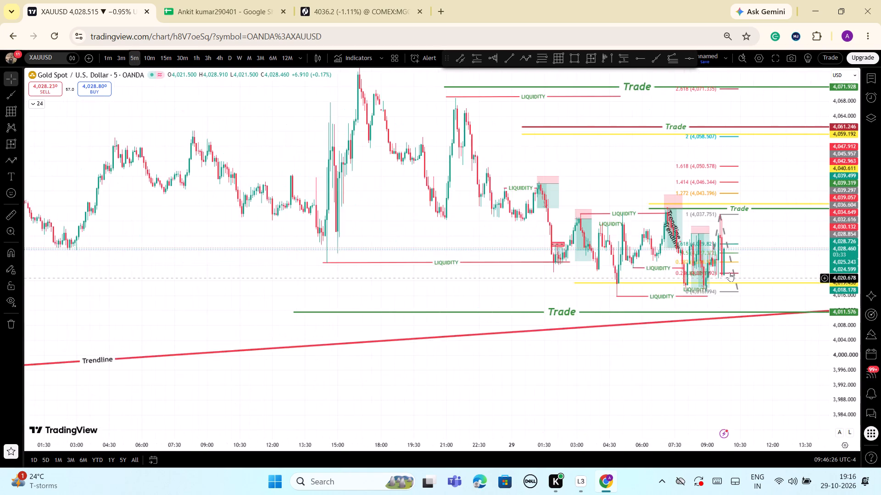
{"action": "scroll", "coordinate": [741, 274], "scroll_direction": "up", "scroll_amount": 7}
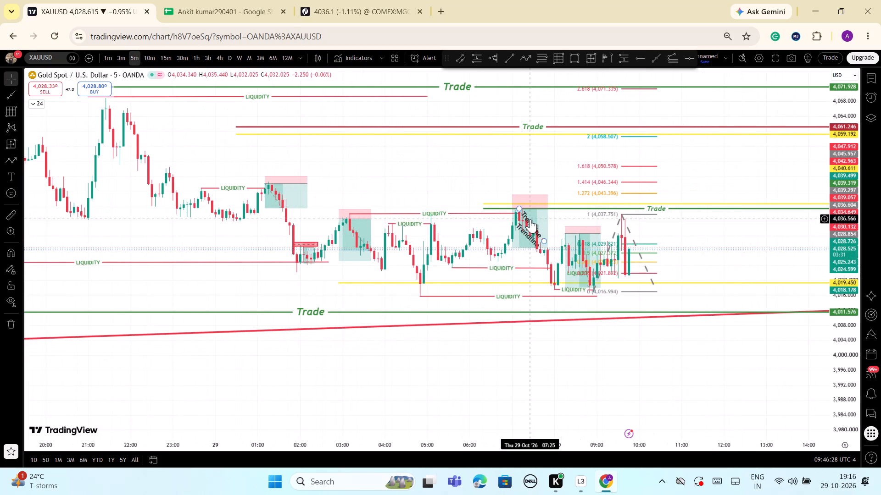
{"action": "left_click", "coordinate": [530, 219]}
{"action": "left_click", "coordinate": [266, 158]}
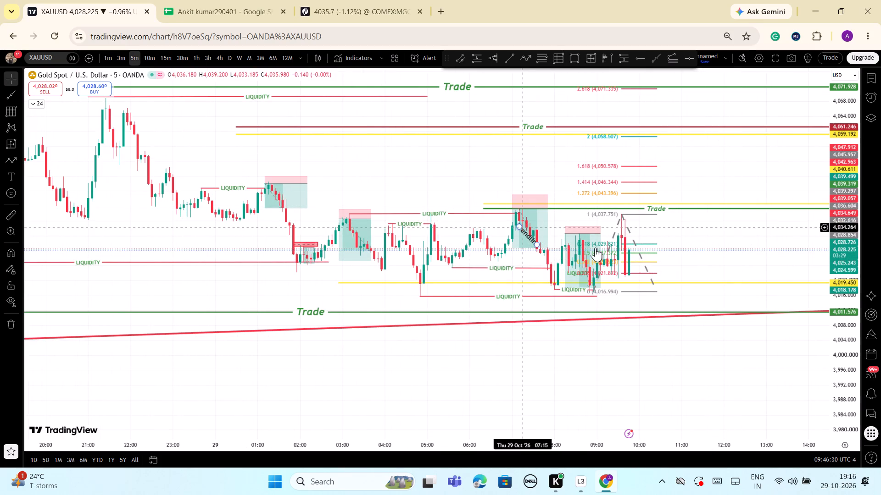
{"action": "left_click", "coordinate": [525, 235]}
{"action": "left_click", "coordinate": [267, 155]}
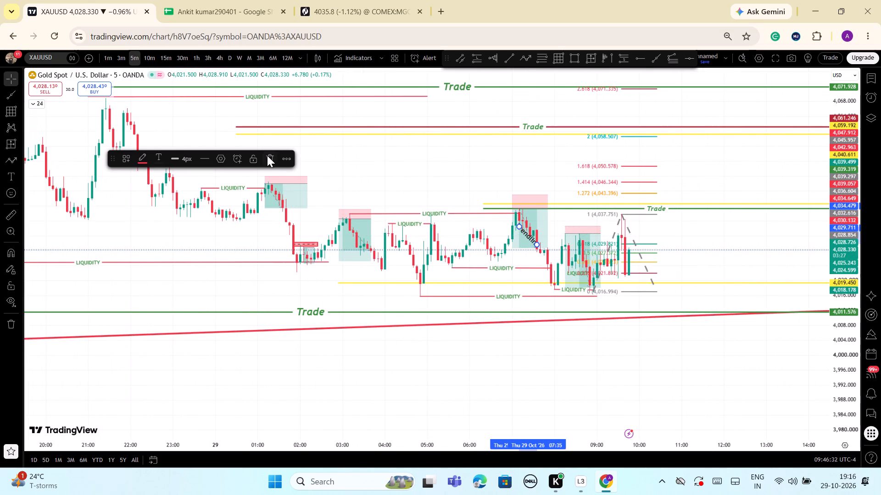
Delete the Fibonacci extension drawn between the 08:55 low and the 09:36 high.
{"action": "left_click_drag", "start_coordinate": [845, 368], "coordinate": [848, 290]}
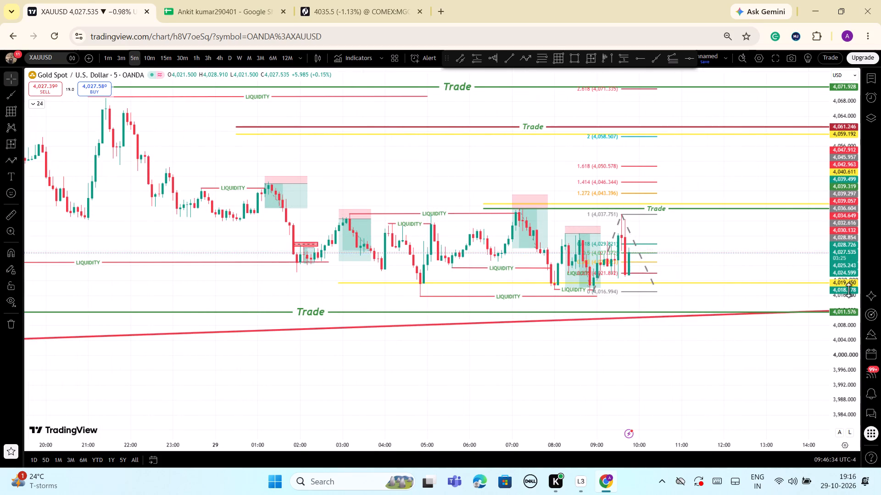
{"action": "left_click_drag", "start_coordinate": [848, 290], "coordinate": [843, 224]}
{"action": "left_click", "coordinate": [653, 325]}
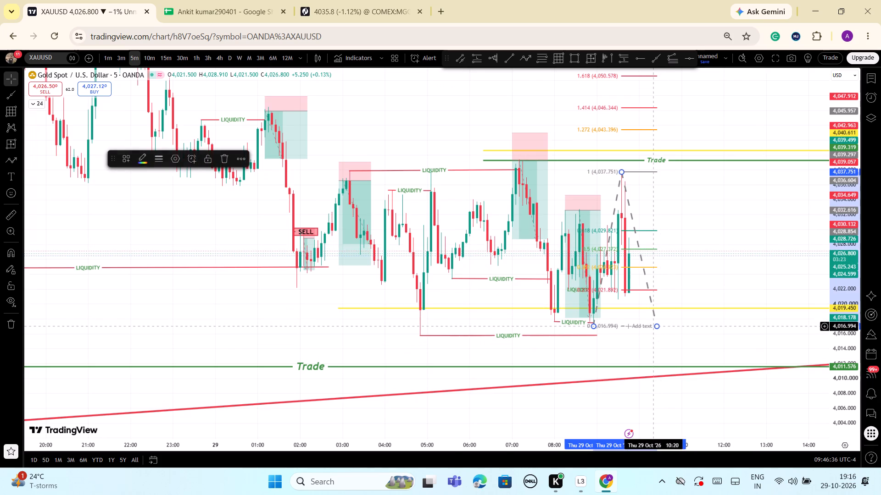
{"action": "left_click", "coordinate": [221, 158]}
Move the short position near 08:18 to start at about 08:25, with entry 4,032.036, stop 4,034.069 and target 4,017.598.
{"action": "scroll", "coordinate": [880, 299], "scroll_direction": "down", "scroll_amount": 1}
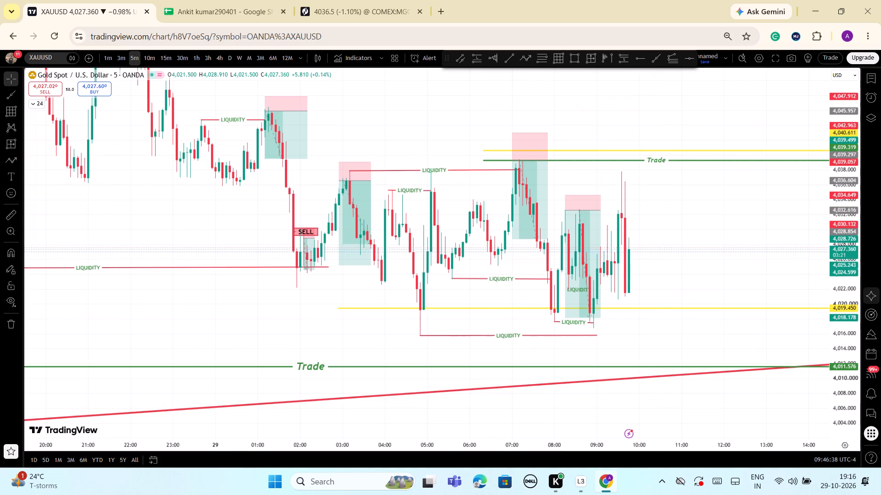
{"action": "left_click_drag", "start_coordinate": [836, 220], "coordinate": [862, 312]}
{"action": "scroll", "coordinate": [679, 247], "scroll_direction": "down", "scroll_amount": 2}
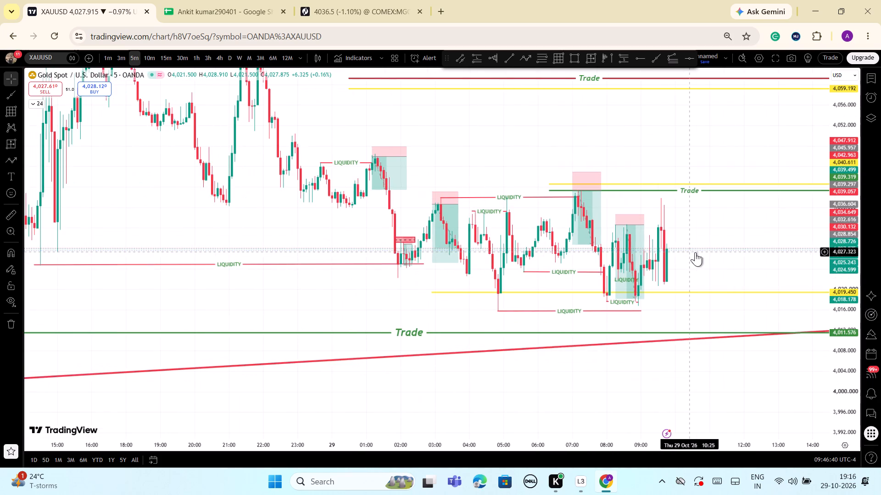
{"action": "left_click_drag", "start_coordinate": [835, 243], "coordinate": [839, 279]}
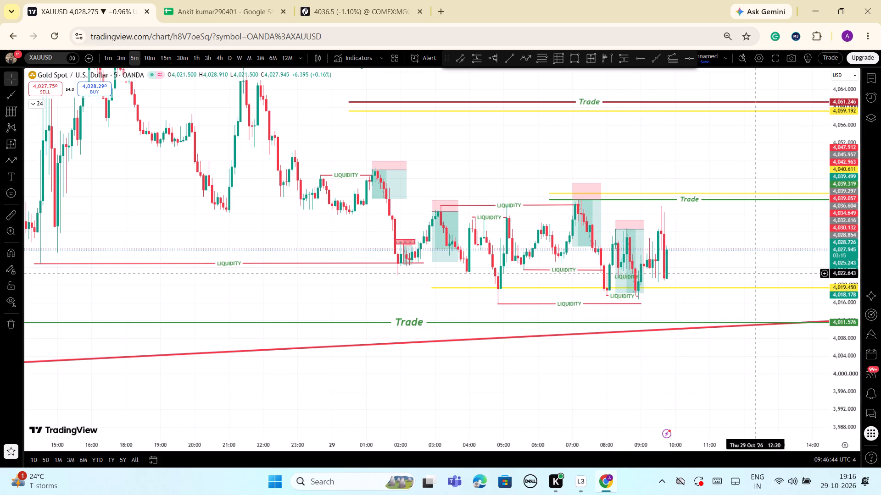
{"action": "left_click_drag", "start_coordinate": [638, 255], "coordinate": [645, 255]}
{"action": "left_click", "coordinate": [769, 232]}
{"action": "left_click", "coordinate": [638, 252]}
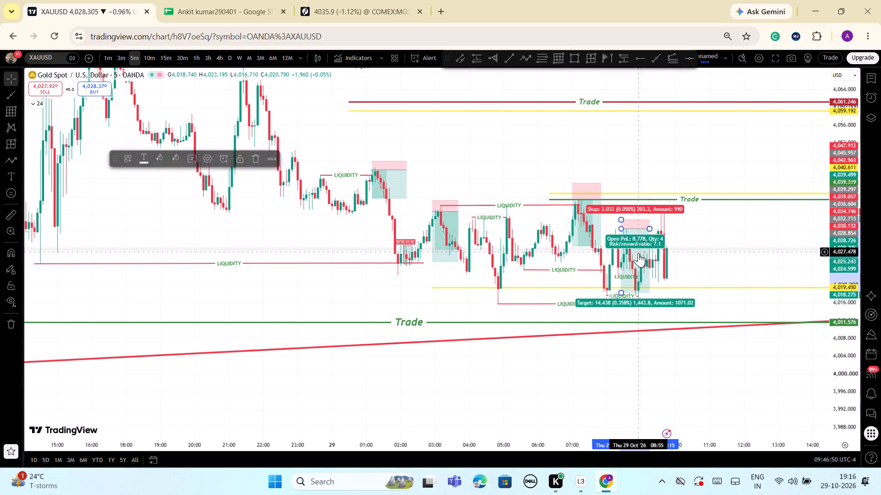
{"action": "left_click", "coordinate": [750, 251]}
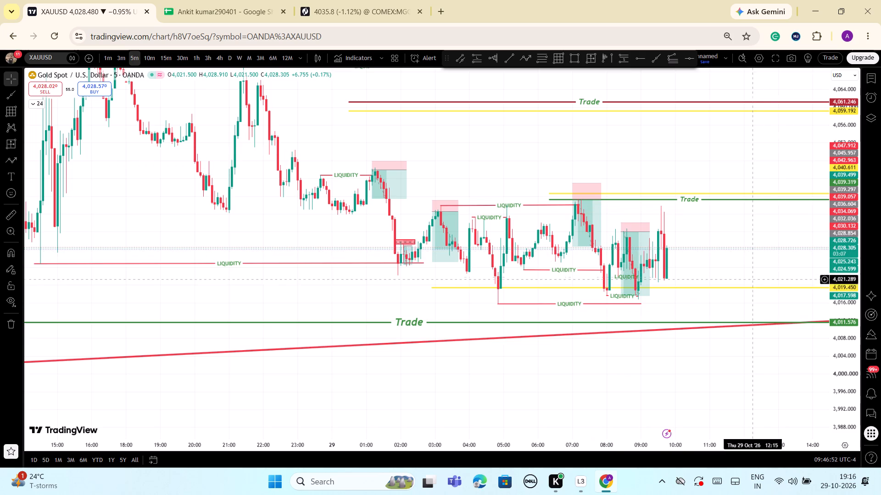
Examine the 5-minute price action from 28 October to 09:45 against the Trade levels, LIQUIDITY lines and long rising trendline.
{"action": "scroll", "coordinate": [749, 271], "scroll_direction": "down", "scroll_amount": 2}
{"action": "left_click_drag", "start_coordinate": [843, 336], "coordinate": [847, 362]}
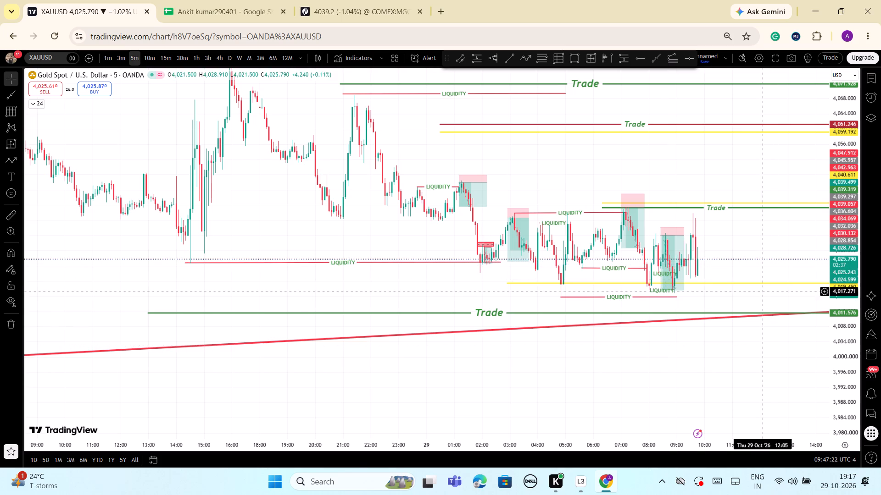
{"action": "scroll", "coordinate": [763, 291], "scroll_direction": "down", "scroll_amount": 3}
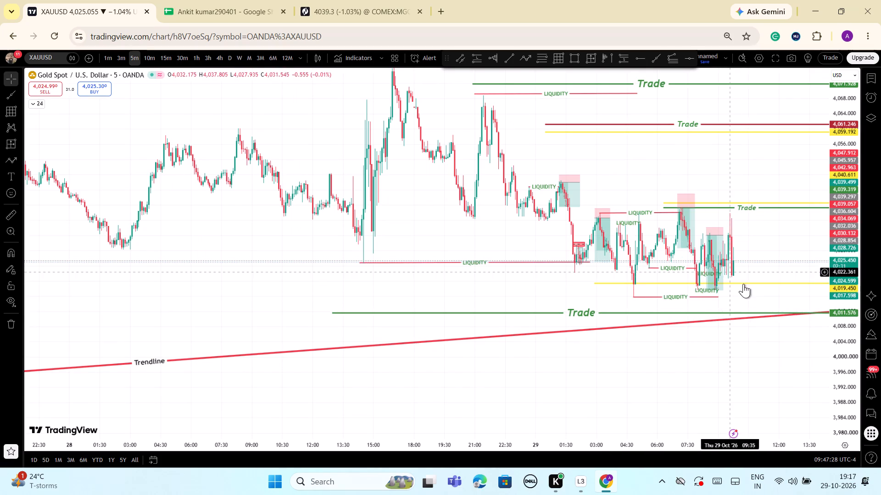
{"action": "scroll", "coordinate": [806, 307], "scroll_direction": "up", "scroll_amount": 3}
{"action": "scroll", "coordinate": [847, 365], "scroll_direction": "up", "scroll_amount": 2}
{"action": "scroll", "coordinate": [840, 368], "scroll_direction": "down", "scroll_amount": 2}
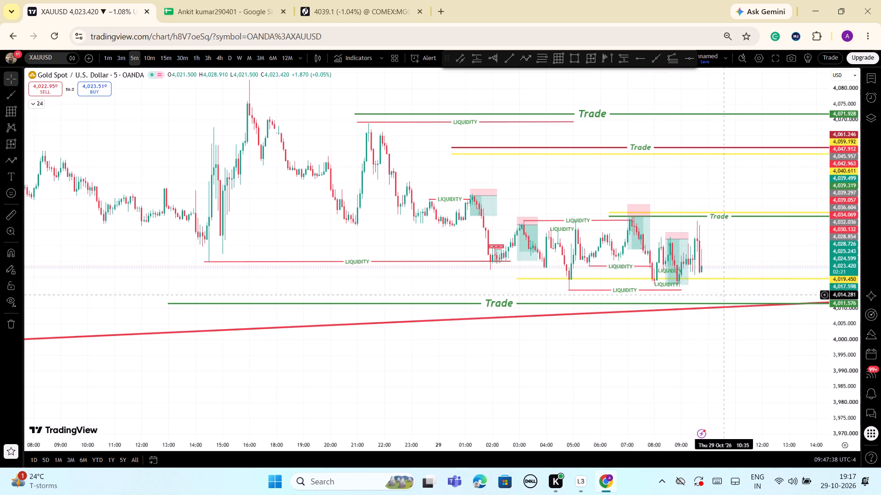
{"action": "scroll", "coordinate": [803, 335], "scroll_direction": "up", "scroll_amount": 3}
{"action": "scroll", "coordinate": [845, 363], "scroll_direction": "up", "scroll_amount": 2}
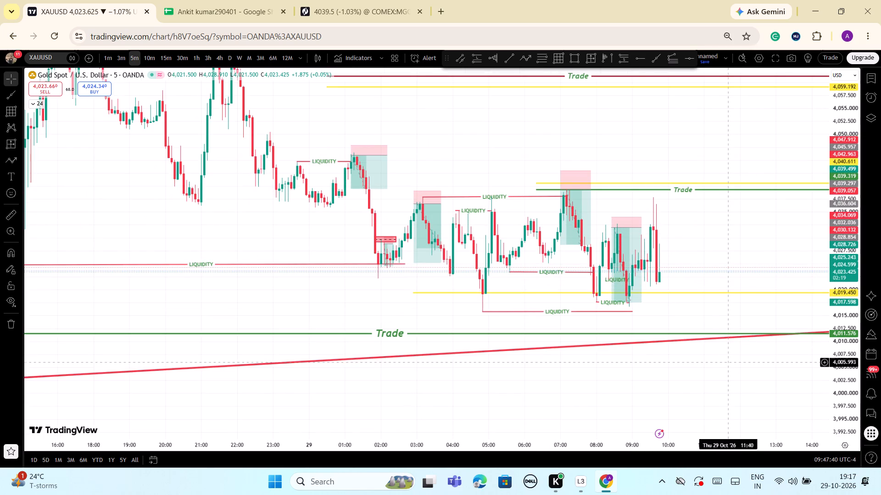
{"action": "scroll", "coordinate": [719, 353], "scroll_direction": "down", "scroll_amount": 2}
{"action": "scroll", "coordinate": [774, 353], "scroll_direction": "down", "scroll_amount": 2}
{"action": "left_click_drag", "start_coordinate": [845, 369], "coordinate": [848, 407]}
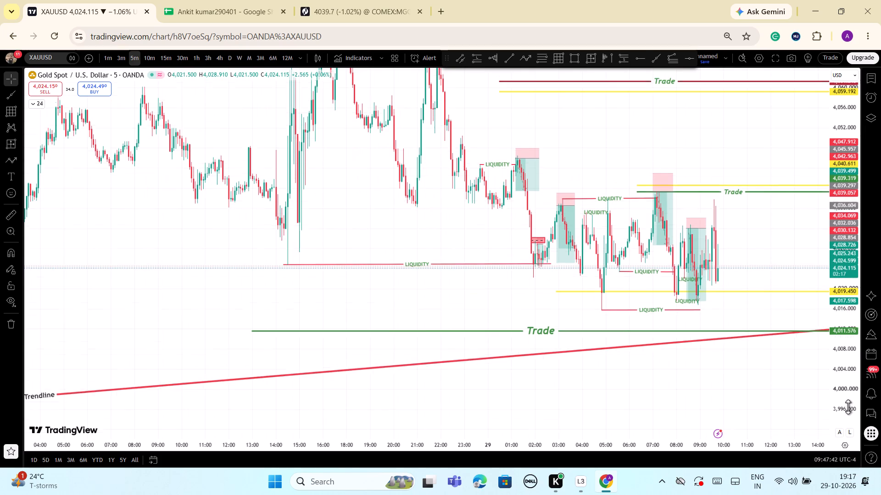
{"action": "left_click_drag", "start_coordinate": [848, 407], "coordinate": [833, 457]}
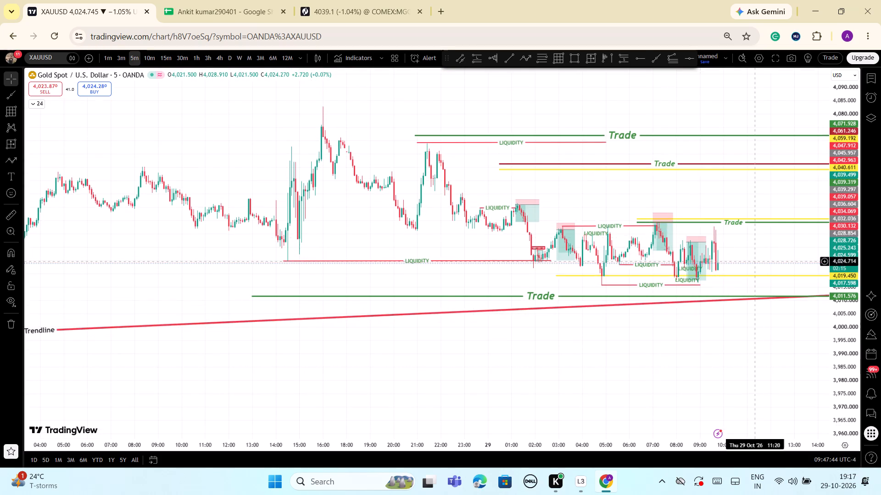
{"action": "scroll", "coordinate": [727, 286], "scroll_direction": "up", "scroll_amount": 4}
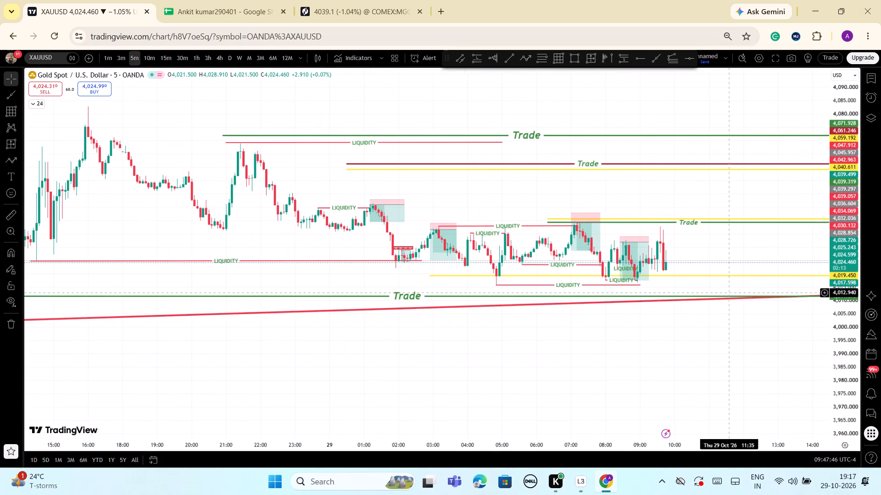
{"action": "scroll", "coordinate": [729, 293], "scroll_direction": "up", "scroll_amount": 2}
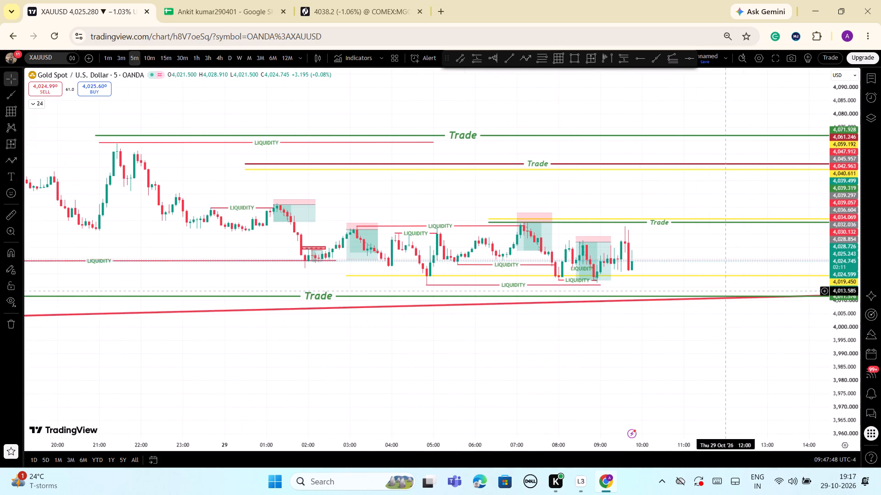
Examine the wider 5-minute structure back to early 28 October against the Trade levels, LIQUIDITY lines and rising Trendline.
{"action": "scroll", "coordinate": [602, 274], "scroll_direction": "up", "scroll_amount": 3}
{"action": "left_click_drag", "start_coordinate": [602, 349], "coordinate": [719, 352]}
{"action": "left_click_drag", "start_coordinate": [844, 359], "coordinate": [852, 396]}
{"action": "scroll", "coordinate": [780, 376], "scroll_direction": "down", "scroll_amount": 2}
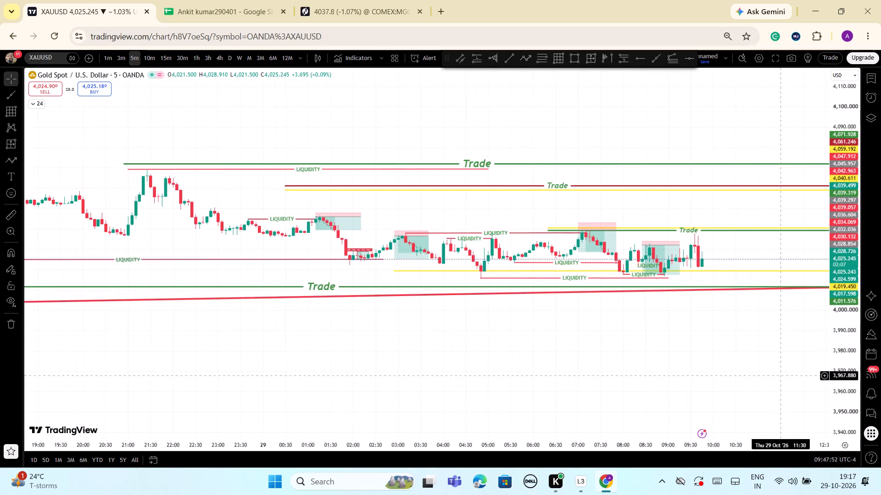
{"action": "scroll", "coordinate": [780, 376], "scroll_direction": "down", "scroll_amount": 5}
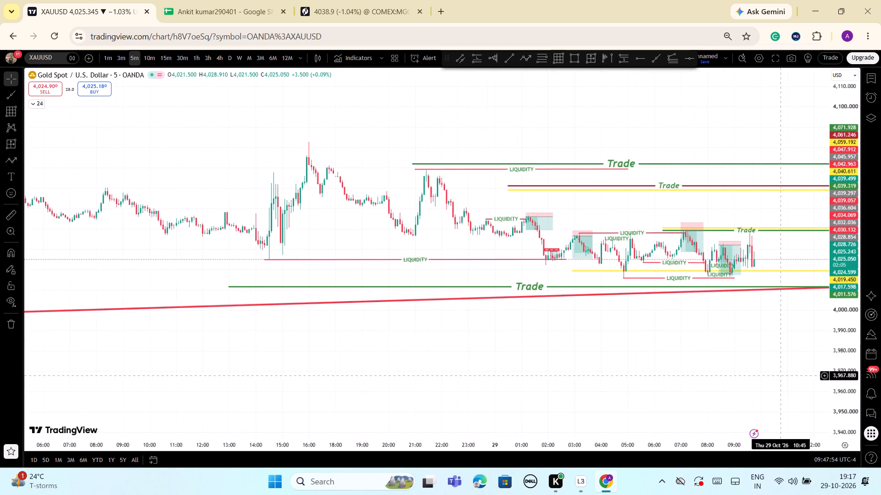
{"action": "scroll", "coordinate": [780, 376], "scroll_direction": "down", "scroll_amount": 1}
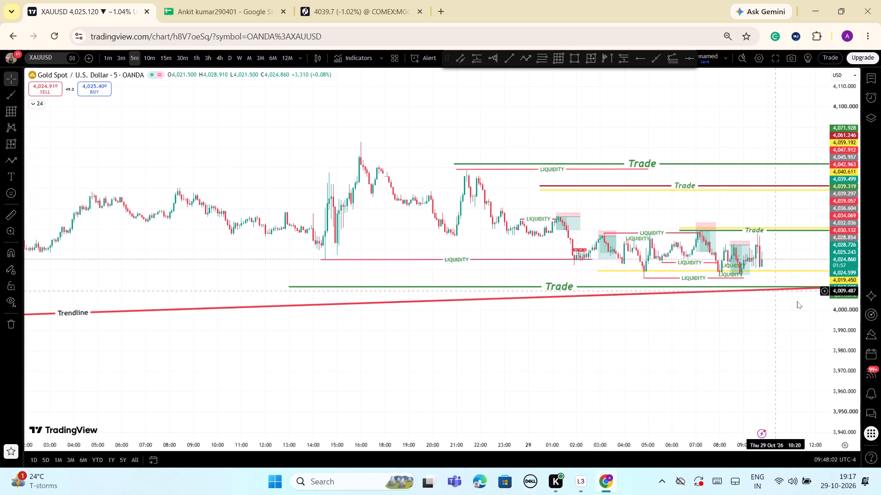
{"action": "left_click_drag", "start_coordinate": [840, 385], "coordinate": [851, 324]}
{"action": "scroll", "coordinate": [768, 341], "scroll_direction": "up", "scroll_amount": 10}
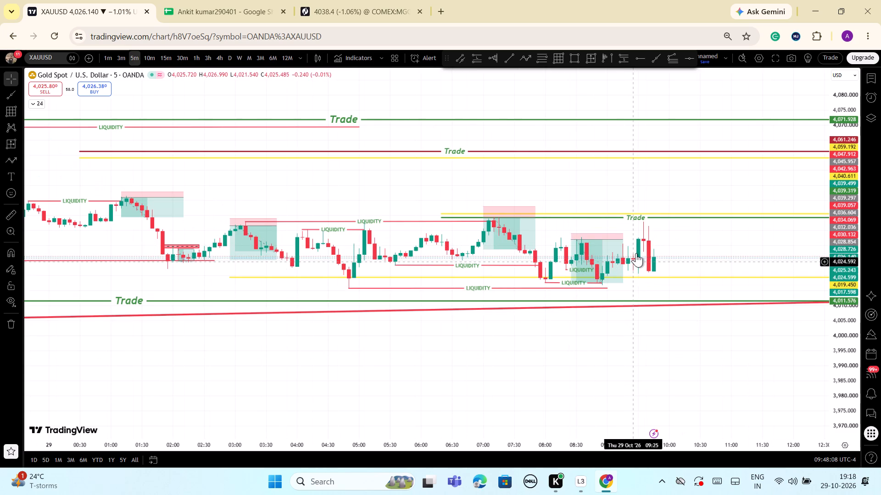
Switch to the 15-minute chart and examine price from 25 to 29 October against the rising Trendline and Trade levels.
{"action": "left_click", "coordinate": [167, 60]}
{"action": "scroll", "coordinate": [745, 288], "scroll_direction": "down", "scroll_amount": 3}
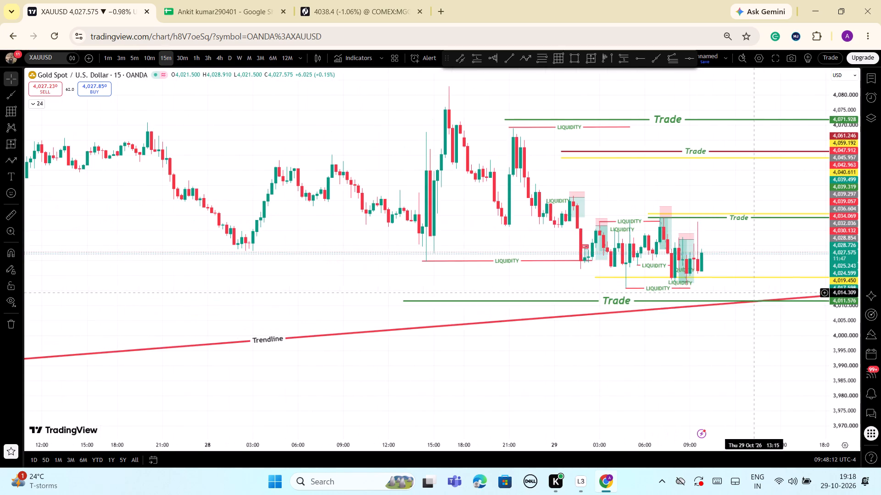
{"action": "scroll", "coordinate": [771, 310], "scroll_direction": "down", "scroll_amount": 2}
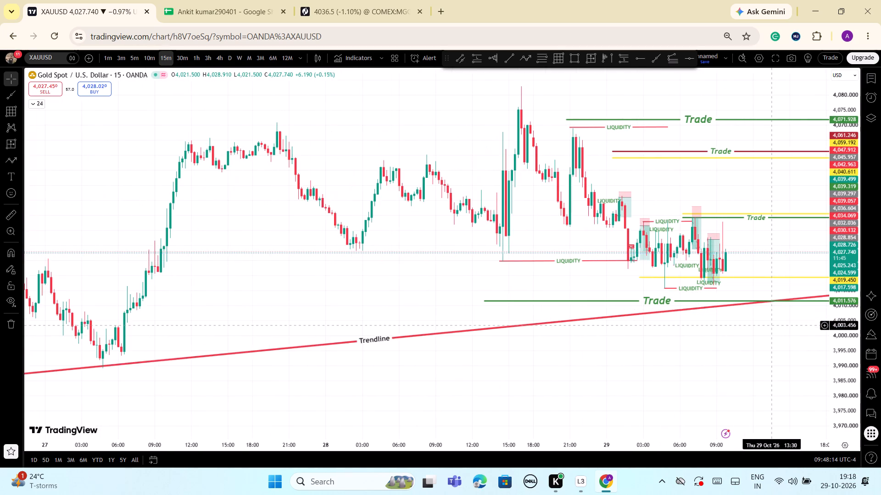
{"action": "scroll", "coordinate": [772, 326], "scroll_direction": "down", "scroll_amount": 1}
{"action": "left_click_drag", "start_coordinate": [852, 413], "coordinate": [850, 346]}
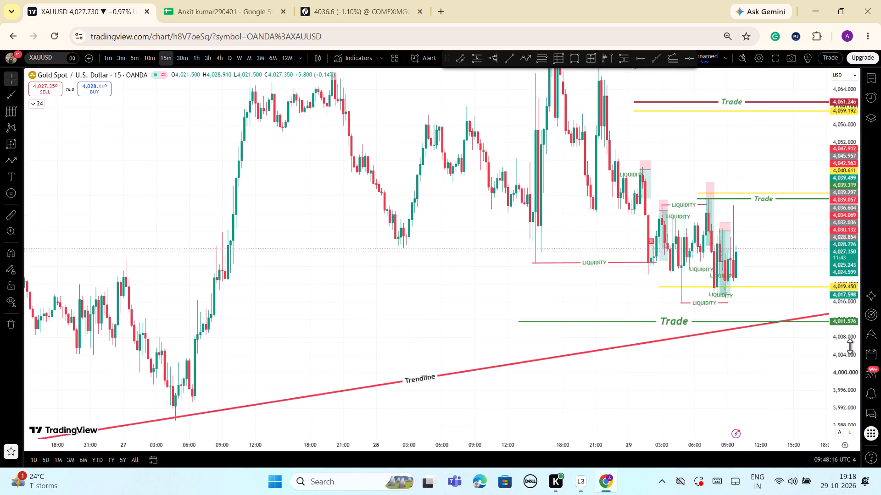
{"action": "left_click_drag", "start_coordinate": [850, 346], "coordinate": [845, 397]}
{"action": "scroll", "coordinate": [742, 384], "scroll_direction": "down", "scroll_amount": 3}
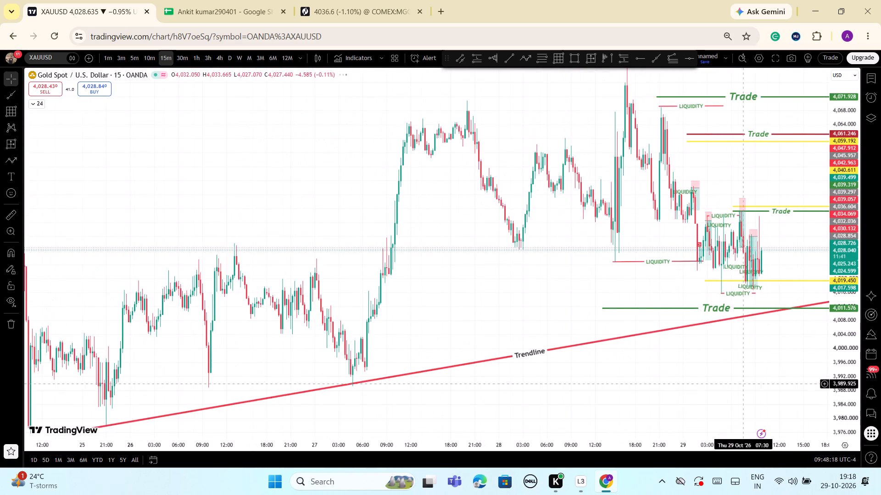
Switch to the 3-minute chart and examine price since 28 October 15:00 against the Trade and LIQUIDITY levels.
{"action": "left_click", "coordinate": [118, 58]}
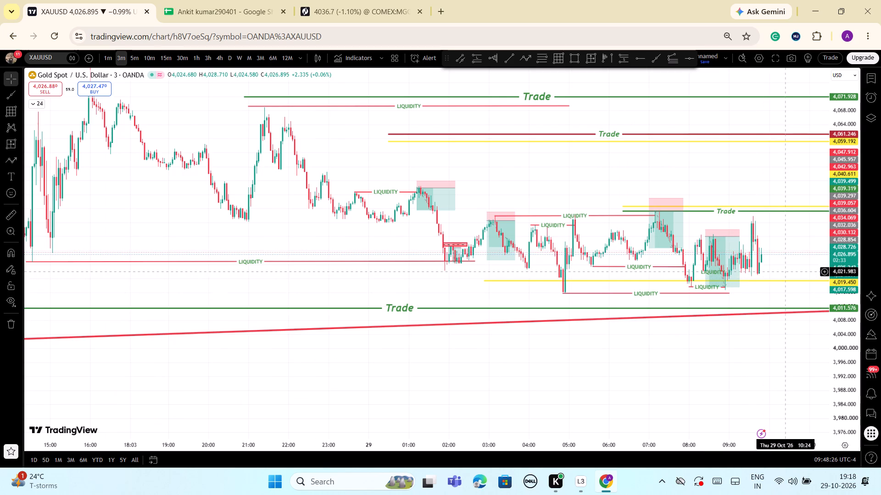
{"action": "scroll", "coordinate": [797, 277], "scroll_direction": "down", "scroll_amount": 1}
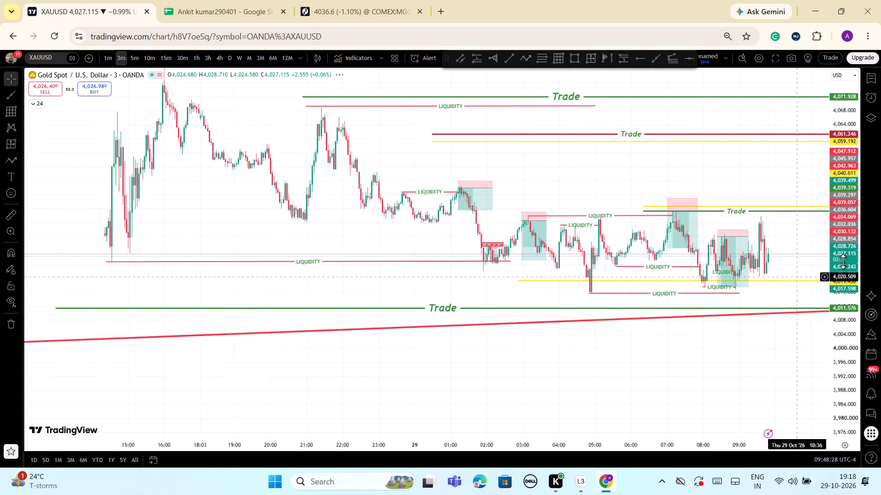
{"action": "left_click_drag", "start_coordinate": [850, 249], "coordinate": [850, 356]}
{"action": "scroll", "coordinate": [738, 357], "scroll_direction": "up", "scroll_amount": 1}
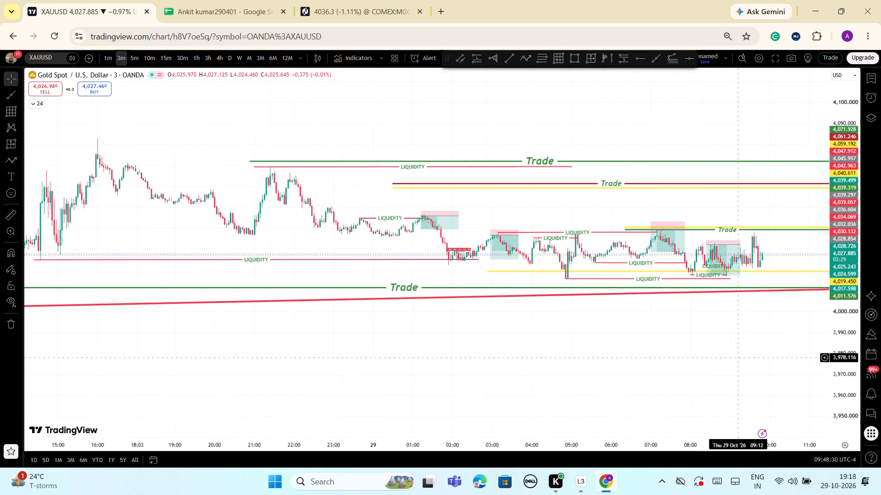
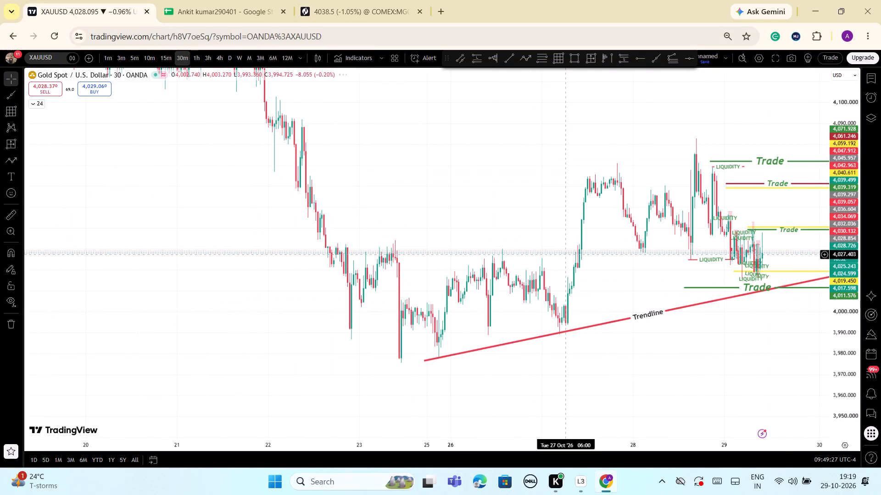
Examine the 30-minute price action from 27 to 29 October against the Trade levels, LIQUIDITY lines and rising Trendline.
{"action": "scroll", "coordinate": [730, 307], "scroll_direction": "up", "scroll_amount": 10}
{"action": "scroll", "coordinate": [651, 340], "scroll_direction": "up", "scroll_amount": 2}
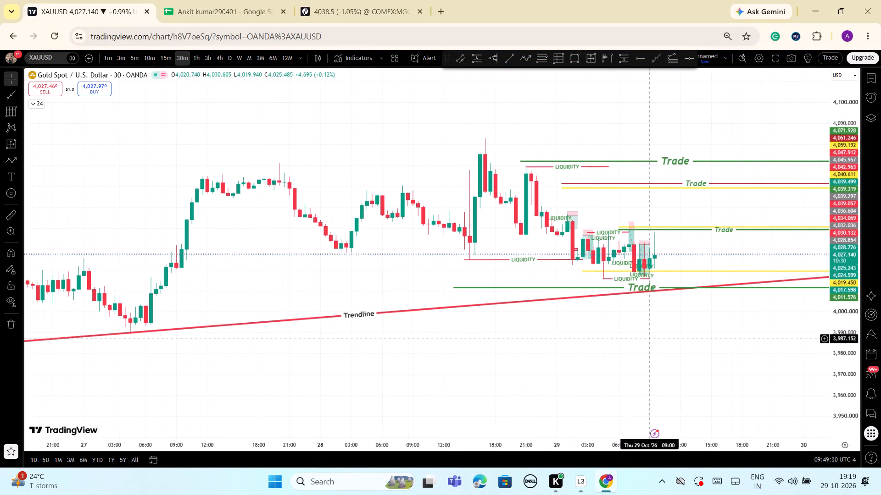
{"action": "left_click_drag", "start_coordinate": [850, 396], "coordinate": [819, 244]}
{"action": "scroll", "coordinate": [738, 295], "scroll_direction": "up", "scroll_amount": 3}
{"action": "scroll", "coordinate": [693, 287], "scroll_direction": "up", "scroll_amount": 3}
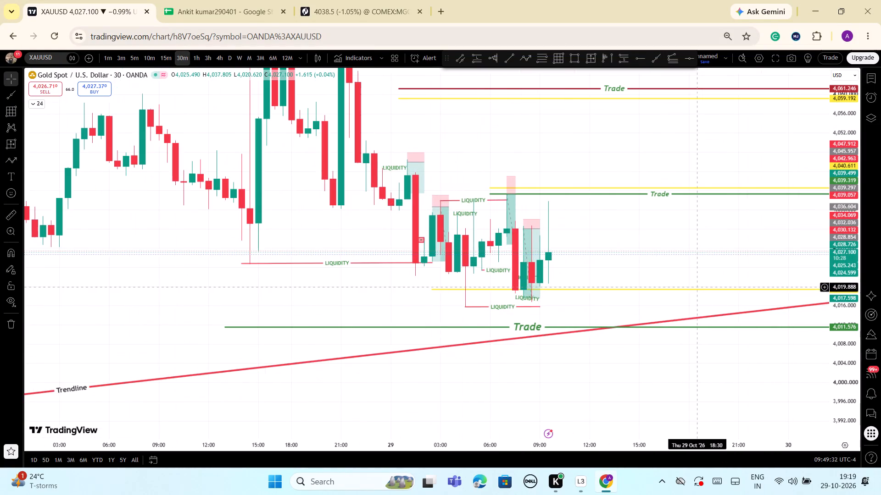
{"action": "left_click_drag", "start_coordinate": [536, 247], "coordinate": [681, 246]}
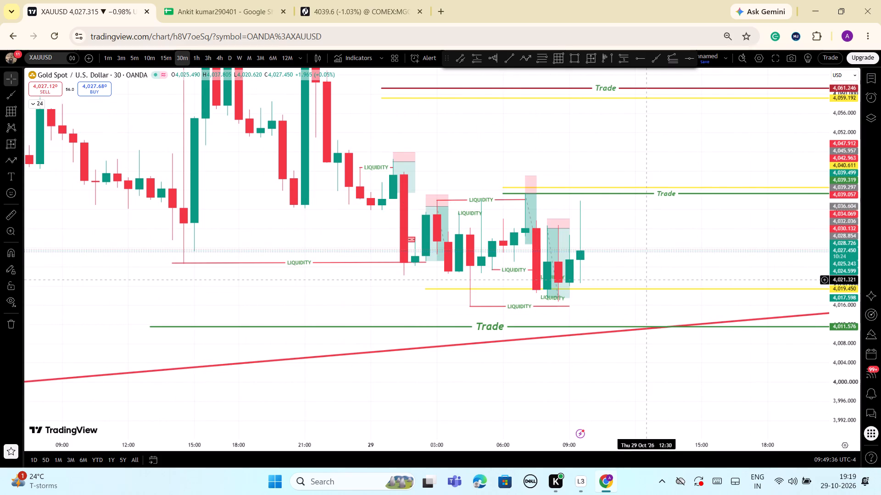
{"action": "scroll", "coordinate": [652, 280], "scroll_direction": "up", "scroll_amount": 1}
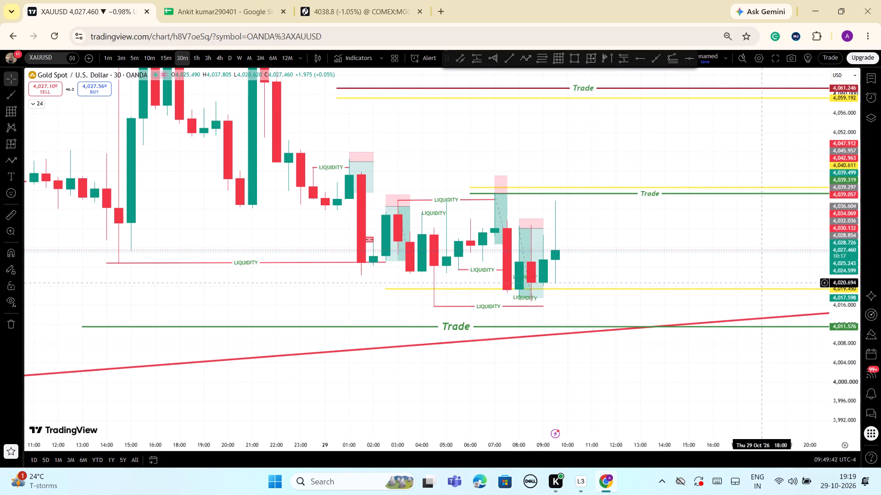
{"action": "scroll", "coordinate": [759, 283], "scroll_direction": "down", "scroll_amount": 2}
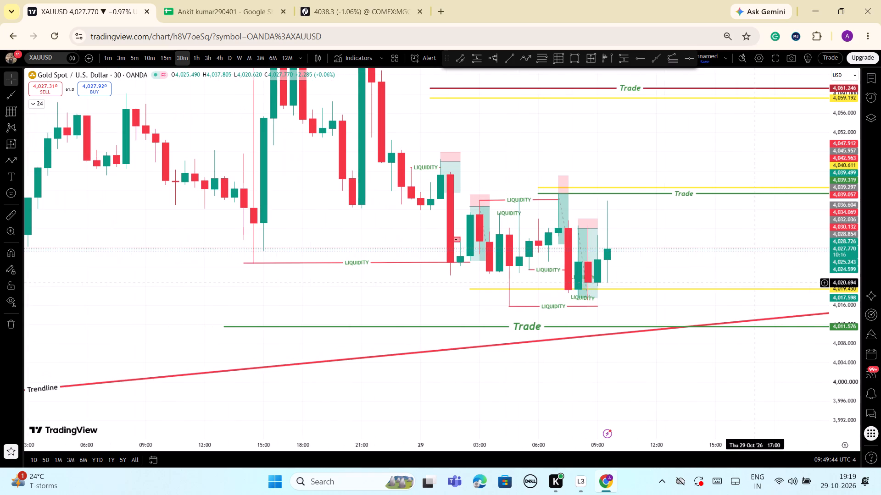
{"action": "left_click_drag", "start_coordinate": [842, 270], "coordinate": [841, 318]}
{"action": "scroll", "coordinate": [718, 323], "scroll_direction": "down", "scroll_amount": 2}
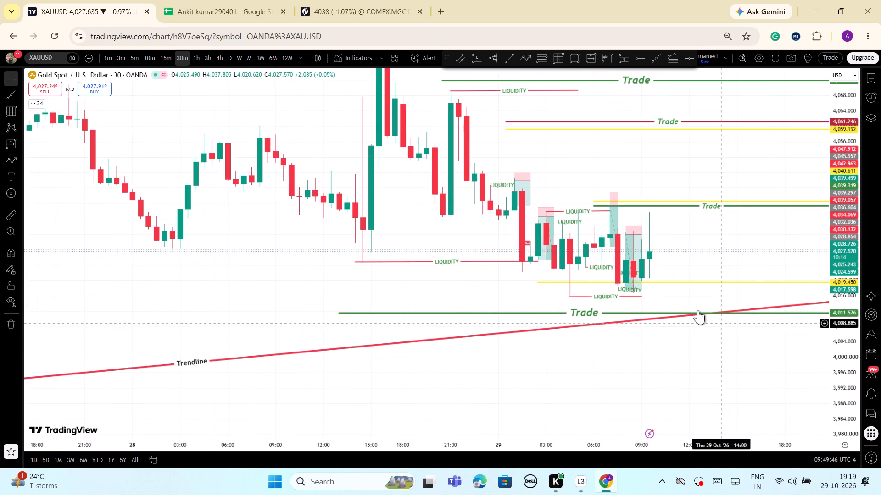
{"action": "scroll", "coordinate": [691, 297], "scroll_direction": "down", "scroll_amount": 2}
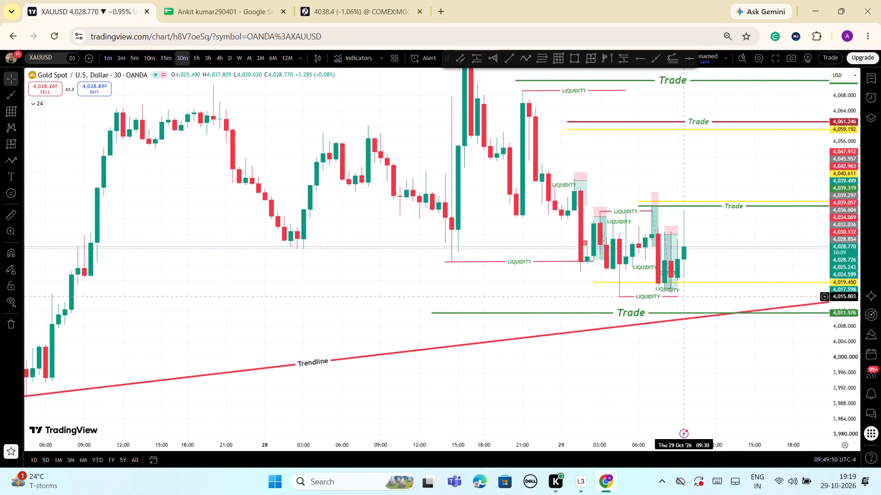
{"action": "left_click_drag", "start_coordinate": [850, 359], "coordinate": [851, 387]}
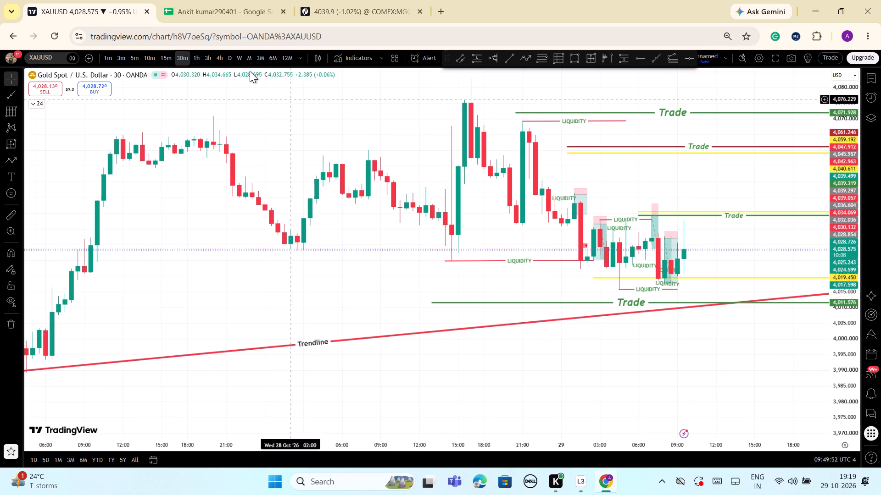
Switch to the 1-hour chart and examine price from 22 to 29 October against the rising Trendline and Trade levels.
{"action": "left_click", "coordinate": [195, 57]}
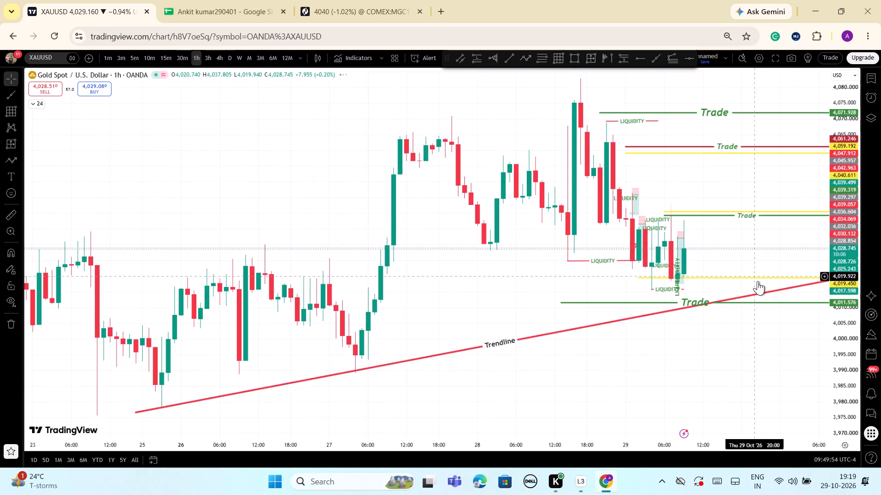
{"action": "scroll", "coordinate": [758, 281], "scroll_direction": "down", "scroll_amount": 1}
{"action": "left_click_drag", "start_coordinate": [848, 342], "coordinate": [848, 389]}
{"action": "scroll", "coordinate": [680, 362], "scroll_direction": "up", "scroll_amount": 1}
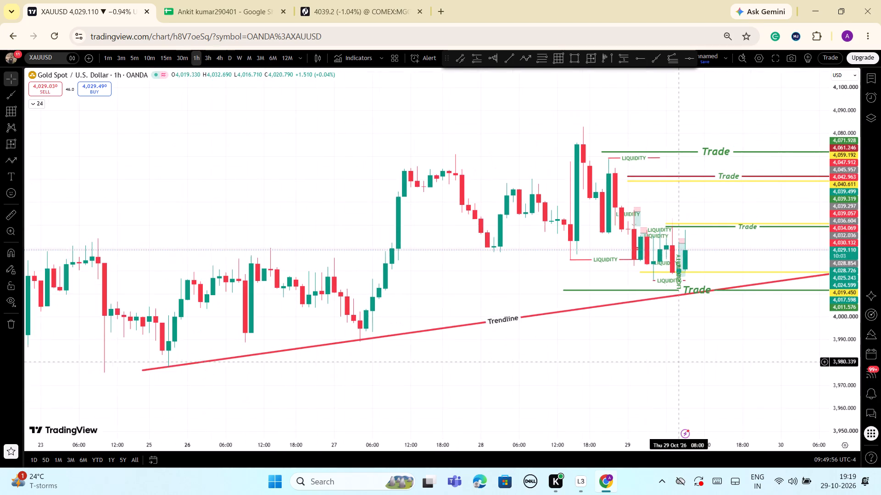
{"action": "scroll", "coordinate": [680, 362], "scroll_direction": "up", "scroll_amount": 2}
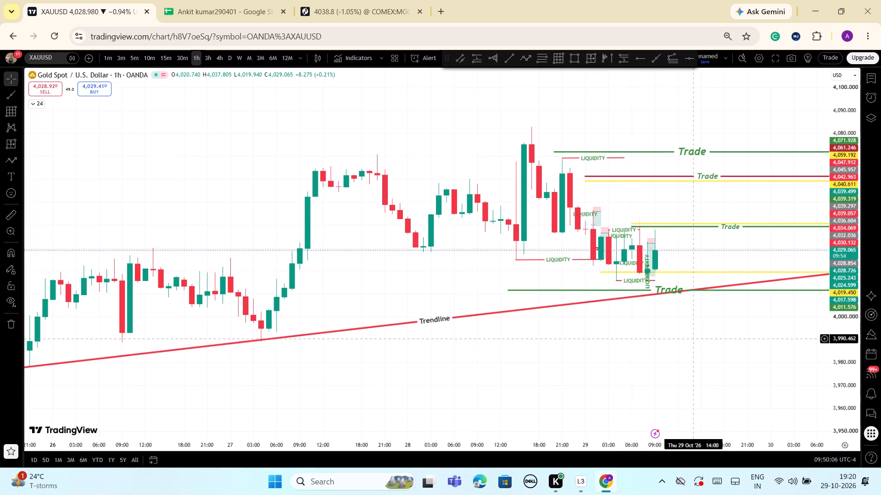
{"action": "scroll", "coordinate": [690, 339], "scroll_direction": "down", "scroll_amount": 5}
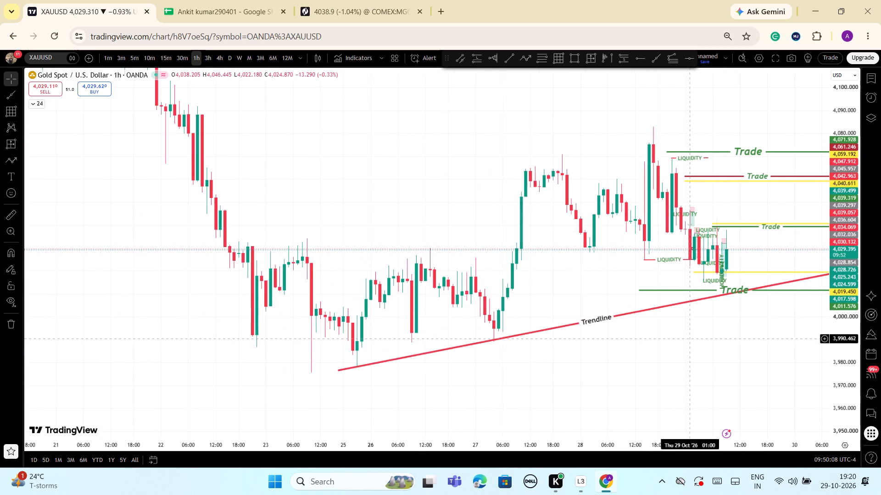
{"action": "scroll", "coordinate": [690, 339], "scroll_direction": "down", "scroll_amount": 1}
{"action": "left_click_drag", "start_coordinate": [678, 364], "coordinate": [621, 359]}
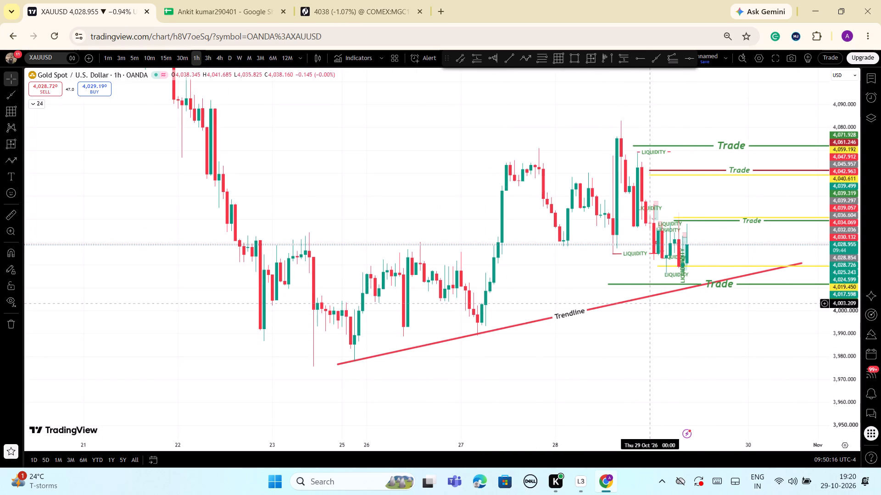
{"action": "scroll", "coordinate": [682, 300], "scroll_direction": "up", "scroll_amount": 2}
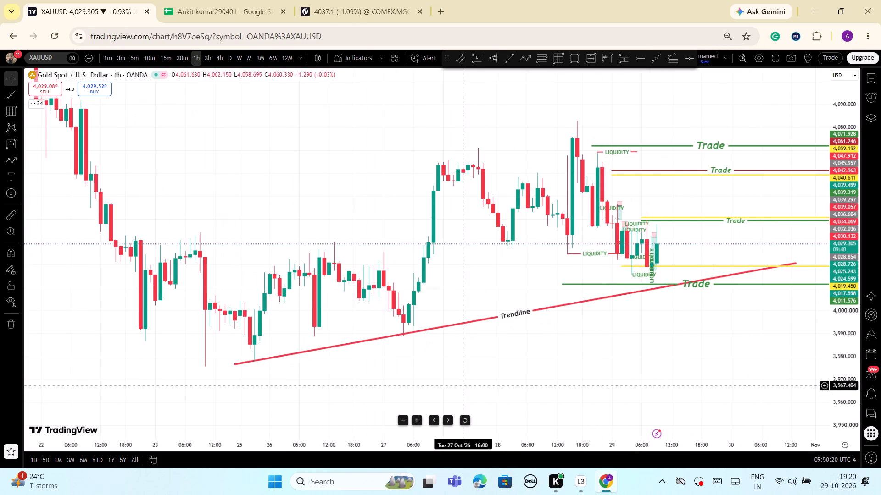
{"action": "scroll", "coordinate": [464, 385], "scroll_direction": "up", "scroll_amount": 2}
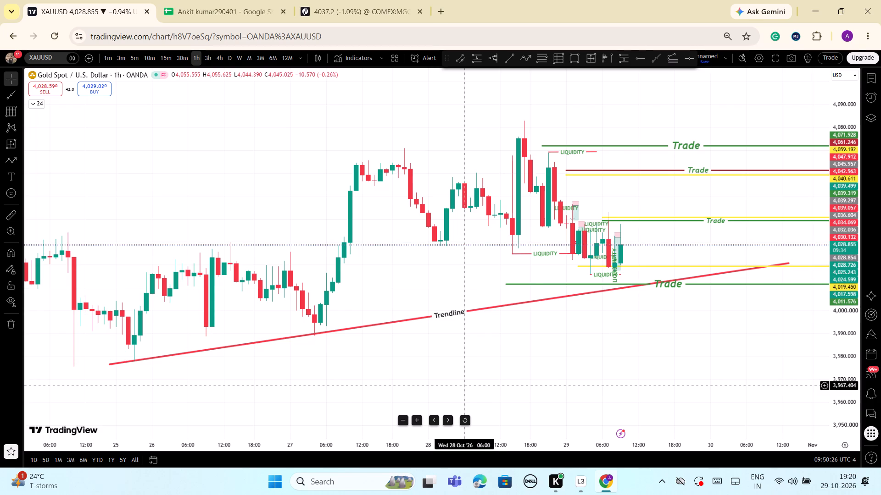
{"action": "scroll", "coordinate": [464, 385], "scroll_direction": "down", "scroll_amount": 1}
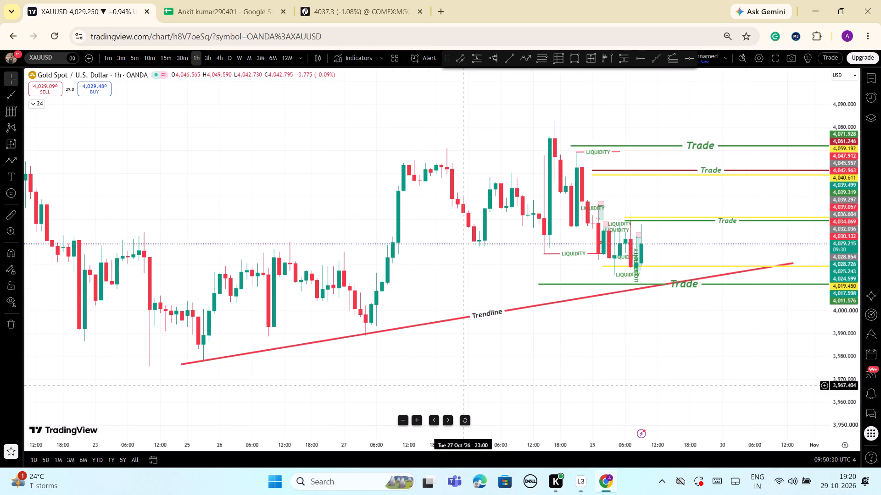
Switch to the 1-minute chart and examine price since 07:40 on 29 October against the Trade and LIQUIDITY levels.
{"action": "left_click", "coordinate": [107, 54]}
{"action": "scroll", "coordinate": [829, 347], "scroll_direction": "down", "scroll_amount": 2}
{"action": "scroll", "coordinate": [869, 365], "scroll_direction": "down", "scroll_amount": 2}
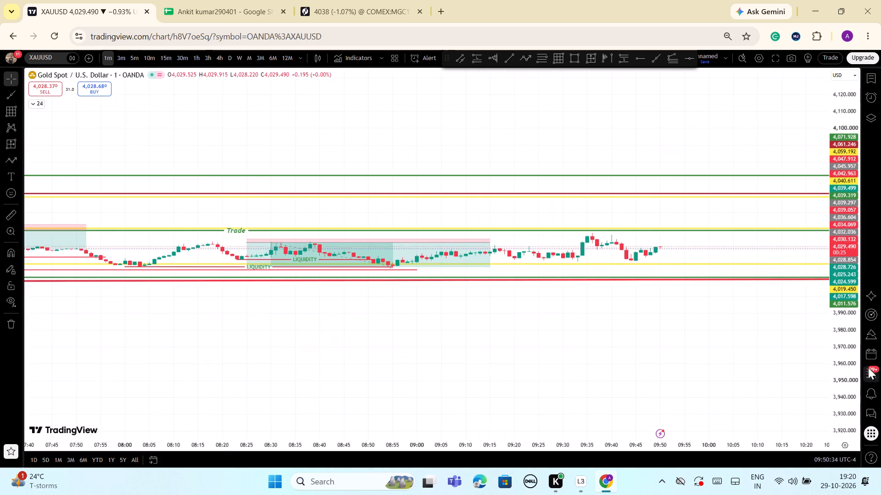
{"action": "left_click_drag", "start_coordinate": [845, 378], "coordinate": [816, 177]}
{"action": "scroll", "coordinate": [705, 270], "scroll_direction": "down", "scroll_amount": 2}
{"action": "left_click_drag", "start_coordinate": [754, 244], "coordinate": [734, 297]}
{"action": "scroll", "coordinate": [734, 297], "scroll_direction": "up", "scroll_amount": 2}
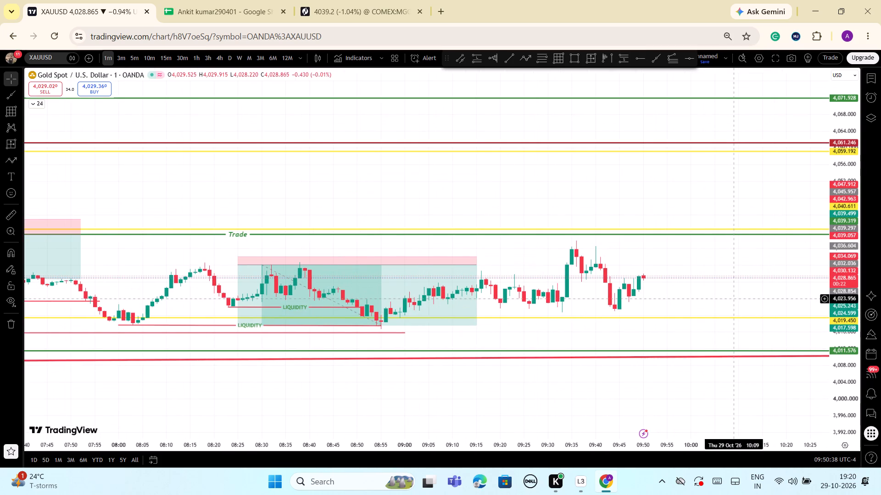
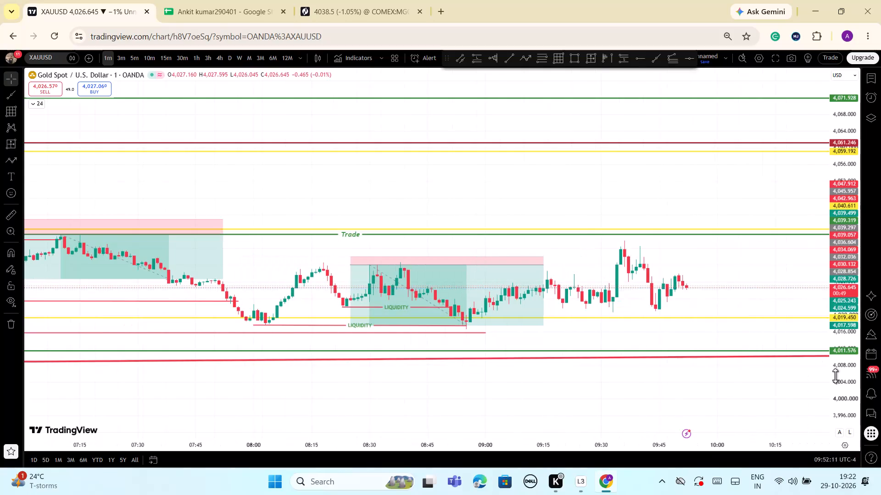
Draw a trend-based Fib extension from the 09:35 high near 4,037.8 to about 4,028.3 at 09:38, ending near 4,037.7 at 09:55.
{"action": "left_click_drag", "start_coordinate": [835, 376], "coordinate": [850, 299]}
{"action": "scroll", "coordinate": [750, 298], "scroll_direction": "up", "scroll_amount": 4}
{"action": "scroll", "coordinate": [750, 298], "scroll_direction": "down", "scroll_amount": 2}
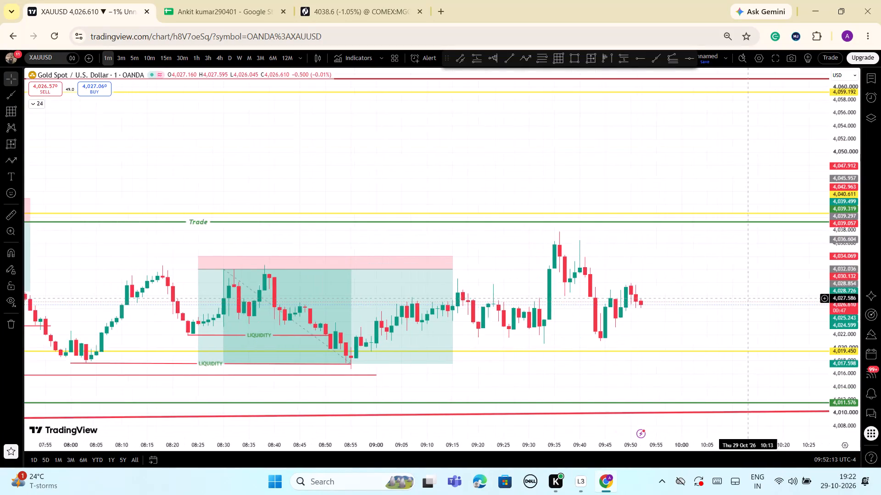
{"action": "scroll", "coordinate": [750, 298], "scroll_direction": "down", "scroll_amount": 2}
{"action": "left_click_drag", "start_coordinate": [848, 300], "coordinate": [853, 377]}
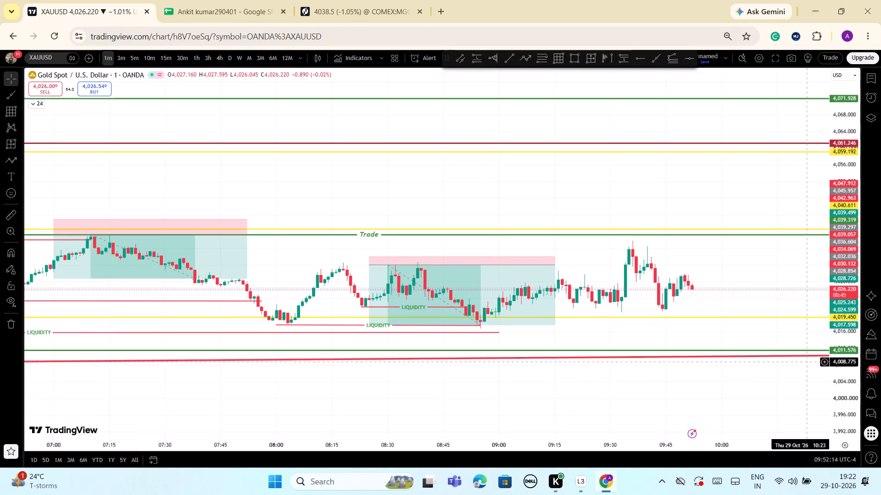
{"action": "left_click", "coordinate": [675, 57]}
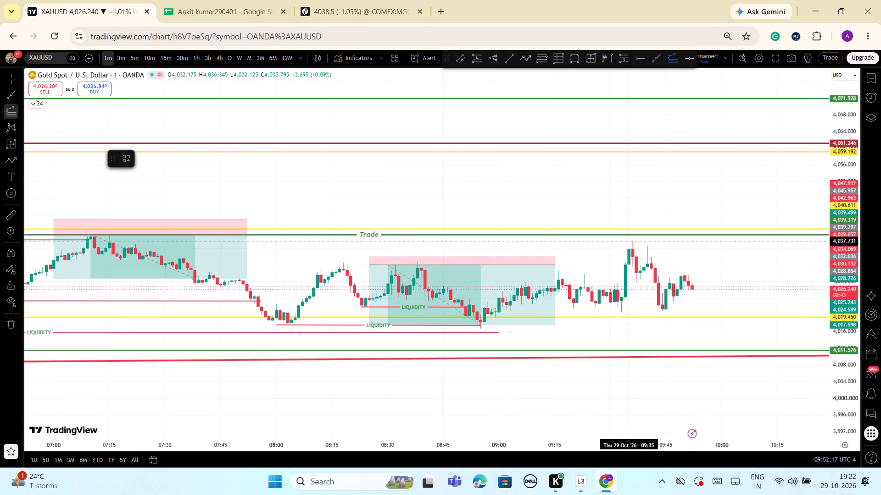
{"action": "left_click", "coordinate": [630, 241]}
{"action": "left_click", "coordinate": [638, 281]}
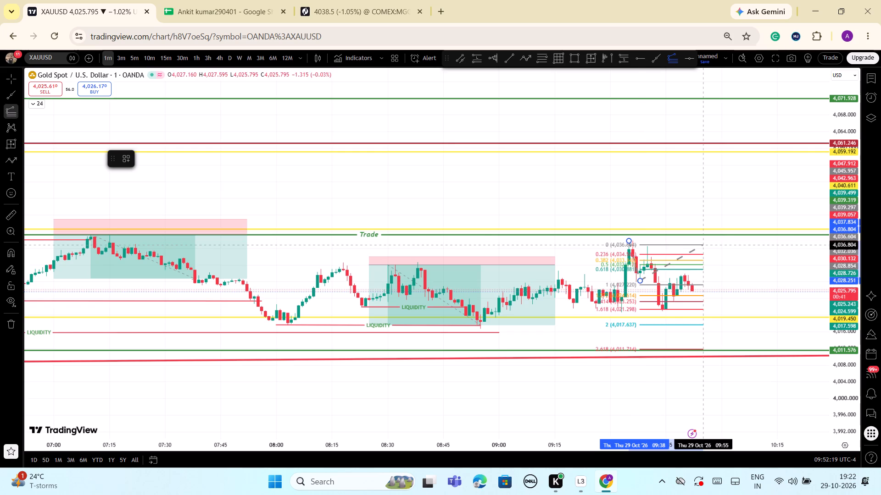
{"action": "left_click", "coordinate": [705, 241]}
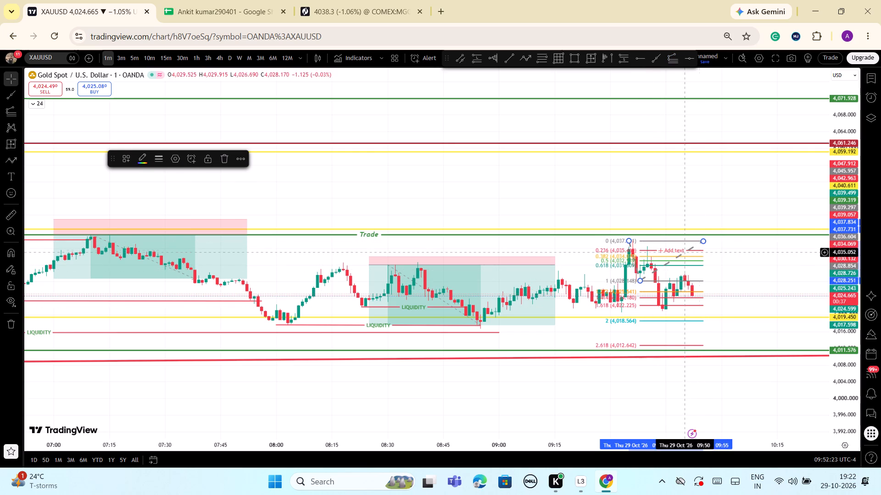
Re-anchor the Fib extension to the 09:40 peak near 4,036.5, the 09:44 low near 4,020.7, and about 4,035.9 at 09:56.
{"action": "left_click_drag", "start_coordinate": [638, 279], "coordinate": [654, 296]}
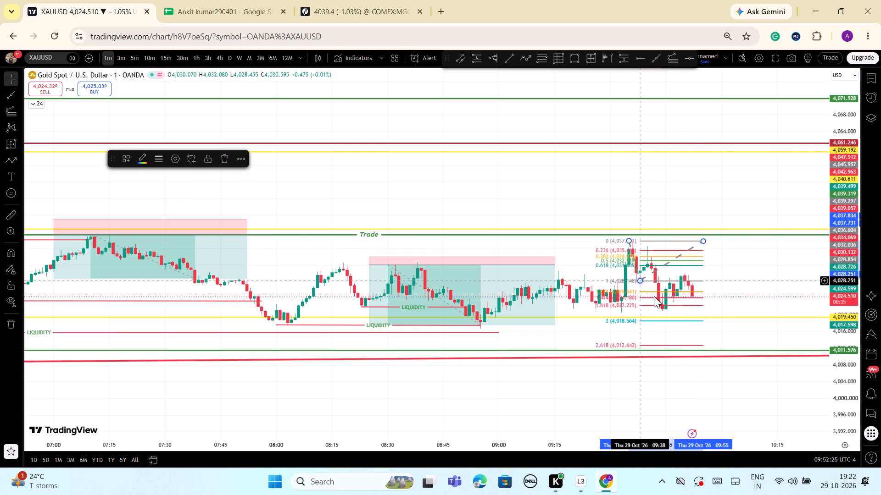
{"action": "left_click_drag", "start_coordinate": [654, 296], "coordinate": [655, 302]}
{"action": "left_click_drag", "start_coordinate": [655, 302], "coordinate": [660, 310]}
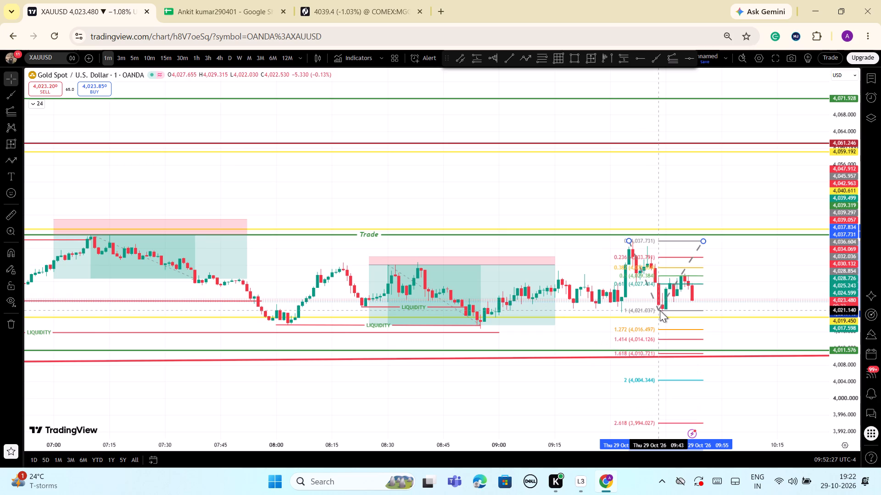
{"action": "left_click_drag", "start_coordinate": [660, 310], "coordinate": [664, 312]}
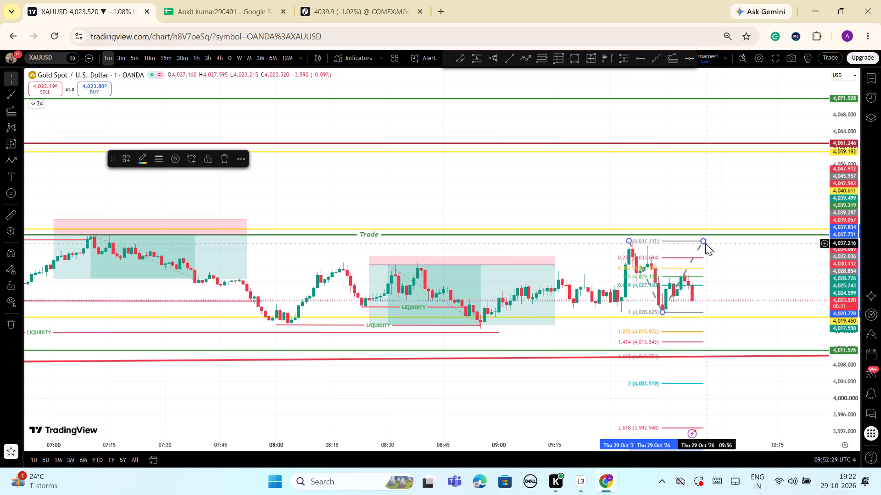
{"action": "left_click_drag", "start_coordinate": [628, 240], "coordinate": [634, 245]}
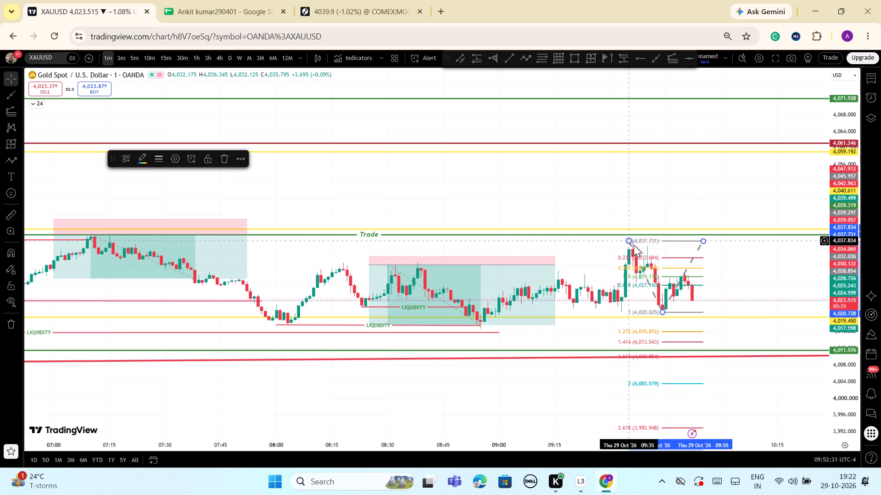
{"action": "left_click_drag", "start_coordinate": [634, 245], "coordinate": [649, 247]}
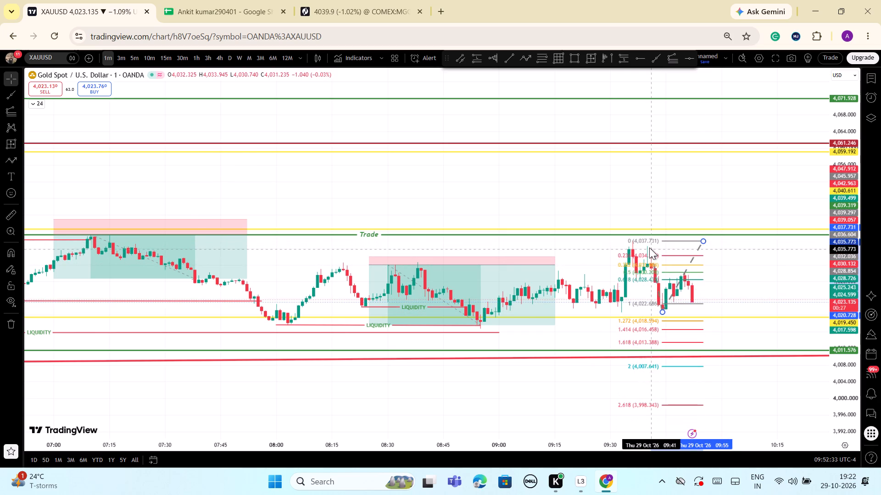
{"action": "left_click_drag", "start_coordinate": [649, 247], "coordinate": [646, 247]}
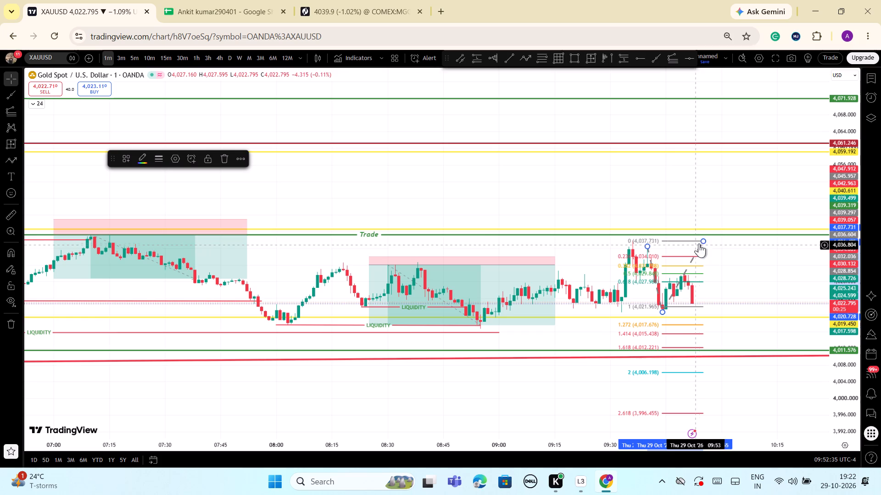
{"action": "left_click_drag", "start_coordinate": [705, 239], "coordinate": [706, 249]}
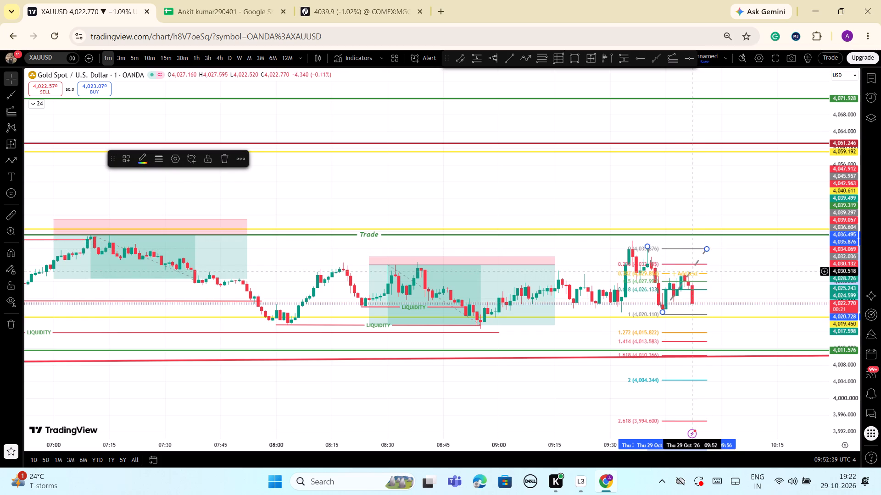
Extend the lowest LIQUIDITY line, near 4,015.8, forward to about 10:00 on 29 October.
{"action": "scroll", "coordinate": [754, 314], "scroll_direction": "up", "scroll_amount": 1}
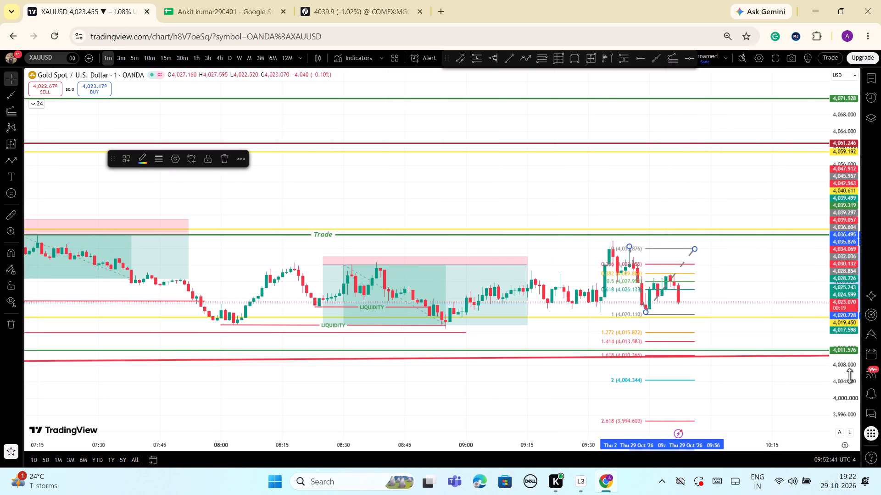
{"action": "left_click_drag", "start_coordinate": [847, 382], "coordinate": [855, 250]}
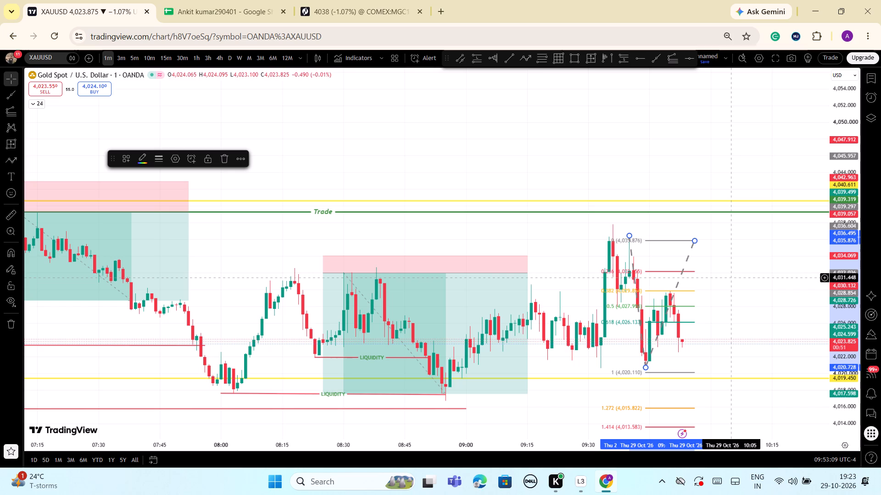
{"action": "scroll", "coordinate": [745, 260], "scroll_direction": "down", "scroll_amount": 3}
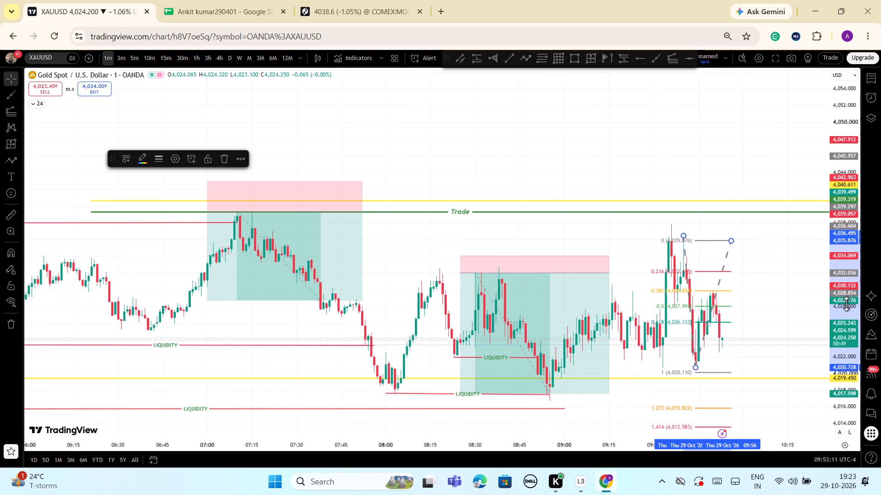
{"action": "left_click_drag", "start_coordinate": [836, 282], "coordinate": [848, 355]}
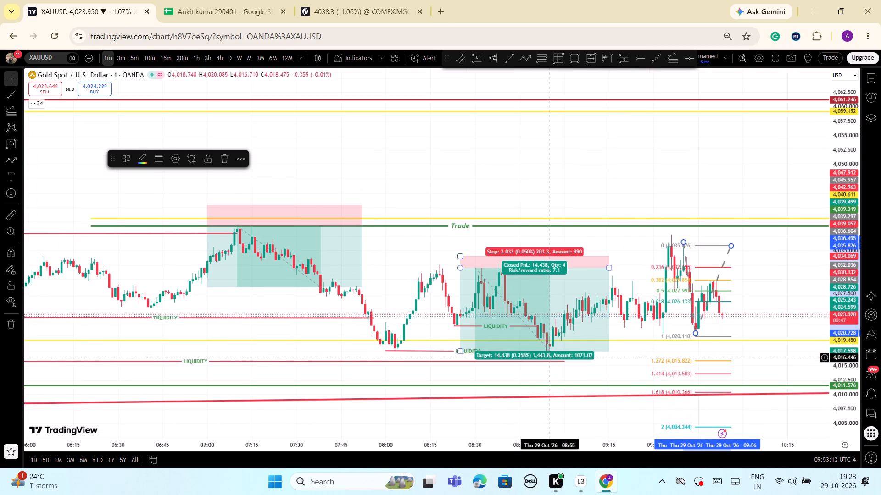
{"action": "scroll", "coordinate": [653, 330], "scroll_direction": "down", "scroll_amount": 4}
{"action": "scroll", "coordinate": [580, 369], "scroll_direction": "down", "scroll_amount": 3}
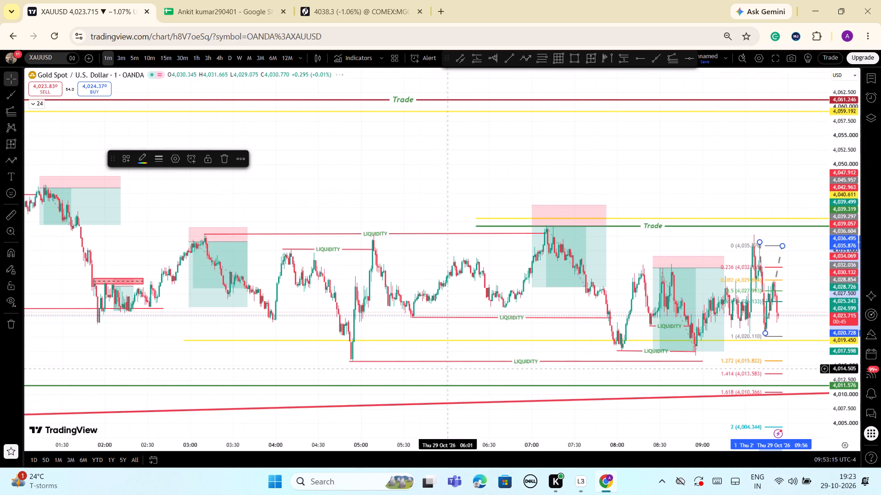
{"action": "left_click_drag", "start_coordinate": [704, 362], "coordinate": [791, 361]}
{"action": "left_click", "coordinate": [818, 280]}
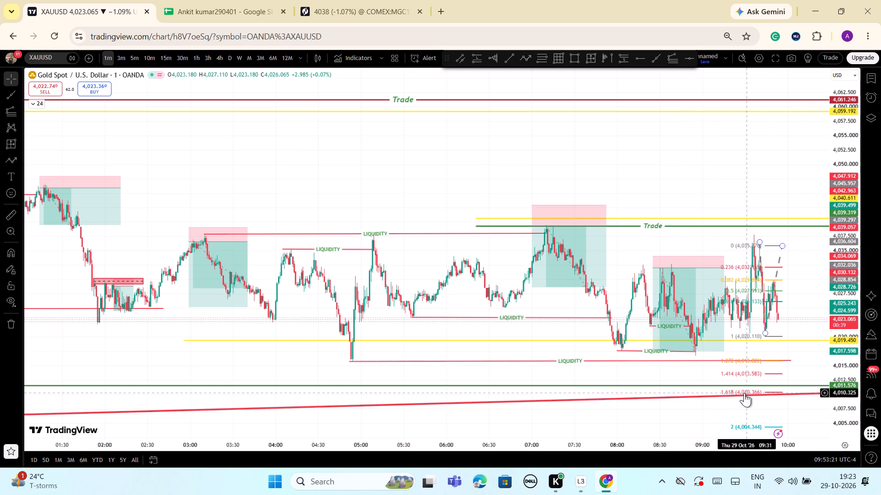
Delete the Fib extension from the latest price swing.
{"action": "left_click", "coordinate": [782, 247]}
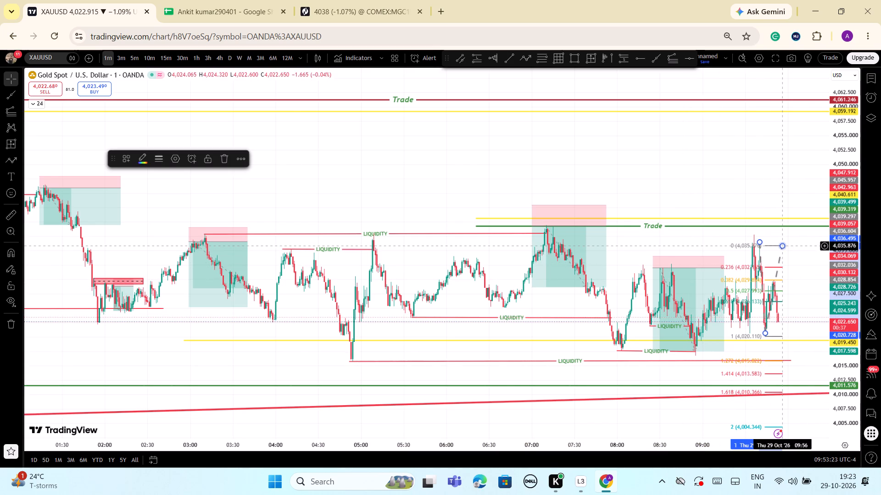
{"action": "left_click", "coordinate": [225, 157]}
Examine the 1-minute price action from late 28 October to 29 October against the Trade levels, LIQUIDITY lines and rising trendline.
{"action": "scroll", "coordinate": [775, 391], "scroll_direction": "down", "scroll_amount": 1}
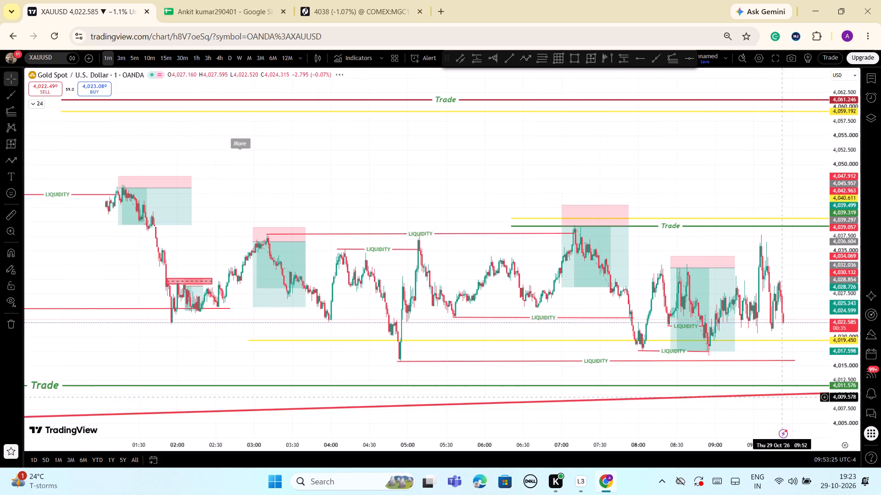
{"action": "scroll", "coordinate": [742, 396], "scroll_direction": "down", "scroll_amount": 1}
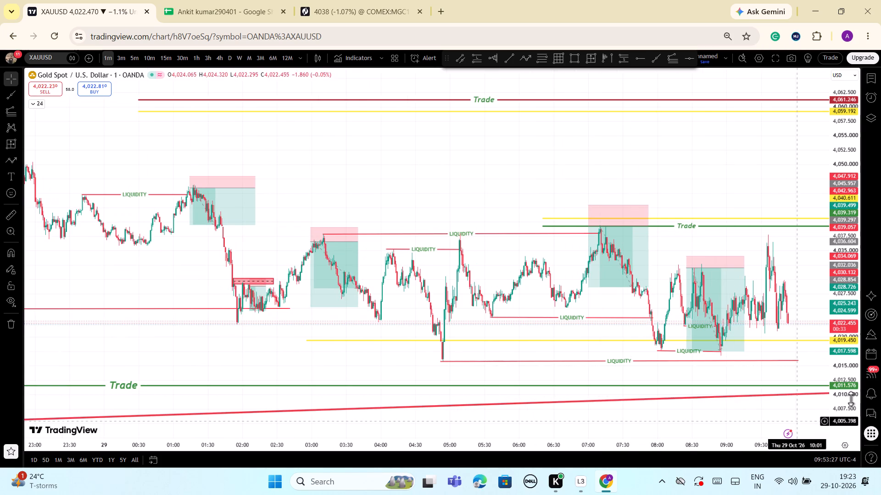
{"action": "scroll", "coordinate": [693, 350], "scroll_direction": "down", "scroll_amount": 2}
{"action": "left_click_drag", "start_coordinate": [719, 170], "coordinate": [643, 71]}
{"action": "scroll", "coordinate": [733, 264], "scroll_direction": "down", "scroll_amount": 2}
{"action": "scroll", "coordinate": [765, 324], "scroll_direction": "up", "scroll_amount": 5}
{"action": "scroll", "coordinate": [524, 203], "scroll_direction": "up", "scroll_amount": 6}
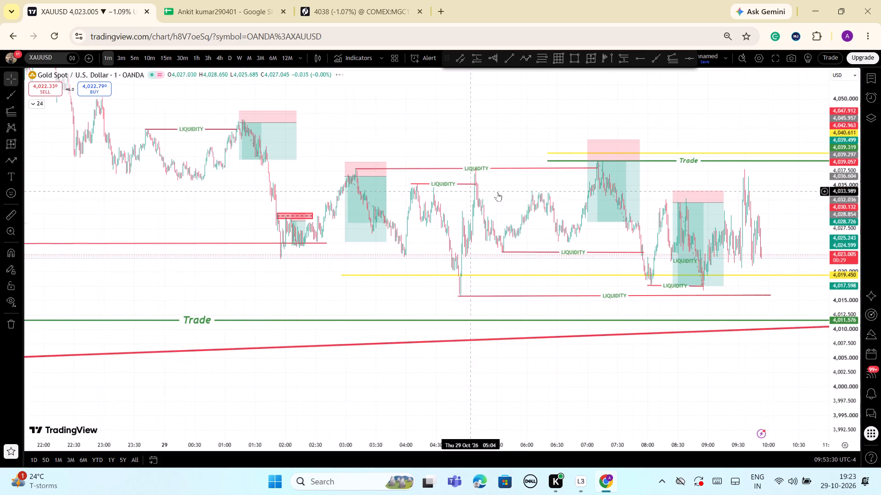
{"action": "scroll", "coordinate": [616, 262], "scroll_direction": "up", "scroll_amount": 8}
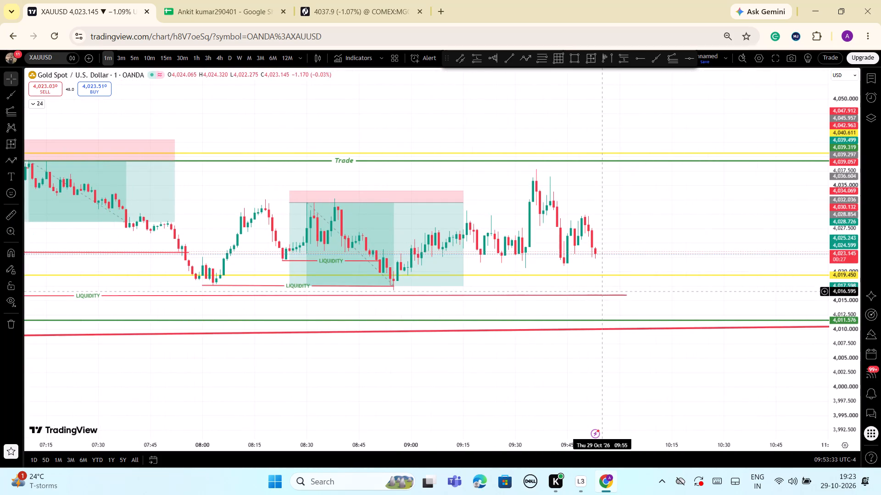
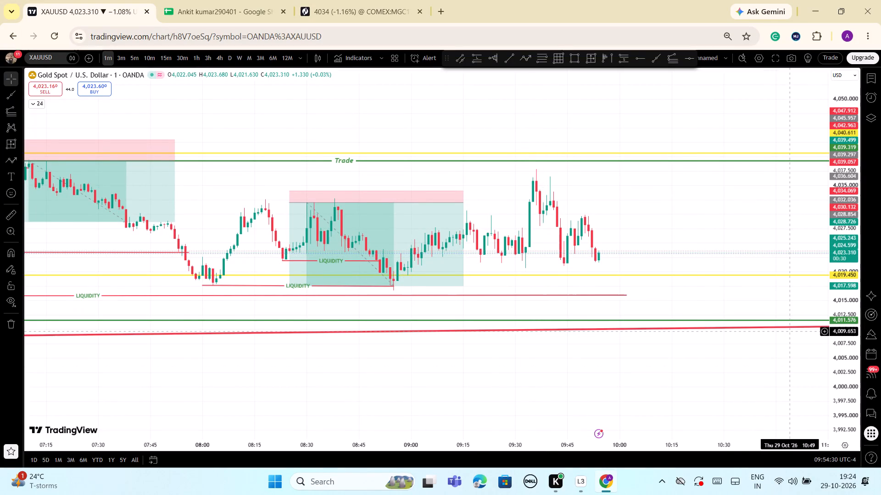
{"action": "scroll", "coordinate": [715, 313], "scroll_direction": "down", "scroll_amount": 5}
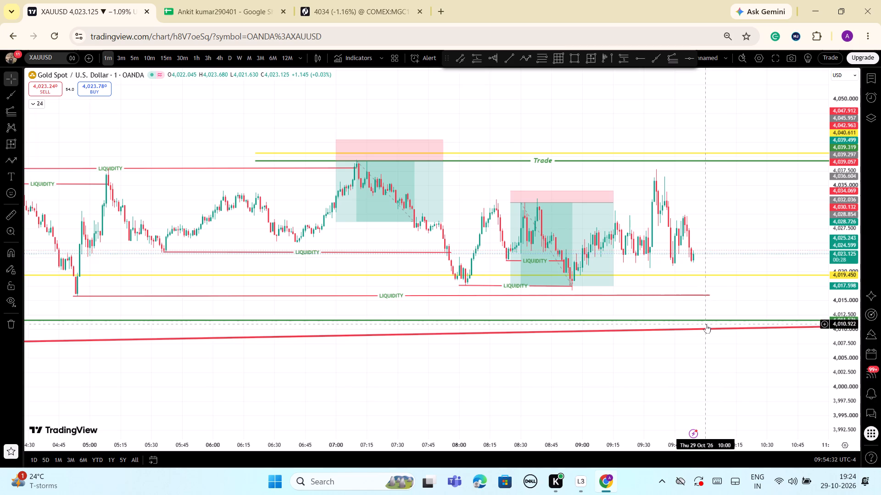
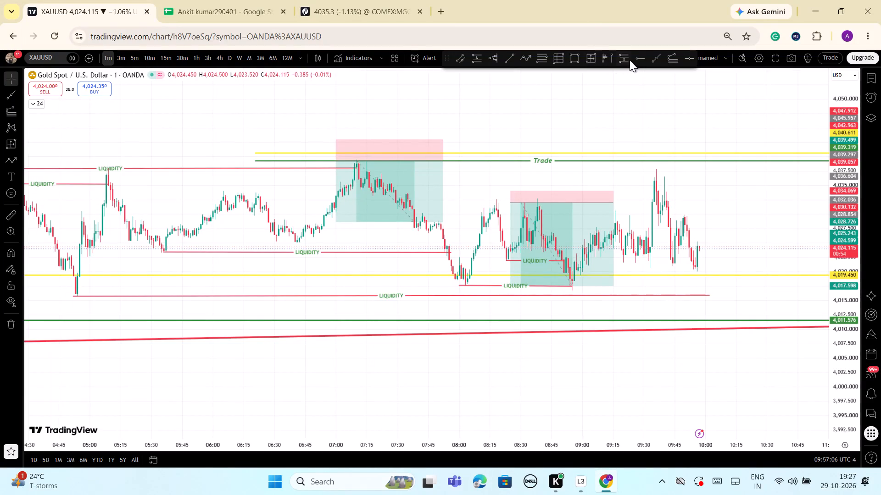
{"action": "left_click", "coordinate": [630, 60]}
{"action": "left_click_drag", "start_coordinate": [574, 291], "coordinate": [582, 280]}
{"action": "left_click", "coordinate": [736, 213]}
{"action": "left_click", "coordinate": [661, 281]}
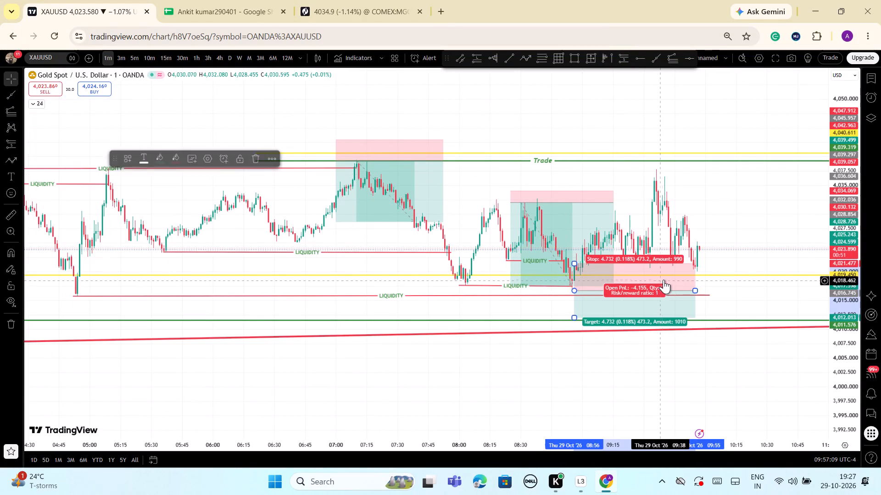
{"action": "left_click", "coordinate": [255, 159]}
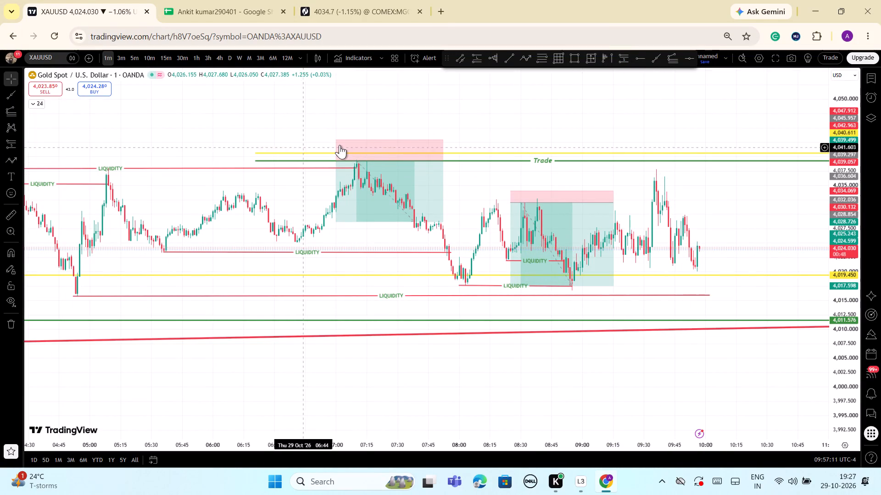
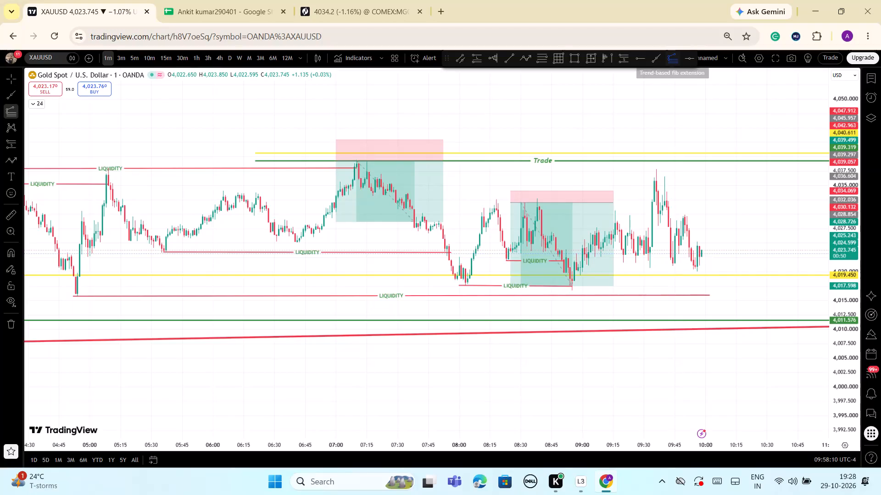
Draw a trend-based Fib extension from the 08:55 low near 4,017 to the 09:37 high near 4,038, anchored at 10:45 near 4,016.9.
{"action": "left_click", "coordinate": [572, 289]}
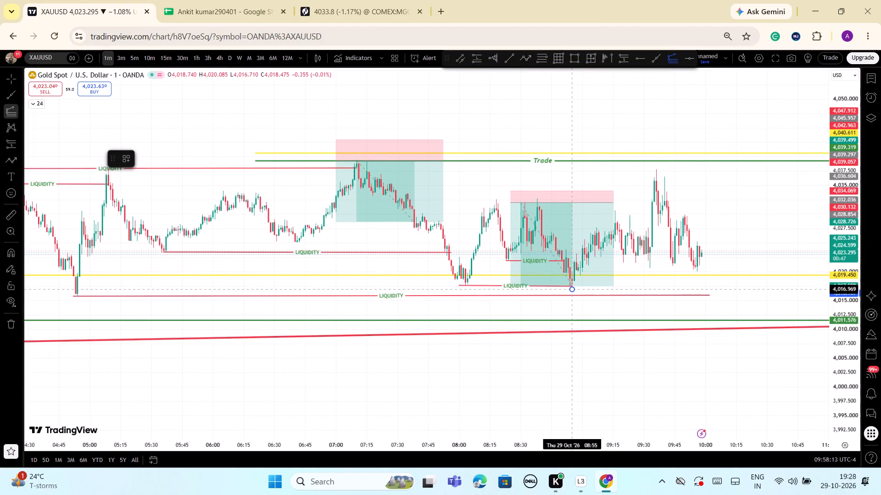
{"action": "left_click", "coordinate": [658, 169]}
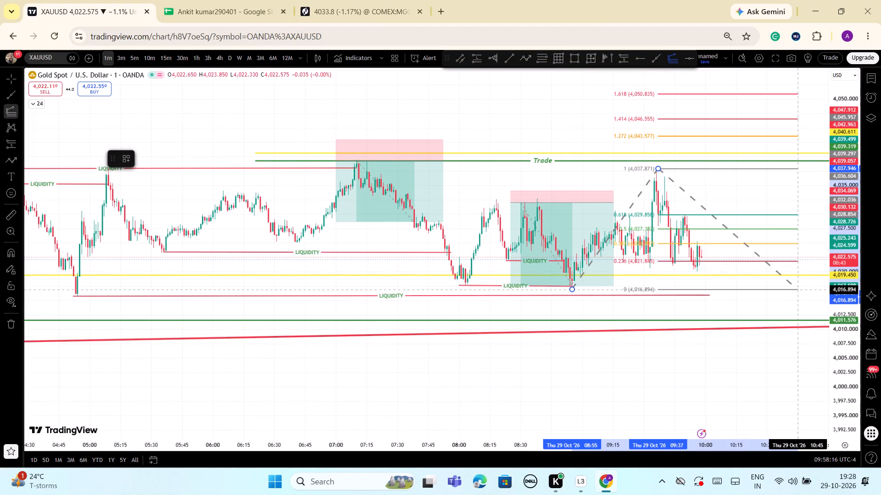
{"action": "left_click", "coordinate": [797, 290]}
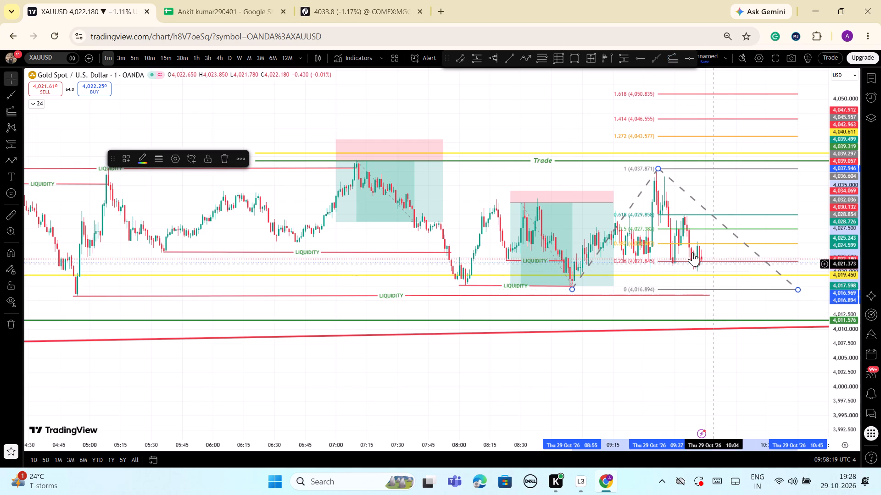
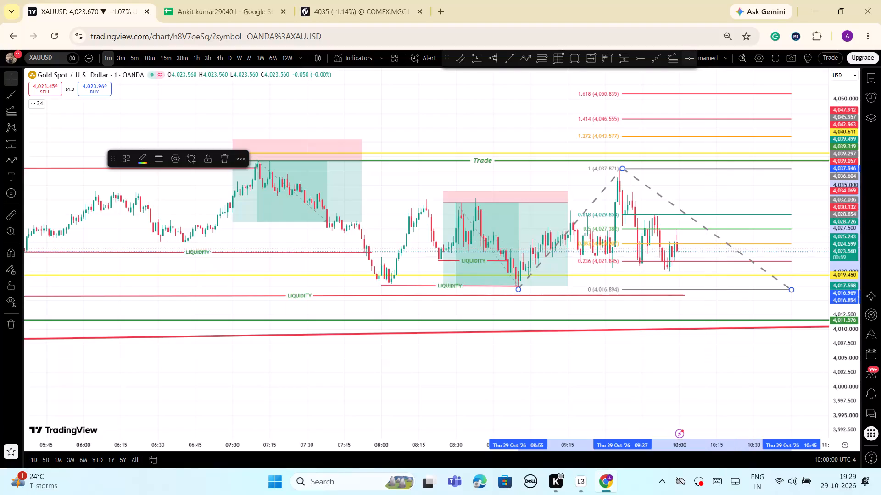
Draw a trend-based Fib extension from the 09:51 high near 4,029.7 to the 09:56 low near 4,020.4, anchored at 10:25 near 4,029.8.
{"action": "left_click", "coordinate": [672, 62]}
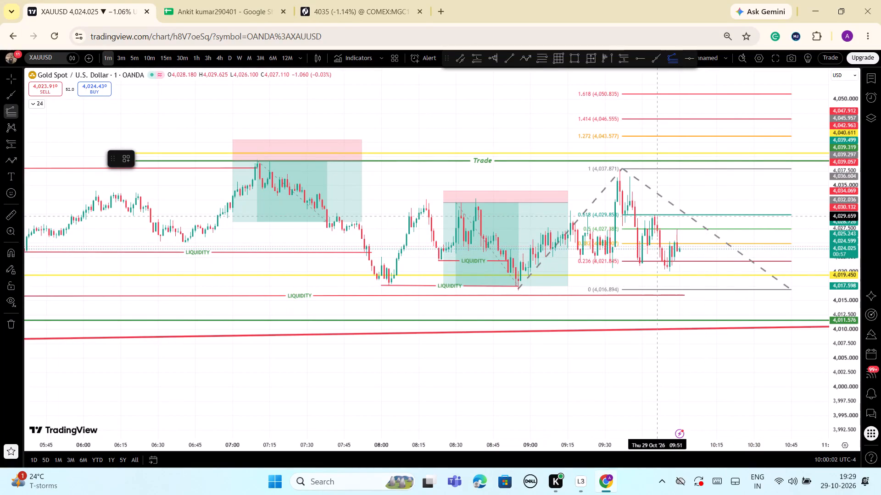
{"action": "left_click", "coordinate": [656, 216]}
{"action": "left_click", "coordinate": [669, 269]}
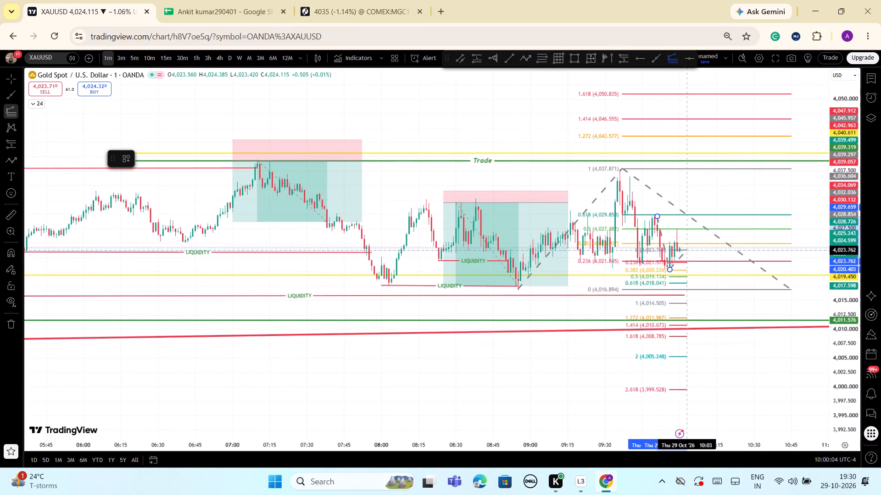
{"action": "left_click", "coordinate": [742, 216]}
{"action": "left_click", "coordinate": [742, 202]}
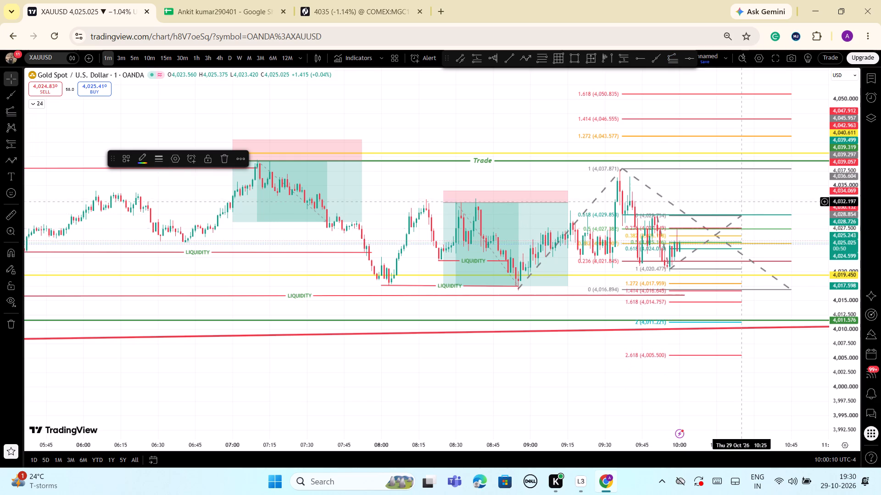
Add a short position at 10:00 with entry near 4,024.85 and its target at about 4,013.9.
{"action": "scroll", "coordinate": [769, 241], "scroll_direction": "up", "scroll_amount": 2}
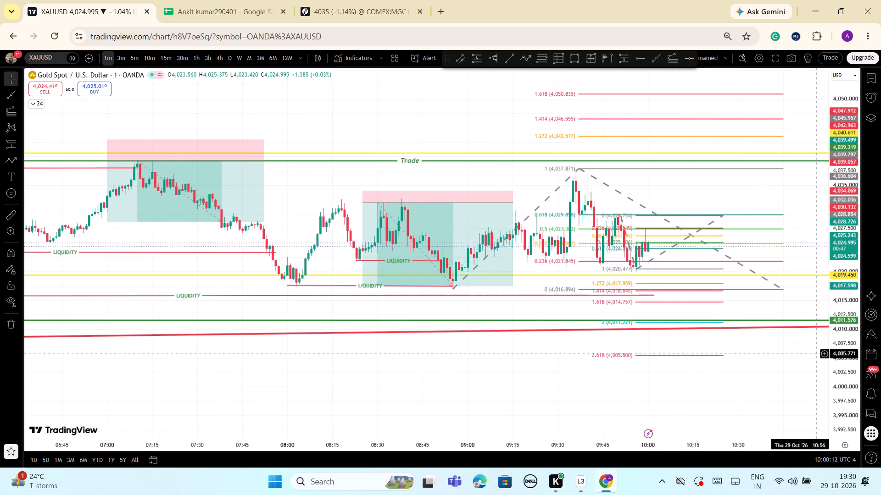
{"action": "left_click_drag", "start_coordinate": [836, 378], "coordinate": [843, 279]}
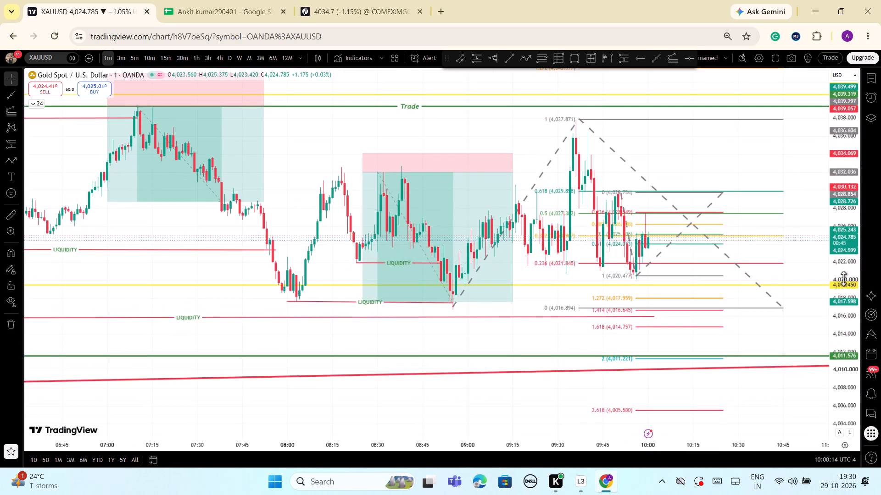
{"action": "left_click_drag", "start_coordinate": [843, 279], "coordinate": [837, 296]}
{"action": "left_click", "coordinate": [630, 56]}
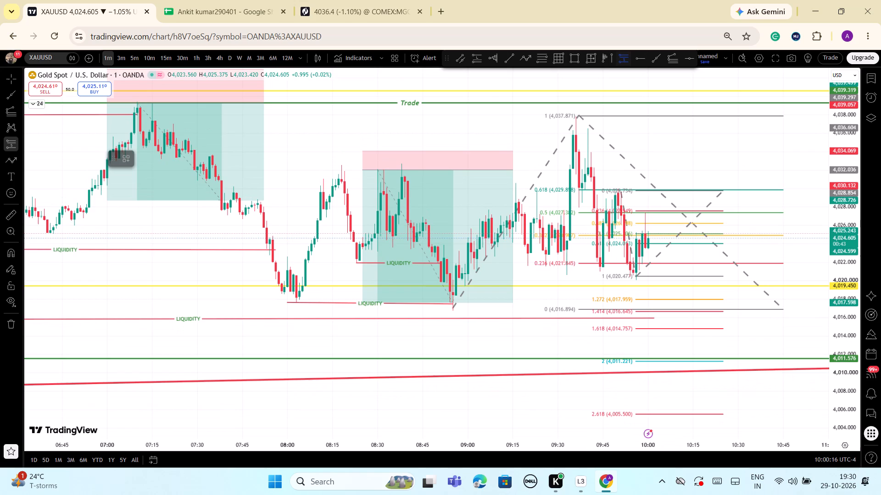
{"action": "left_click", "coordinate": [649, 236]}
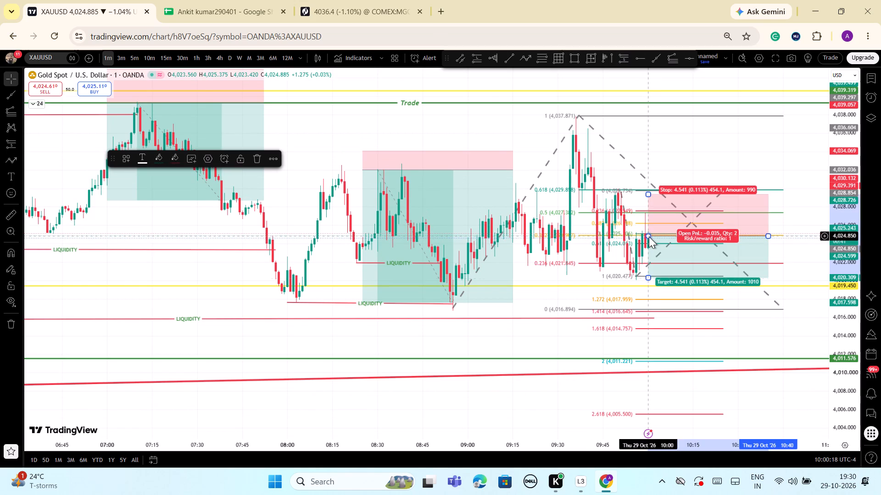
{"action": "left_click_drag", "start_coordinate": [648, 277], "coordinate": [649, 309]}
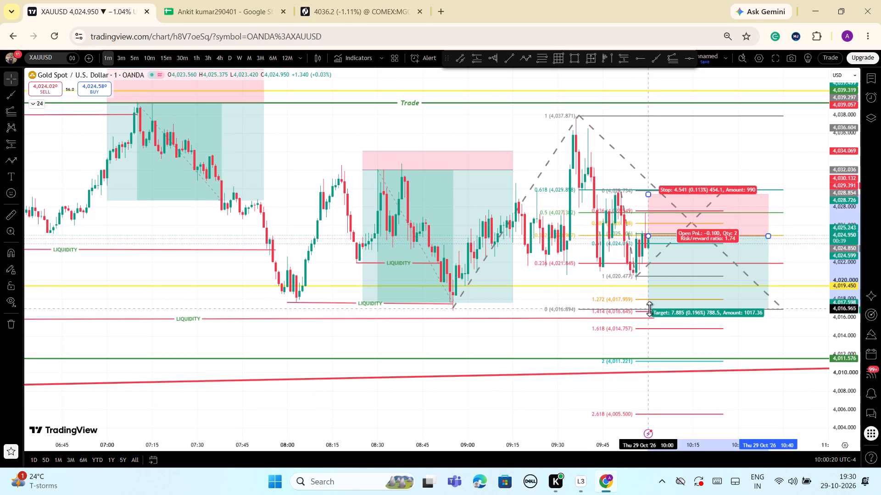
{"action": "left_click_drag", "start_coordinate": [649, 309], "coordinate": [644, 337]}
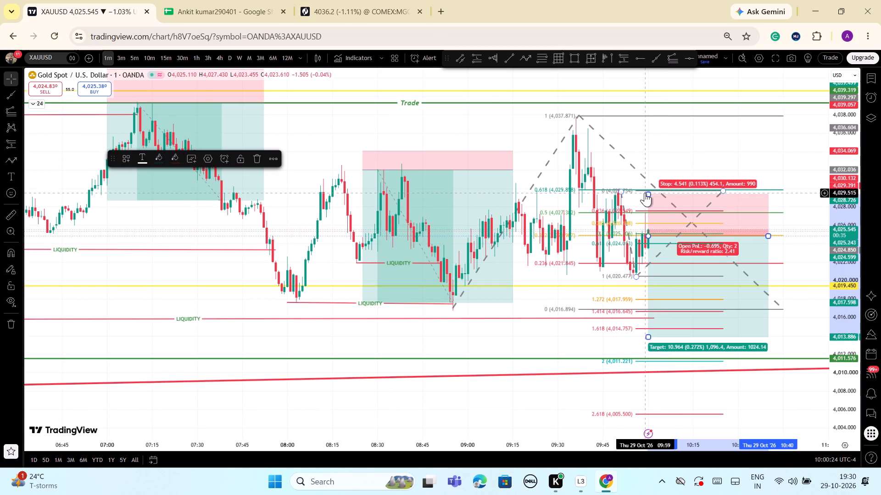
Shift the smaller Fib extension slightly down so its 0 level sits at about 4,028.9 and its 1 level at about 4,019.65.
{"action": "left_click_drag", "start_coordinate": [645, 192], "coordinate": [648, 199]}
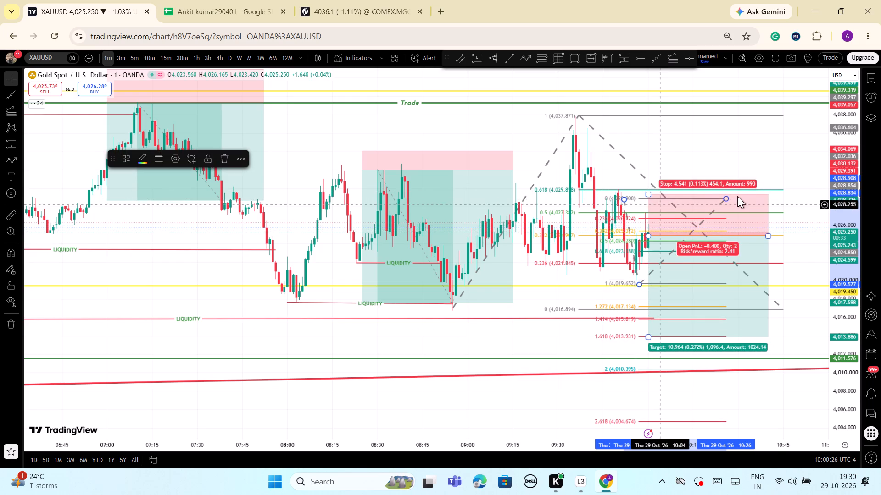
{"action": "left_click", "coordinate": [770, 128]}
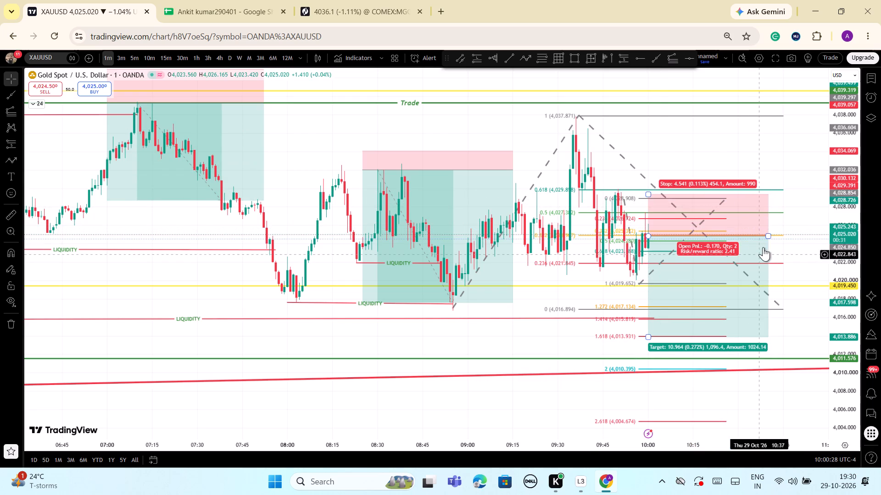
Delete the larger Fib extension that starts at the 08:55 low.
{"action": "left_click", "coordinate": [747, 116]}
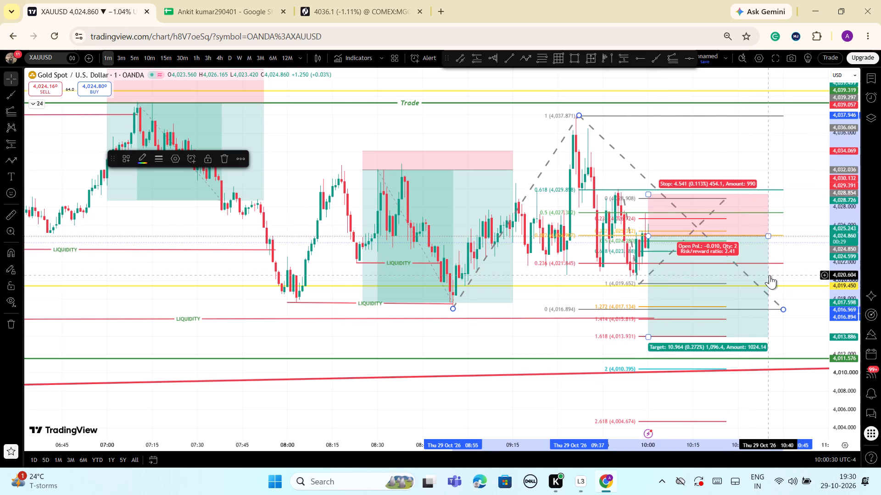
{"action": "left_click", "coordinate": [577, 113]}
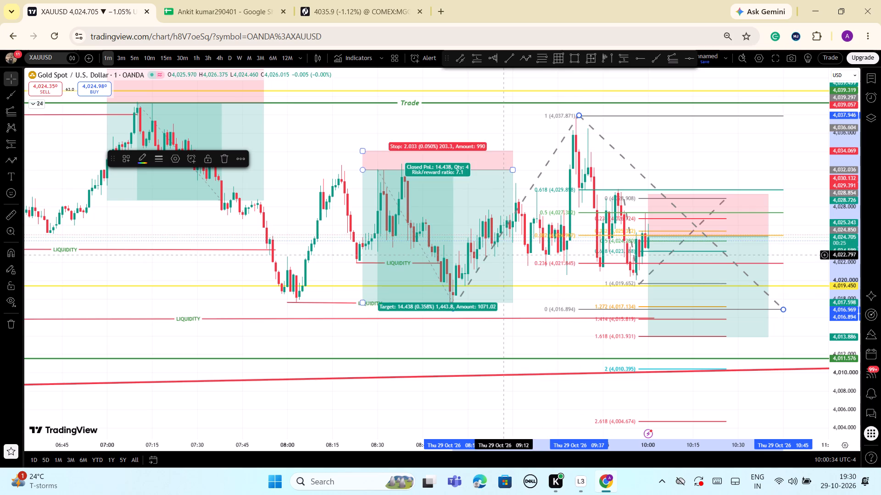
{"action": "left_click", "coordinate": [223, 155]}
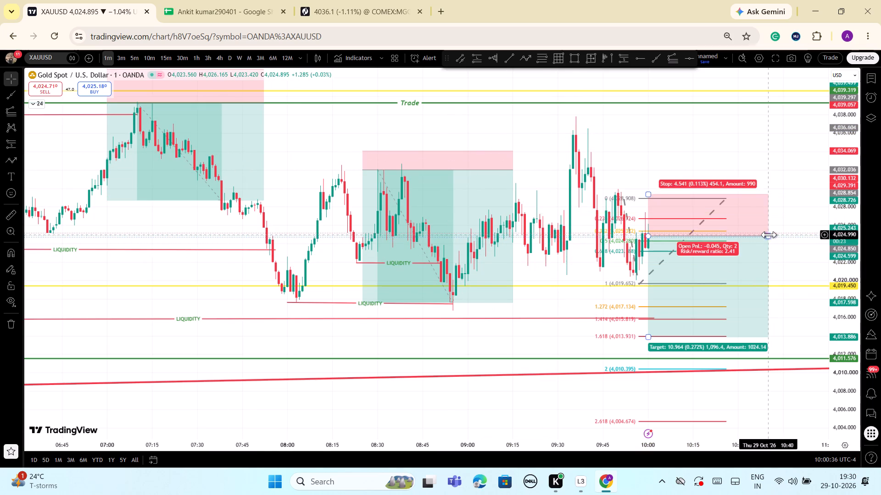
Shorten the new short position to end at 10:20 and lower its stop to about 4,029.
{"action": "left_click_drag", "start_coordinate": [848, 282], "coordinate": [848, 291]}
{"action": "scroll", "coordinate": [838, 286], "scroll_direction": "down", "scroll_amount": 1}
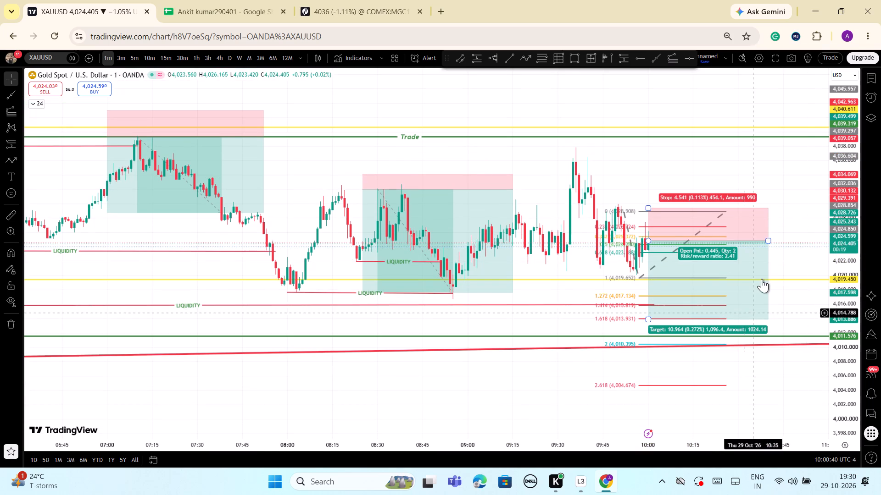
{"action": "left_click_drag", "start_coordinate": [766, 243], "coordinate": [678, 235]}
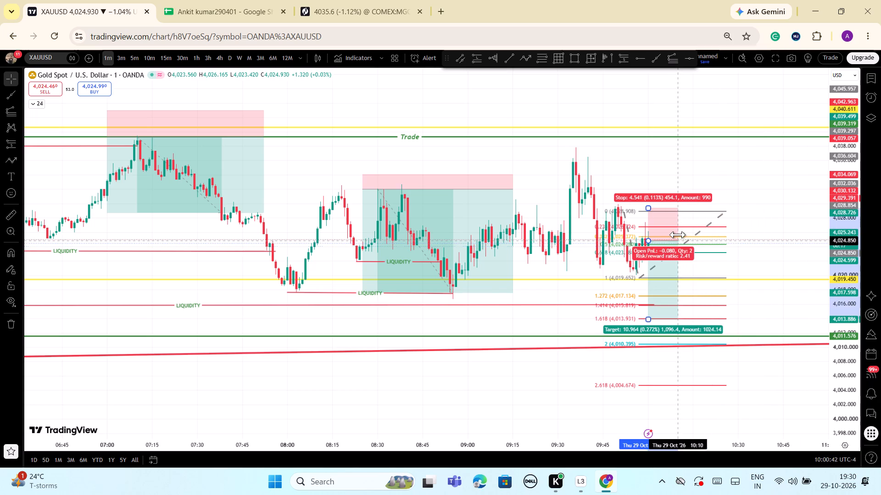
{"action": "left_click_drag", "start_coordinate": [678, 235], "coordinate": [709, 241]}
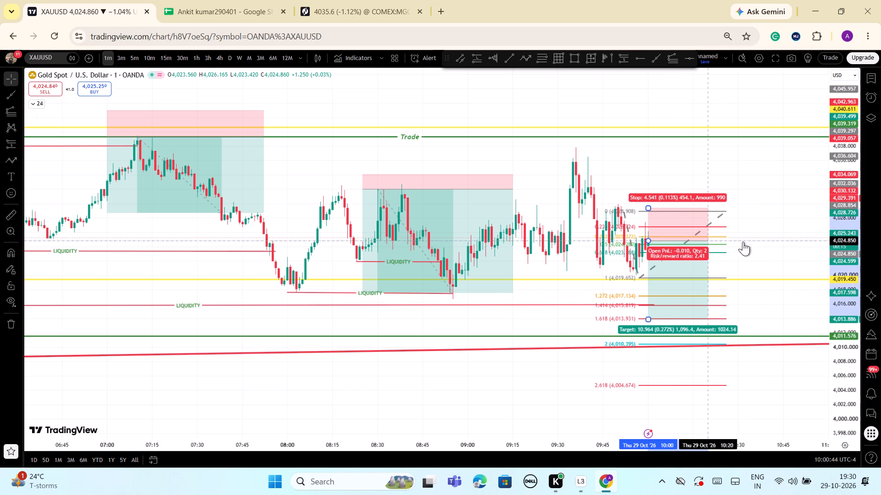
{"action": "left_click", "coordinate": [814, 241]}
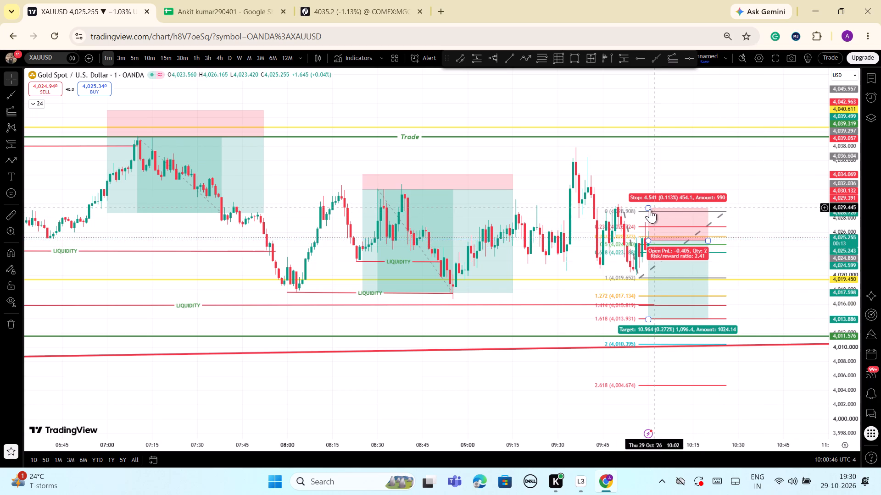
{"action": "left_click", "coordinate": [649, 209]}
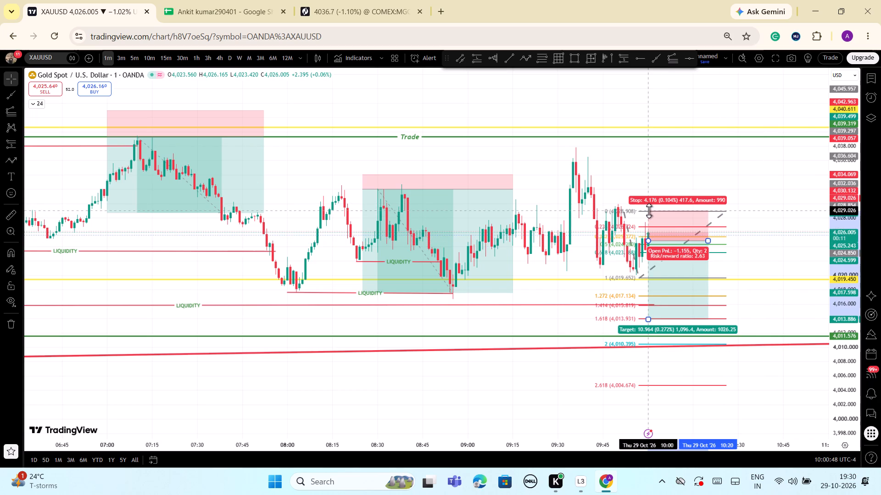
{"action": "left_click", "coordinate": [657, 176]}
Examine the new short position and Fib levels against the earlier trades, liquidity lines and rising trendline.
{"action": "scroll", "coordinate": [753, 277], "scroll_direction": "up", "scroll_amount": 2}
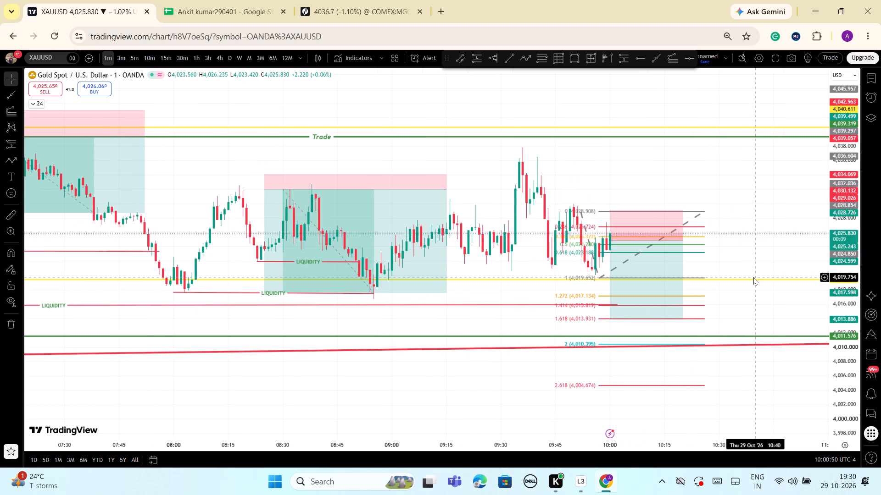
{"action": "left_click_drag", "start_coordinate": [854, 285], "coordinate": [853, 346]}
{"action": "scroll", "coordinate": [740, 353], "scroll_direction": "down", "scroll_amount": 1}
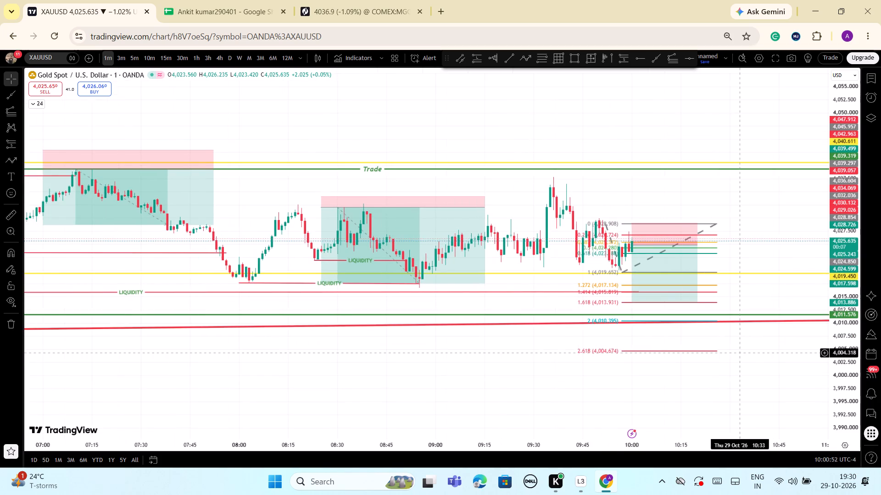
{"action": "scroll", "coordinate": [740, 353], "scroll_direction": "down", "scroll_amount": 4}
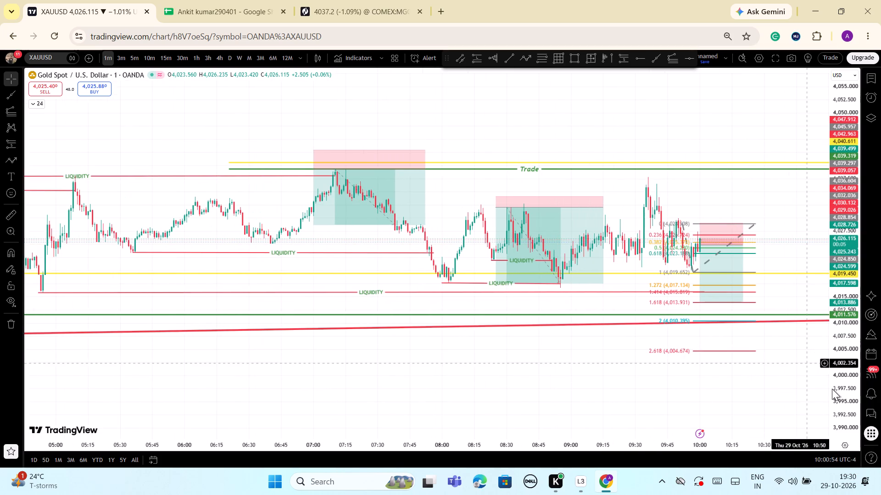
{"action": "left_click_drag", "start_coordinate": [847, 401], "coordinate": [852, 281]}
{"action": "scroll", "coordinate": [799, 291], "scroll_direction": "up", "scroll_amount": 3}
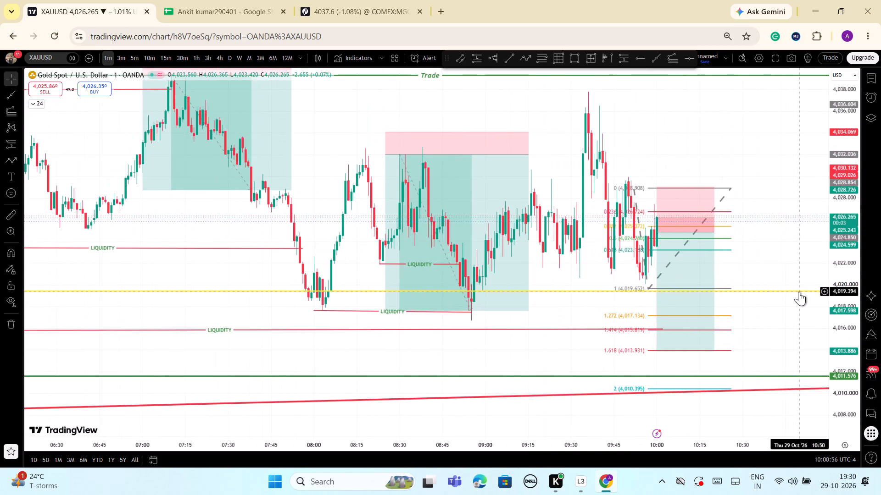
{"action": "scroll", "coordinate": [799, 291], "scroll_direction": "up", "scroll_amount": 3}
{"action": "left_click_drag", "start_coordinate": [842, 263], "coordinate": [824, 342]}
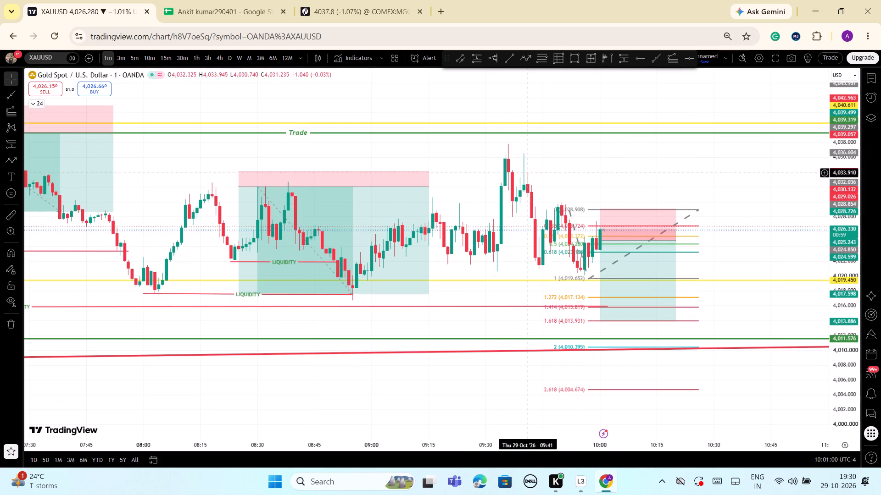
Draw a descending trendline from the 09:36 high near 4,037.8 to 10:02 near 4,023.5.
{"action": "left_click", "coordinate": [506, 62]}
{"action": "left_click", "coordinate": [508, 142]}
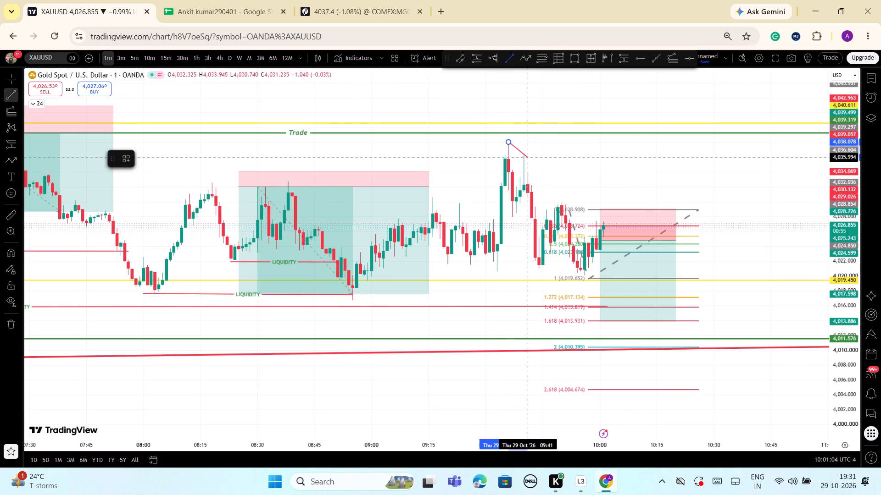
{"action": "left_click", "coordinate": [607, 250]}
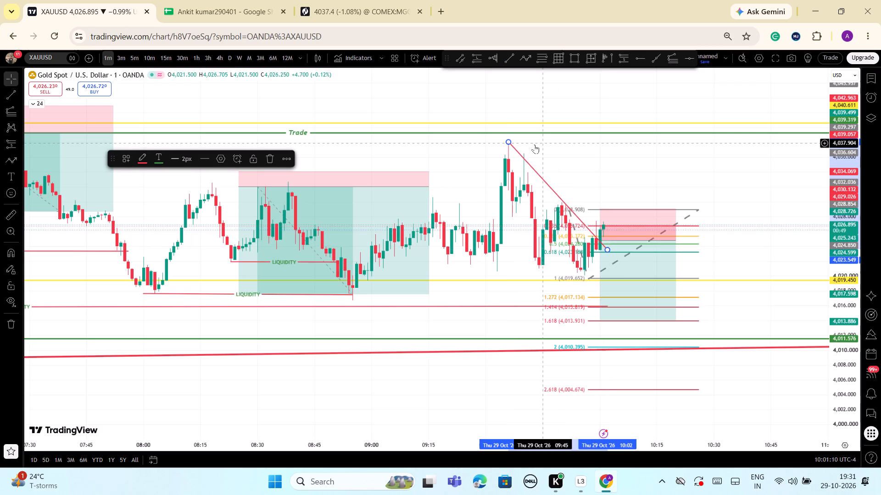
{"action": "left_click_drag", "start_coordinate": [508, 140], "coordinate": [513, 143]}
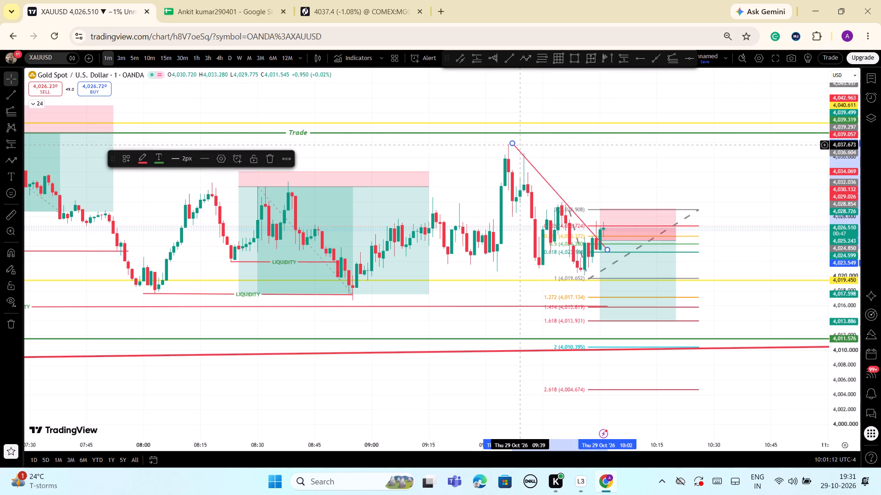
{"action": "left_click", "coordinate": [510, 142]}
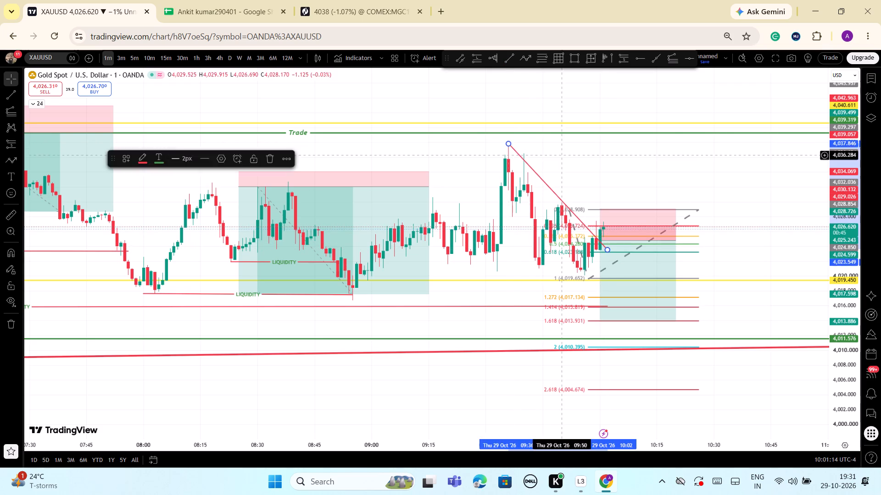
{"action": "left_click", "coordinate": [563, 156]}
Move the descending trendline's lower end to about 10:06 near 4,027, keeping it anchored at the 09:36 high.
{"action": "scroll", "coordinate": [676, 243], "scroll_direction": "up", "scroll_amount": 2}
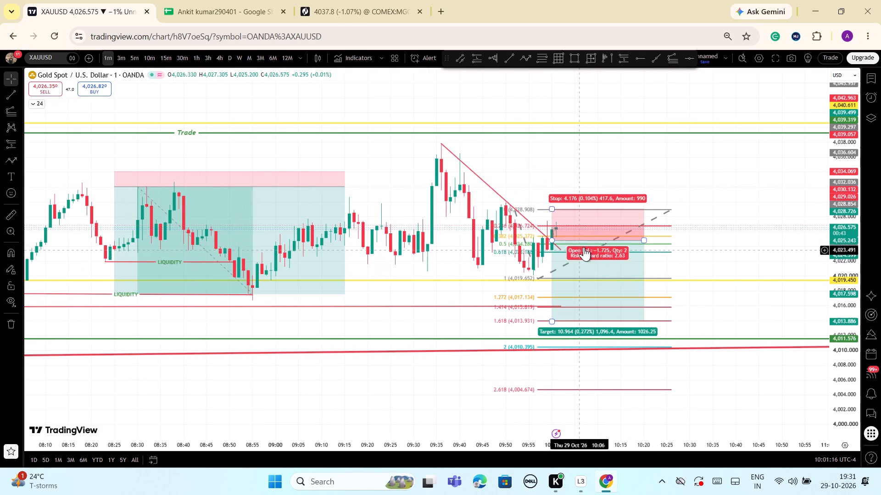
{"action": "left_click_drag", "start_coordinate": [843, 387], "coordinate": [845, 308]}
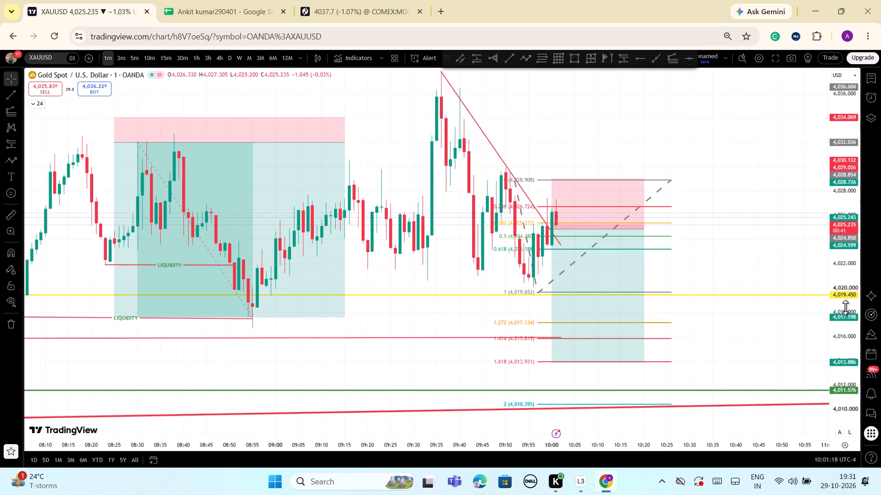
{"action": "left_click_drag", "start_coordinate": [845, 308], "coordinate": [846, 310]}
{"action": "scroll", "coordinate": [760, 322], "scroll_direction": "up", "scroll_amount": 2}
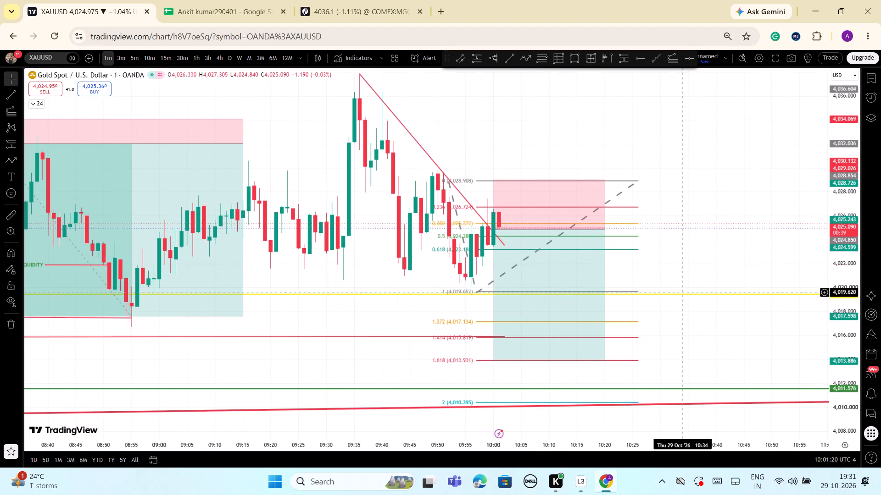
{"action": "scroll", "coordinate": [693, 241], "scroll_direction": "down", "scroll_amount": 2}
{"action": "left_click_drag", "start_coordinate": [846, 202], "coordinate": [854, 247]}
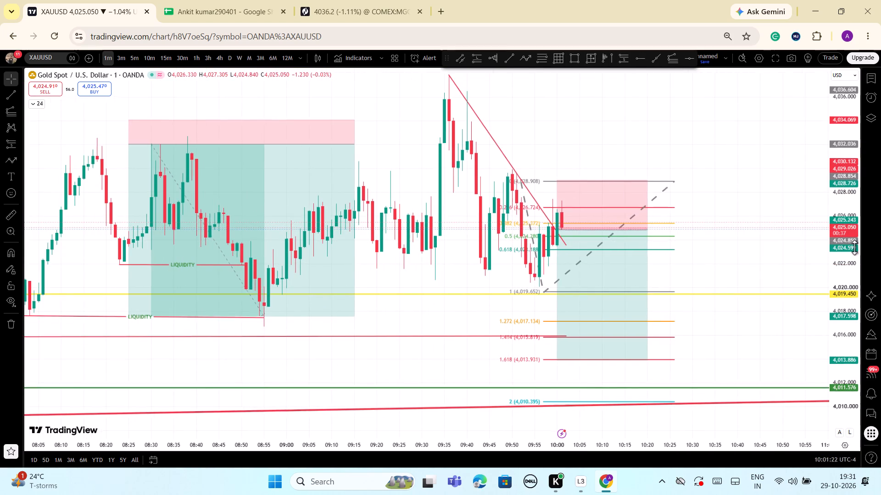
{"action": "left_click_drag", "start_coordinate": [854, 247], "coordinate": [854, 345]}
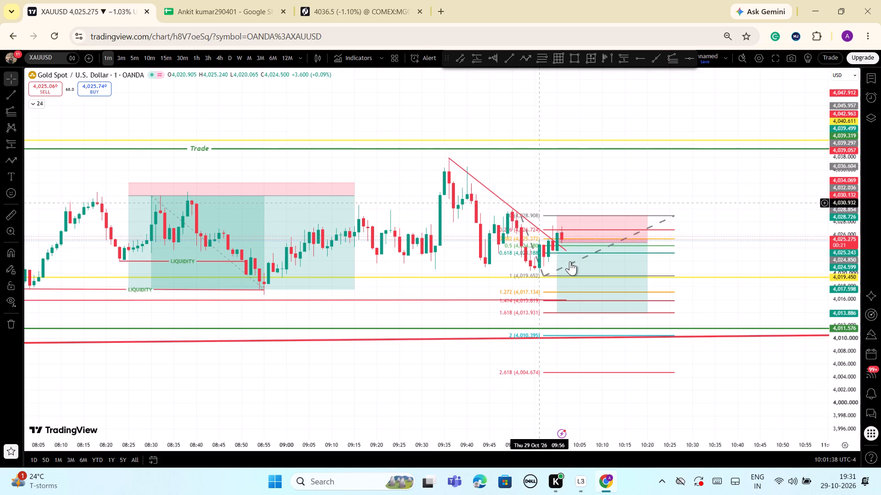
{"action": "left_click_drag", "start_coordinate": [565, 252], "coordinate": [584, 226]}
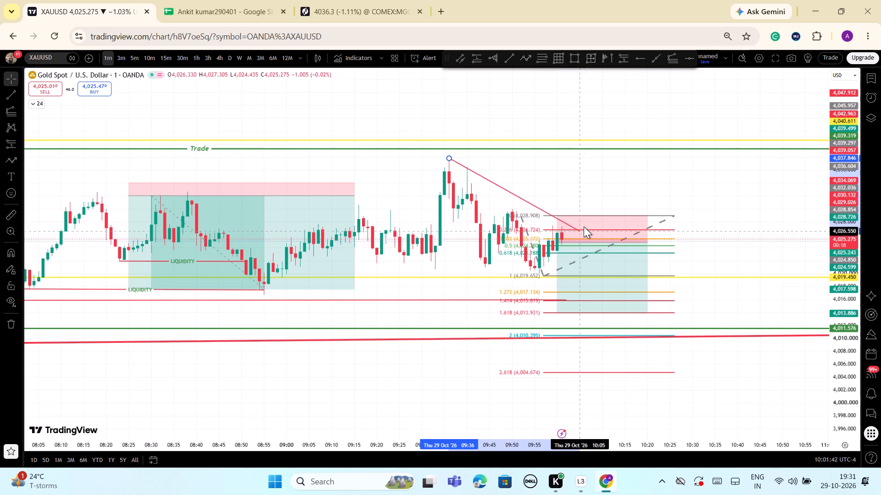
{"action": "left_click_drag", "start_coordinate": [584, 226], "coordinate": [584, 228]}
{"action": "left_click", "coordinate": [583, 194]}
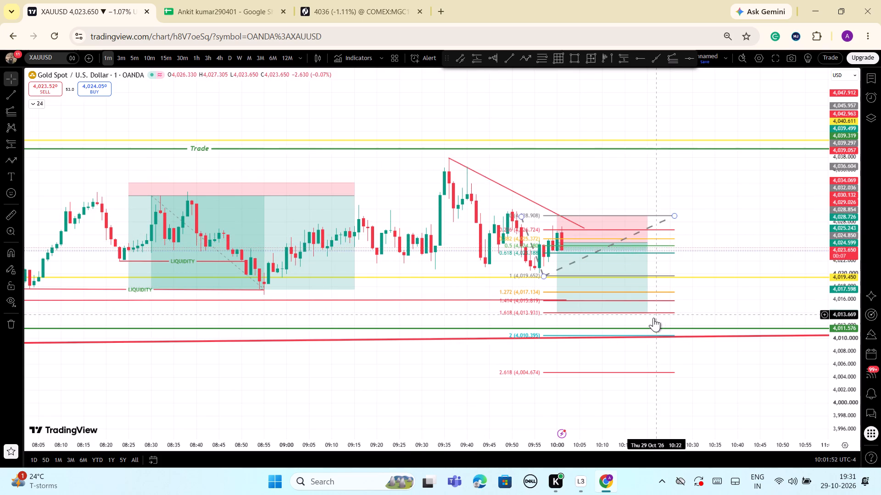
Examine the current short setup, Fib levels and descending trendline against the earlier trades and liquidity lines back to about 04:45.
{"action": "scroll", "coordinate": [669, 331], "scroll_direction": "up", "scroll_amount": 2}
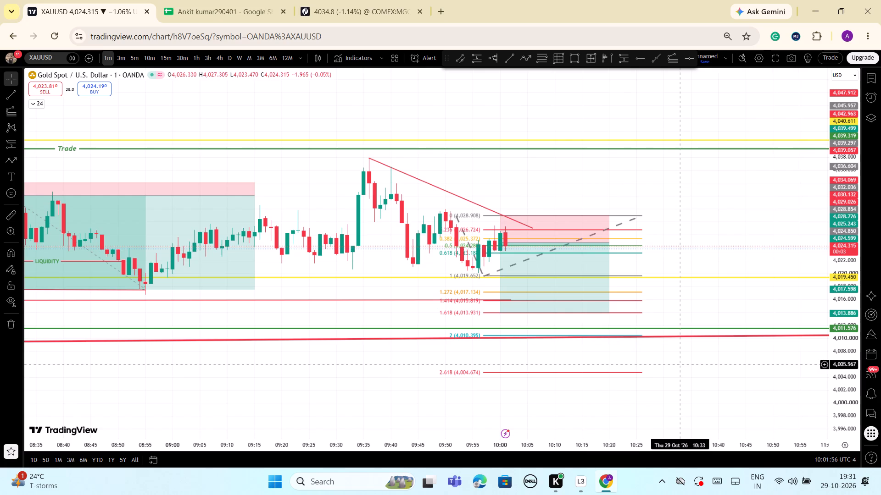
{"action": "scroll", "coordinate": [678, 364], "scroll_direction": "down", "scroll_amount": 1}
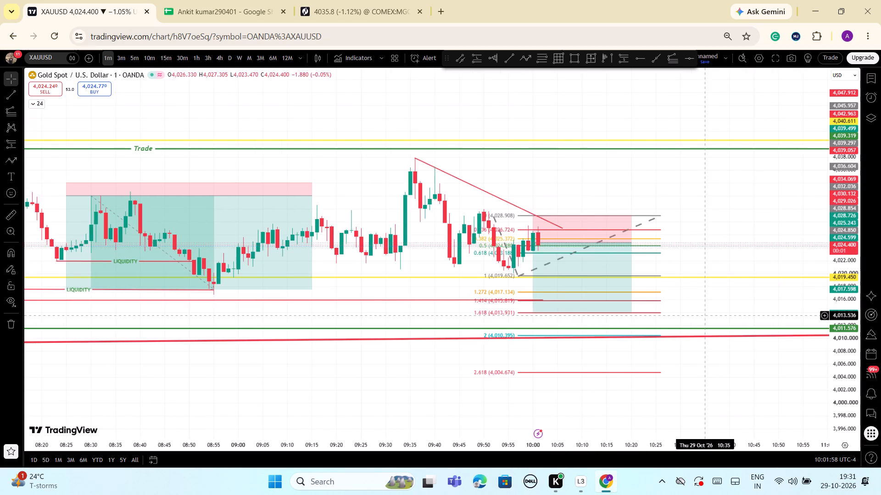
{"action": "scroll", "coordinate": [704, 316], "scroll_direction": "down", "scroll_amount": 4}
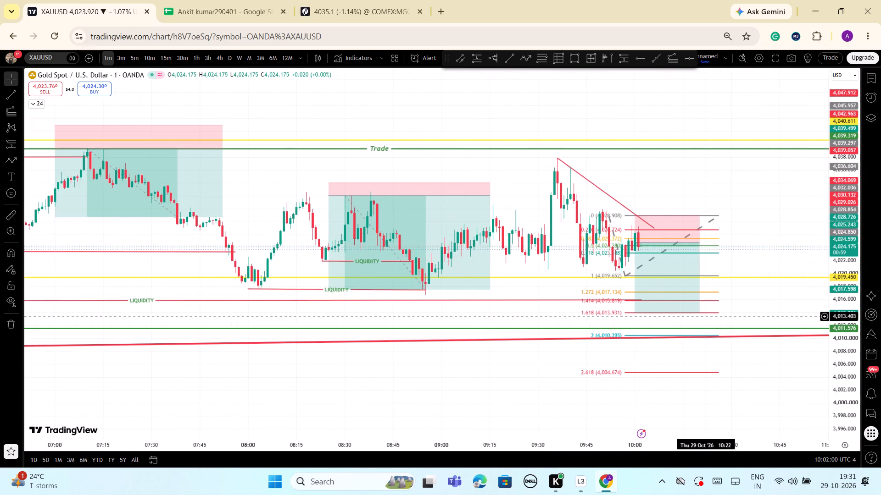
{"action": "scroll", "coordinate": [704, 316], "scroll_direction": "down", "scroll_amount": 4}
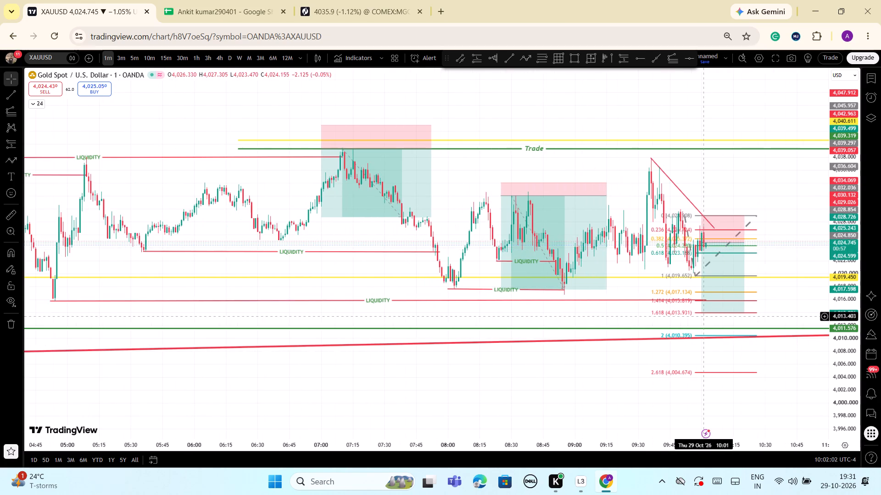
{"action": "scroll", "coordinate": [704, 316], "scroll_direction": "up", "scroll_amount": 4}
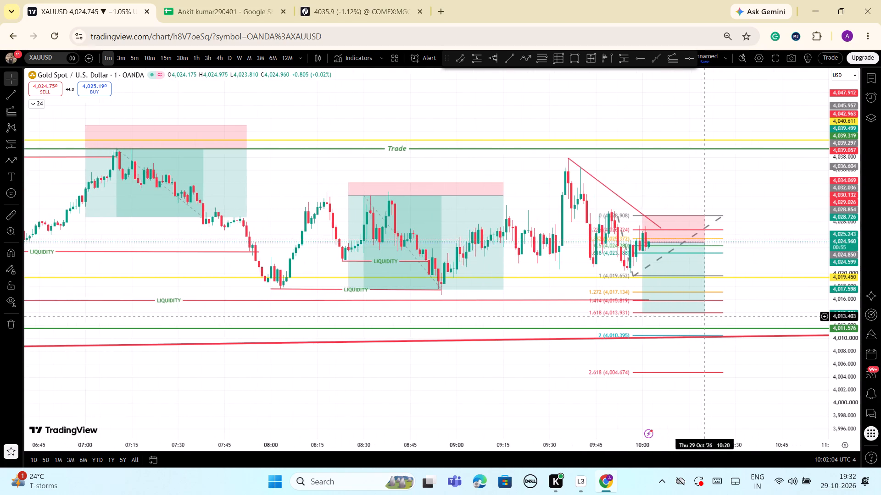
{"action": "scroll", "coordinate": [704, 316], "scroll_direction": "up", "scroll_amount": 3}
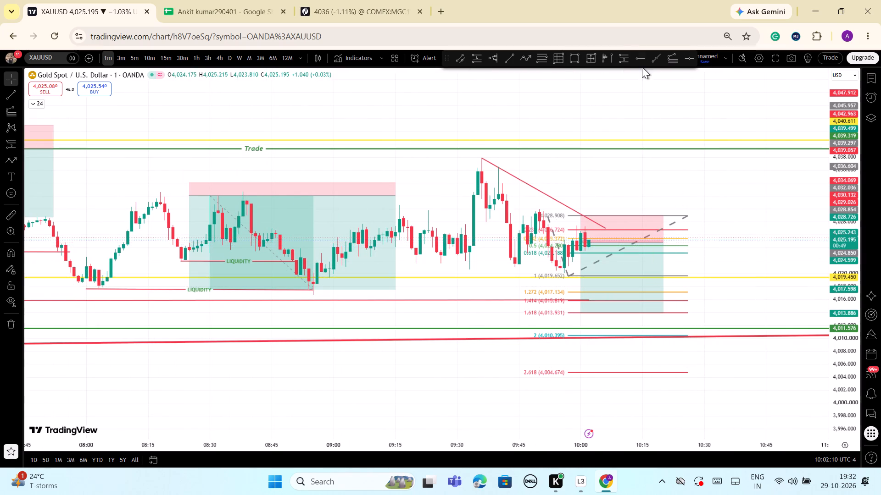
Draw a lower trendline beneath the recent lows from 09:33 near 4,020.8 to 10:03 near 4,020.0.
{"action": "left_click", "coordinate": [505, 60]}
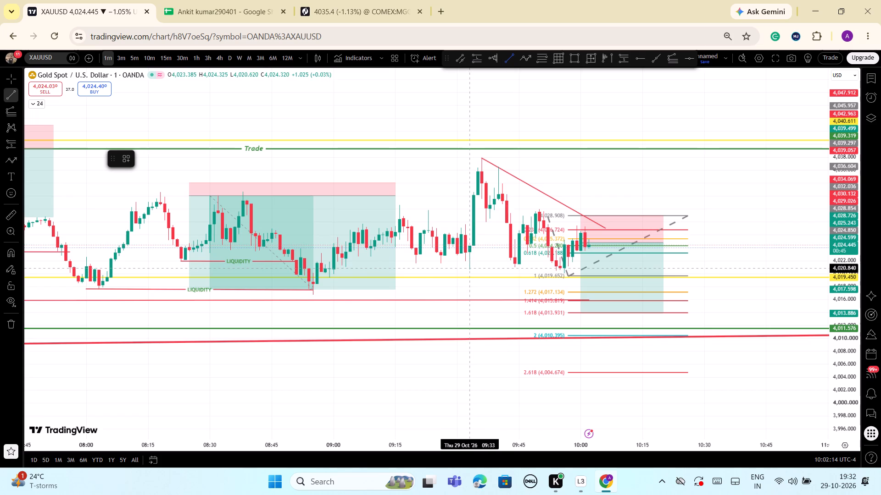
{"action": "left_click_drag", "start_coordinate": [469, 269], "coordinate": [476, 269]}
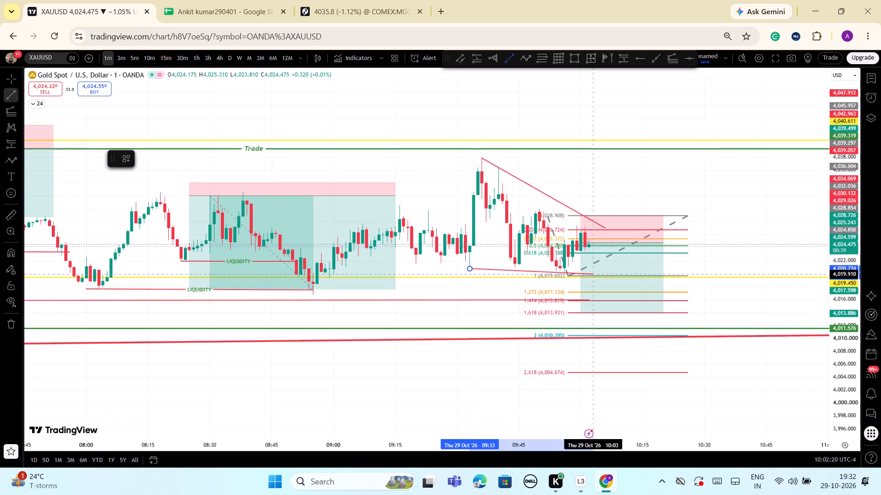
{"action": "left_click", "coordinate": [594, 274]}
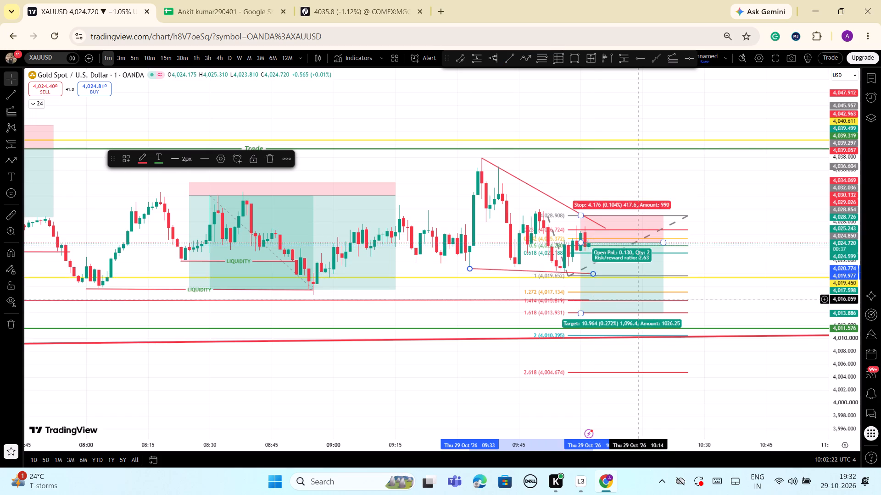
{"action": "left_click", "coordinate": [747, 266]}
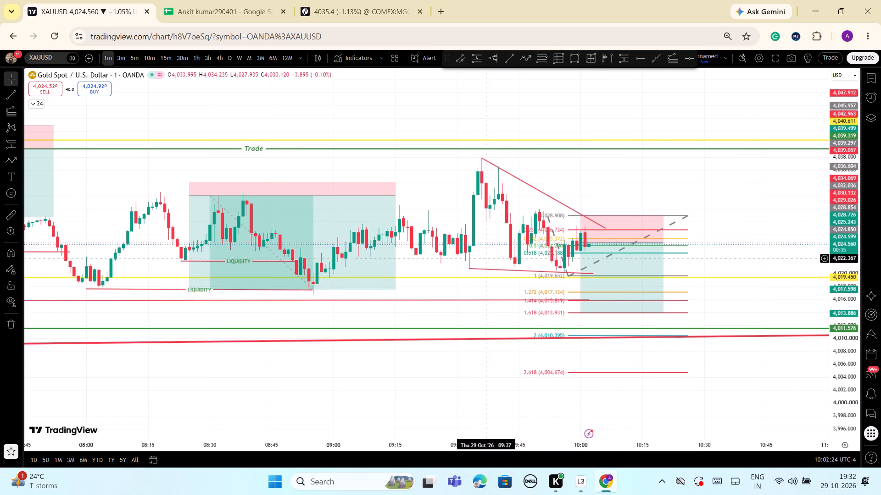
Apply the saved 4px red template with the "Trendline" label to the lower trendline and to the descending trendline.
{"action": "left_click", "coordinate": [486, 269]}
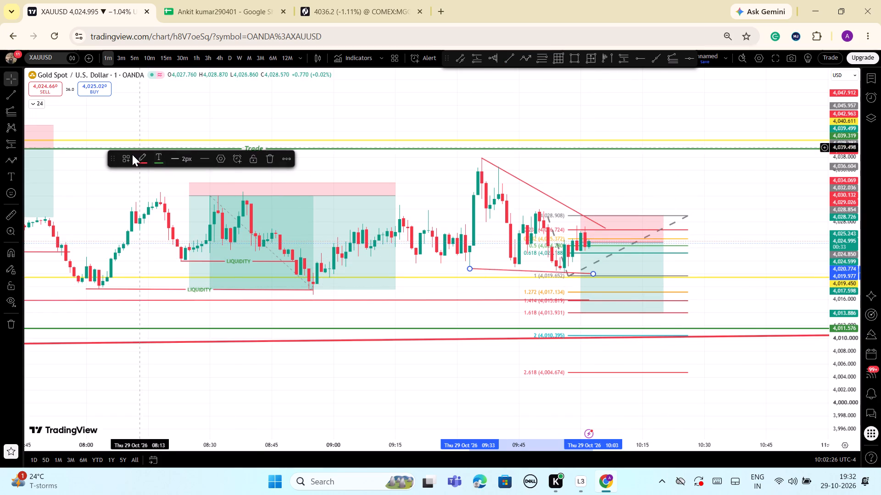
{"action": "left_click", "coordinate": [128, 159]}
{"action": "left_click", "coordinate": [153, 236]}
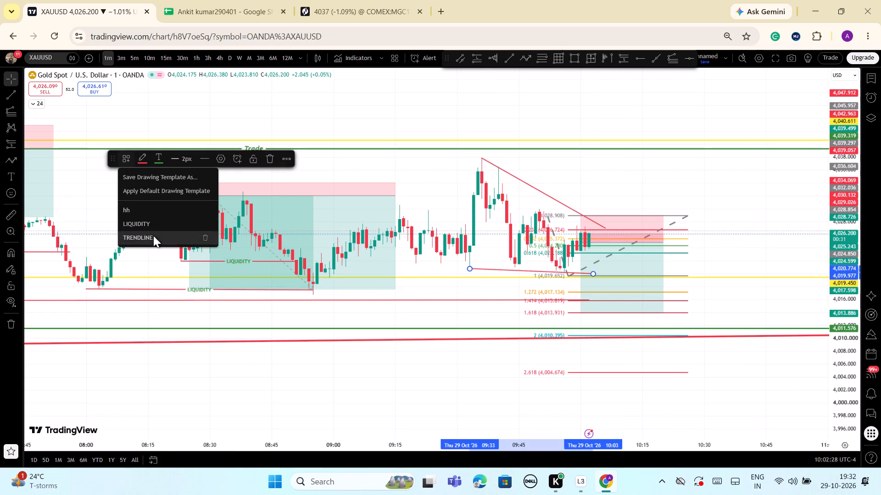
{"action": "left_click", "coordinate": [534, 187]}
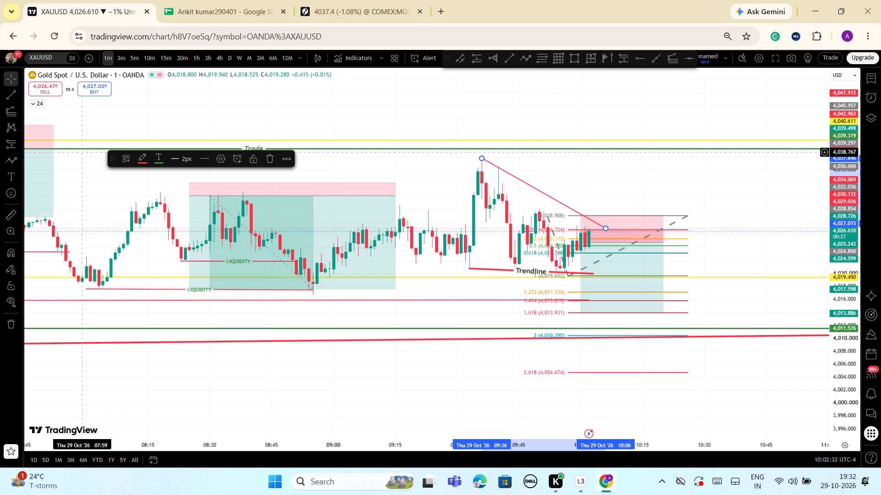
{"action": "left_click", "coordinate": [125, 158]}
{"action": "left_click", "coordinate": [147, 233]}
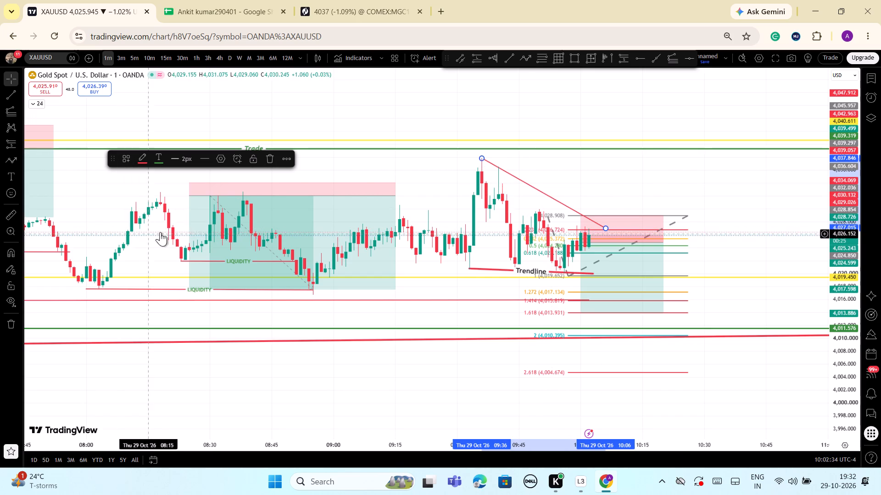
{"action": "left_click", "coordinate": [674, 168]}
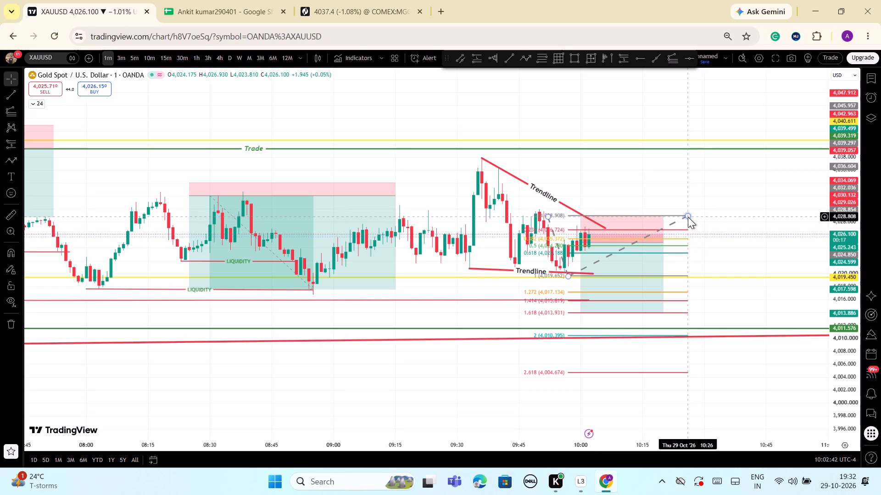
Move the current short position up so its entry sits near 4,026.6, stop near 4,030.8 and target near 4,015.7.
{"action": "left_click_drag", "start_coordinate": [633, 269], "coordinate": [638, 257]}
{"action": "left_click", "coordinate": [720, 236]}
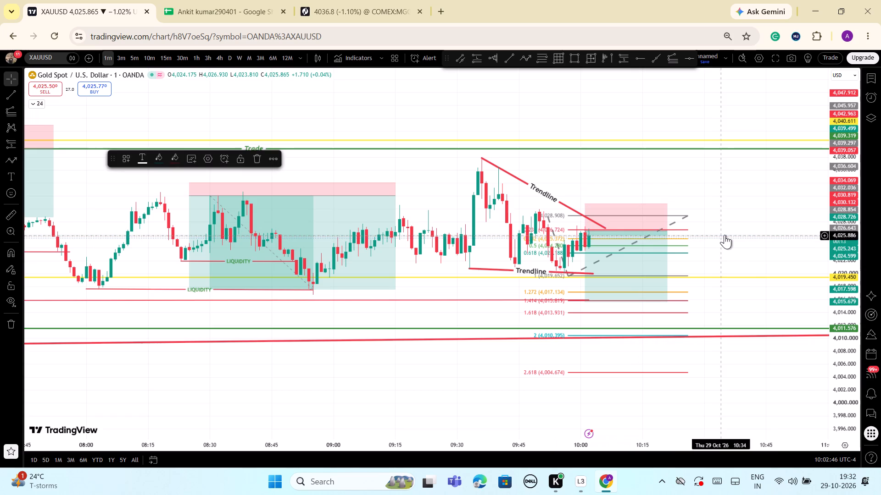
Connect the chart to the Paper Trading simulator account.
{"action": "left_click", "coordinate": [826, 56]}
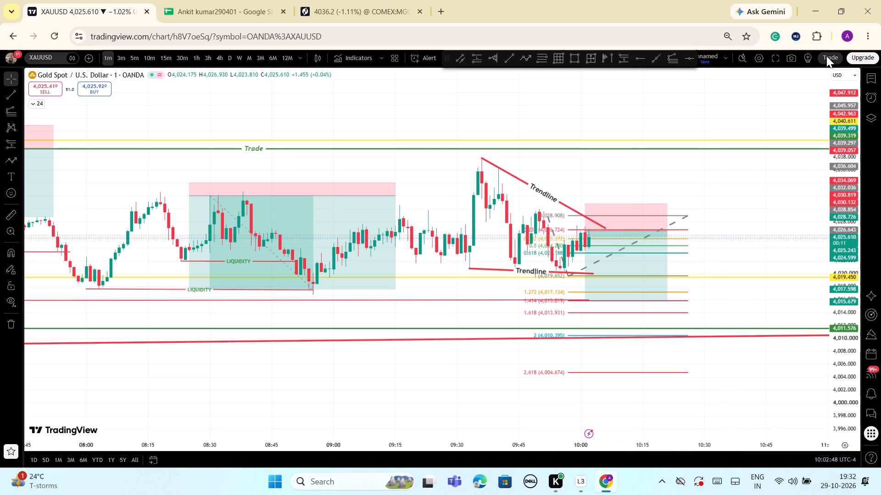
{"action": "left_click", "coordinate": [250, 172]}
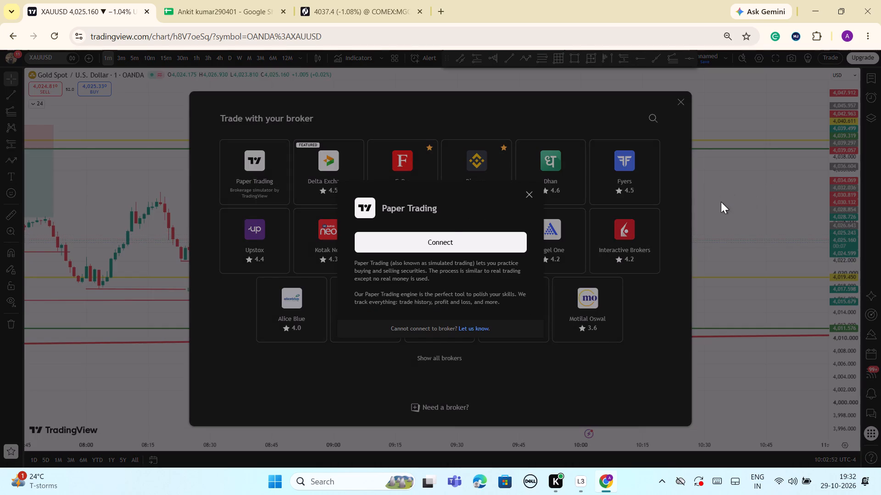
{"action": "left_click", "coordinate": [454, 239]}
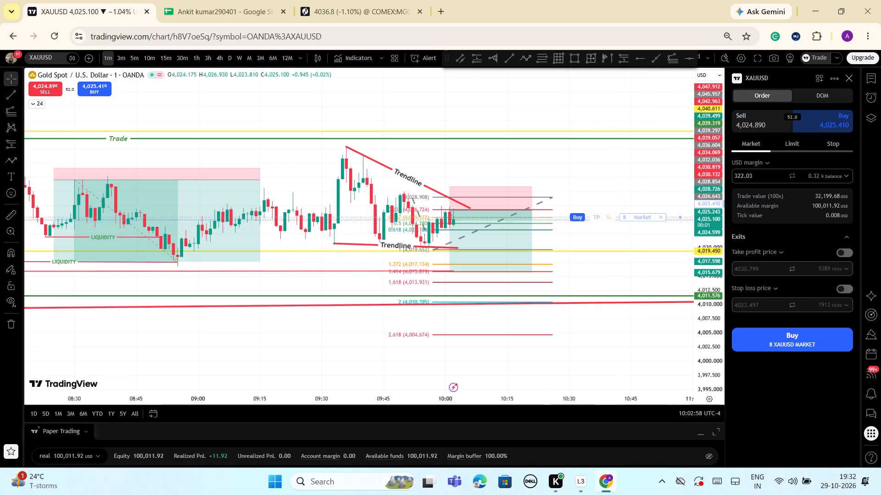
Place a market sell order for 8 XAUUSD.
{"action": "left_click", "coordinate": [755, 126]}
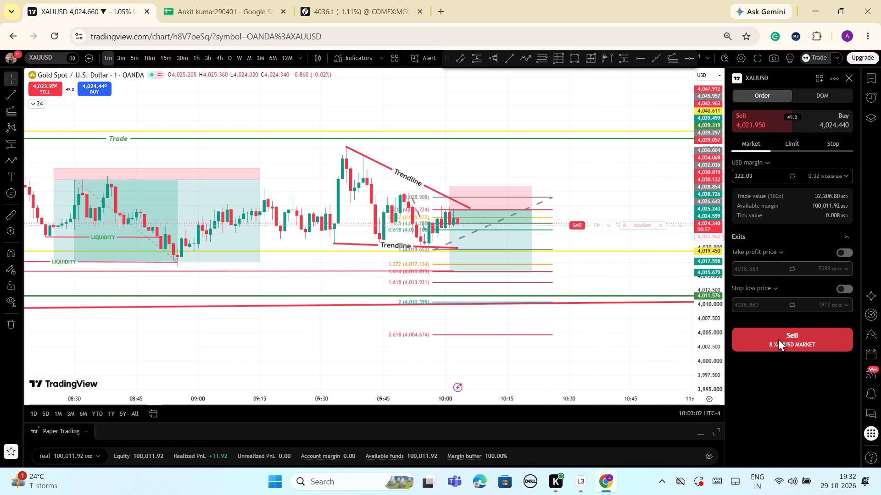
{"action": "left_click", "coordinate": [778, 339]}
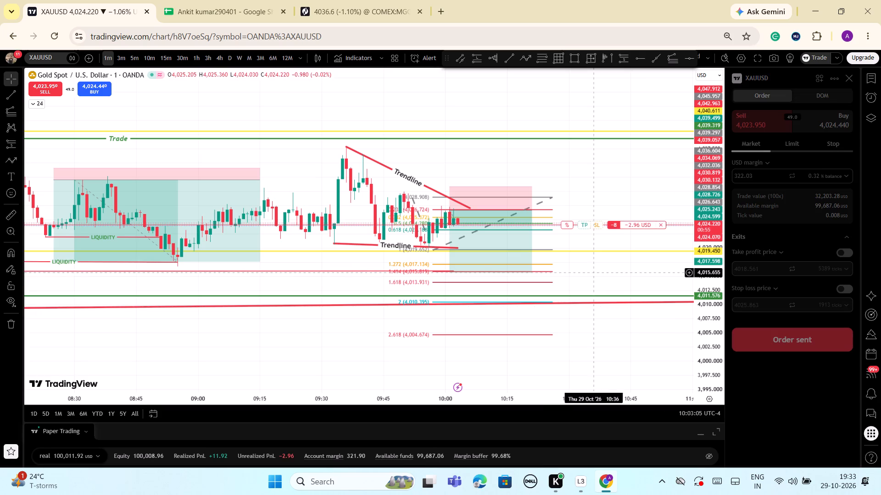
Add a stop loss at 4,028.937 to the open short of 8 XAUUSD.
{"action": "left_click_drag", "start_coordinate": [594, 225], "coordinate": [605, 203]}
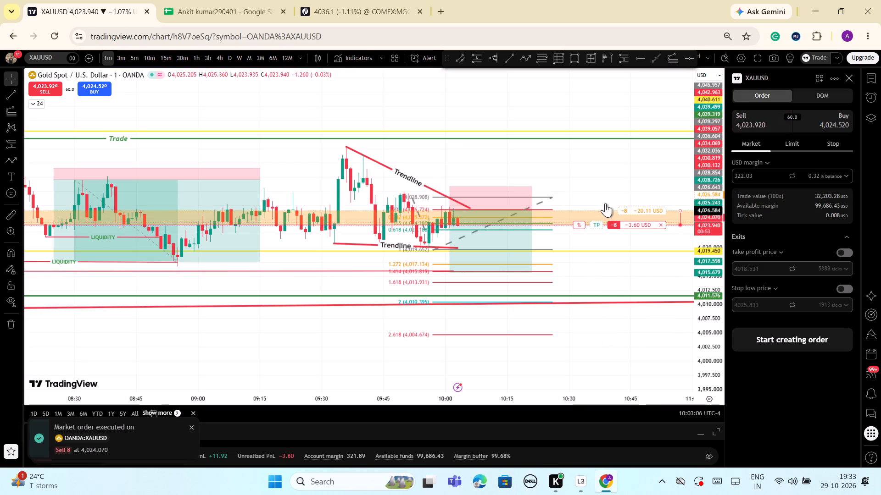
{"action": "left_click_drag", "start_coordinate": [605, 203], "coordinate": [609, 198]}
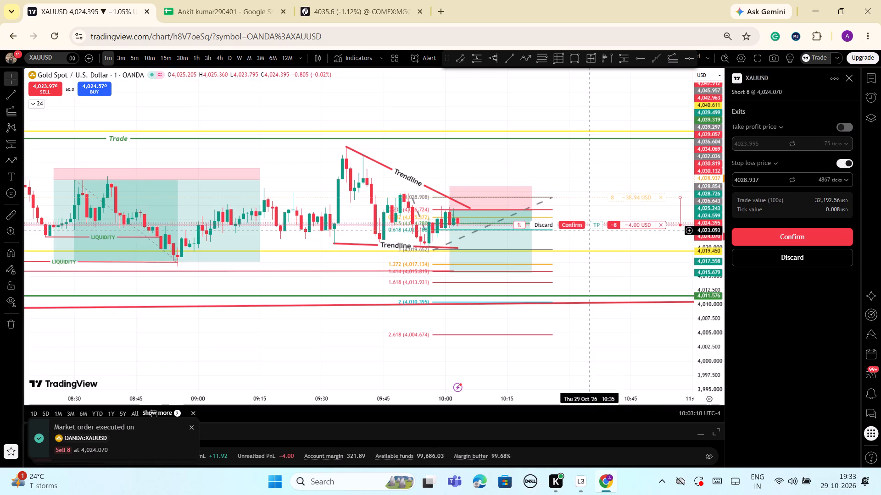
{"action": "left_click", "coordinate": [571, 225]}
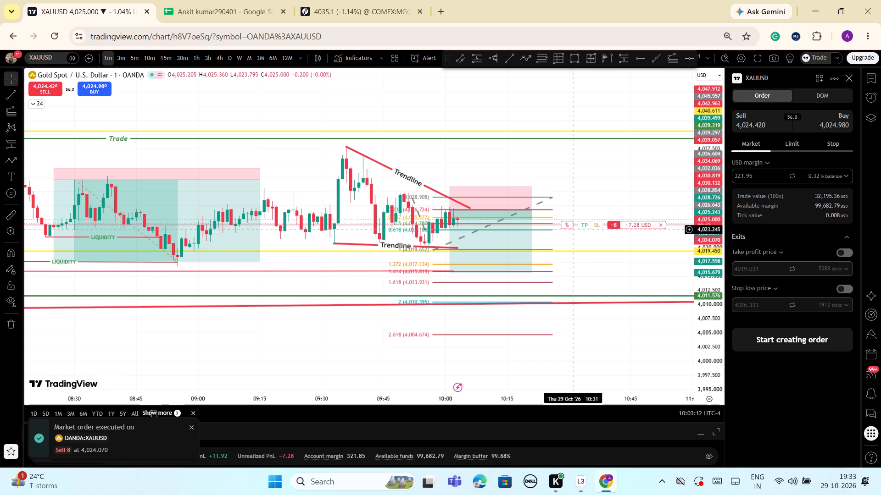
Add a take profit at 4,016.945 to the open short of 8 XAUUSD.
{"action": "left_click_drag", "start_coordinate": [597, 227], "coordinate": [598, 246]}
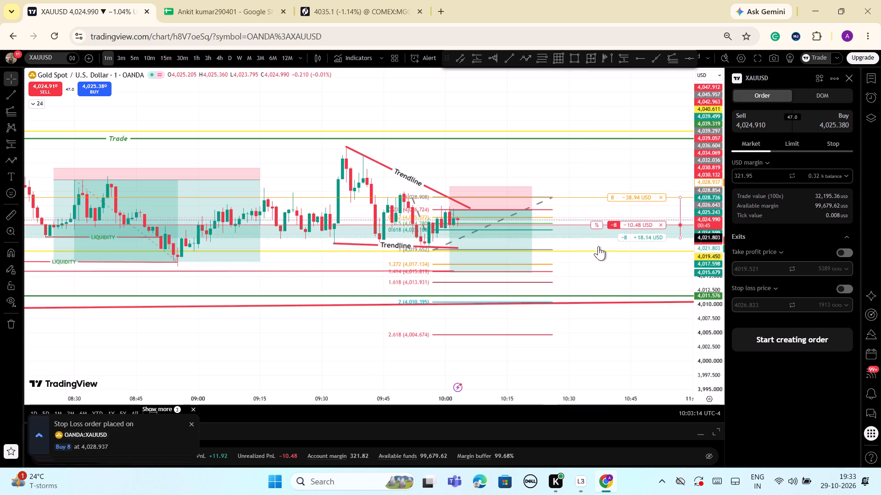
{"action": "left_click_drag", "start_coordinate": [598, 246], "coordinate": [604, 266]}
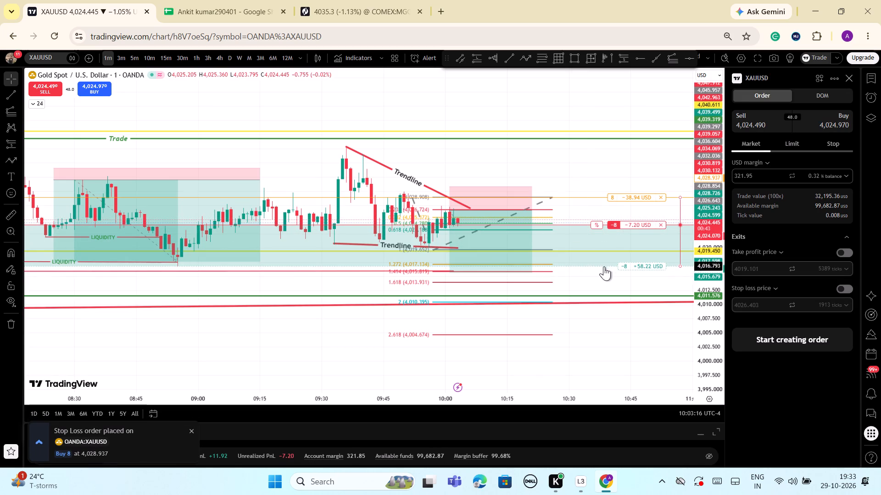
{"action": "left_click_drag", "start_coordinate": [604, 266], "coordinate": [604, 265]}
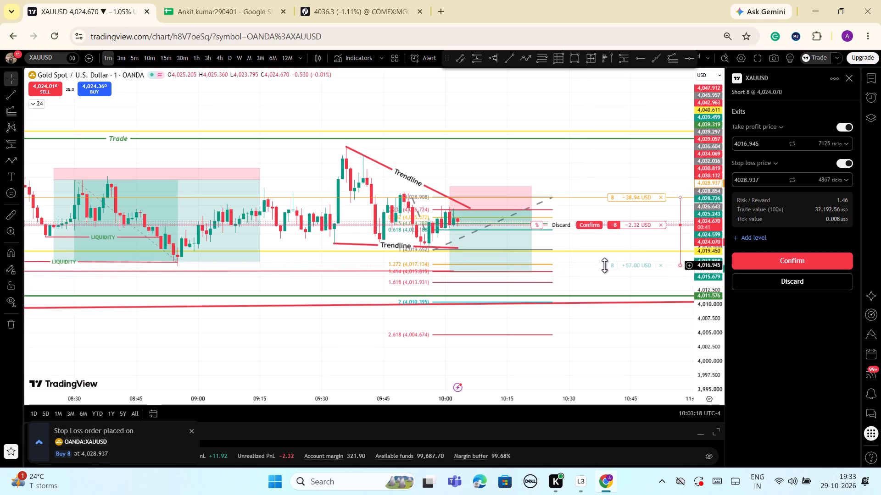
{"action": "left_click", "coordinate": [590, 224]}
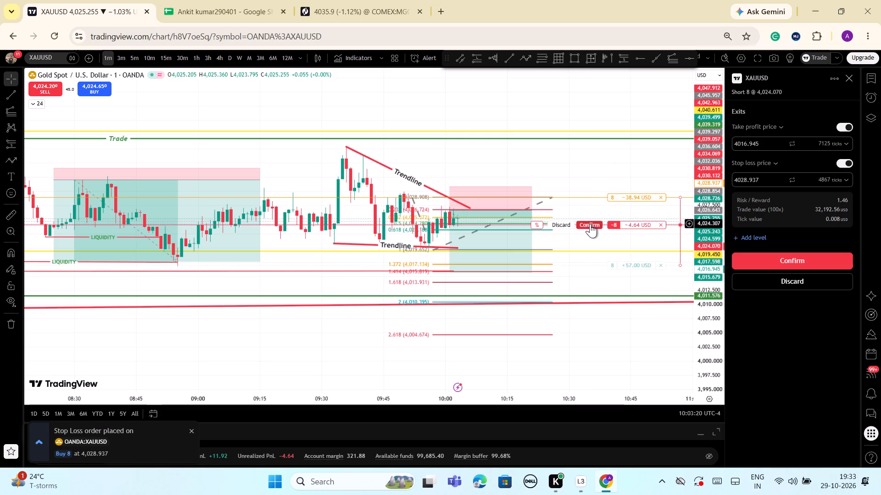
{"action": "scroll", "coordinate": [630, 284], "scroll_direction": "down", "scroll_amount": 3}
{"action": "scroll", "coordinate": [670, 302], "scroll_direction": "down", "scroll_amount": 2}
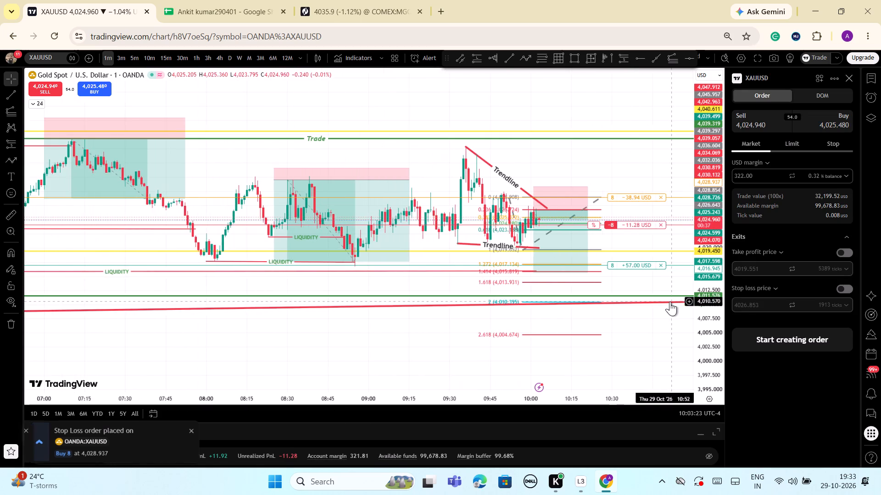
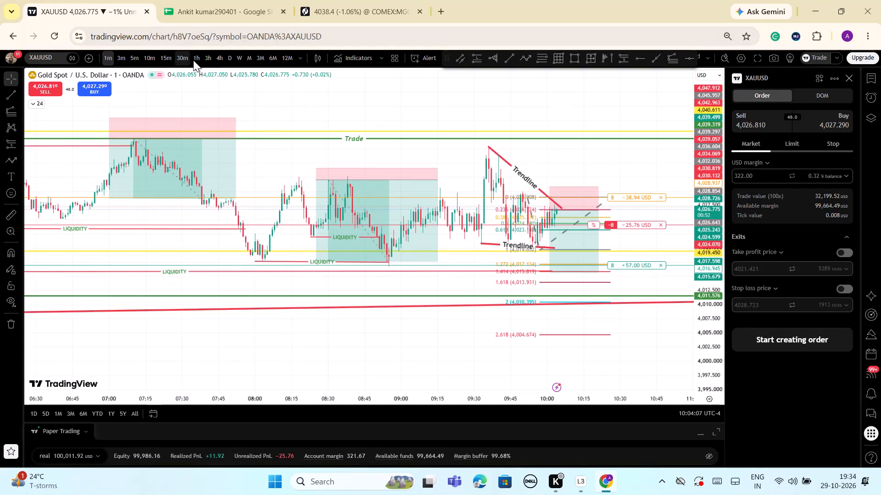
Switch the XAUUSD chart to the 1-hour timeframe and examine recent candles around the Trade levels, liquidity lines and rising trendline.
{"action": "left_click", "coordinate": [194, 60]}
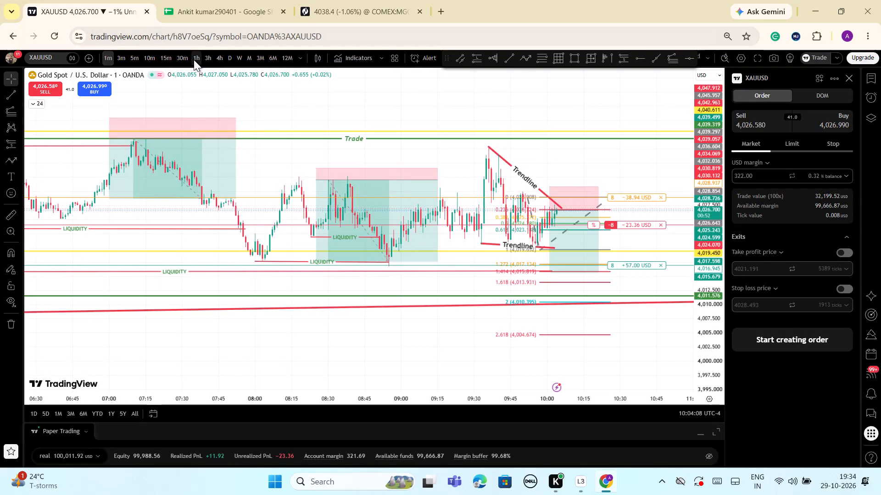
{"action": "scroll", "coordinate": [642, 260], "scroll_direction": "up", "scroll_amount": 8}
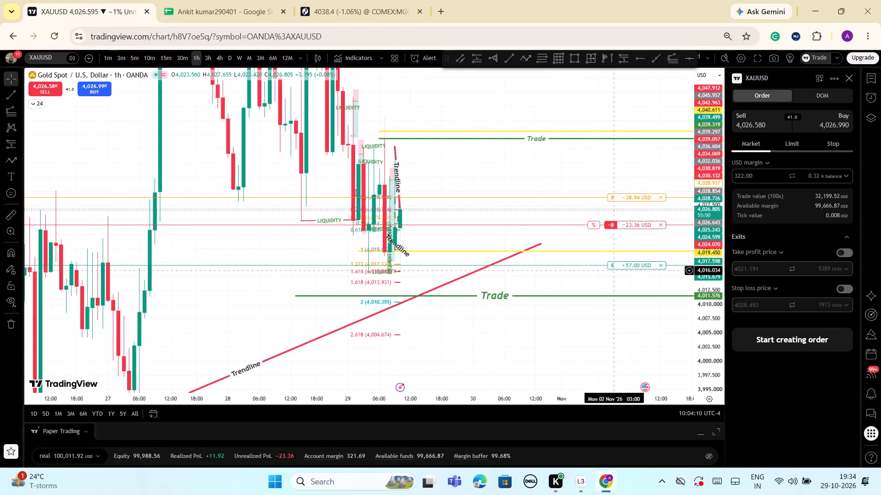
{"action": "scroll", "coordinate": [608, 270], "scroll_direction": "up", "scroll_amount": 4}
{"action": "left_click_drag", "start_coordinate": [382, 181], "coordinate": [691, 180]}
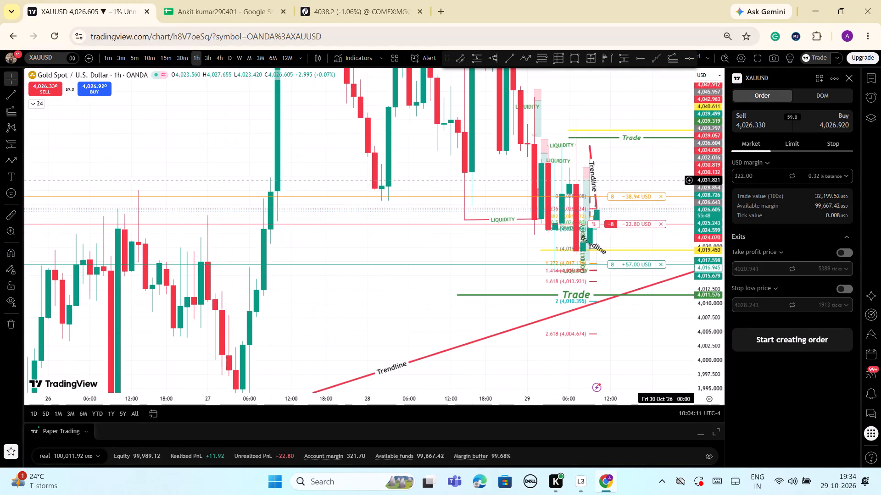
{"action": "scroll", "coordinate": [637, 186], "scroll_direction": "up", "scroll_amount": 10}
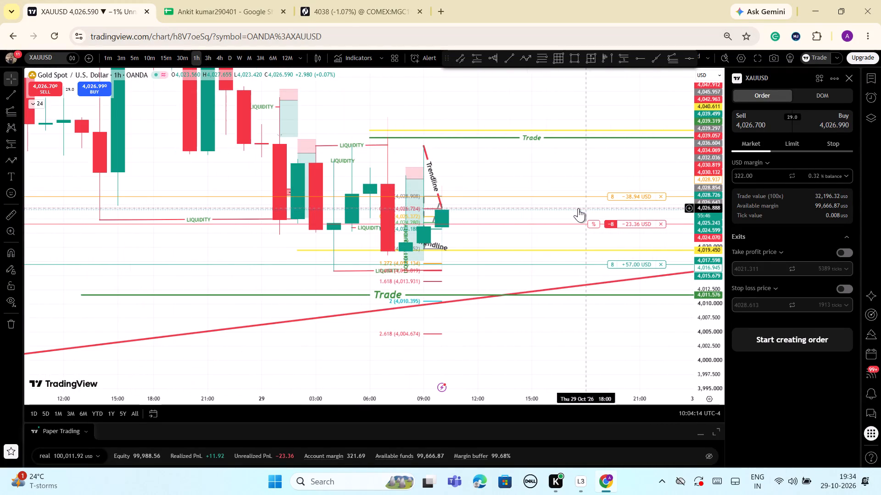
{"action": "left_click_drag", "start_coordinate": [705, 339], "coordinate": [707, 209]}
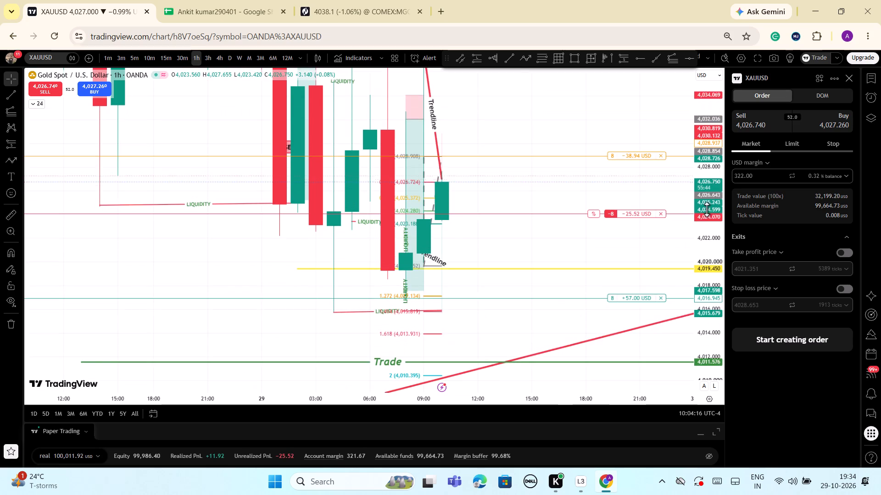
{"action": "left_click_drag", "start_coordinate": [707, 209], "coordinate": [701, 266]}
{"action": "scroll", "coordinate": [620, 253], "scroll_direction": "down", "scroll_amount": 2}
{"action": "left_click_drag", "start_coordinate": [709, 289], "coordinate": [719, 352]}
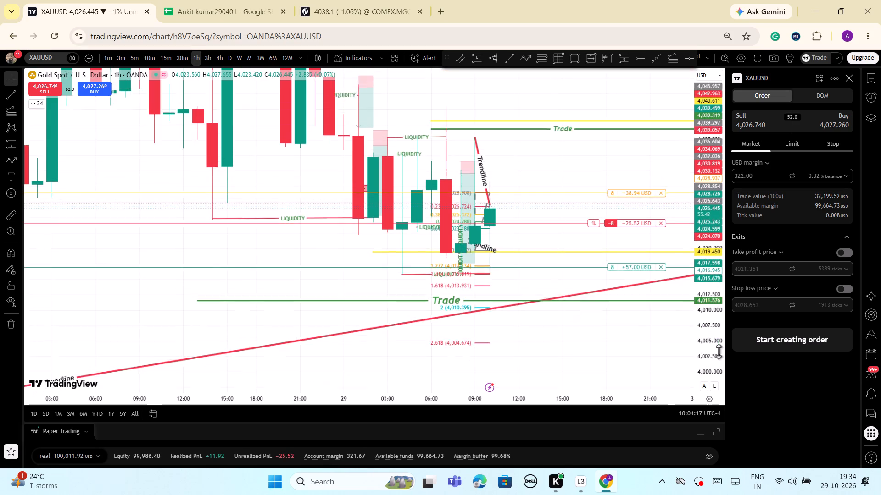
{"action": "left_click_drag", "start_coordinate": [719, 352], "coordinate": [719, 365]}
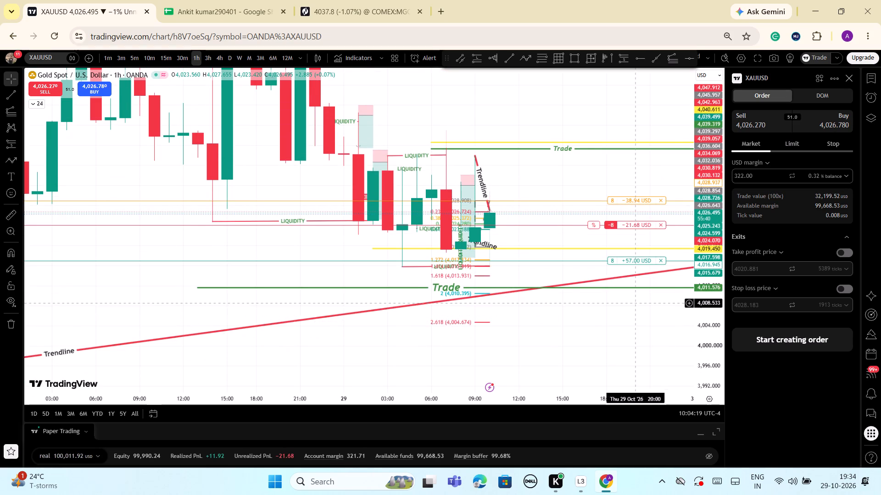
{"action": "scroll", "coordinate": [626, 299], "scroll_direction": "down", "scroll_amount": 1}
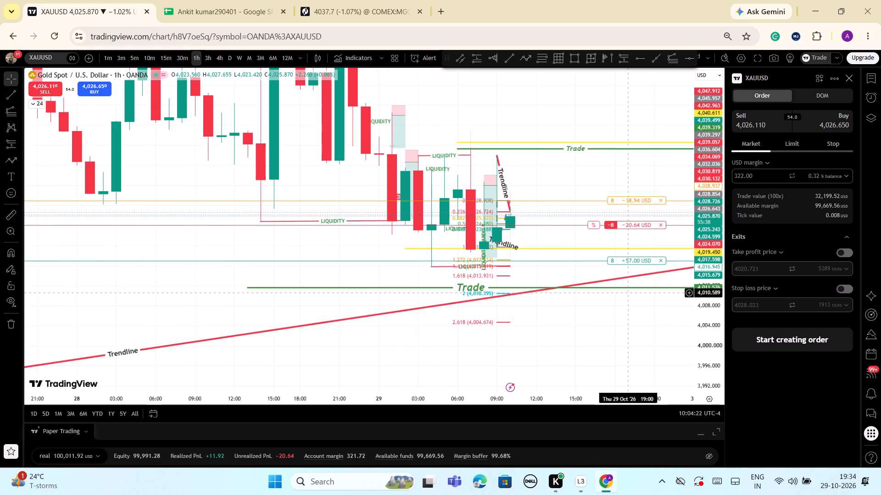
{"action": "scroll", "coordinate": [626, 293], "scroll_direction": "down", "scroll_amount": 1}
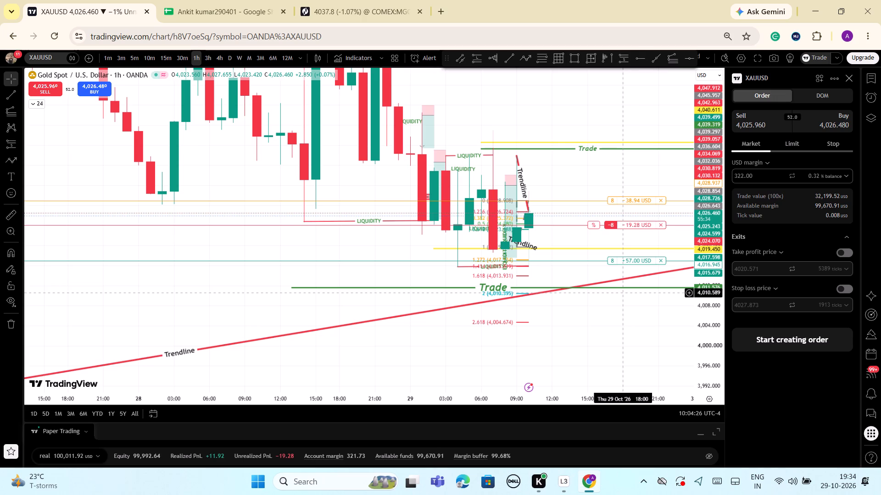
{"action": "scroll", "coordinate": [626, 293], "scroll_direction": "down", "scroll_amount": 2}
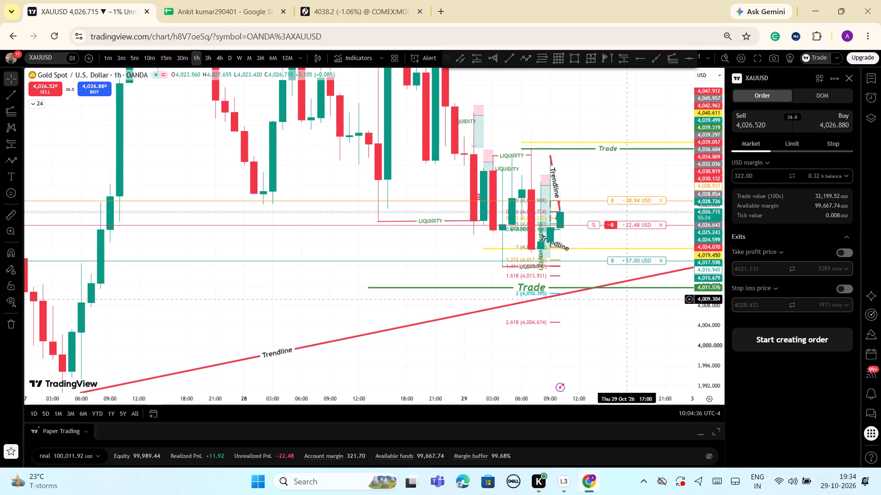
{"action": "scroll", "coordinate": [624, 299], "scroll_direction": "up", "scroll_amount": 3}
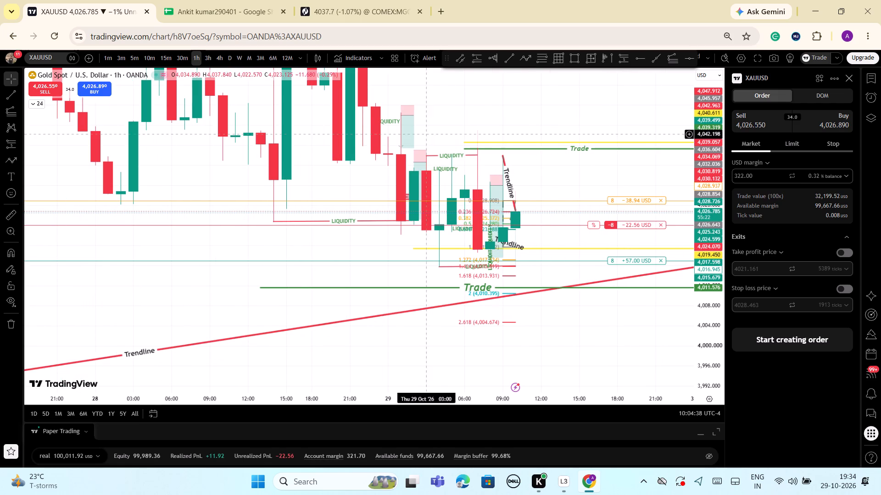
{"action": "scroll", "coordinate": [533, 145], "scroll_direction": "down", "scroll_amount": 1}
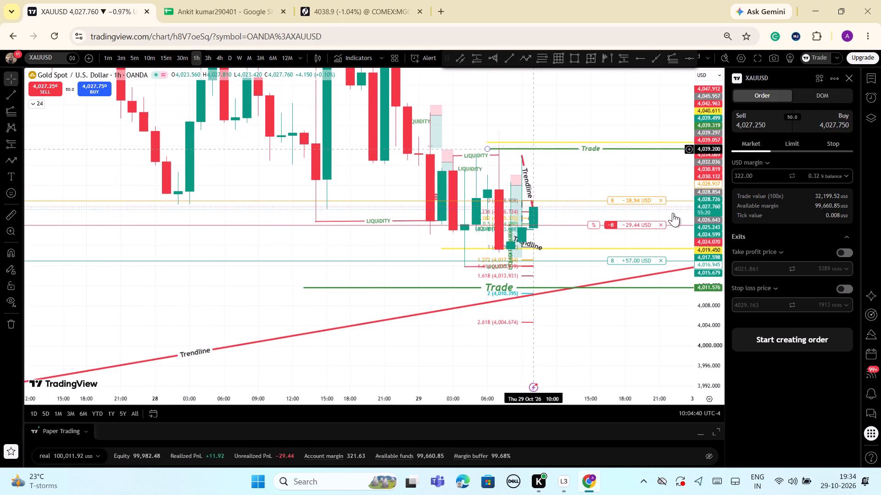
{"action": "left_click_drag", "start_coordinate": [715, 240], "coordinate": [714, 321]}
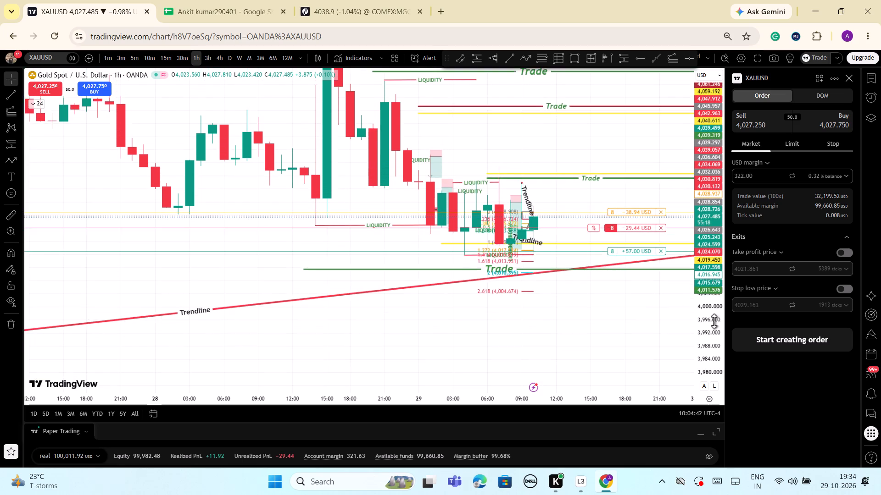
{"action": "left_click_drag", "start_coordinate": [714, 321], "coordinate": [707, 210]}
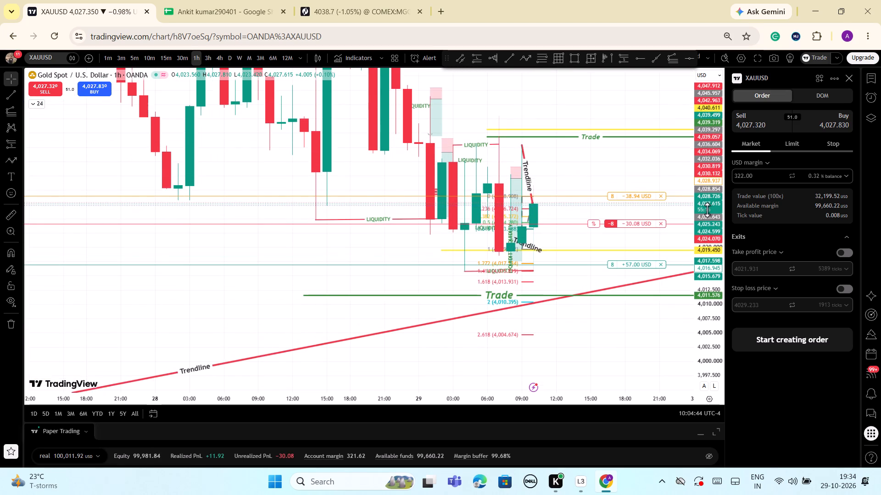
{"action": "left_click_drag", "start_coordinate": [707, 210], "coordinate": [707, 233]}
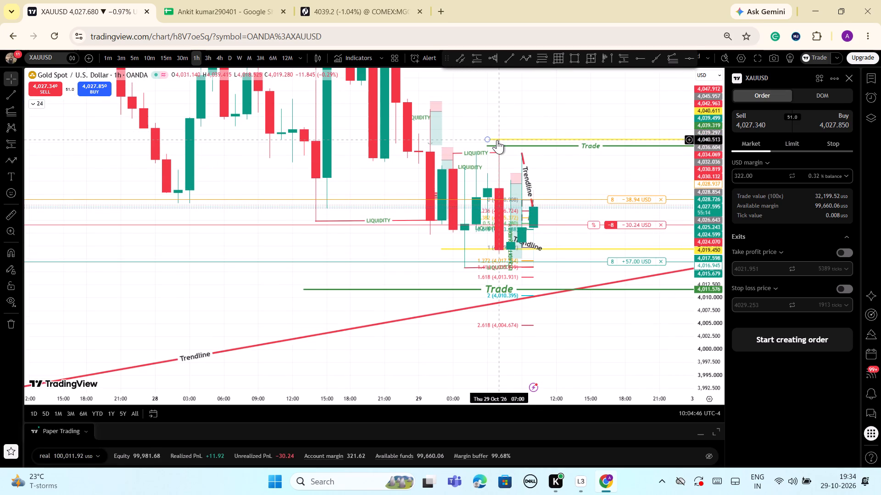
Place a short position projection with its entry at about 4,039.600 on the 29 Oct 07:00 hourly candle.
{"action": "scroll", "coordinate": [561, 230], "scroll_direction": "up", "scroll_amount": 2}
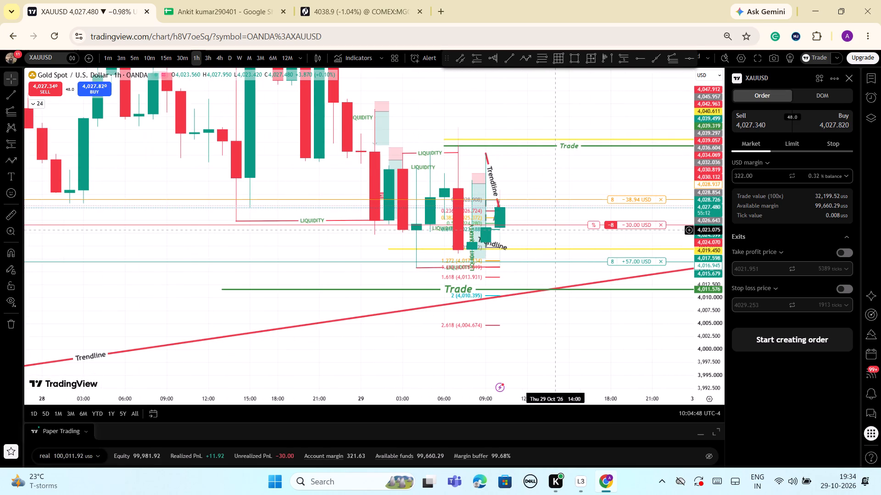
{"action": "left_click", "coordinate": [624, 57]}
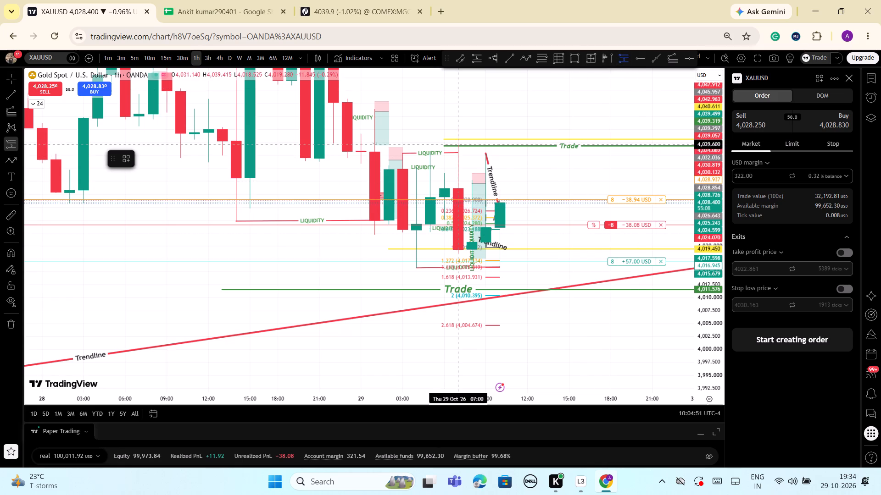
{"action": "left_click", "coordinate": [457, 144]}
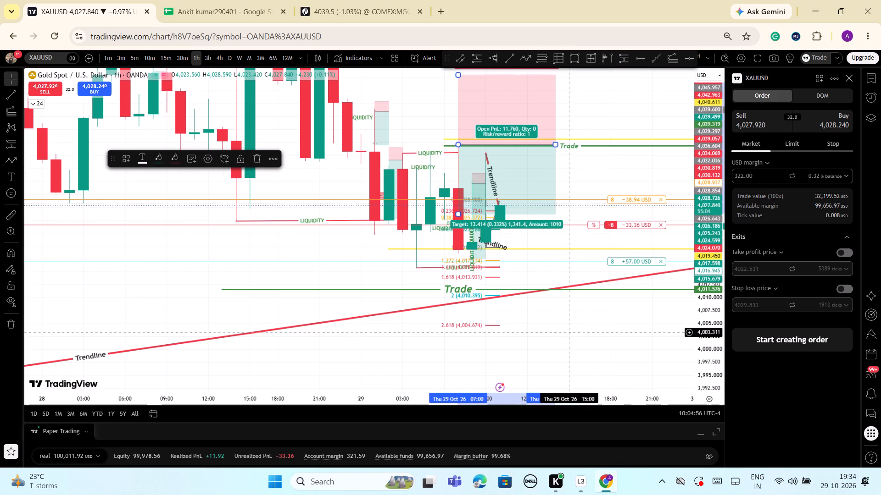
Delete the existing Fib extension near the latest candles.
{"action": "left_click", "coordinate": [493, 276]}
{"action": "left_click", "coordinate": [228, 158]}
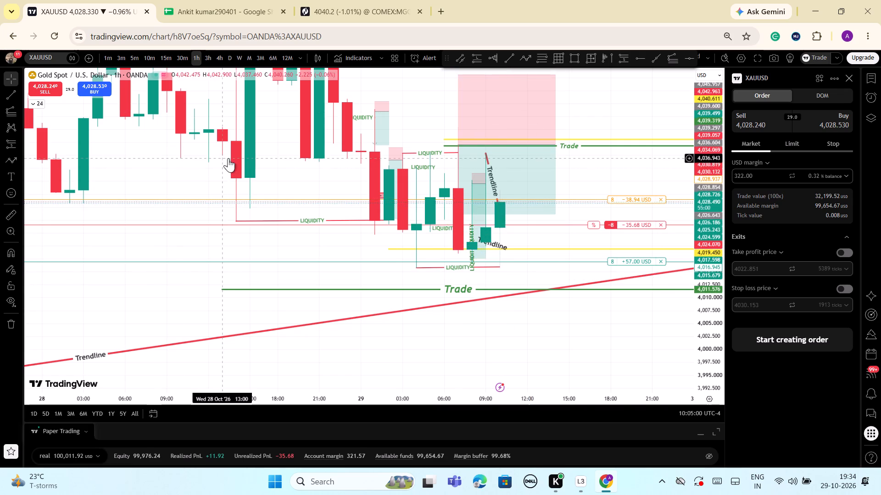
Draw a trend-based Fib extension from about 4,039.932 down to 4,015.186 and back up to 4,039.351 near the upper green Trade line.
{"action": "scroll", "coordinate": [471, 265], "scroll_direction": "up", "scroll_amount": 3}
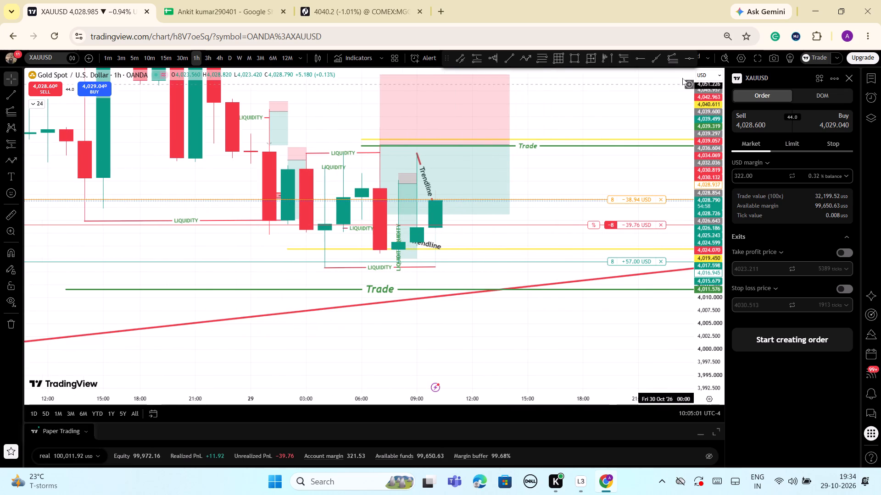
{"action": "left_click", "coordinate": [670, 62]}
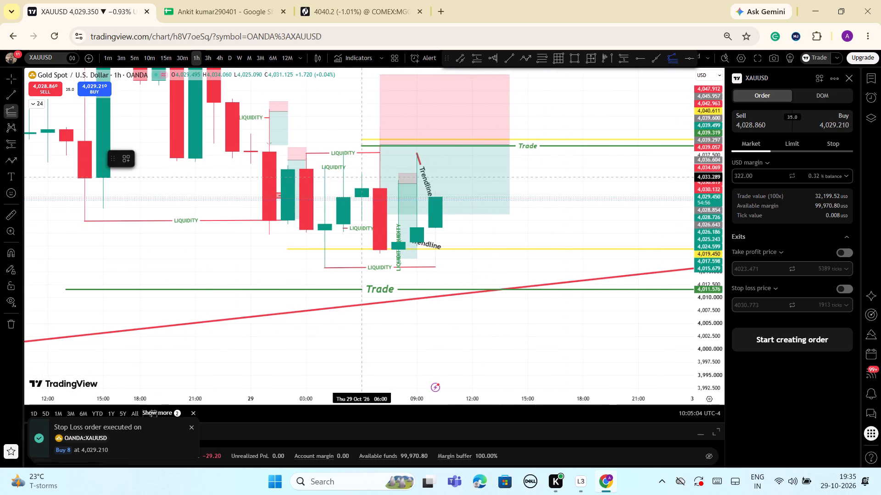
{"action": "left_click", "coordinate": [379, 143]}
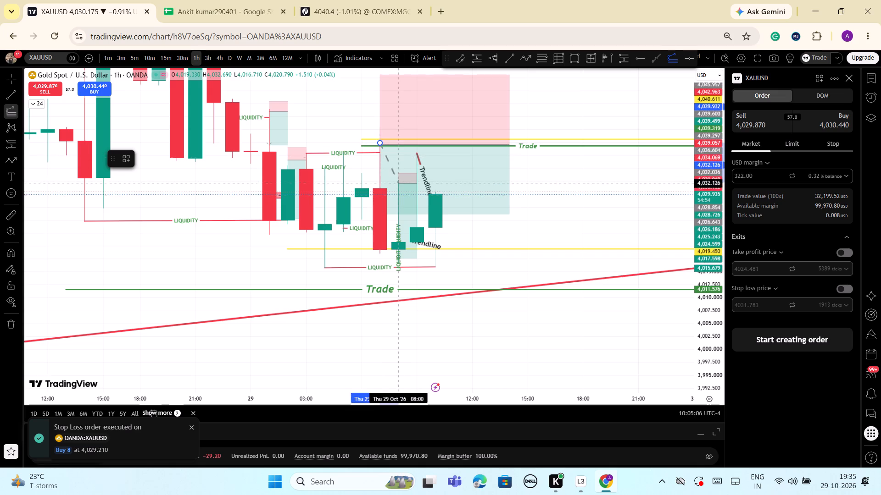
{"action": "left_click", "coordinate": [398, 271]}
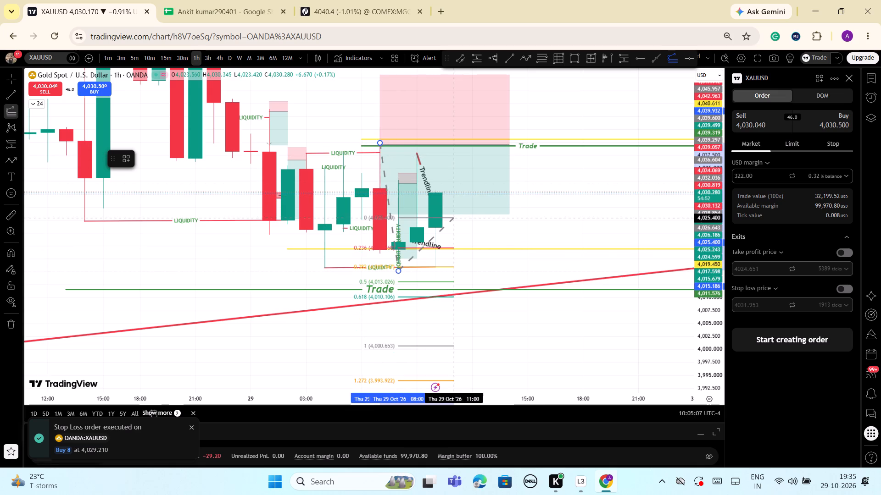
{"action": "left_click", "coordinate": [512, 146]}
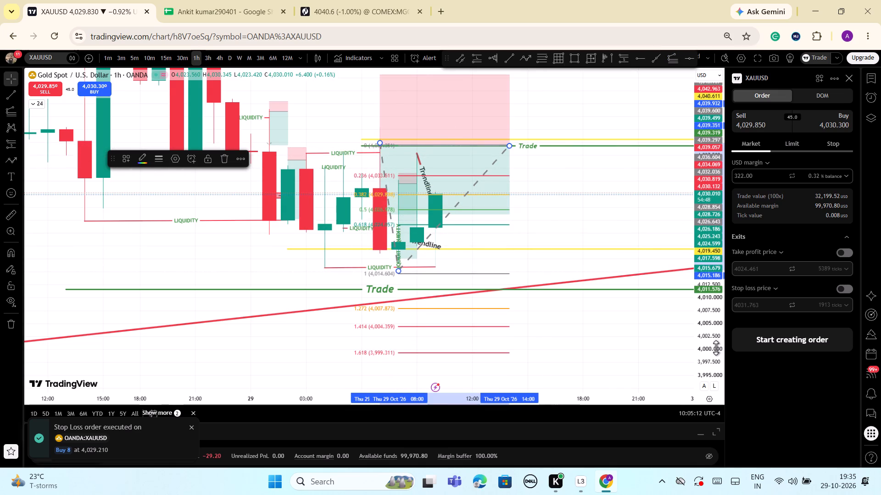
On the 1-minute timeframe, move the latest short position projection to an entry of about 4,028.461, starting at the newest candles.
{"action": "left_click_drag", "start_coordinate": [716, 348], "coordinate": [692, 268]}
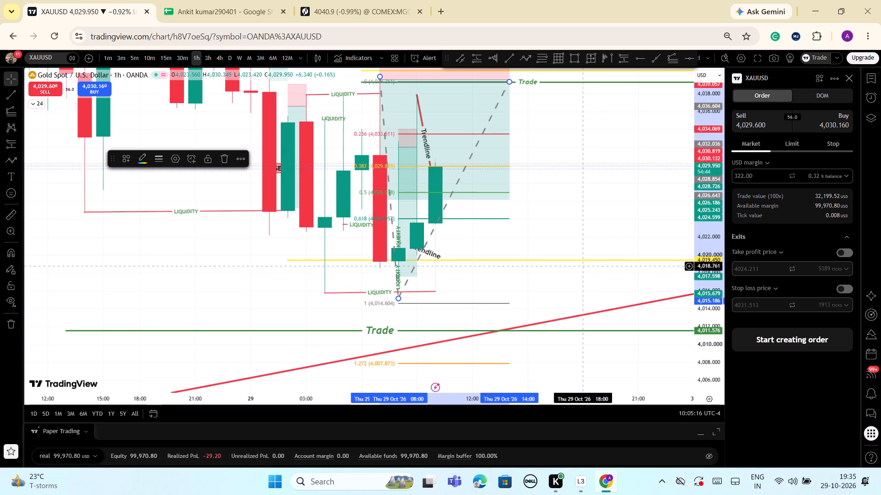
{"action": "scroll", "coordinate": [591, 266], "scroll_direction": "up", "scroll_amount": 3}
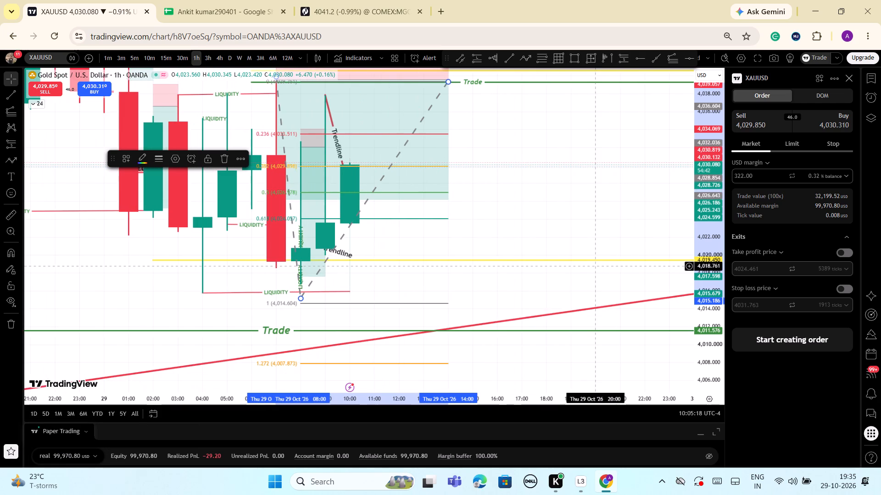
{"action": "scroll", "coordinate": [591, 266], "scroll_direction": "down", "scroll_amount": 1}
{"action": "left_click_drag", "start_coordinate": [718, 205], "coordinate": [713, 251]}
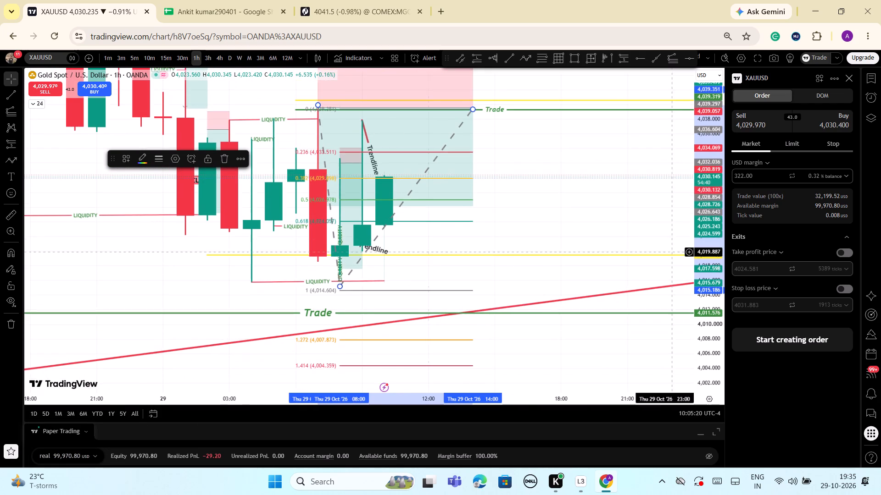
{"action": "left_click", "coordinate": [106, 61]}
{"action": "scroll", "coordinate": [426, 225], "scroll_direction": "down", "scroll_amount": 2}
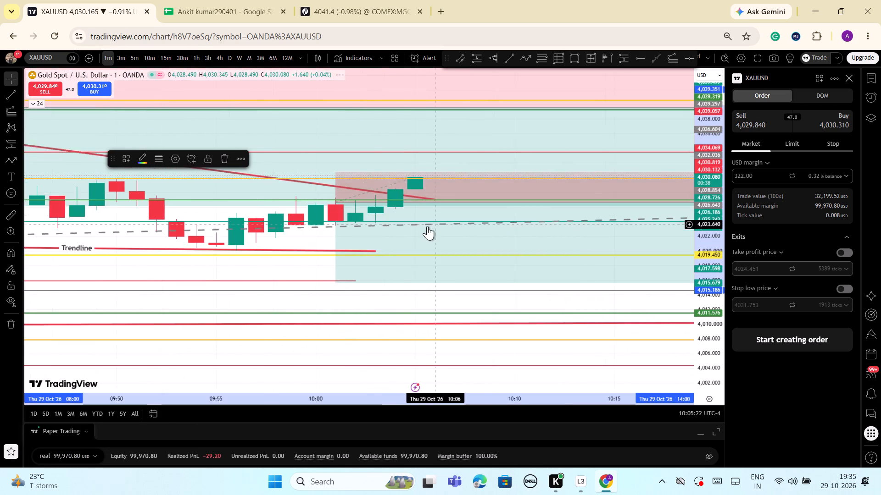
{"action": "scroll", "coordinate": [433, 229], "scroll_direction": "down", "scroll_amount": 3}
{"action": "scroll", "coordinate": [474, 264], "scroll_direction": "down", "scroll_amount": 2}
{"action": "scroll", "coordinate": [502, 296], "scroll_direction": "down", "scroll_amount": 4}
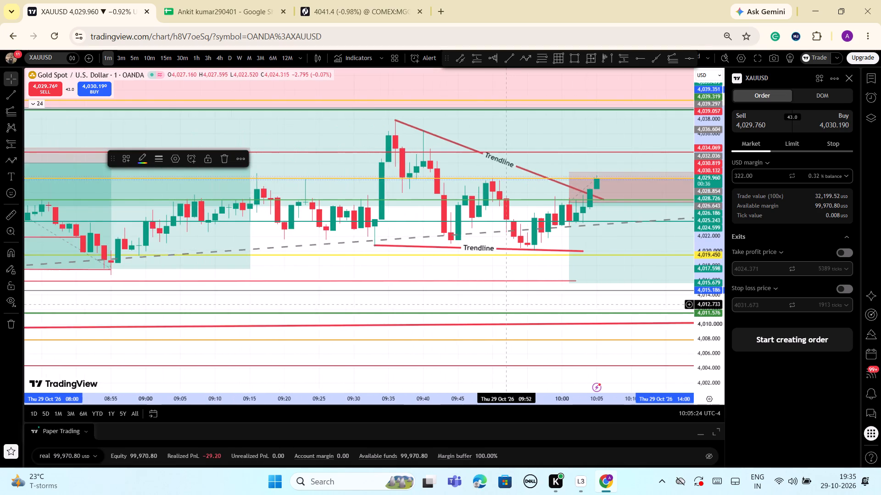
{"action": "scroll", "coordinate": [505, 304], "scroll_direction": "down", "scroll_amount": 2}
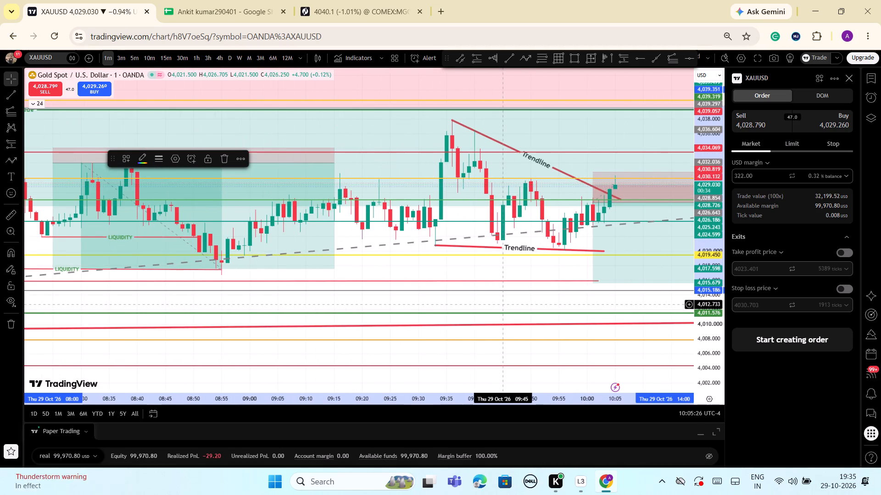
{"action": "left_click_drag", "start_coordinate": [642, 235], "coordinate": [644, 213]}
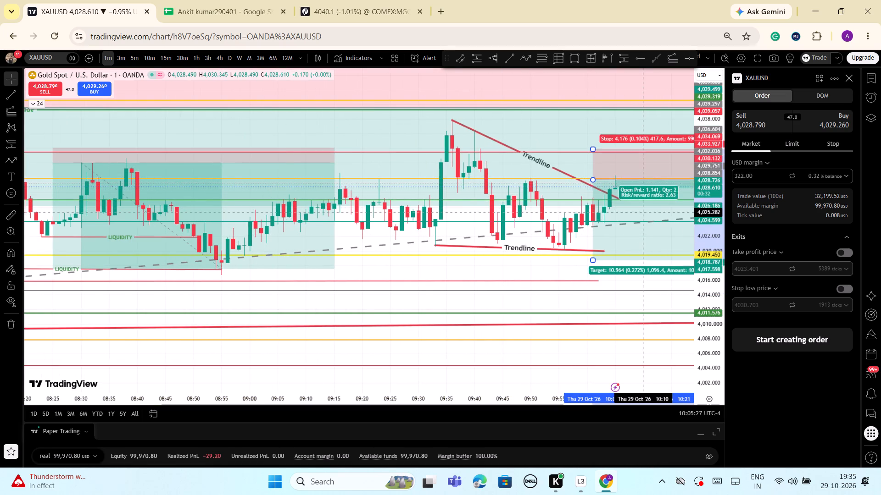
{"action": "left_click_drag", "start_coordinate": [644, 213], "coordinate": [653, 222]}
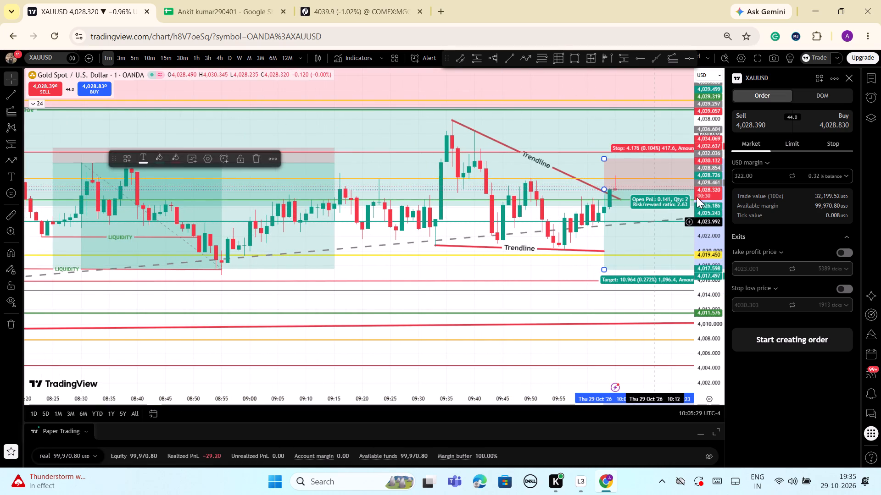
Place a market order to sell 7 units of XAUUSD, leaving take profit and stop loss off.
{"action": "left_click", "coordinate": [747, 122]}
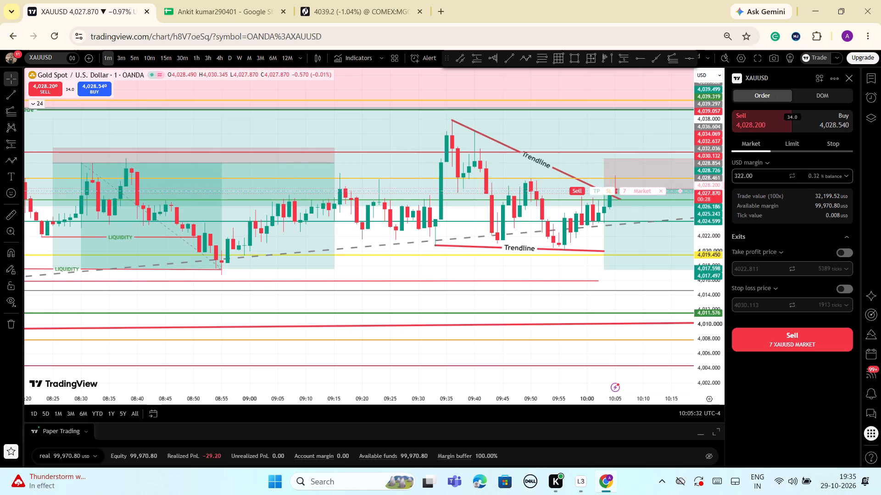
{"action": "left_click", "coordinate": [847, 176]}
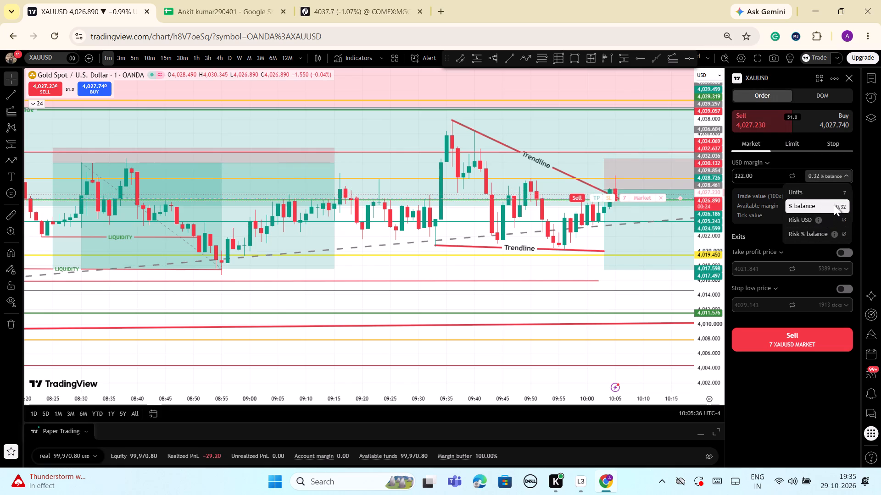
{"action": "left_click", "coordinate": [798, 157]}
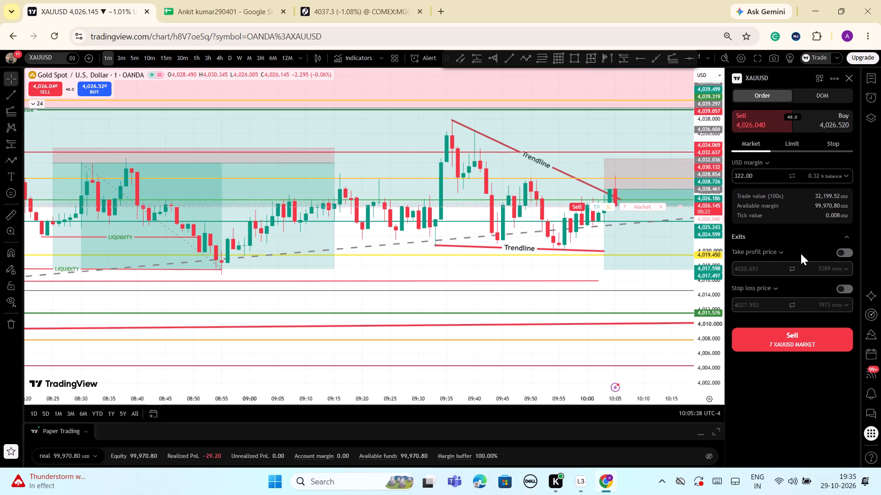
{"action": "left_click", "coordinate": [795, 337]}
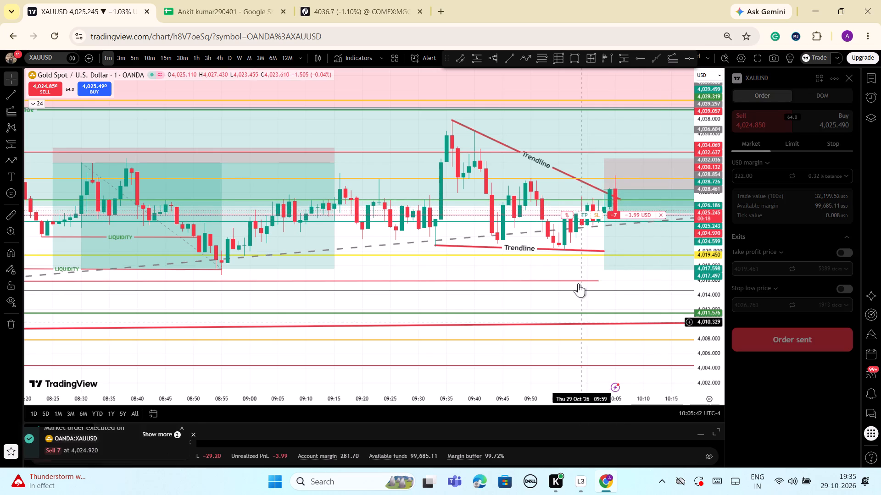
Add a take profit at 4,017.424 to the open short, near the bottom of the latest short position projection.
{"action": "left_click_drag", "start_coordinate": [575, 268], "coordinate": [484, 275]}
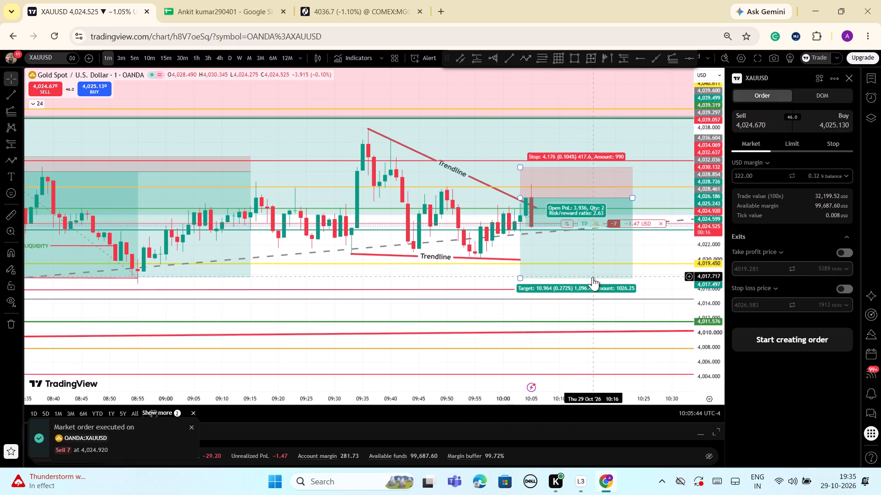
{"action": "left_click_drag", "start_coordinate": [584, 222], "coordinate": [602, 279]}
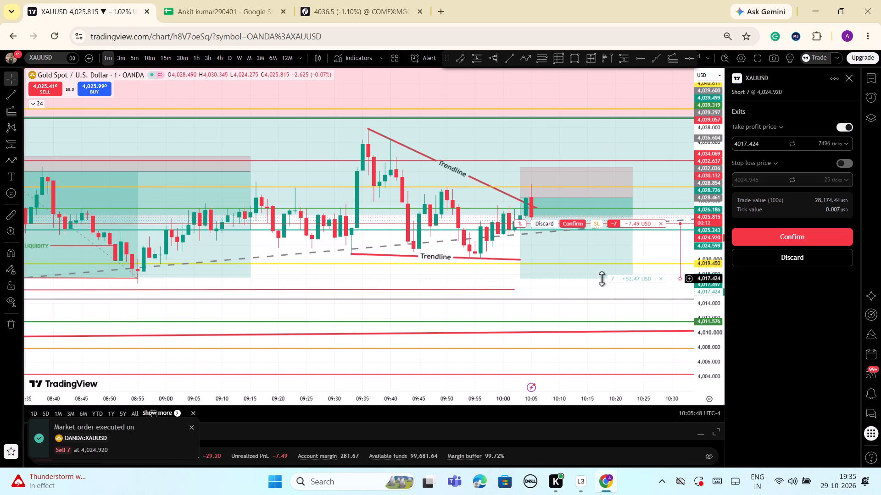
{"action": "left_click", "coordinate": [571, 220]}
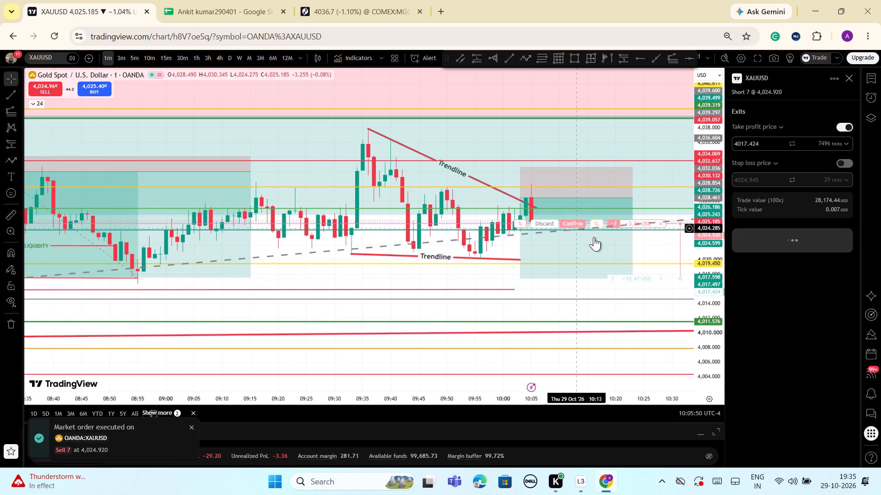
Add a stop loss at 4,032.554 to the open short, at the top edge of the latest short position projection.
{"action": "left_click_drag", "start_coordinate": [598, 223], "coordinate": [604, 203]}
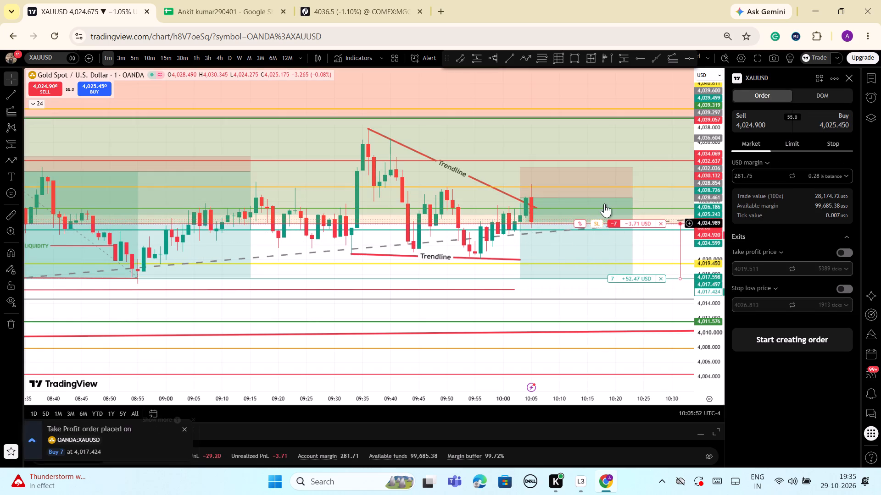
{"action": "left_click_drag", "start_coordinate": [604, 203], "coordinate": [613, 168]}
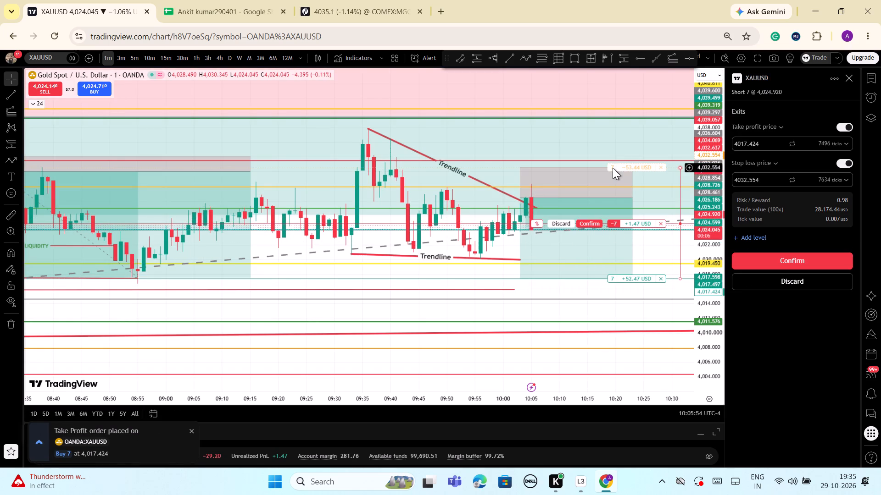
{"action": "left_click", "coordinate": [590, 220]}
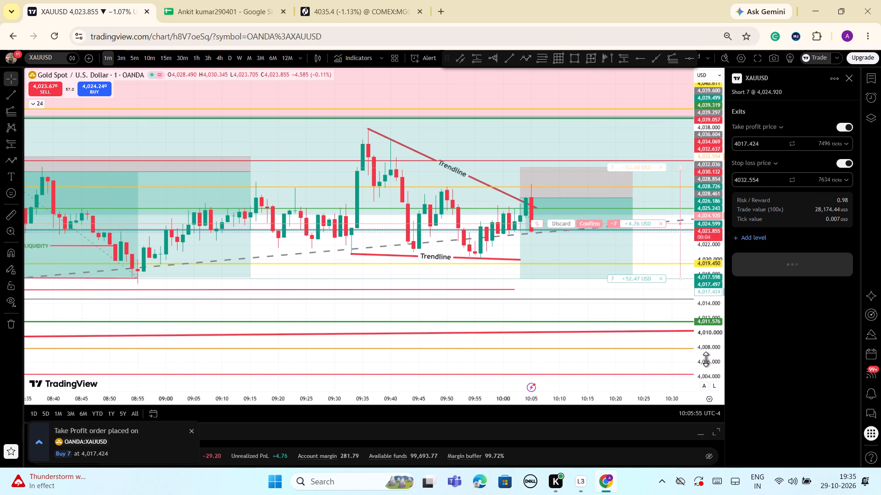
Delete the trend-based Fib extension whose low anchor is at 4,015.186 on the 29 Oct 08:00 candle.
{"action": "scroll", "coordinate": [705, 361], "scroll_direction": "down", "scroll_amount": 2}
{"action": "left_click_drag", "start_coordinate": [718, 352], "coordinate": [711, 212]}
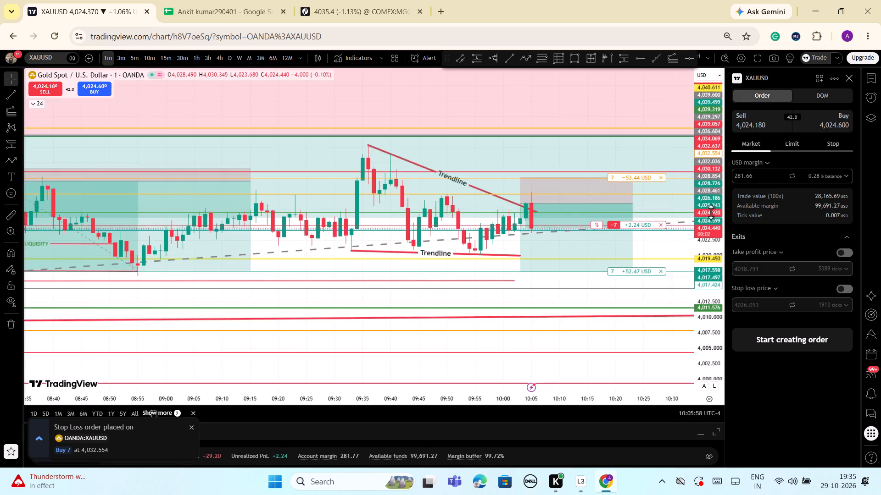
{"action": "left_click_drag", "start_coordinate": [711, 212], "coordinate": [709, 198]}
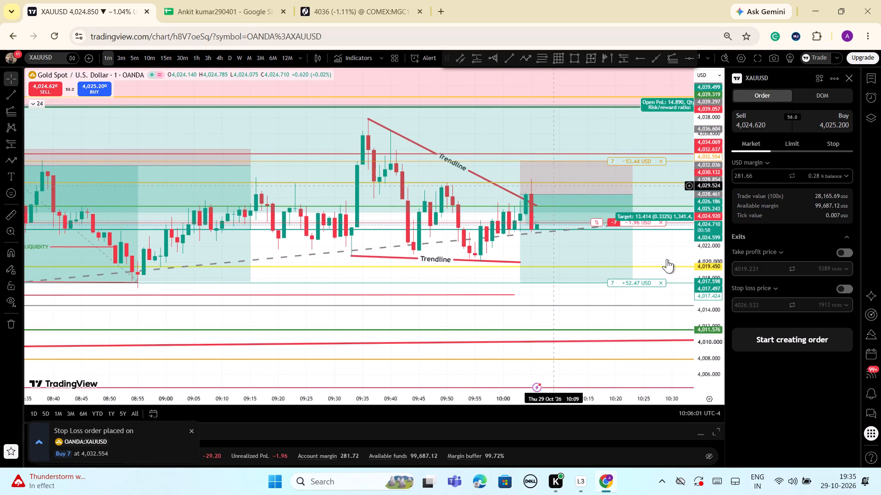
{"action": "left_click_drag", "start_coordinate": [703, 377], "coordinate": [706, 353]}
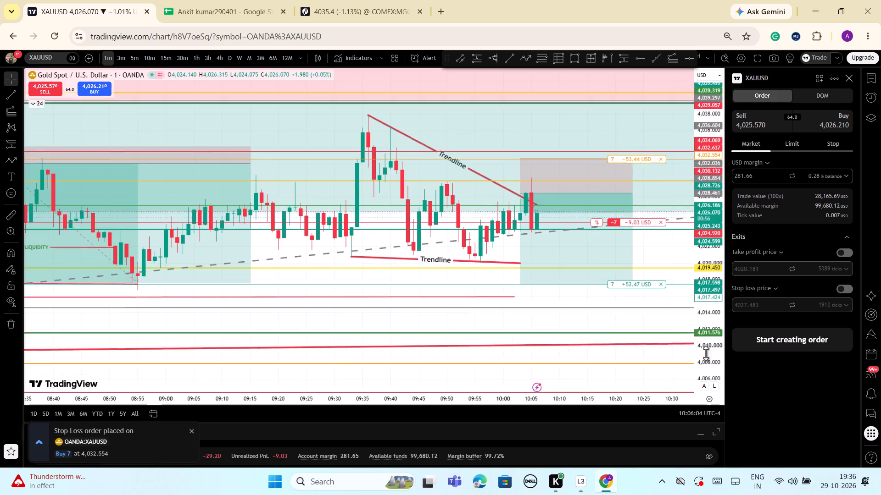
{"action": "left_click_drag", "start_coordinate": [706, 353], "coordinate": [707, 333]}
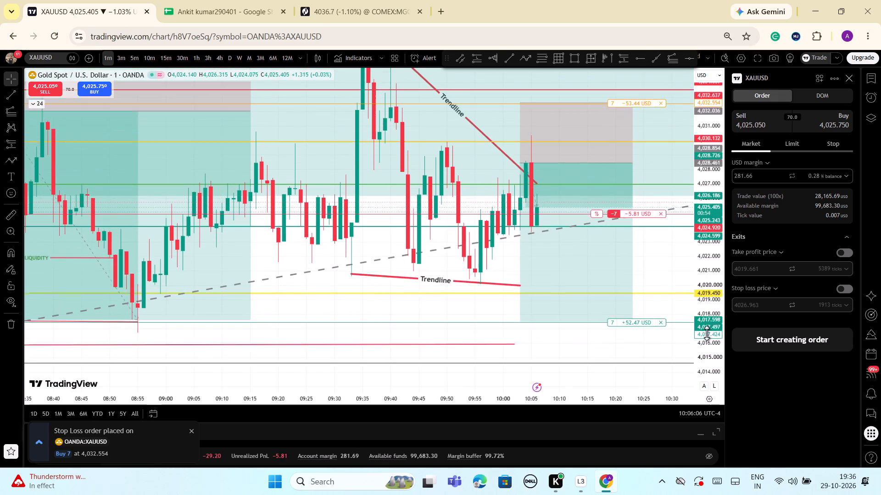
{"action": "left_click_drag", "start_coordinate": [707, 333], "coordinate": [707, 345]}
{"action": "scroll", "coordinate": [641, 300], "scroll_direction": "down", "scroll_amount": 1}
{"action": "left_click_drag", "start_coordinate": [704, 239], "coordinate": [710, 279]}
{"action": "scroll", "coordinate": [630, 204], "scroll_direction": "down", "scroll_amount": 2}
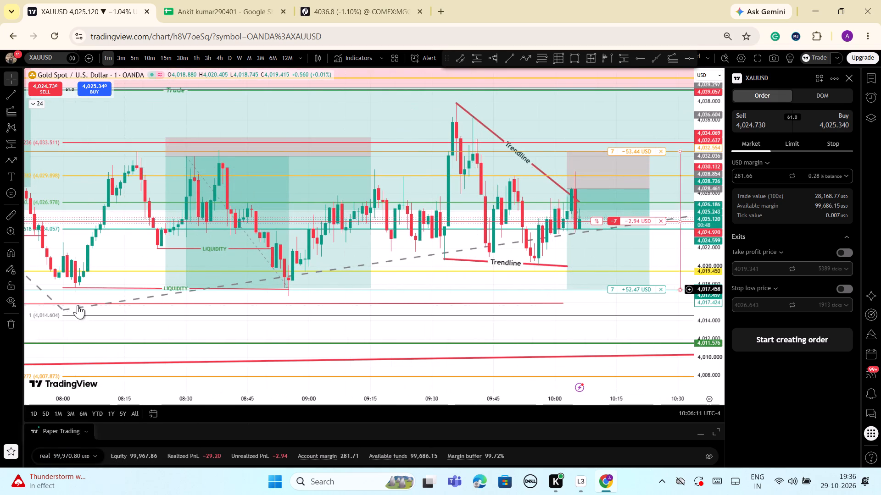
{"action": "left_click", "coordinate": [69, 308]}
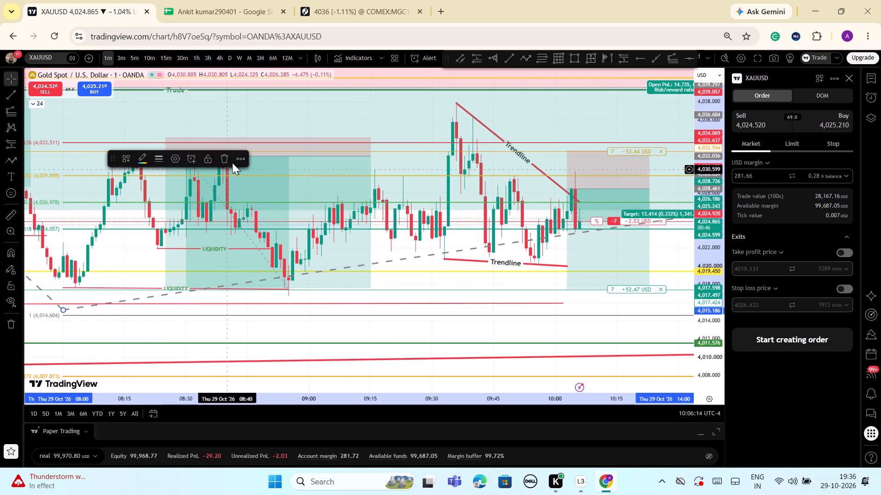
{"action": "left_click", "coordinate": [226, 159]}
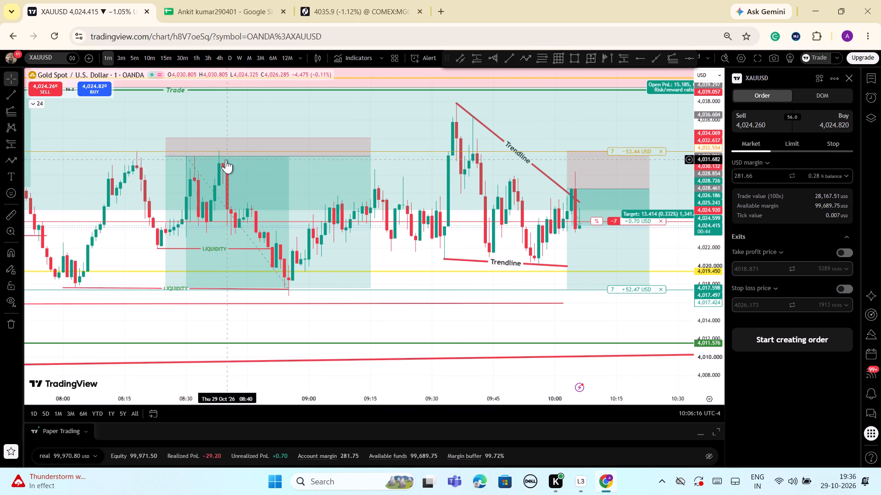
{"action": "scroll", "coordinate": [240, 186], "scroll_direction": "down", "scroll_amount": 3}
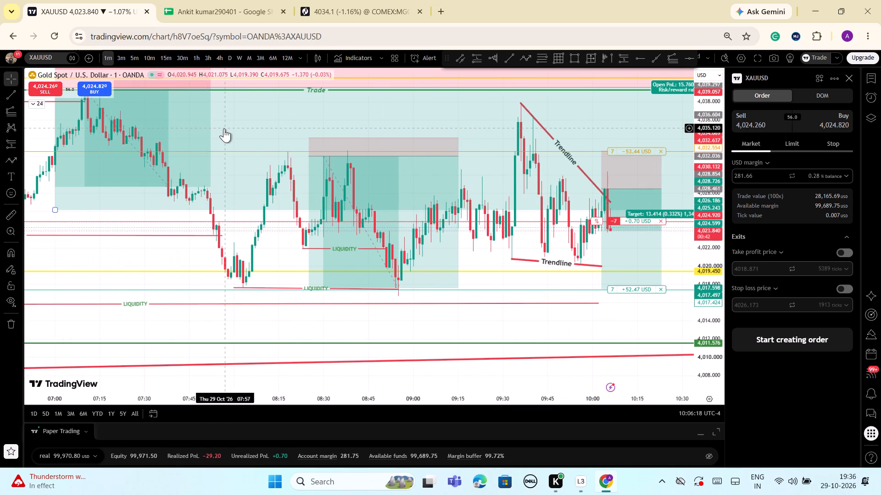
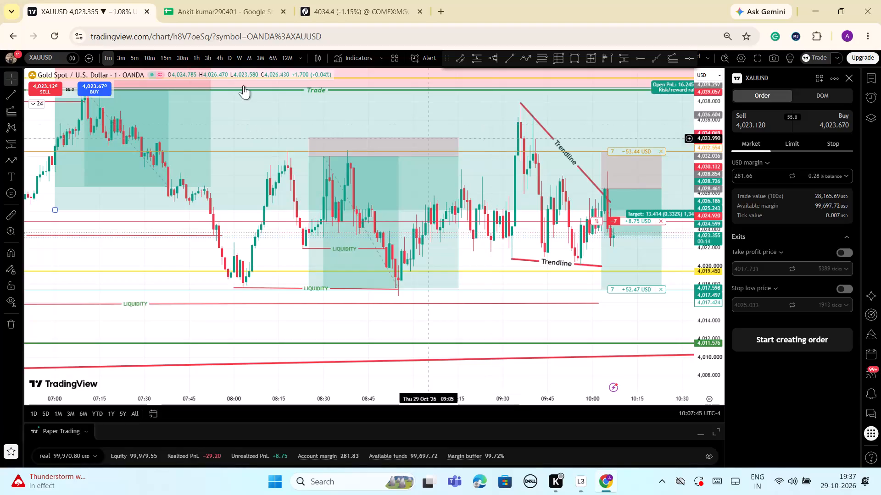
Examine gold on the 1-hour chart around the rising trendline and the Trade levels below the open short.
{"action": "left_click", "coordinate": [195, 57]}
{"action": "scroll", "coordinate": [703, 309], "scroll_direction": "up", "scroll_amount": 2}
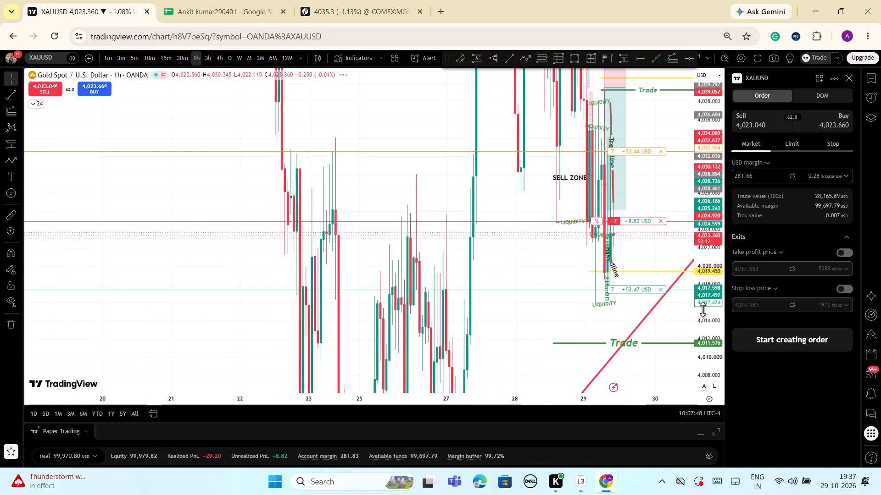
{"action": "scroll", "coordinate": [703, 309], "scroll_direction": "up", "scroll_amount": 2}
{"action": "scroll", "coordinate": [703, 305], "scroll_direction": "down", "scroll_amount": 7}
{"action": "left_click_drag", "start_coordinate": [653, 160], "coordinate": [608, 146]}
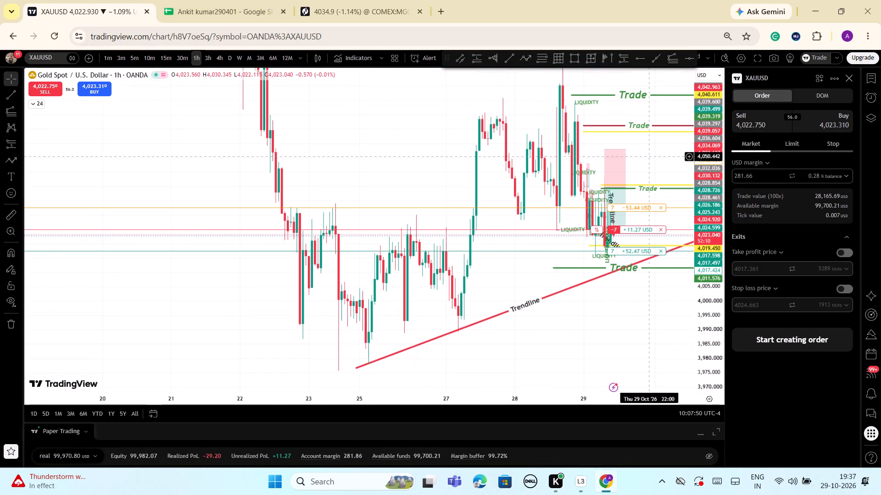
{"action": "left_click_drag", "start_coordinate": [608, 146], "coordinate": [542, 132]}
{"action": "scroll", "coordinate": [557, 268], "scroll_direction": "up", "scroll_amount": 3}
{"action": "left_click_drag", "start_coordinate": [477, 304], "coordinate": [539, 302]}
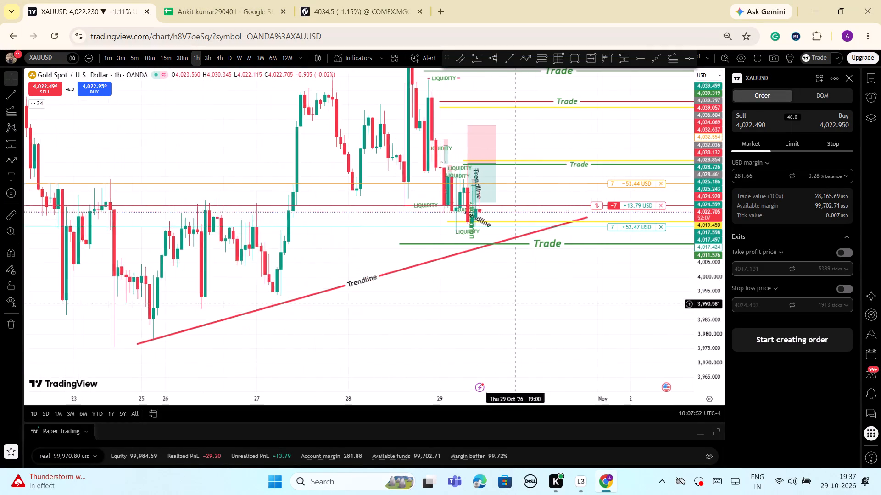
{"action": "left_click_drag", "start_coordinate": [539, 302], "coordinate": [608, 295]}
{"action": "left_click_drag", "start_coordinate": [706, 336], "coordinate": [703, 284]}
{"action": "scroll", "coordinate": [664, 313], "scroll_direction": "up", "scroll_amount": 1}
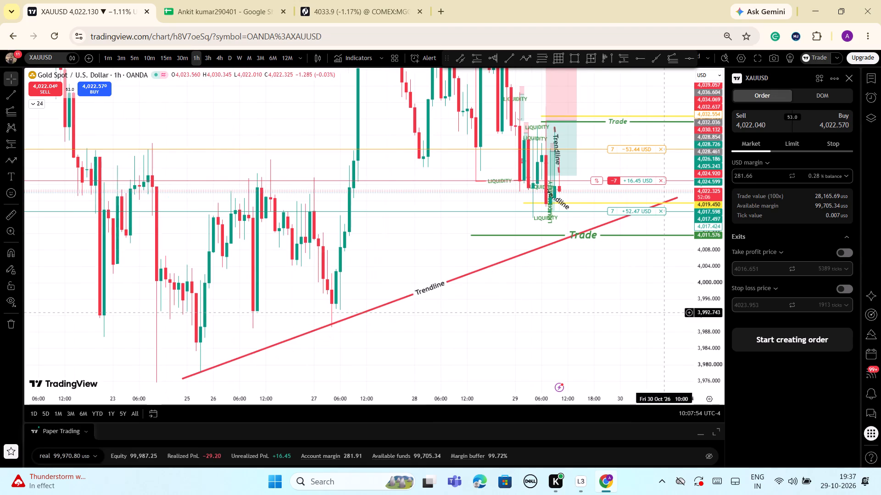
{"action": "scroll", "coordinate": [669, 319], "scroll_direction": "up", "scroll_amount": 5}
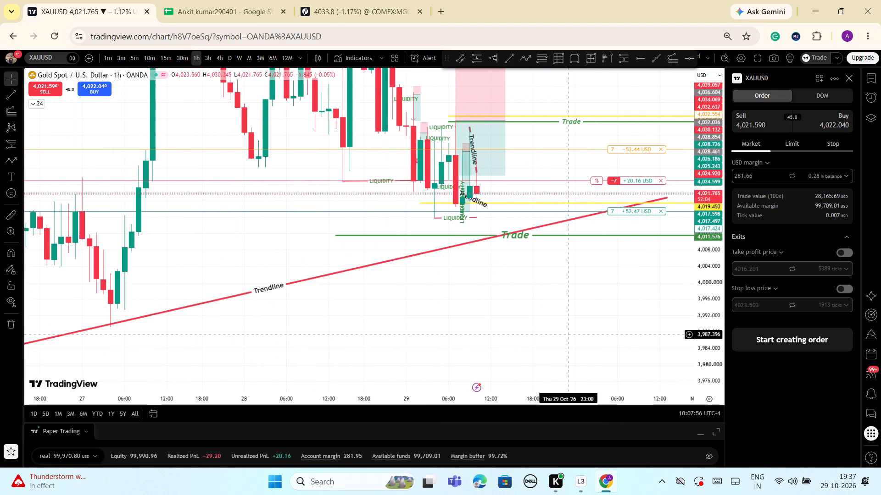
{"action": "scroll", "coordinate": [636, 302], "scroll_direction": "down", "scroll_amount": 3}
{"action": "left_click_drag", "start_coordinate": [710, 341], "coordinate": [717, 306]}
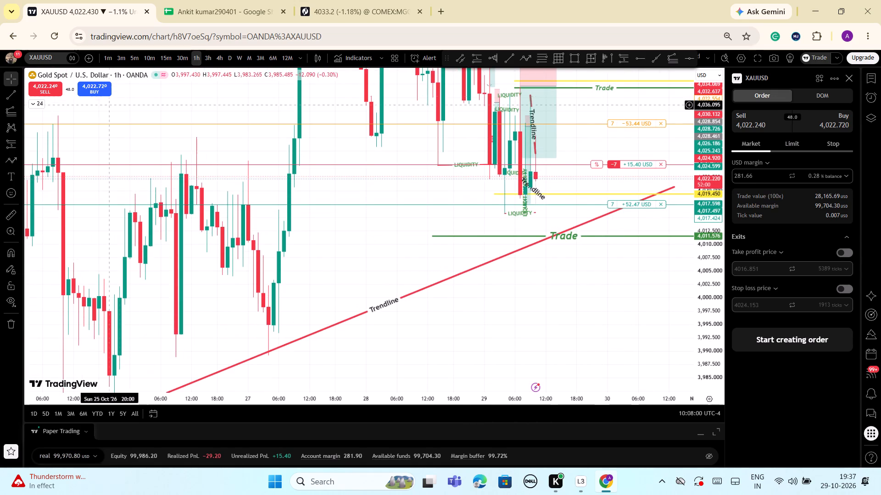
On the 1-minute chart, move the open short's take profit to 4,012.809, just above the green Trade line.
{"action": "left_click", "coordinate": [104, 55]}
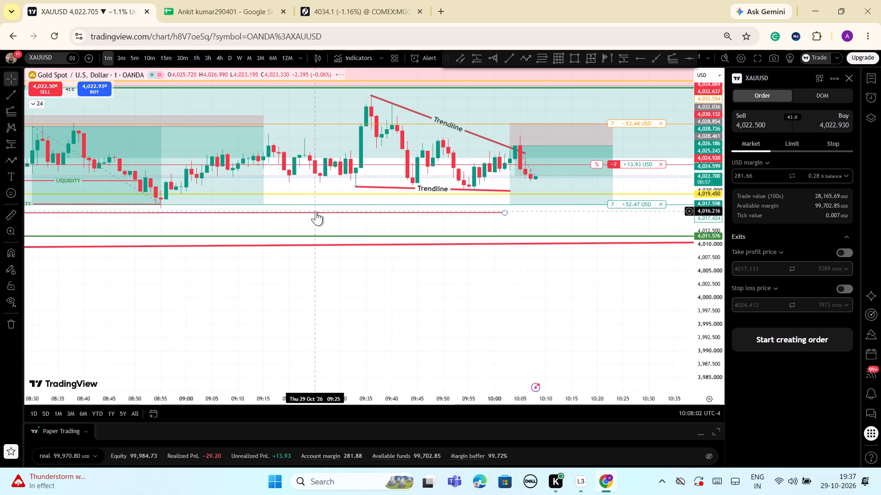
{"action": "scroll", "coordinate": [316, 211], "scroll_direction": "down", "scroll_amount": 3}
{"action": "left_click_drag", "start_coordinate": [714, 369], "coordinate": [723, 301]}
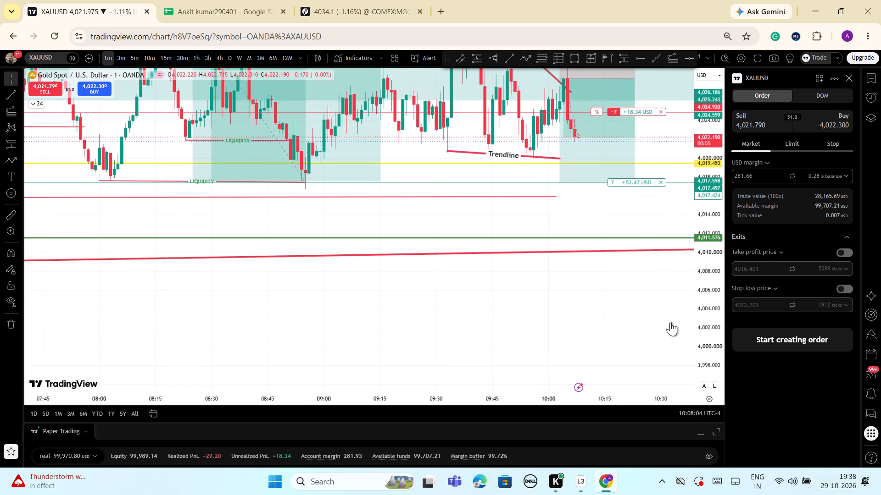
{"action": "scroll", "coordinate": [646, 316], "scroll_direction": "down", "scroll_amount": 2}
{"action": "left_click_drag", "start_coordinate": [646, 316], "coordinate": [652, 319]}
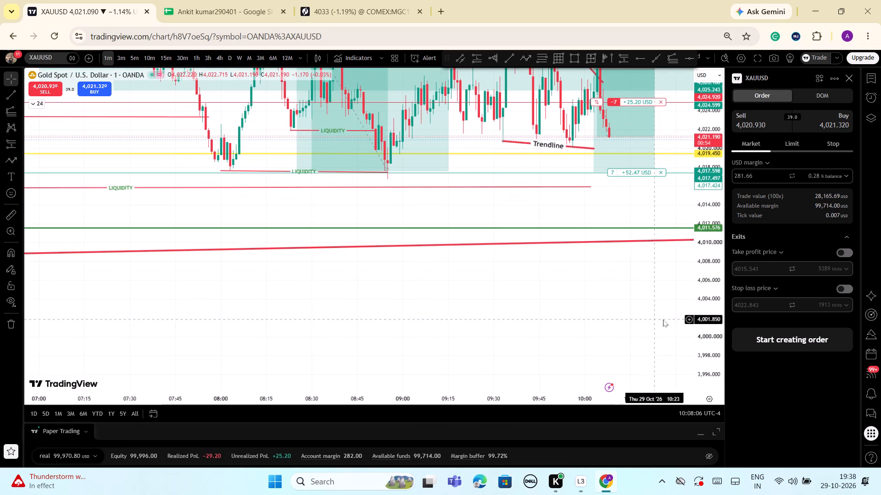
{"action": "left_click_drag", "start_coordinate": [703, 321], "coordinate": [703, 352]}
{"action": "scroll", "coordinate": [593, 329], "scroll_direction": "down", "scroll_amount": 2}
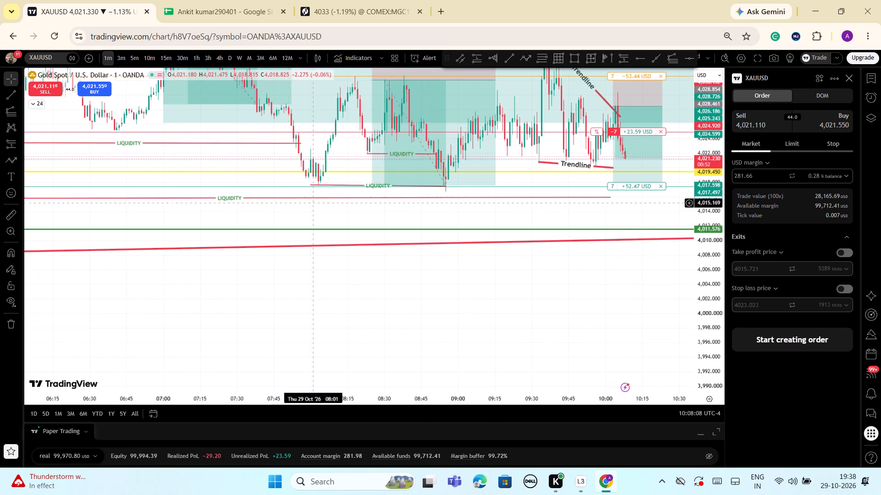
{"action": "left_click_drag", "start_coordinate": [642, 185], "coordinate": [647, 220]}
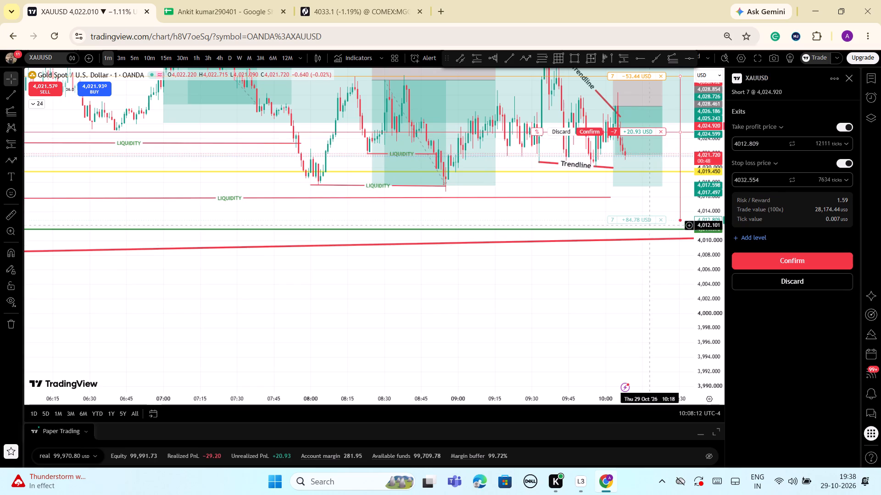
{"action": "left_click", "coordinate": [586, 132]}
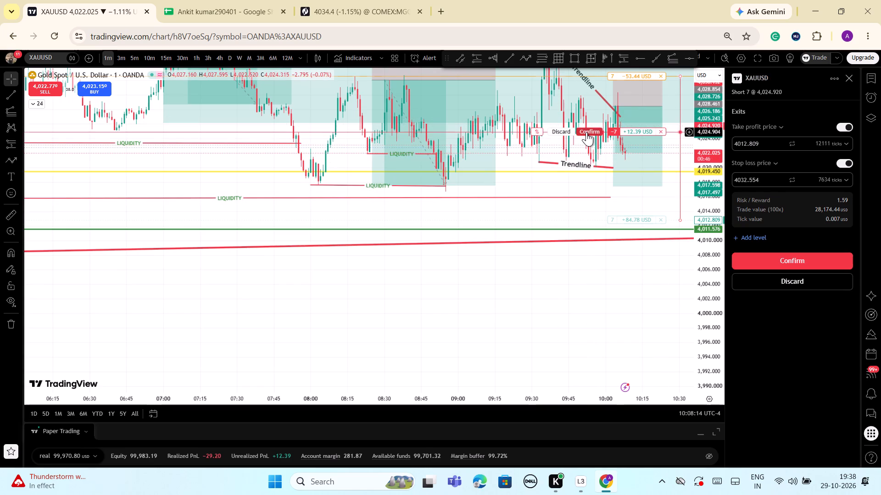
Move the open short's stop loss down to 4,024.836, just below the short's entry price.
{"action": "left_click_drag", "start_coordinate": [705, 357], "coordinate": [705, 335]}
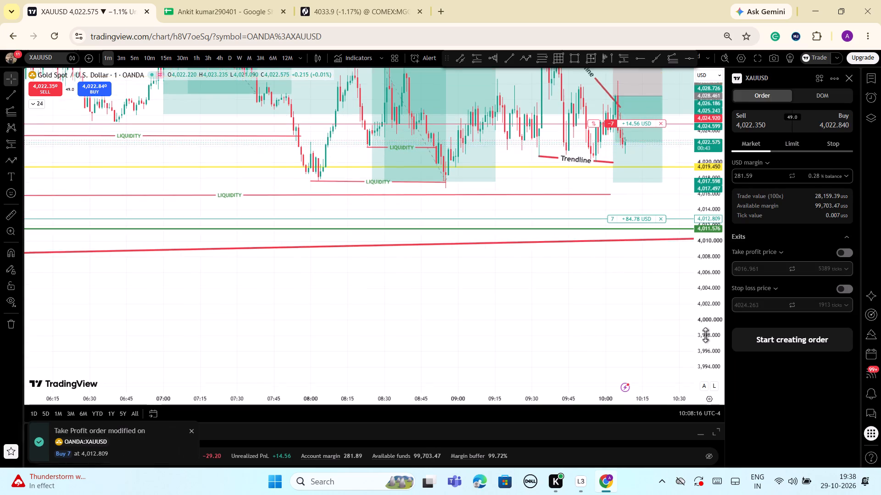
{"action": "left_click_drag", "start_coordinate": [705, 335], "coordinate": [709, 316]}
{"action": "left_click_drag", "start_coordinate": [663, 323], "coordinate": [595, 384]}
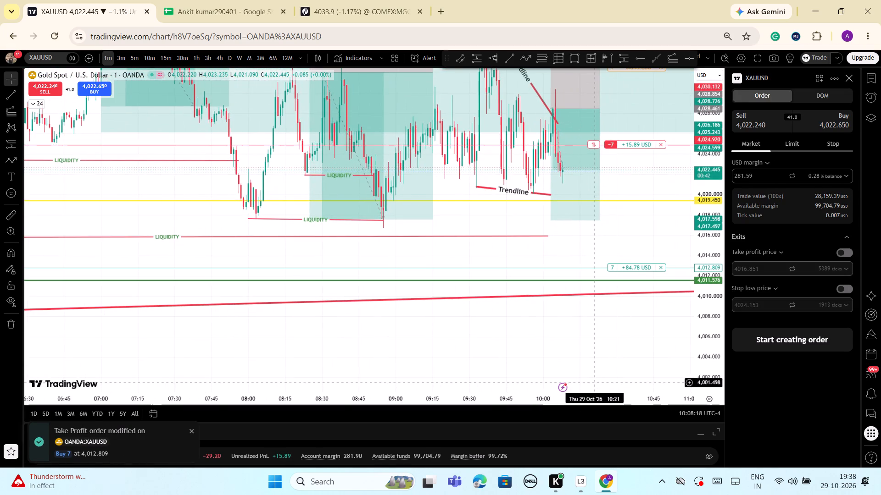
{"action": "scroll", "coordinate": [592, 381], "scroll_direction": "up", "scroll_amount": 4}
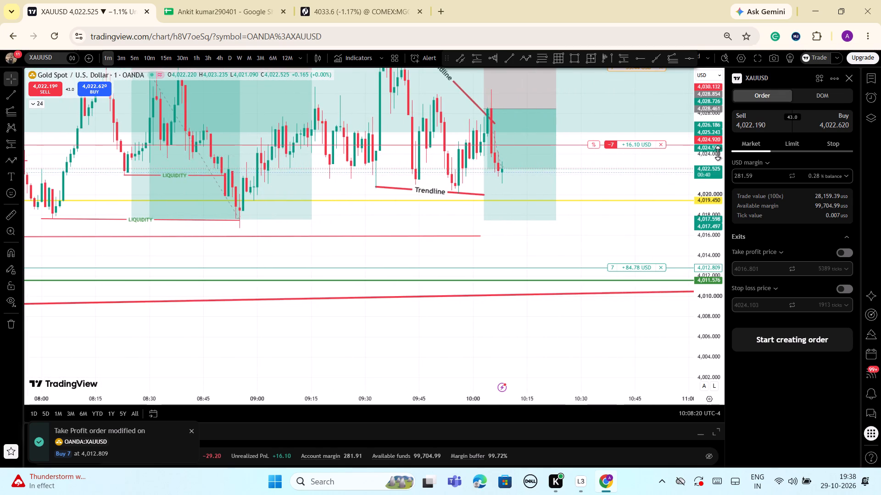
{"action": "left_click_drag", "start_coordinate": [718, 153], "coordinate": [718, 264]}
{"action": "left_click_drag", "start_coordinate": [640, 126], "coordinate": [640, 135]}
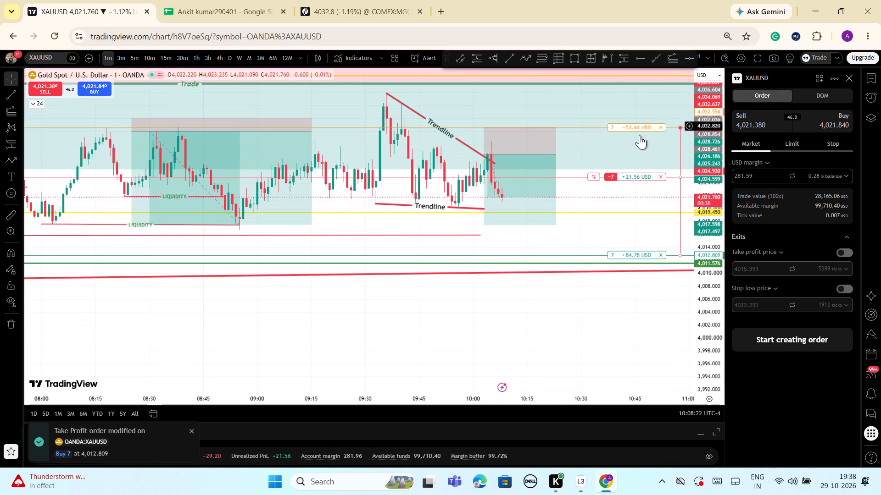
{"action": "left_click_drag", "start_coordinate": [640, 135], "coordinate": [633, 180]}
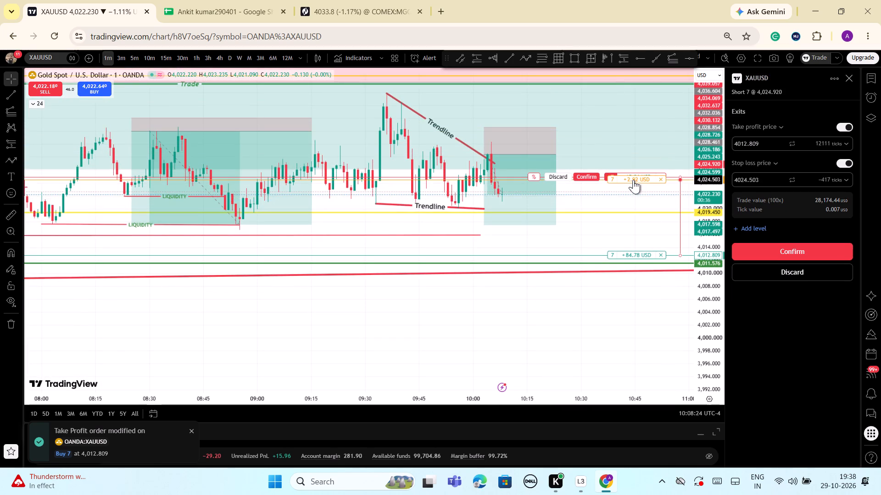
{"action": "left_click_drag", "start_coordinate": [633, 180], "coordinate": [634, 178]}
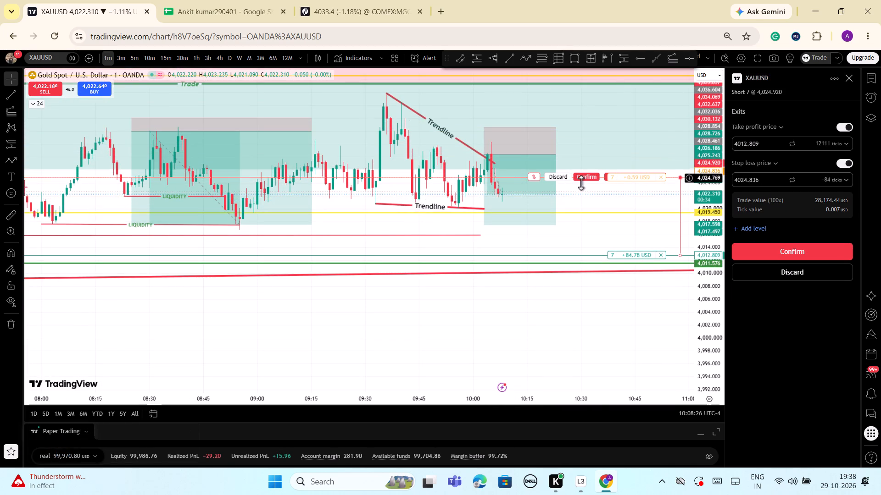
{"action": "left_click", "coordinate": [584, 177]}
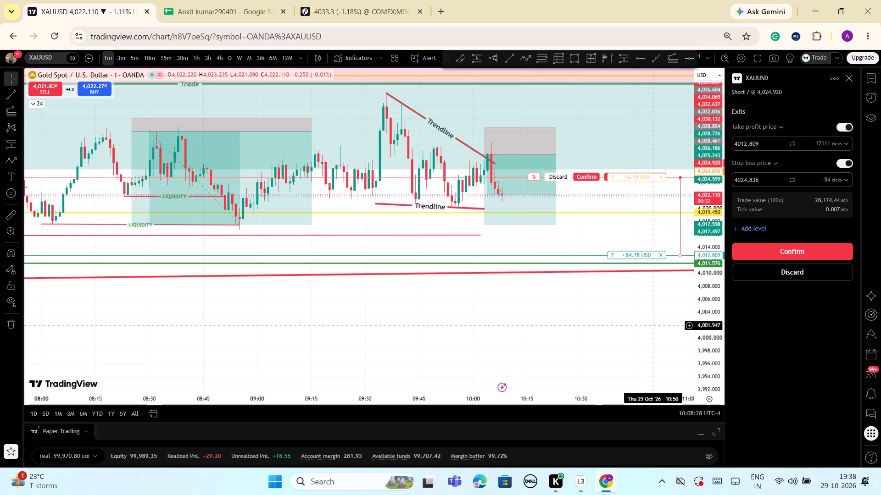
{"action": "left_click", "coordinate": [584, 176]}
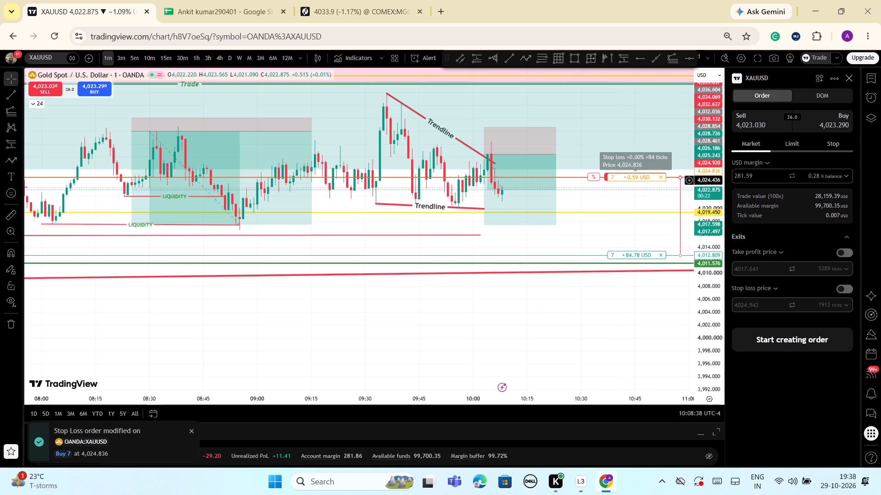
Move the latest short position projection down to an entry of 4,024.826 at 10:05, beside the open short's entry line.
{"action": "scroll", "coordinate": [555, 289], "scroll_direction": "down", "scroll_amount": 1}
{"action": "left_click_drag", "start_coordinate": [709, 351], "coordinate": [716, 323]}
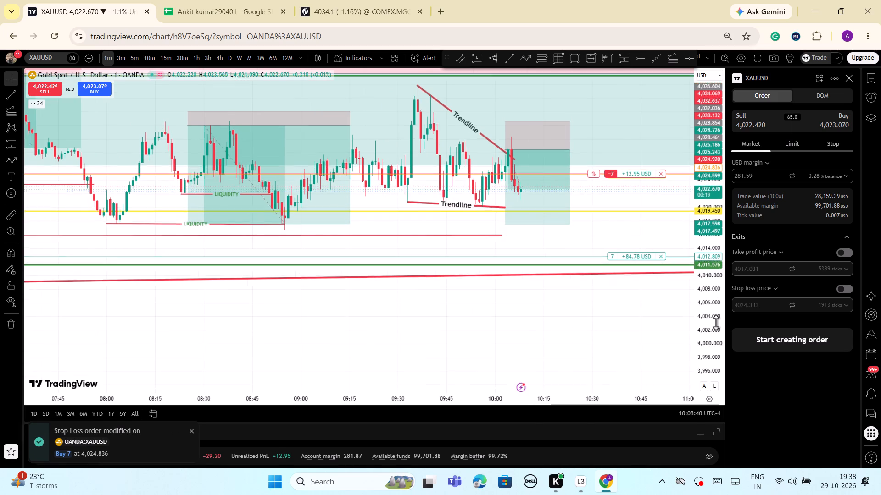
{"action": "left_click_drag", "start_coordinate": [716, 323], "coordinate": [722, 219]}
{"action": "scroll", "coordinate": [641, 248], "scroll_direction": "up", "scroll_amount": 3}
{"action": "left_click_drag", "start_coordinate": [711, 275], "coordinate": [711, 356]}
{"action": "scroll", "coordinate": [574, 365], "scroll_direction": "down", "scroll_amount": 1}
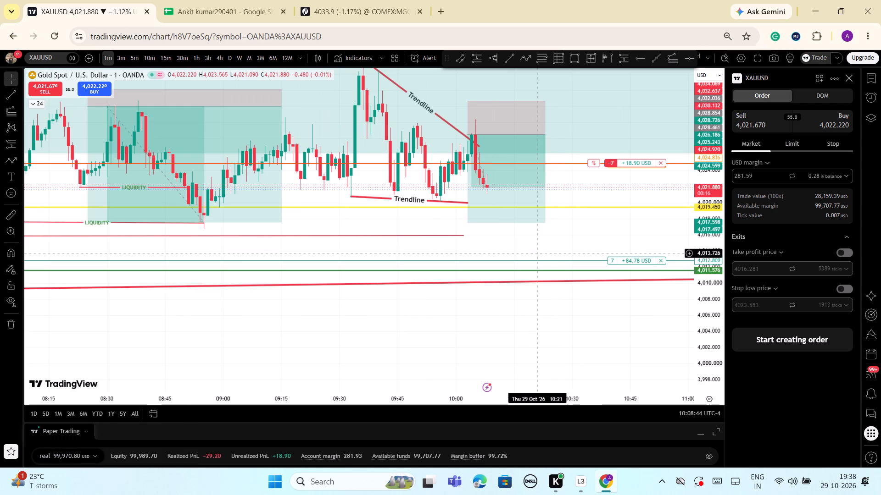
{"action": "left_click_drag", "start_coordinate": [527, 199], "coordinate": [529, 212]}
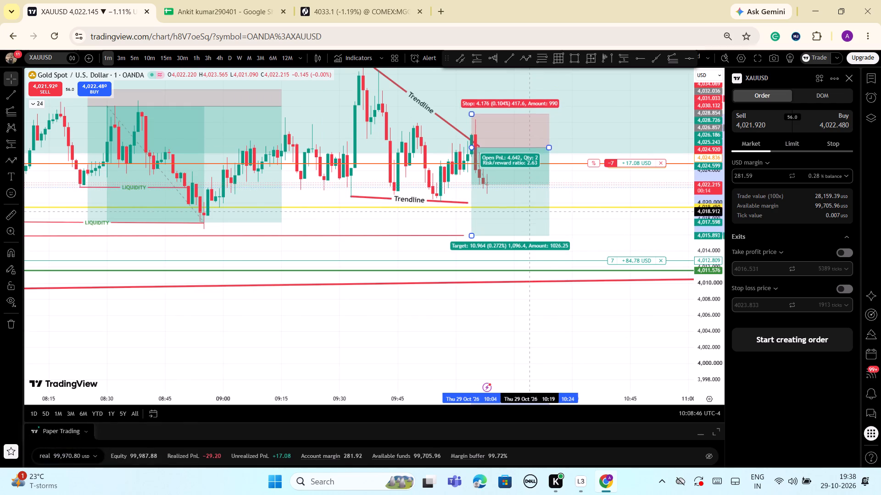
{"action": "left_click_drag", "start_coordinate": [529, 212], "coordinate": [544, 228]}
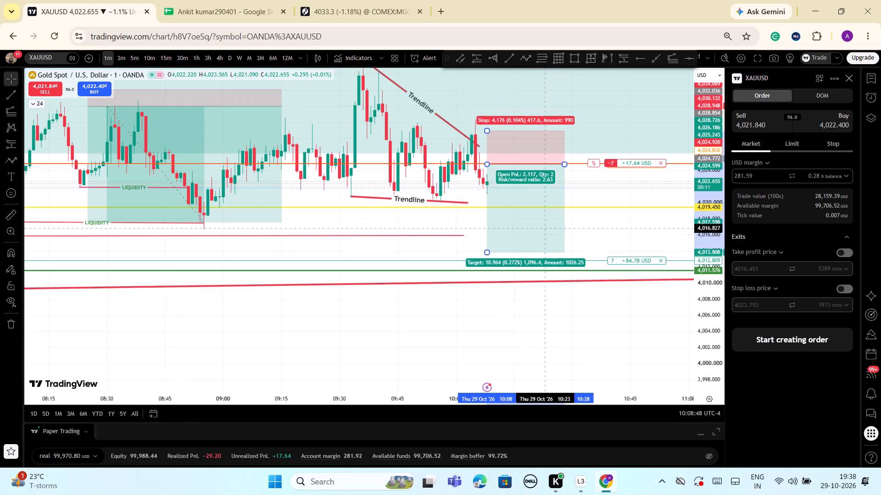
{"action": "left_click_drag", "start_coordinate": [544, 228], "coordinate": [531, 228]}
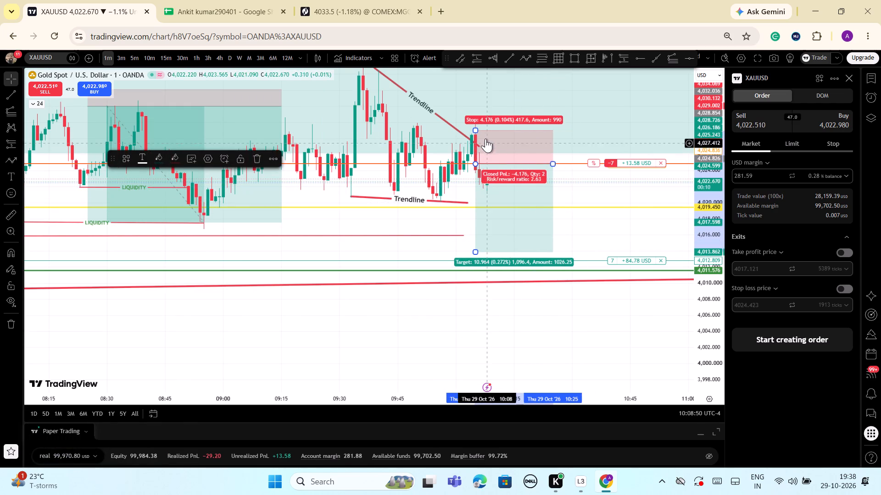
Set the short projection's stop to 4,027.465 and shift its entry to 4,025.006 at the 10:06 candle.
{"action": "left_click_drag", "start_coordinate": [475, 130], "coordinate": [480, 143]}
{"action": "left_click", "coordinate": [526, 203]}
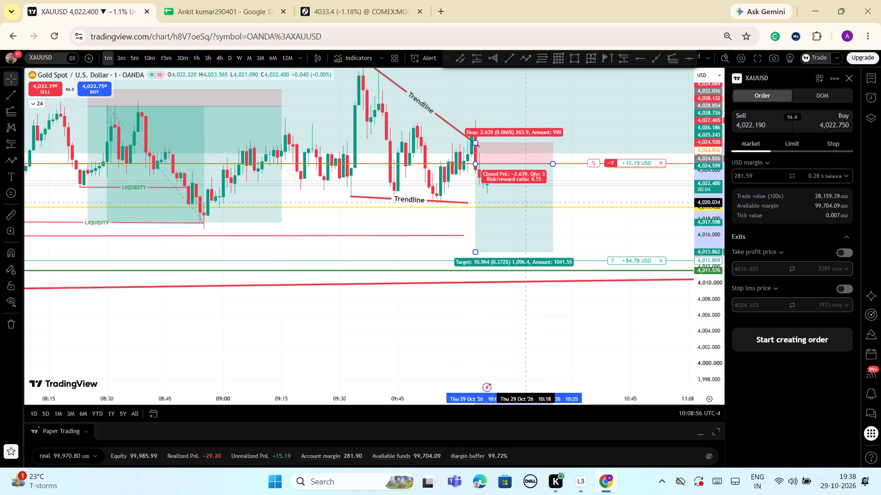
{"action": "left_click", "coordinate": [475, 165]}
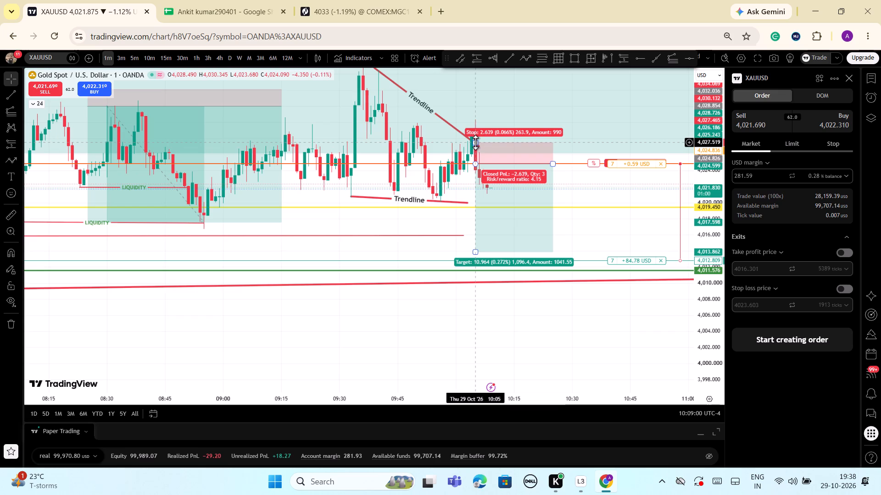
{"action": "left_click", "coordinate": [474, 163]}
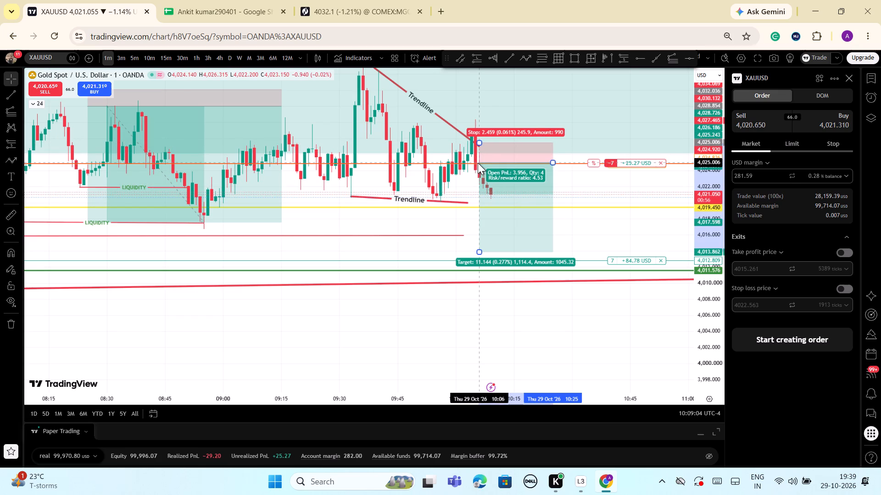
{"action": "left_click", "coordinate": [585, 228]}
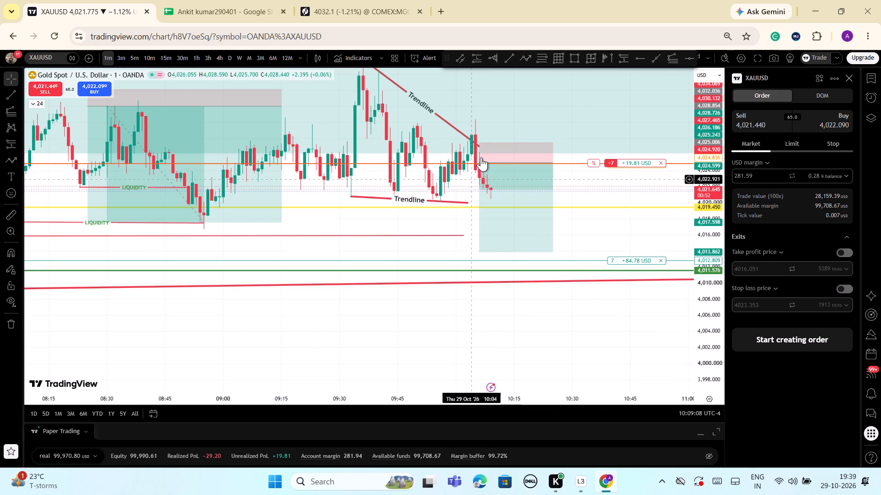
Examine the latest 1-minute candles against the short projection, the lower trendline and the take profit level.
{"action": "left_click_drag", "start_coordinate": [703, 377], "coordinate": [704, 373]}
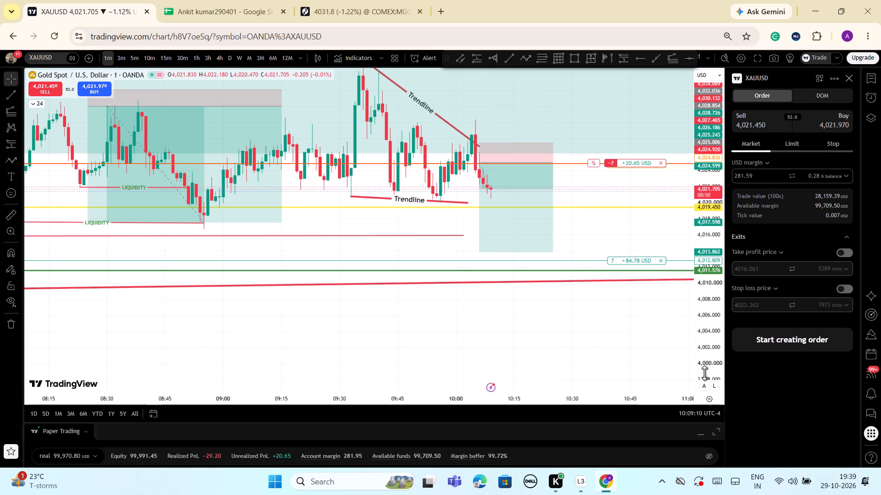
{"action": "left_click_drag", "start_coordinate": [704, 373], "coordinate": [691, 369]}
{"action": "scroll", "coordinate": [573, 350], "scroll_direction": "down", "scroll_amount": 1}
{"action": "scroll", "coordinate": [572, 351], "scroll_direction": "up", "scroll_amount": 2}
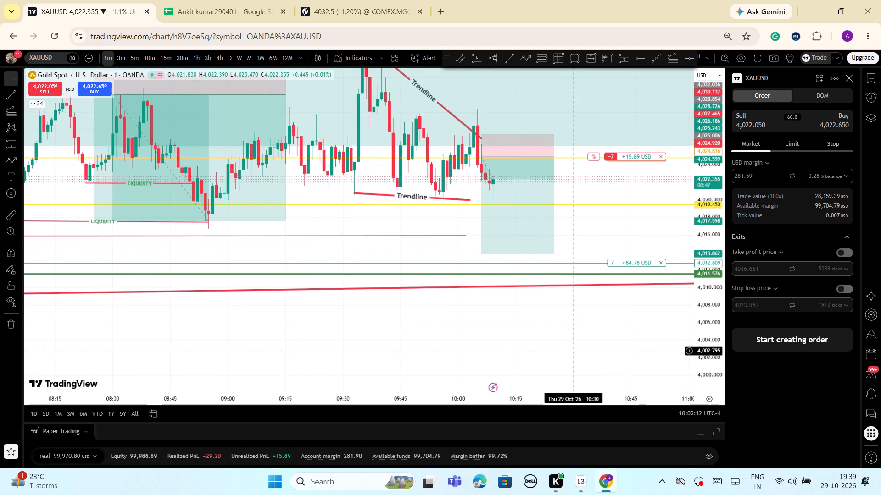
{"action": "scroll", "coordinate": [574, 357], "scroll_direction": "up", "scroll_amount": 1}
{"action": "left_click_drag", "start_coordinate": [713, 363], "coordinate": [726, 281]}
{"action": "scroll", "coordinate": [590, 220], "scroll_direction": "up", "scroll_amount": 7}
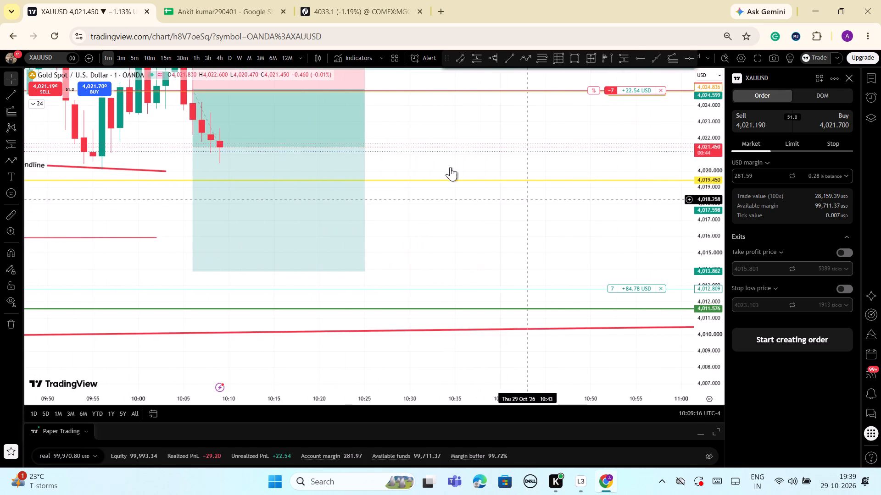
{"action": "left_click_drag", "start_coordinate": [438, 143], "coordinate": [586, 157]}
{"action": "left_click_drag", "start_coordinate": [715, 351], "coordinate": [716, 318]}
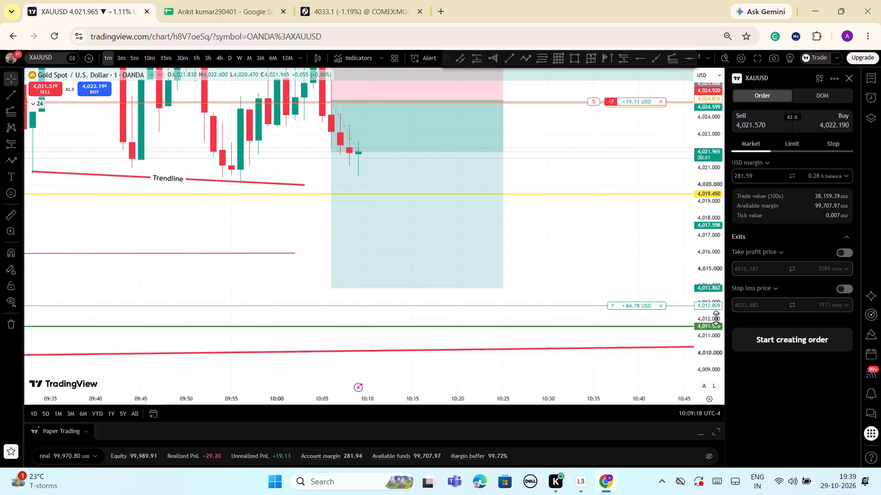
{"action": "left_click_drag", "start_coordinate": [716, 318], "coordinate": [714, 302]}
{"action": "scroll", "coordinate": [599, 273], "scroll_direction": "down", "scroll_amount": 3}
{"action": "left_click_drag", "start_coordinate": [703, 145], "coordinate": [712, 241]}
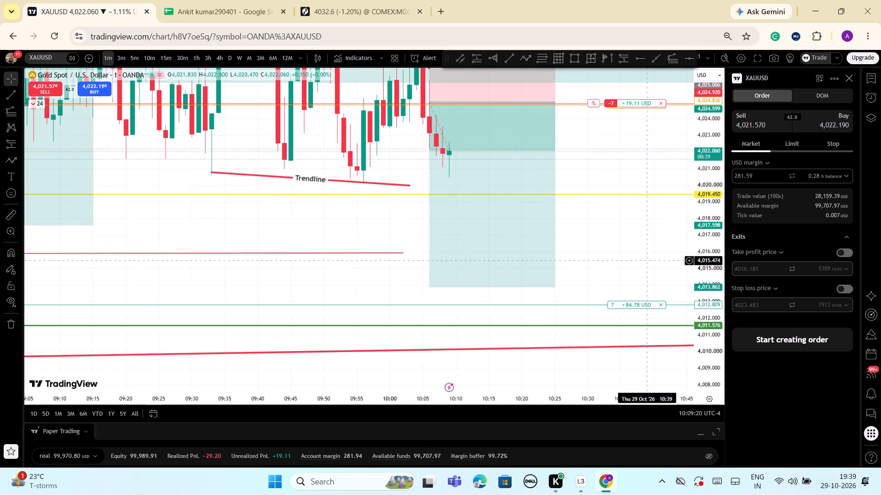
{"action": "scroll", "coordinate": [567, 260], "scroll_direction": "down", "scroll_amount": 3}
{"action": "left_click_drag", "start_coordinate": [656, 244], "coordinate": [642, 314]}
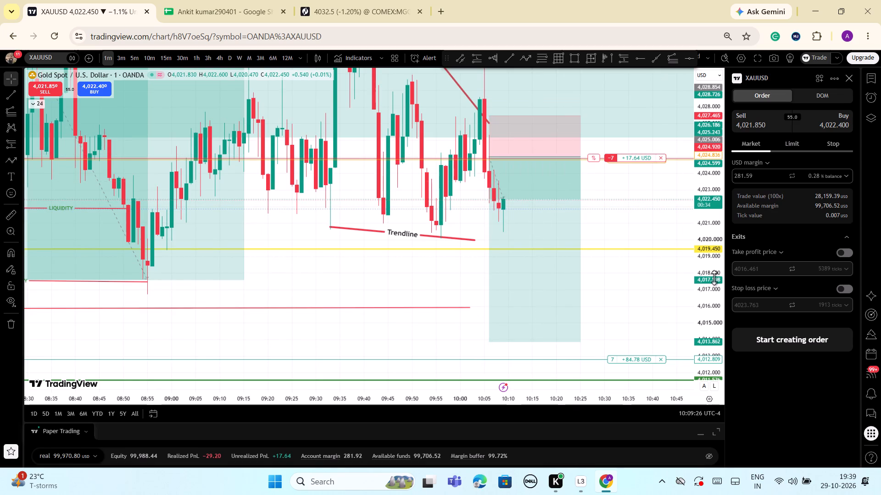
Examine the falling 1-minute candles against the lower trendline, the liquidity lines and the short's take profit level.
{"action": "left_click_drag", "start_coordinate": [713, 273], "coordinate": [706, 308]}
{"action": "scroll", "coordinate": [662, 296], "scroll_direction": "down", "scroll_amount": 2}
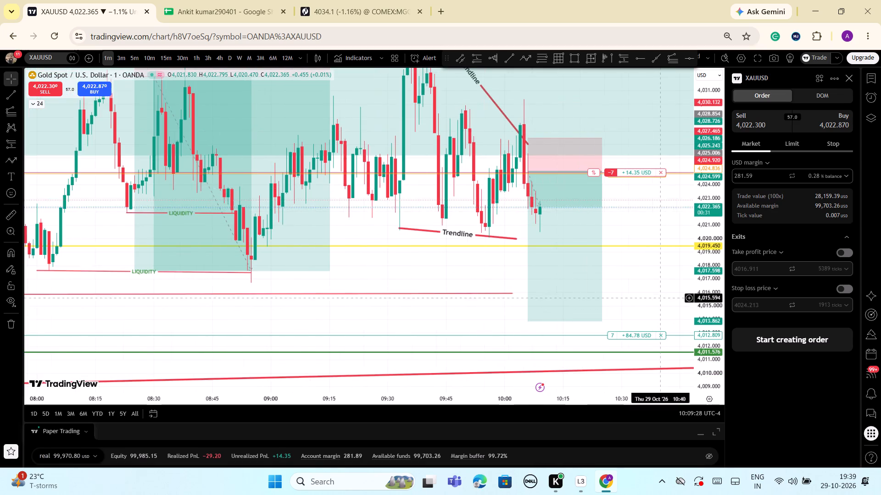
{"action": "left_click_drag", "start_coordinate": [710, 300], "coordinate": [710, 324]}
{"action": "scroll", "coordinate": [619, 307], "scroll_direction": "down", "scroll_amount": 4}
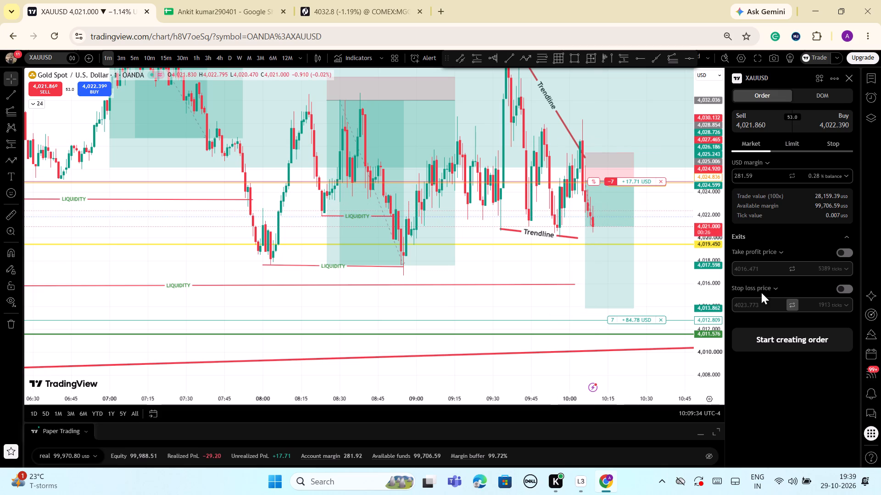
{"action": "left_click_drag", "start_coordinate": [710, 294], "coordinate": [716, 253]}
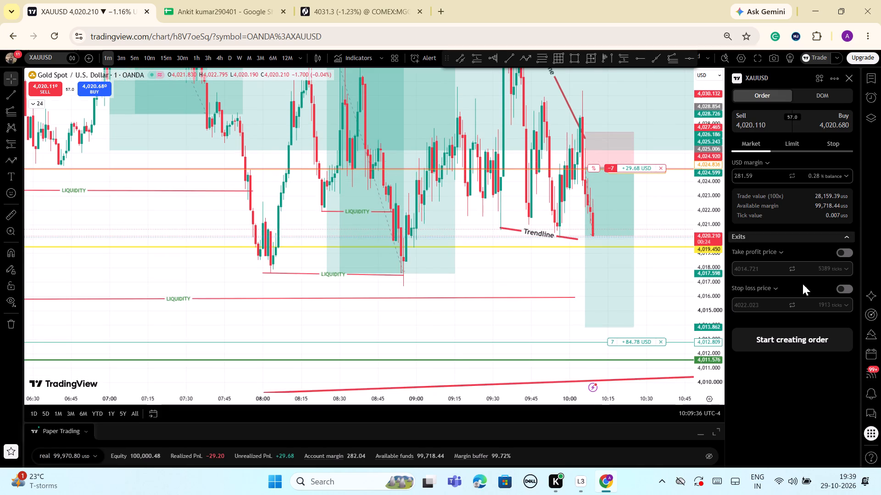
{"action": "left_click_drag", "start_coordinate": [710, 215], "coordinate": [723, 279]}
{"action": "scroll", "coordinate": [697, 285], "scroll_direction": "down", "scroll_amount": 2}
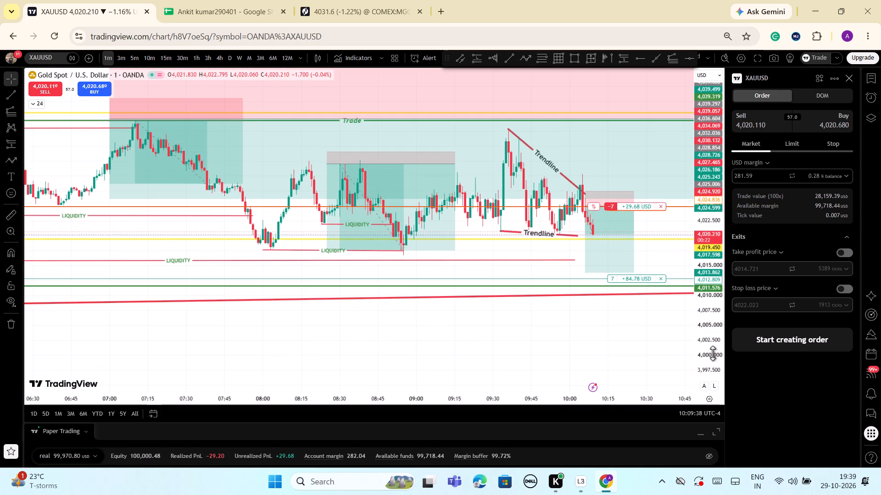
{"action": "left_click_drag", "start_coordinate": [710, 355], "coordinate": [714, 336]}
{"action": "scroll", "coordinate": [712, 336], "scroll_direction": "down", "scroll_amount": 3}
{"action": "left_click_drag", "start_coordinate": [708, 347], "coordinate": [701, 203]}
{"action": "scroll", "coordinate": [690, 337], "scroll_direction": "down", "scroll_amount": 6}
{"action": "left_click_drag", "start_coordinate": [708, 353], "coordinate": [710, 287]}
{"action": "scroll", "coordinate": [694, 311], "scroll_direction": "up", "scroll_amount": 4}
{"action": "scroll", "coordinate": [694, 309], "scroll_direction": "down", "scroll_amount": 3}
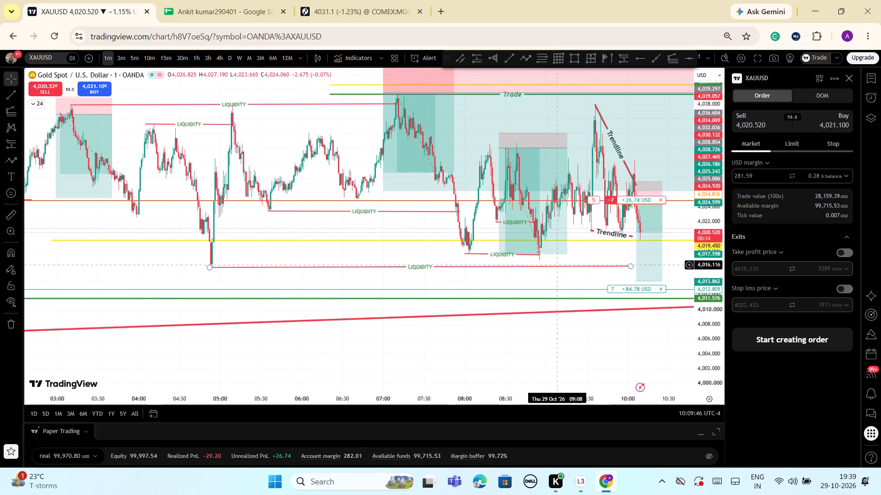
{"action": "scroll", "coordinate": [591, 270], "scroll_direction": "up", "scroll_amount": 3}
{"action": "scroll", "coordinate": [671, 284], "scroll_direction": "up", "scroll_amount": 2}
{"action": "left_click", "coordinate": [711, 368]}
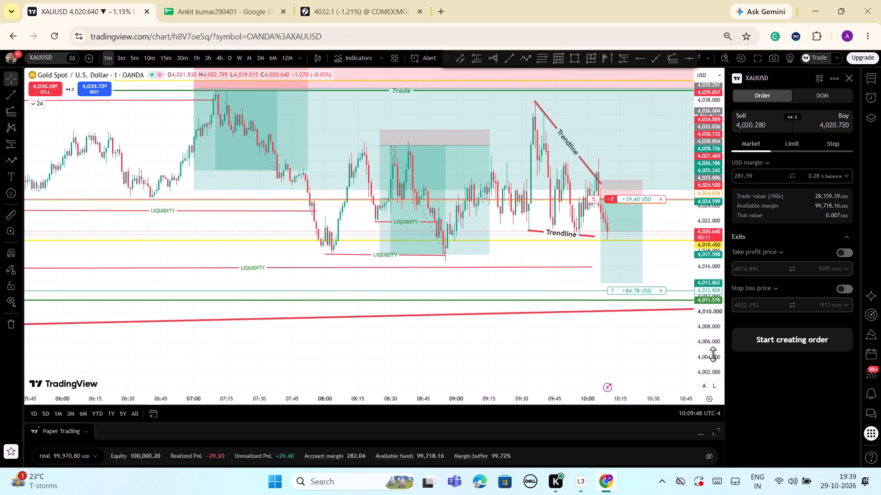
{"action": "scroll", "coordinate": [614, 354], "scroll_direction": "down", "scroll_amount": 2}
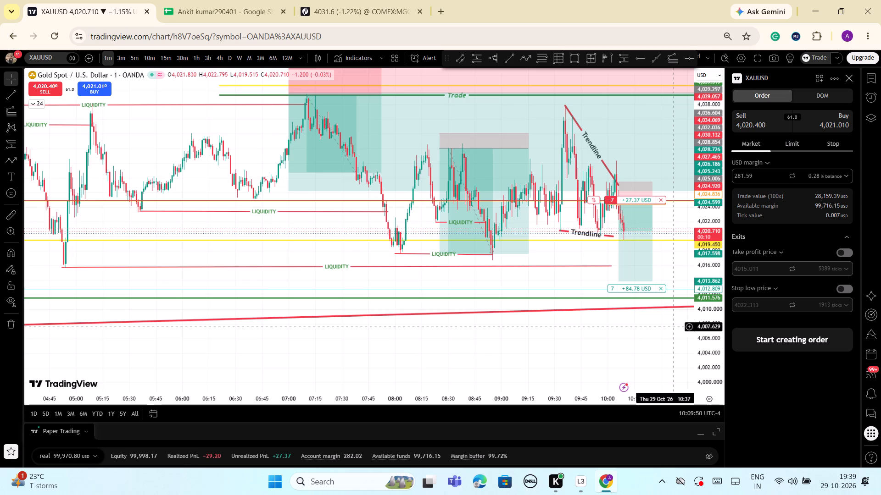
Extend the liquidity line under the 08:00 and 08:56 lows so its end point sits at 09:16 near 4,017.589.
{"action": "left_click_drag", "start_coordinate": [718, 228], "coordinate": [726, 275]}
{"action": "scroll", "coordinate": [567, 304], "scroll_direction": "down", "scroll_amount": 3}
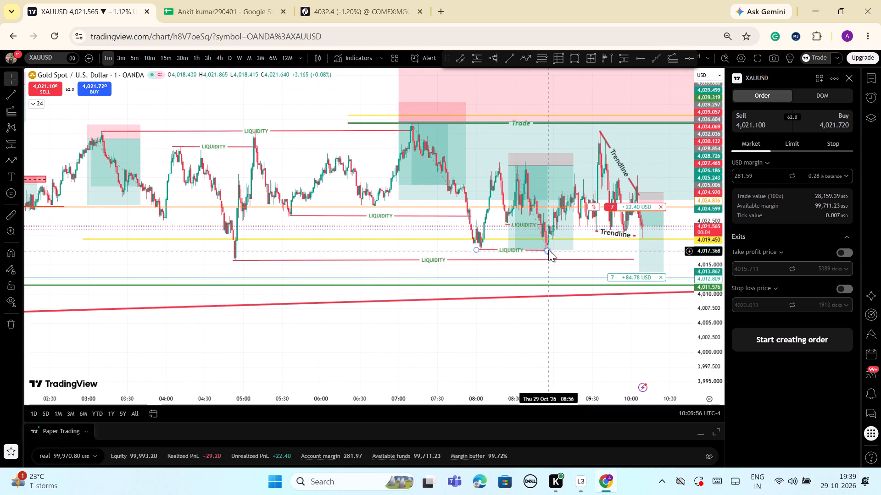
{"action": "left_click_drag", "start_coordinate": [546, 250], "coordinate": [563, 252]}
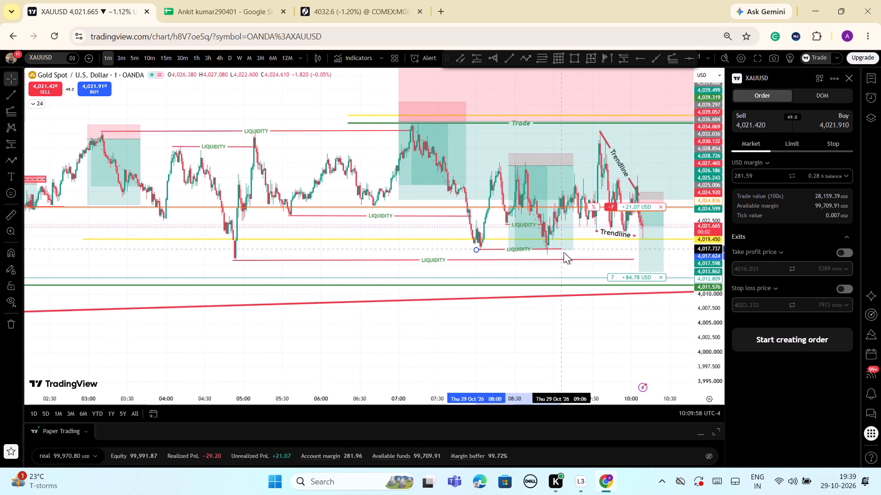
{"action": "left_click_drag", "start_coordinate": [563, 252], "coordinate": [568, 249]}
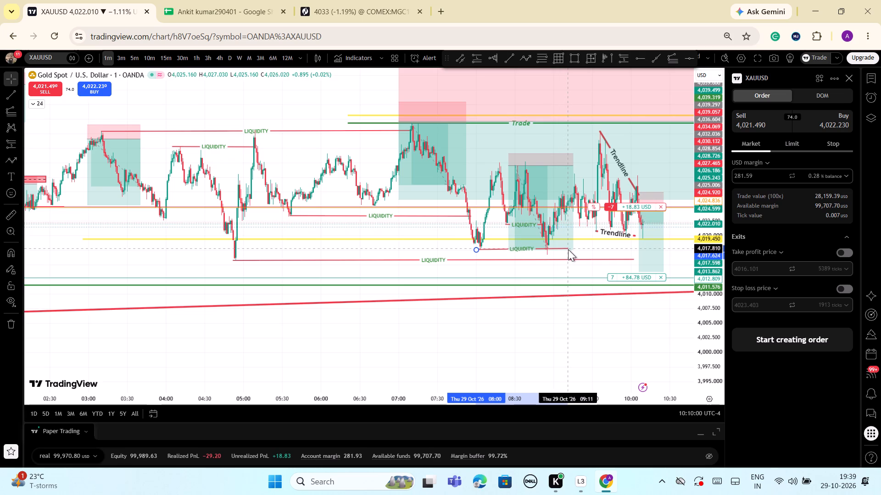
{"action": "left_click_drag", "start_coordinate": [568, 249], "coordinate": [569, 249]}
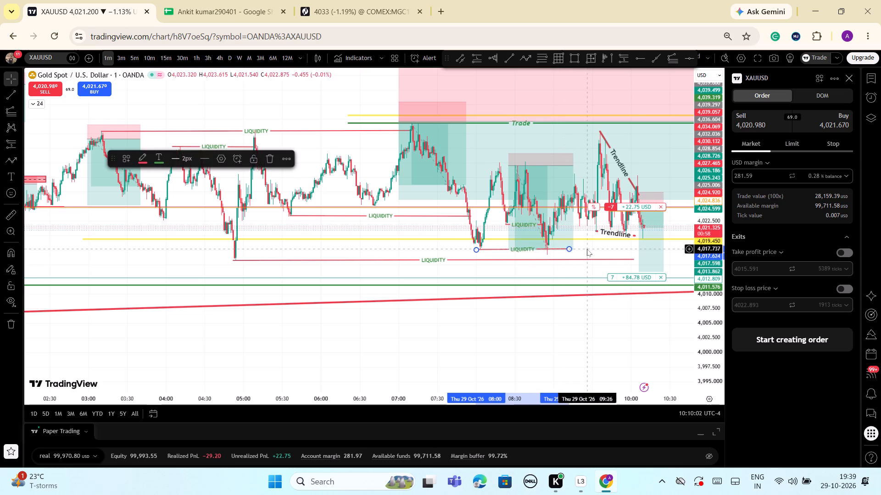
{"action": "left_click", "coordinate": [569, 247]}
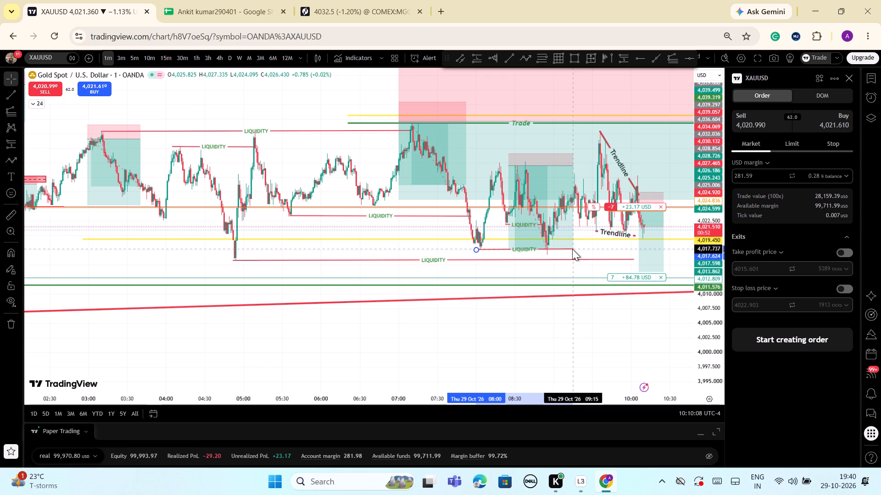
{"action": "left_click", "coordinate": [556, 324]}
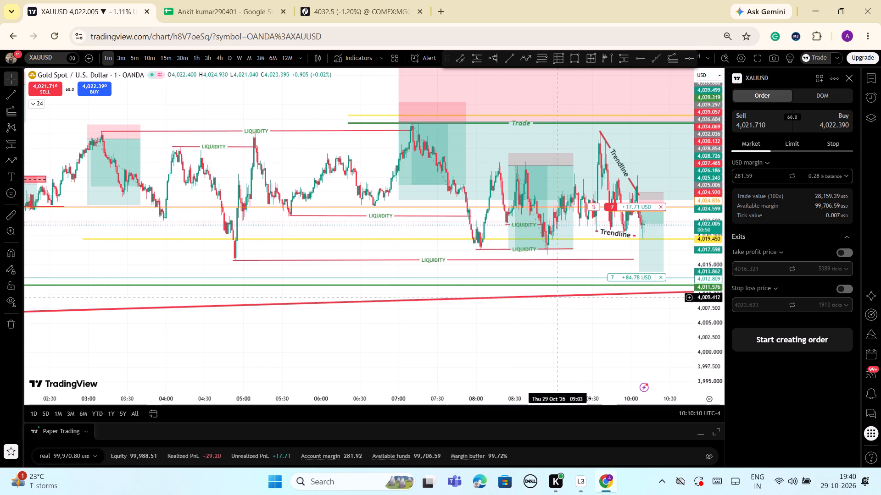
{"action": "left_click", "coordinate": [572, 249]}
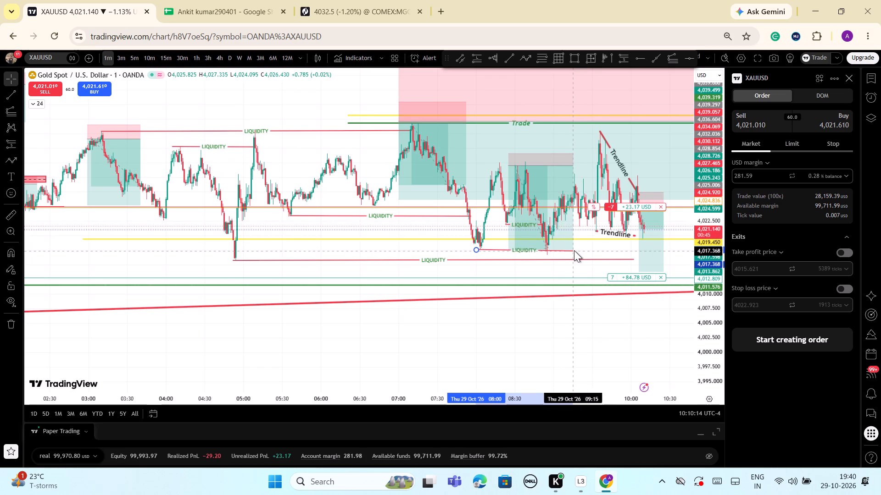
{"action": "left_click", "coordinate": [587, 327]}
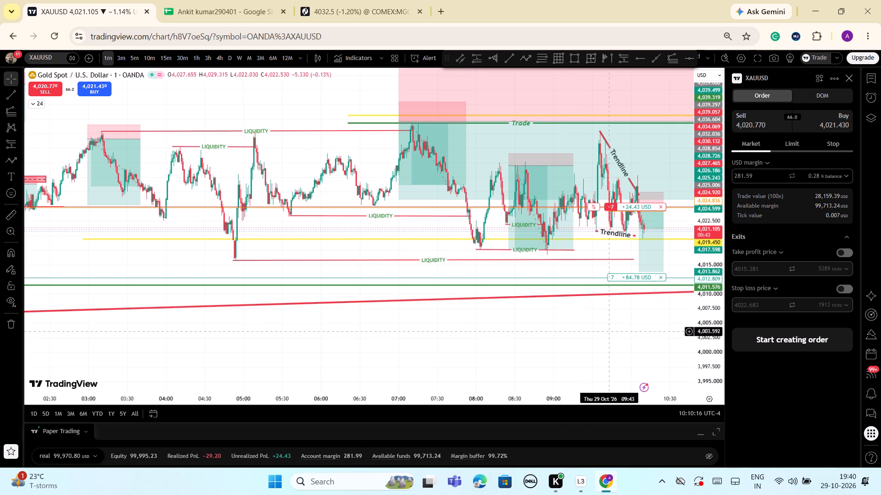
{"action": "scroll", "coordinate": [609, 332], "scroll_direction": "down", "scroll_amount": 2}
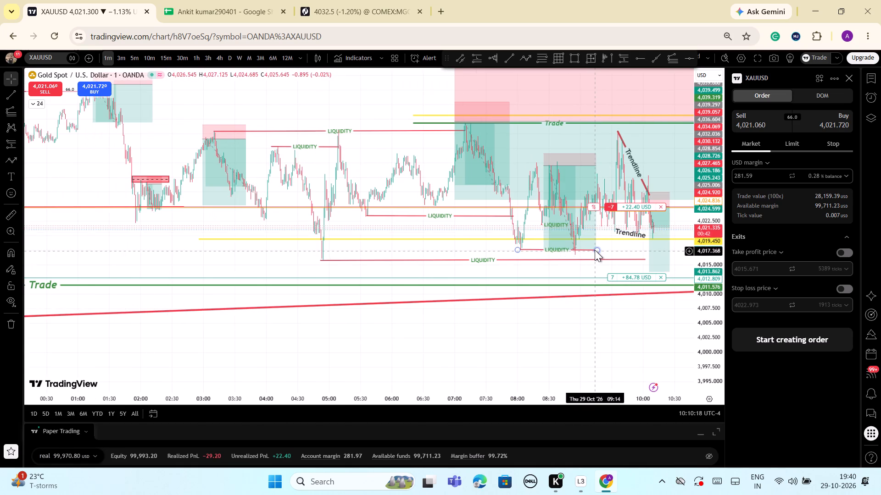
{"action": "left_click", "coordinate": [595, 250]}
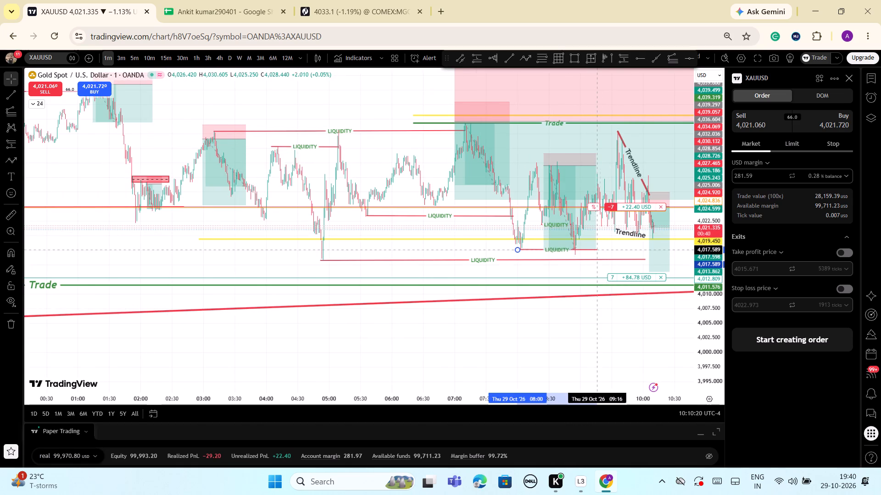
{"action": "left_click", "coordinate": [627, 252]}
Examine the wider and recent price action against the liquidity lines, the short projection and the take profit level.
{"action": "scroll", "coordinate": [597, 324], "scroll_direction": "down", "scroll_amount": 2}
{"action": "left_click_drag", "start_coordinate": [529, 344], "coordinate": [460, 351]}
{"action": "left_click_drag", "start_coordinate": [718, 359], "coordinate": [721, 317]}
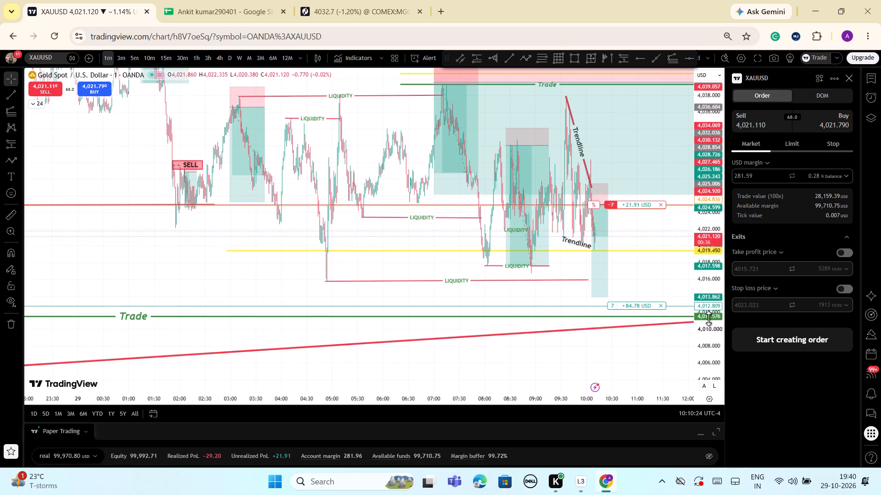
{"action": "left_click_drag", "start_coordinate": [709, 230], "coordinate": [691, 355]}
{"action": "scroll", "coordinate": [575, 320], "scroll_direction": "up", "scroll_amount": 4}
{"action": "left_click_drag", "start_coordinate": [702, 363], "coordinate": [708, 271]}
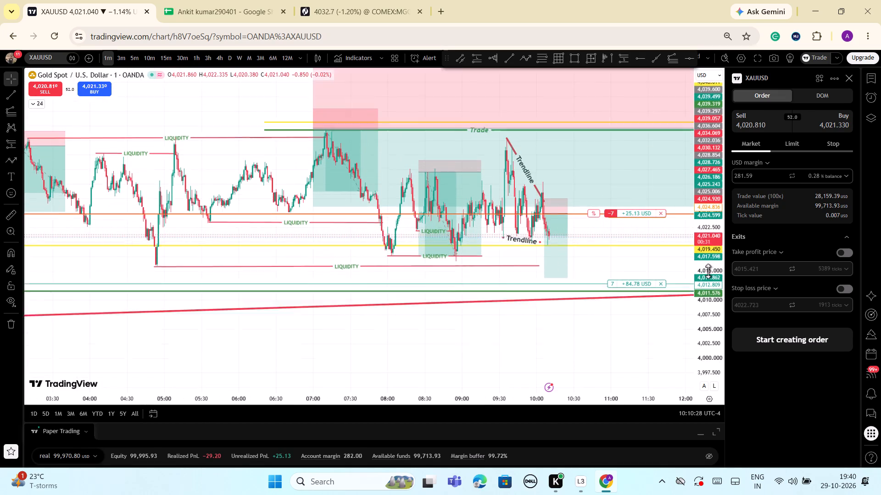
{"action": "left_click_drag", "start_coordinate": [708, 271], "coordinate": [712, 256]}
{"action": "scroll", "coordinate": [574, 257], "scroll_direction": "up", "scroll_amount": 4}
{"action": "scroll", "coordinate": [546, 291], "scroll_direction": "up", "scroll_amount": 3}
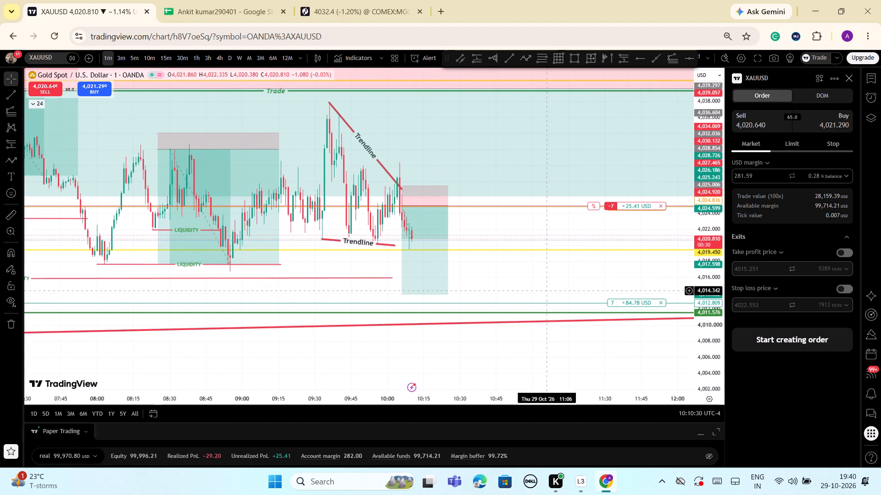
{"action": "left_click", "coordinate": [524, 251]}
{"action": "left_click_drag", "start_coordinate": [517, 274], "coordinate": [552, 276]}
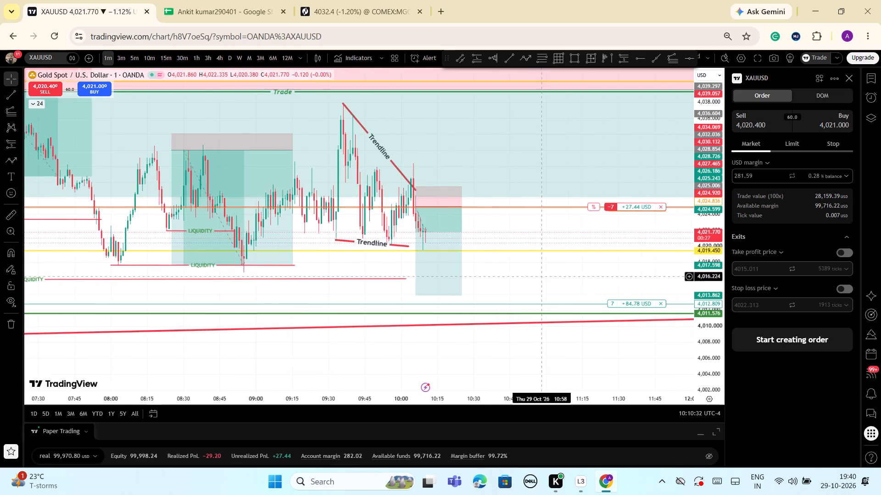
{"action": "left_click_drag", "start_coordinate": [552, 276], "coordinate": [571, 276]}
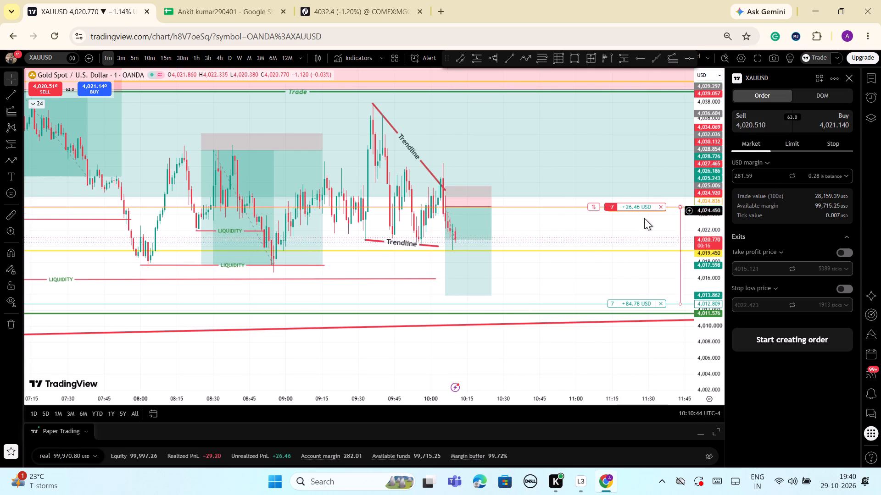
{"action": "scroll", "coordinate": [643, 258], "scroll_direction": "down", "scroll_amount": 1}
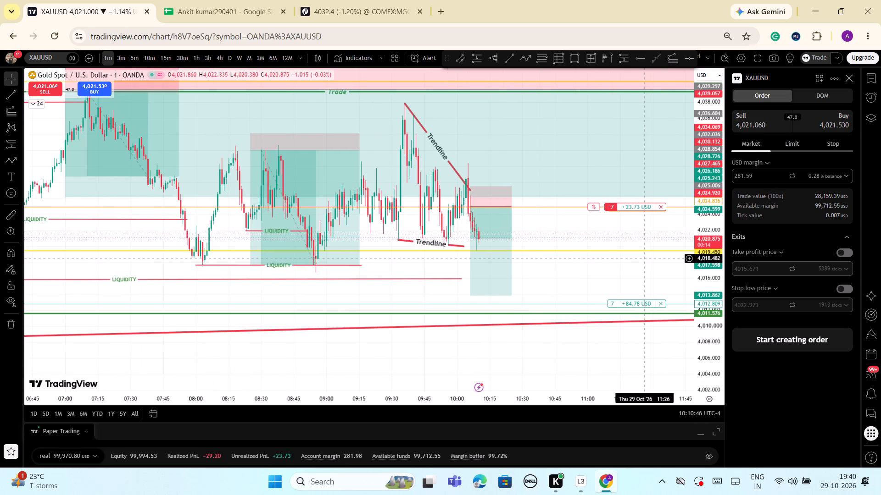
{"action": "left_click_drag", "start_coordinate": [699, 356], "coordinate": [706, 333]}
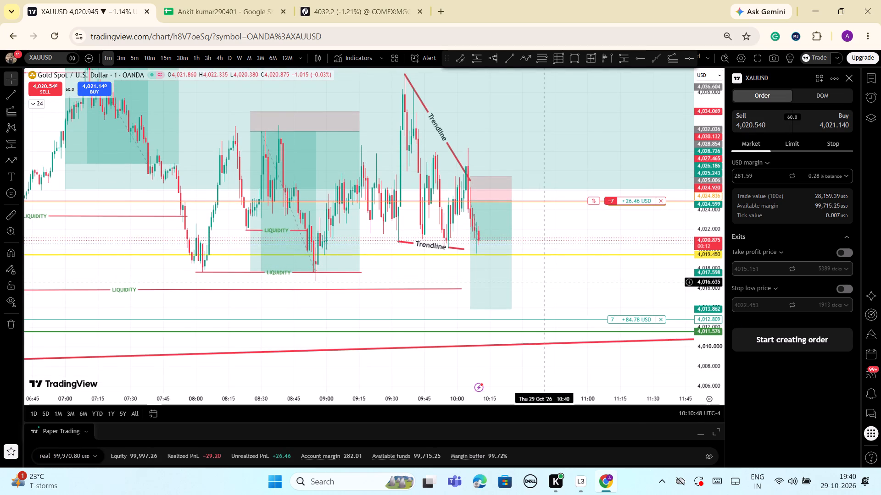
{"action": "scroll", "coordinate": [543, 282], "scroll_direction": "down", "scroll_amount": 2}
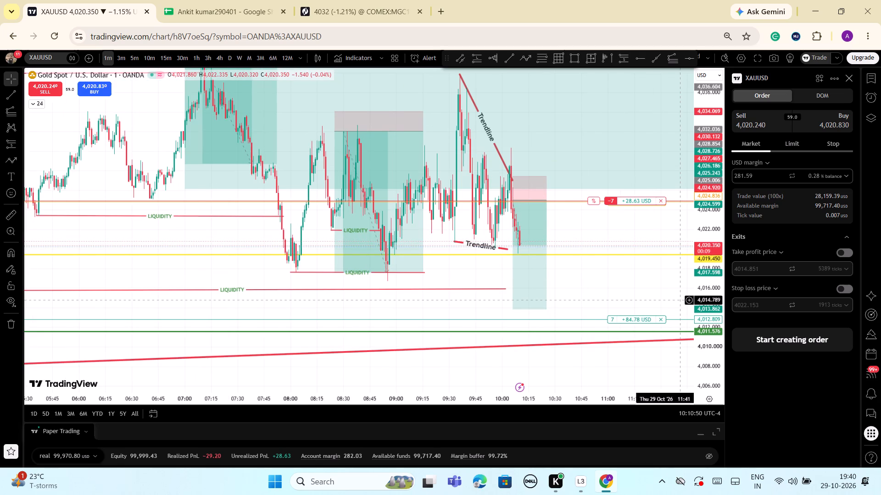
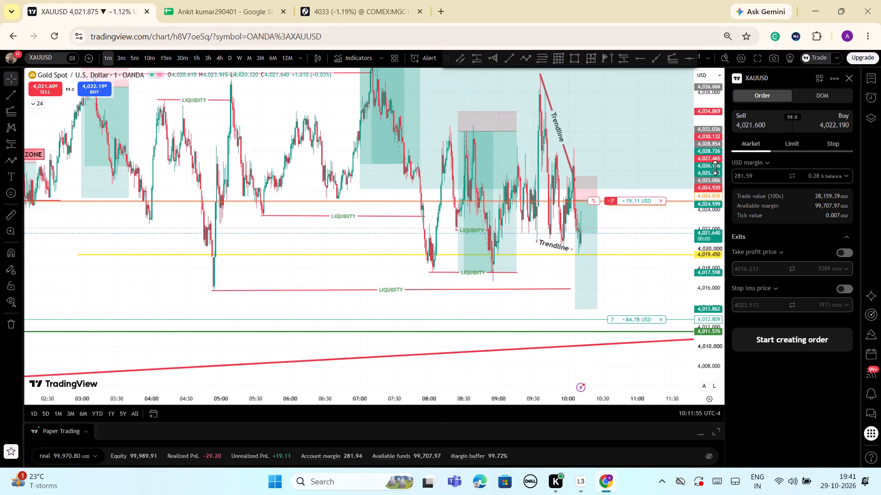
Examine the wider and latest 1-minute price action against the short projection, both trendlines and the liquidity lines.
{"action": "left_click_drag", "start_coordinate": [718, 176], "coordinate": [718, 240]}
{"action": "scroll", "coordinate": [547, 291], "scroll_direction": "down", "scroll_amount": 6}
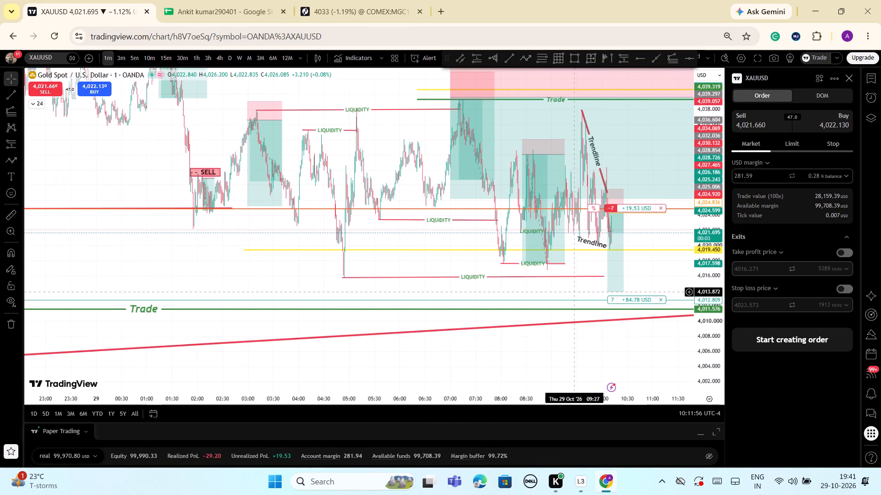
{"action": "scroll", "coordinate": [647, 306], "scroll_direction": "down", "scroll_amount": 3}
{"action": "scroll", "coordinate": [638, 363], "scroll_direction": "up", "scroll_amount": 6}
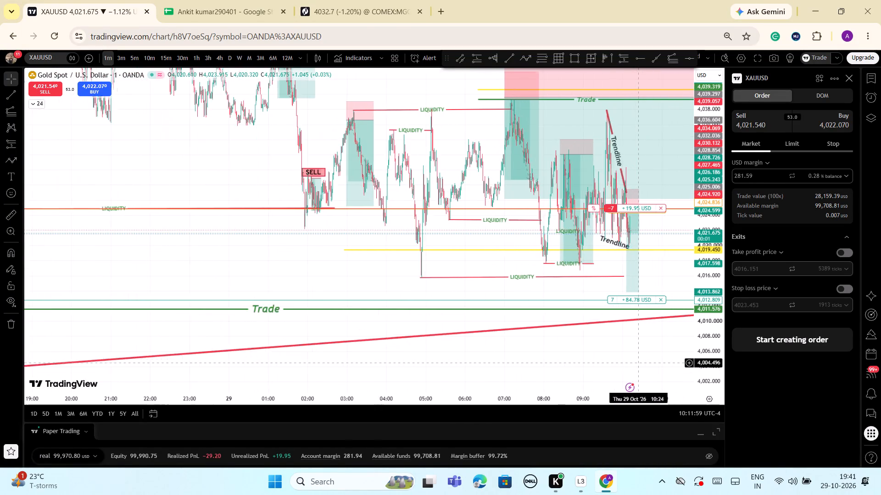
{"action": "scroll", "coordinate": [638, 363], "scroll_direction": "up", "scroll_amount": 5}
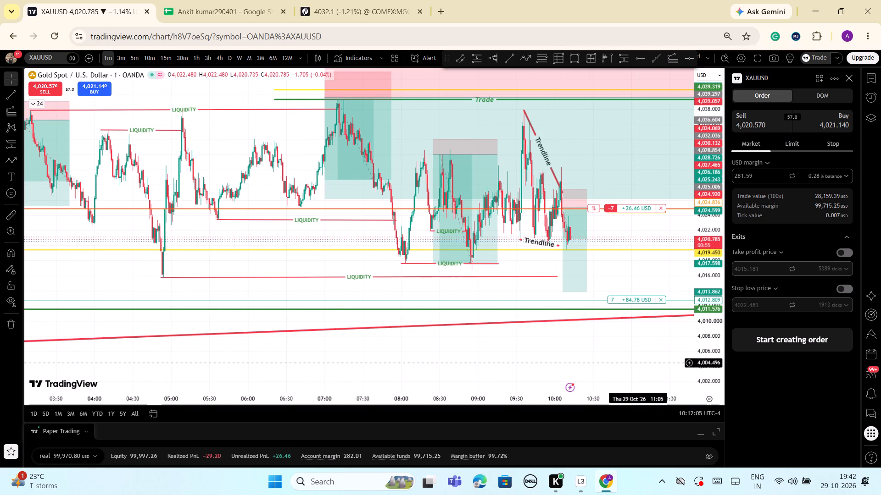
{"action": "scroll", "coordinate": [638, 363], "scroll_direction": "up", "scroll_amount": 4}
{"action": "left_click_drag", "start_coordinate": [716, 377], "coordinate": [708, 308]}
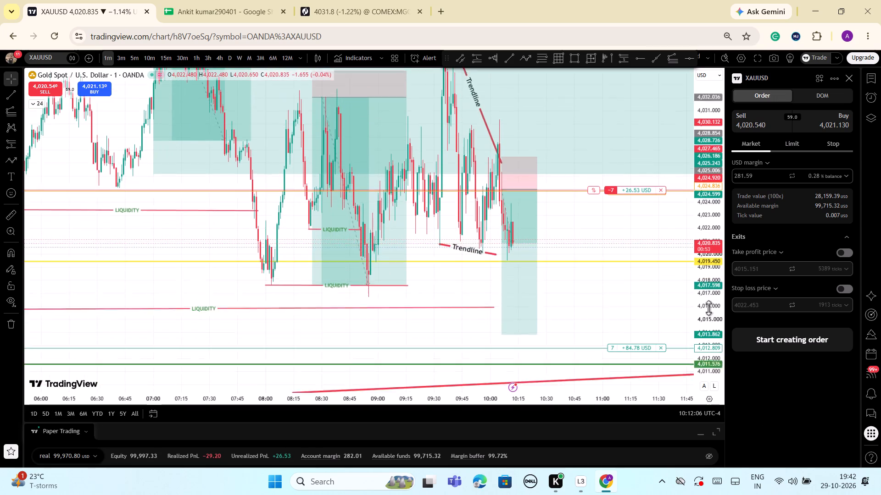
{"action": "left_click_drag", "start_coordinate": [708, 308], "coordinate": [706, 299]}
{"action": "scroll", "coordinate": [662, 309], "scroll_direction": "up", "scroll_amount": 8}
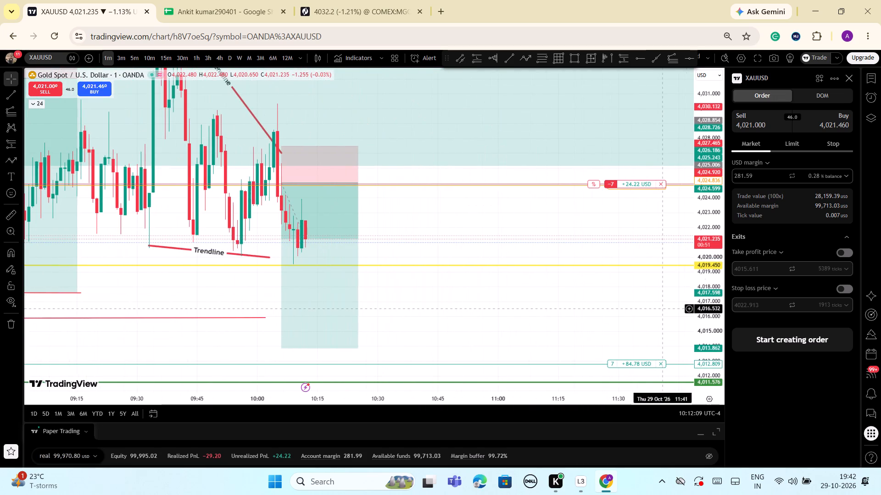
{"action": "left_click_drag", "start_coordinate": [710, 299], "coordinate": [731, 356]}
{"action": "scroll", "coordinate": [634, 327], "scroll_direction": "down", "scroll_amount": 3}
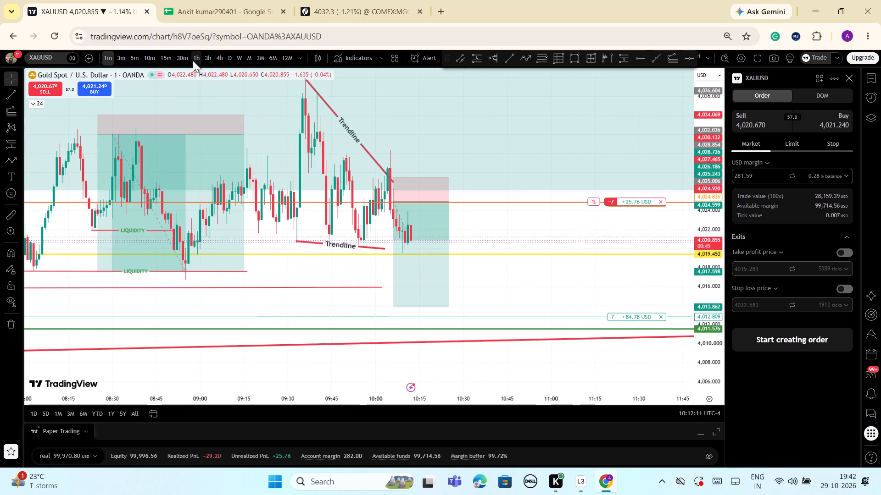
Examine the 1-hour chart around the rising trendline, the green Trade levels and the short's take profit level.
{"action": "left_click", "coordinate": [195, 60]}
{"action": "scroll", "coordinate": [701, 273], "scroll_direction": "down", "scroll_amount": 2}
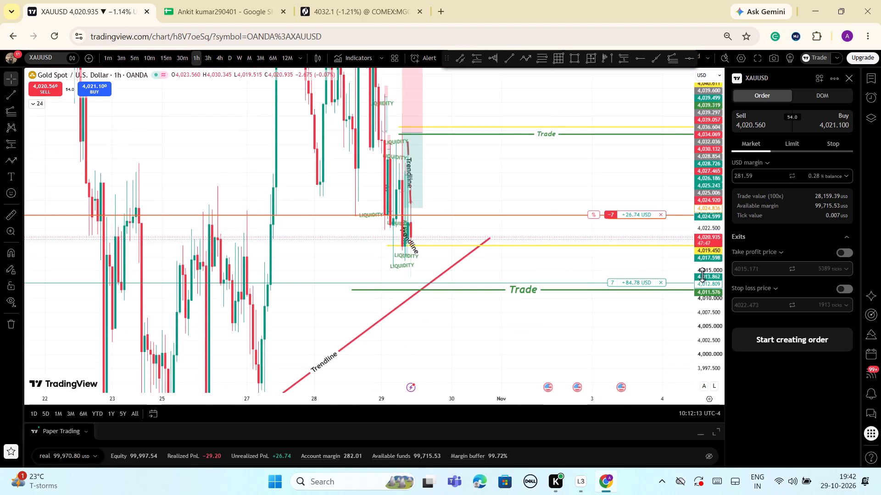
{"action": "left_click_drag", "start_coordinate": [699, 260], "coordinate": [727, 341]}
{"action": "scroll", "coordinate": [565, 353], "scroll_direction": "up", "scroll_amount": 1}
{"action": "left_click_drag", "start_coordinate": [553, 361], "coordinate": [715, 335]}
{"action": "scroll", "coordinate": [535, 350], "scroll_direction": "up", "scroll_amount": 8}
{"action": "scroll", "coordinate": [477, 314], "scroll_direction": "up", "scroll_amount": 3}
{"action": "left_click_drag", "start_coordinate": [482, 314], "coordinate": [699, 303]}
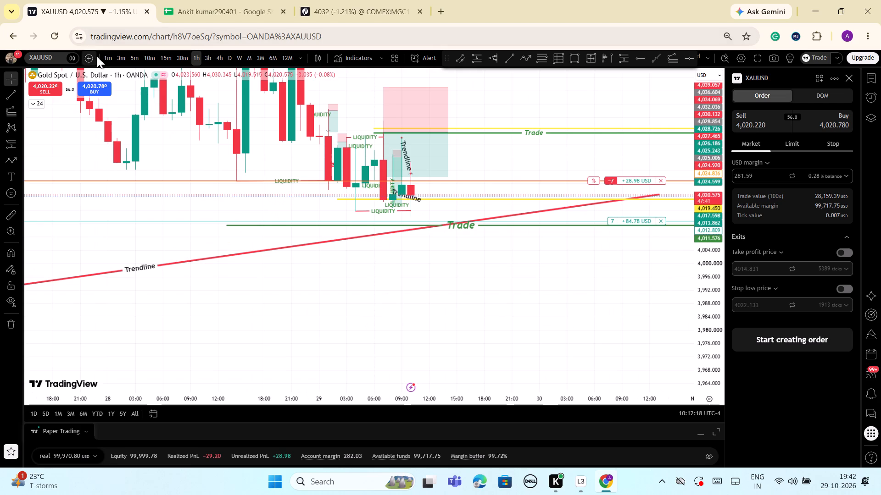
On the 1-minute chart, extend the lower trendline under the recent lows to about 10:28, near 4,019.4.
{"action": "left_click", "coordinate": [102, 56]}
{"action": "scroll", "coordinate": [608, 320], "scroll_direction": "down", "scroll_amount": 3}
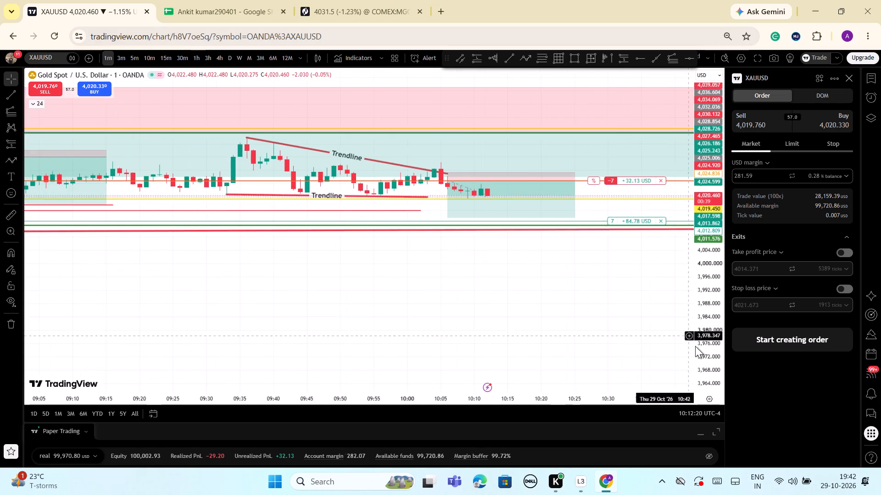
{"action": "left_click_drag", "start_coordinate": [720, 357], "coordinate": [711, 194]}
{"action": "scroll", "coordinate": [506, 315], "scroll_direction": "down", "scroll_amount": 2}
{"action": "left_click_drag", "start_coordinate": [537, 315], "coordinate": [531, 352]}
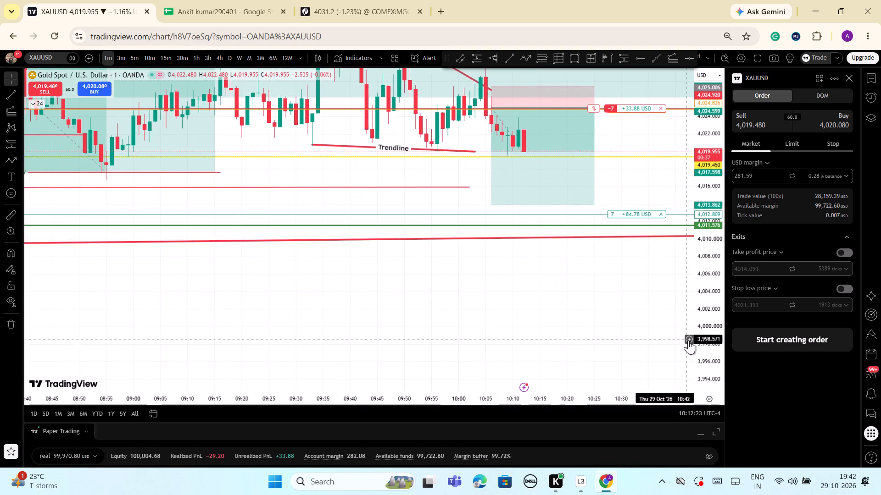
{"action": "left_click_drag", "start_coordinate": [688, 340], "coordinate": [690, 319]}
{"action": "left_click_drag", "start_coordinate": [590, 332], "coordinate": [610, 420]}
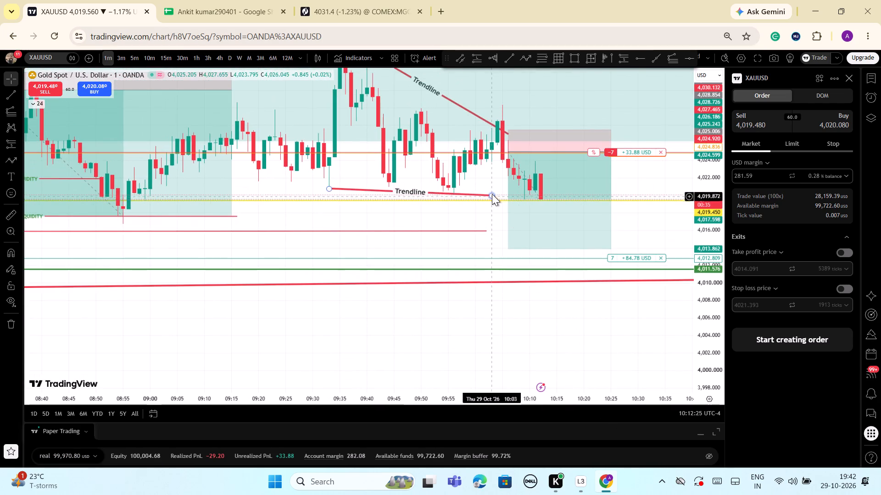
{"action": "left_click_drag", "start_coordinate": [492, 193], "coordinate": [570, 197]}
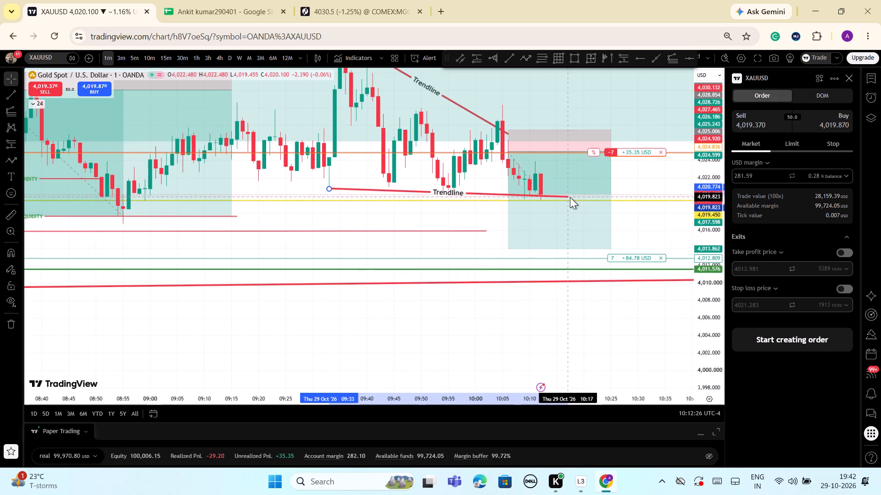
{"action": "left_click_drag", "start_coordinate": [570, 197], "coordinate": [622, 200]}
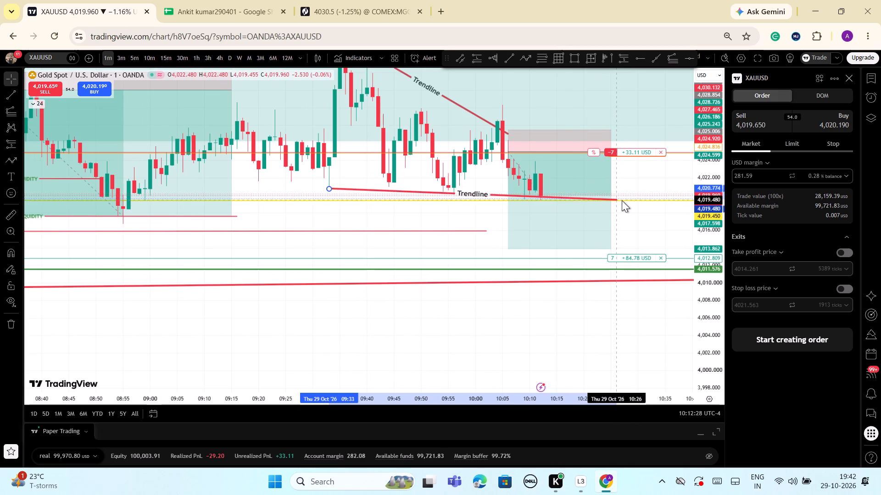
{"action": "left_click_drag", "start_coordinate": [622, 200], "coordinate": [627, 201]}
{"action": "left_click", "coordinate": [660, 231]}
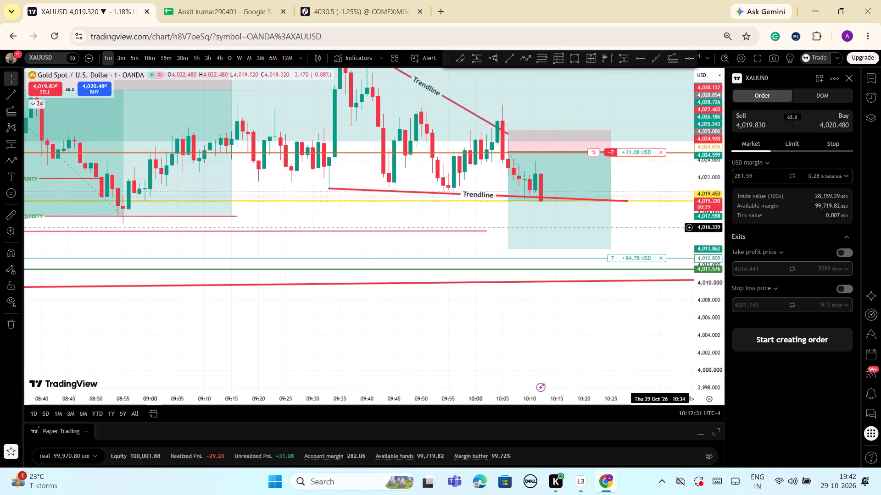
Extend the falling upper trendline from the 09:36 high so it ends at about 10:25, near 4,025.
{"action": "left_click_drag", "start_coordinate": [697, 300], "coordinate": [697, 318]}
{"action": "scroll", "coordinate": [593, 341], "scroll_direction": "down", "scroll_amount": 2}
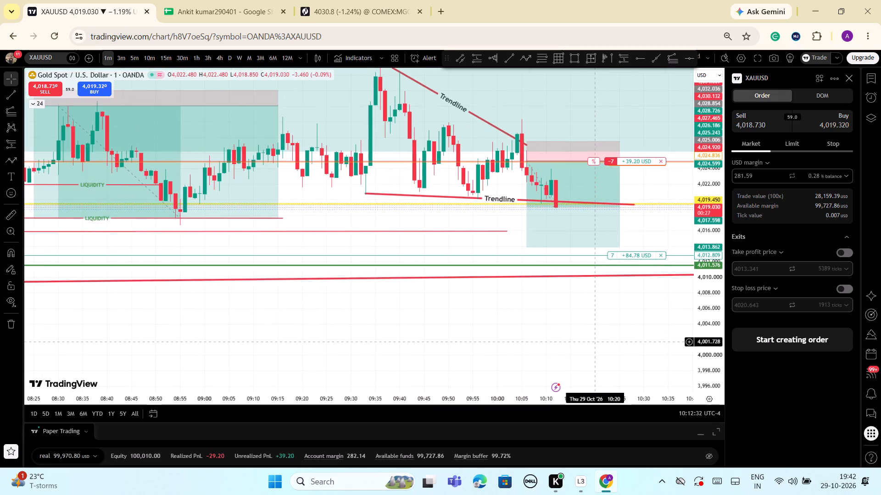
{"action": "left_click_drag", "start_coordinate": [592, 346], "coordinate": [578, 404]}
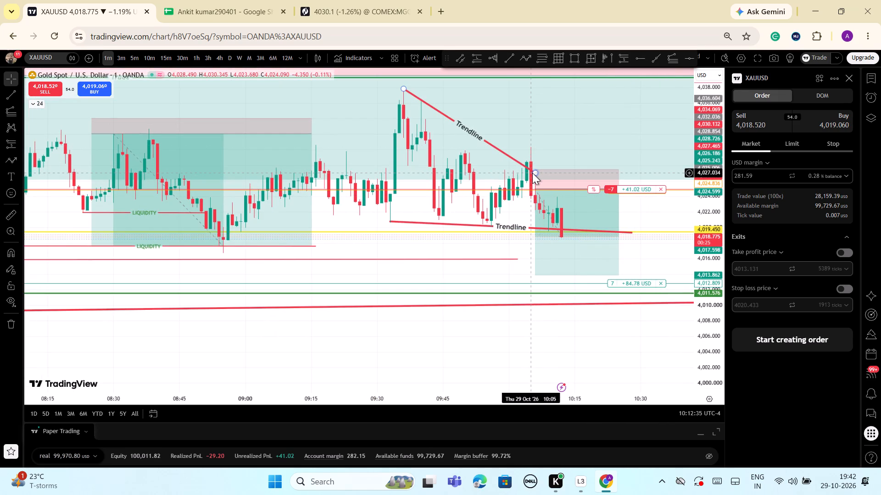
{"action": "left_click", "coordinate": [532, 173]}
{"action": "left_click_drag", "start_coordinate": [532, 173], "coordinate": [556, 161]}
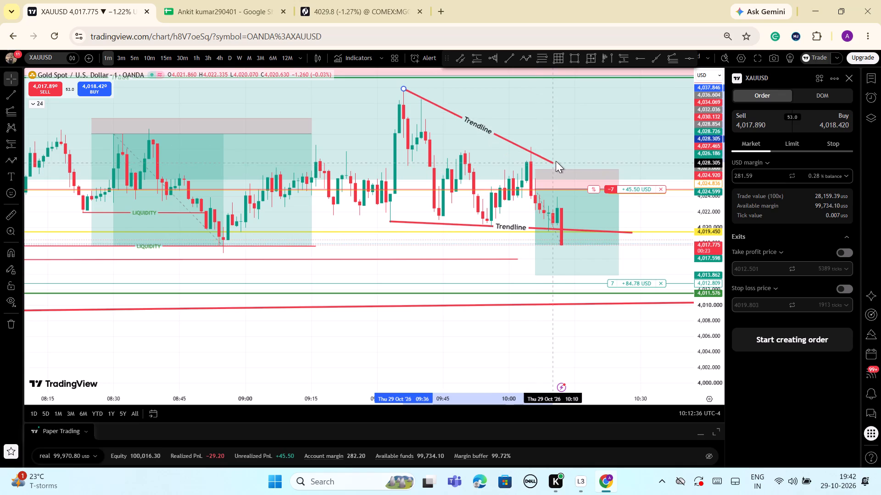
{"action": "left_click_drag", "start_coordinate": [556, 161], "coordinate": [692, 210]}
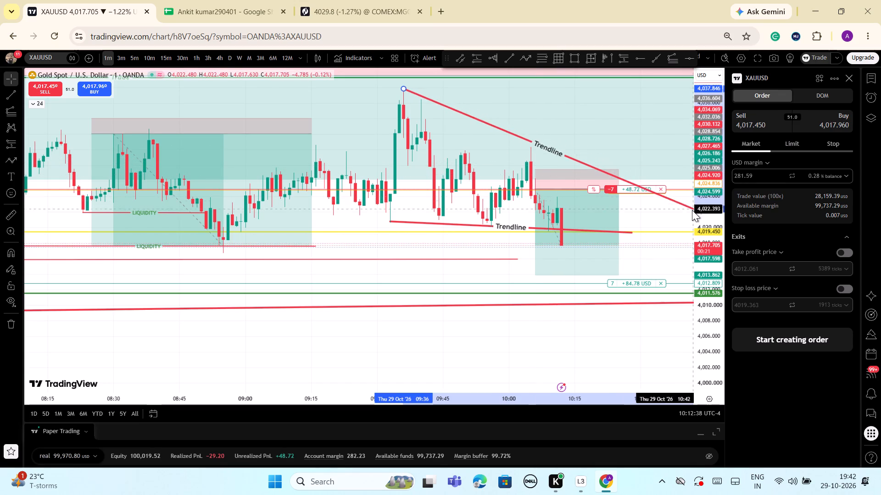
{"action": "left_click_drag", "start_coordinate": [692, 210], "coordinate": [628, 191]}
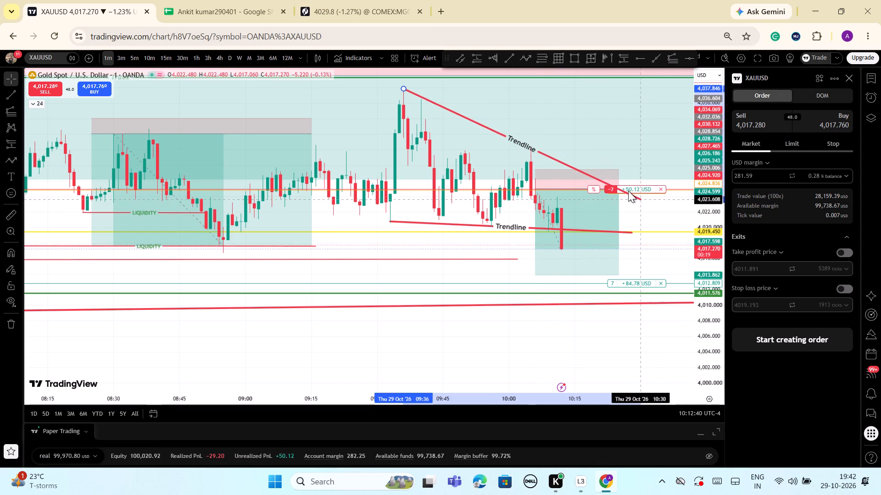
{"action": "left_click_drag", "start_coordinate": [628, 191], "coordinate": [619, 187]}
{"action": "left_click", "coordinate": [656, 223]}
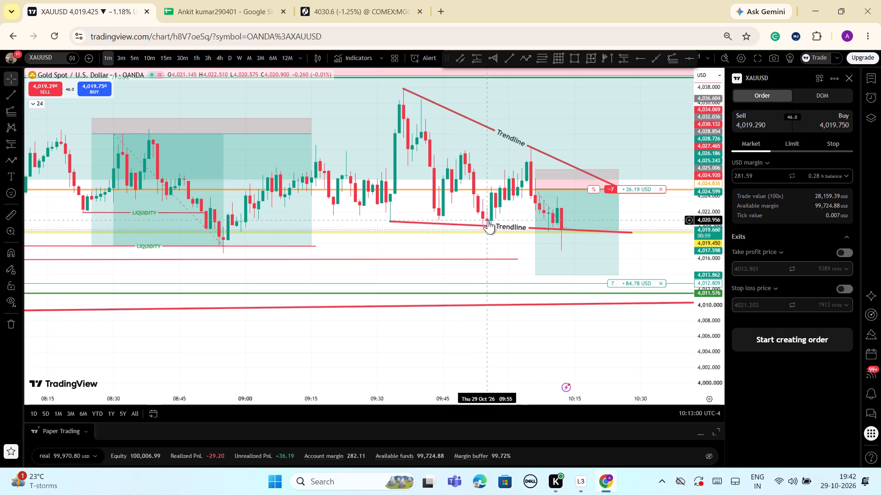
Examine the latest 1-minute candles around the extended lower trendline, the liquidity lines and the take profit level.
{"action": "left_click_drag", "start_coordinate": [707, 336], "coordinate": [718, 276]}
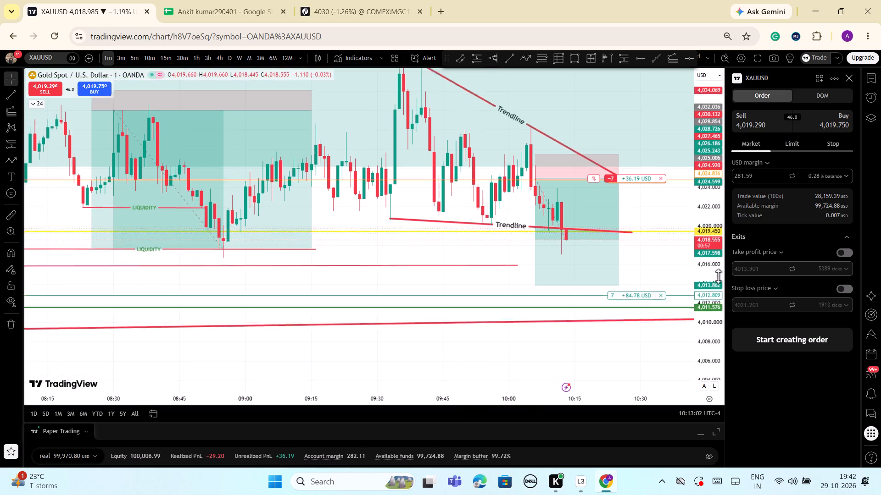
{"action": "left_click_drag", "start_coordinate": [718, 276], "coordinate": [711, 200]}
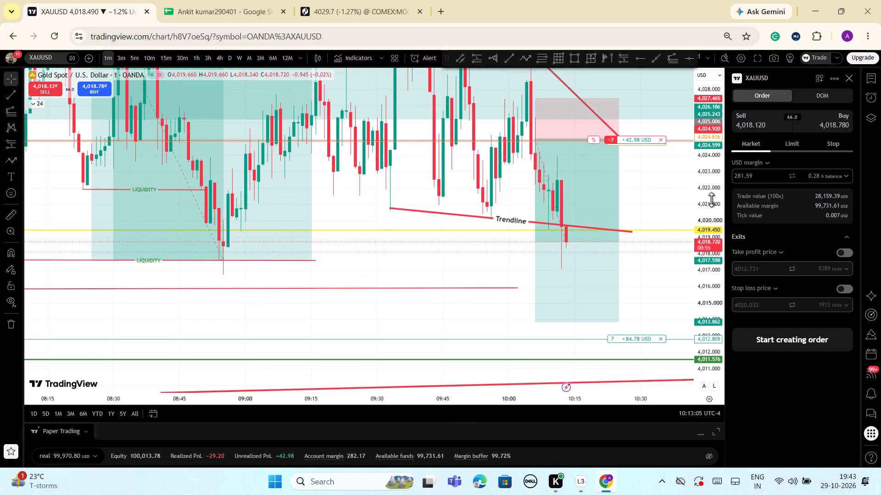
{"action": "left_click", "coordinate": [711, 311]}
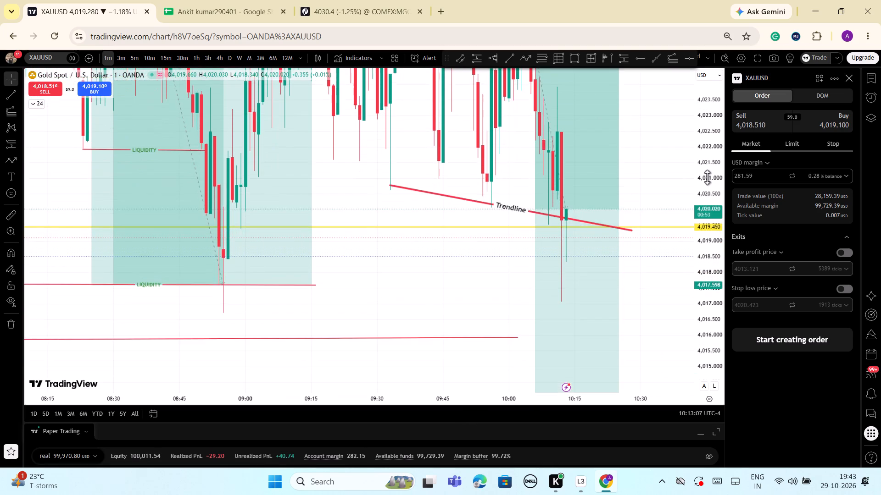
{"action": "scroll", "coordinate": [639, 289], "scroll_direction": "down", "scroll_amount": 1}
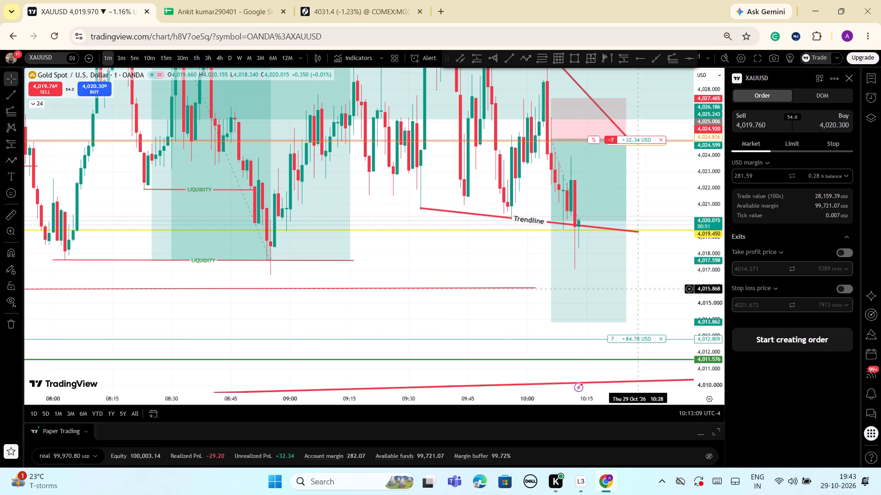
{"action": "left_click_drag", "start_coordinate": [638, 289], "coordinate": [634, 290]}
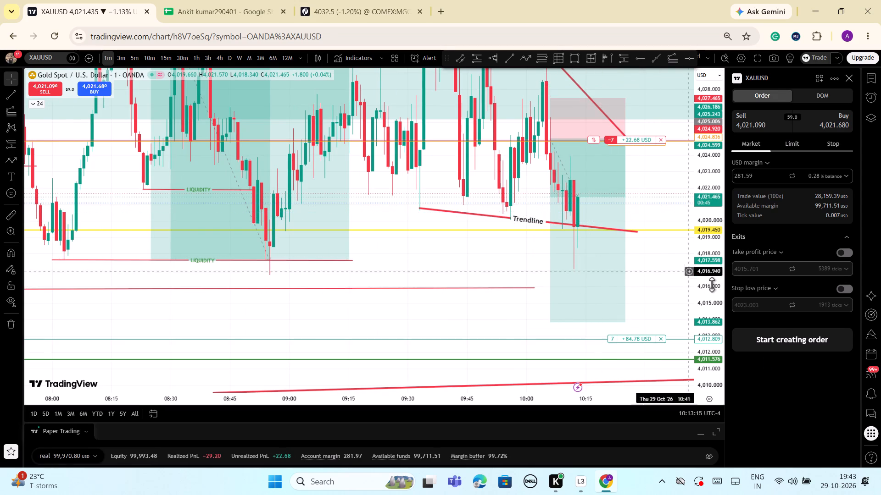
{"action": "left_click_drag", "start_coordinate": [712, 285], "coordinate": [700, 332]}
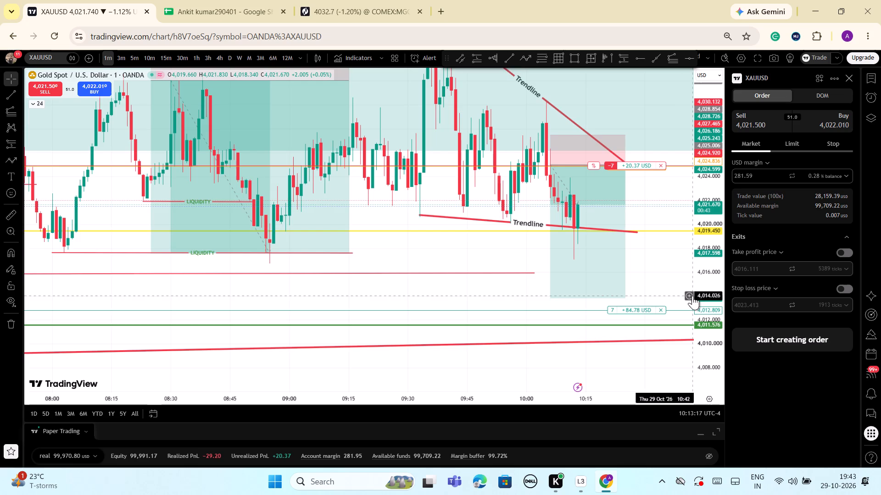
{"action": "left_click_drag", "start_coordinate": [692, 296], "coordinate": [696, 265]}
Examine the 5-minute chart's recent and overnight price action against the trendlines, liquidity lines and short projection.
{"action": "left_click", "coordinate": [129, 59]}
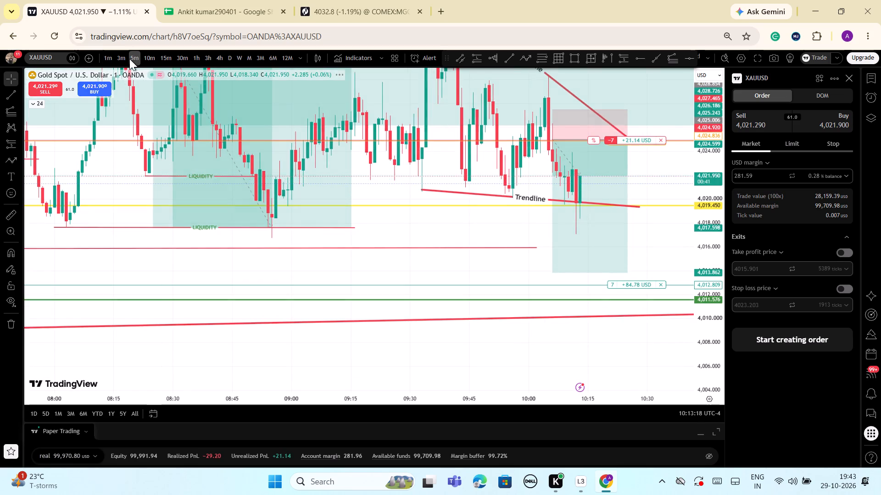
{"action": "left_click_drag", "start_coordinate": [710, 226], "coordinate": [708, 304]}
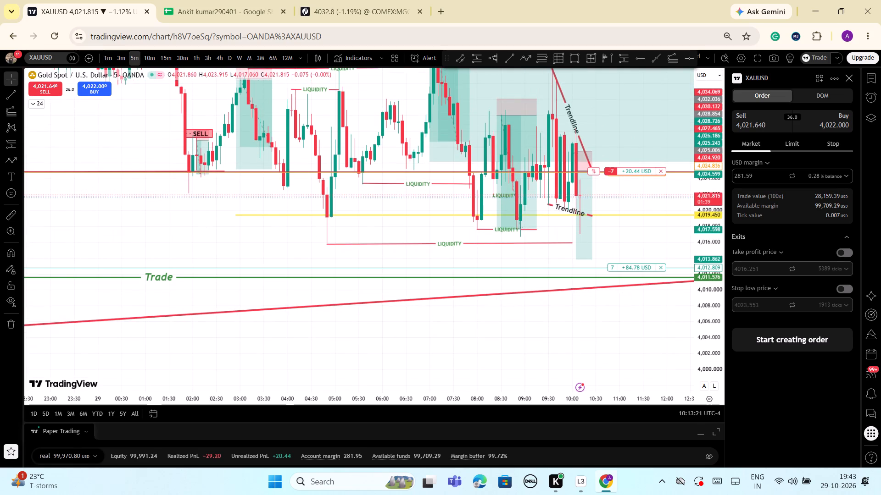
{"action": "scroll", "coordinate": [568, 341], "scroll_direction": "up", "scroll_amount": 5}
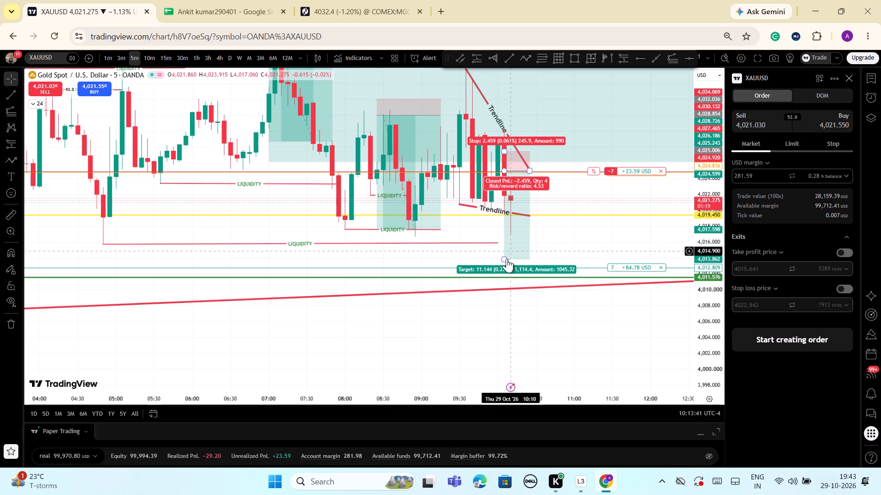
{"action": "scroll", "coordinate": [622, 317], "scroll_direction": "down", "scroll_amount": 2}
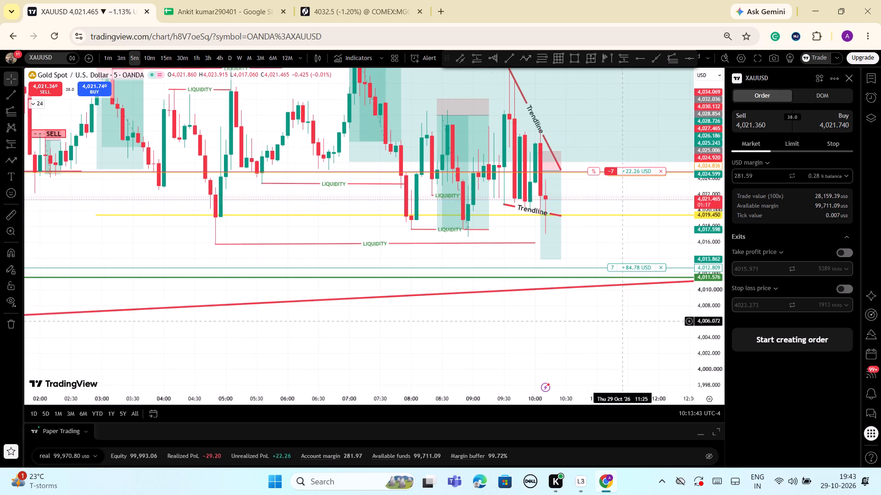
{"action": "scroll", "coordinate": [621, 321], "scroll_direction": "down", "scroll_amount": 5}
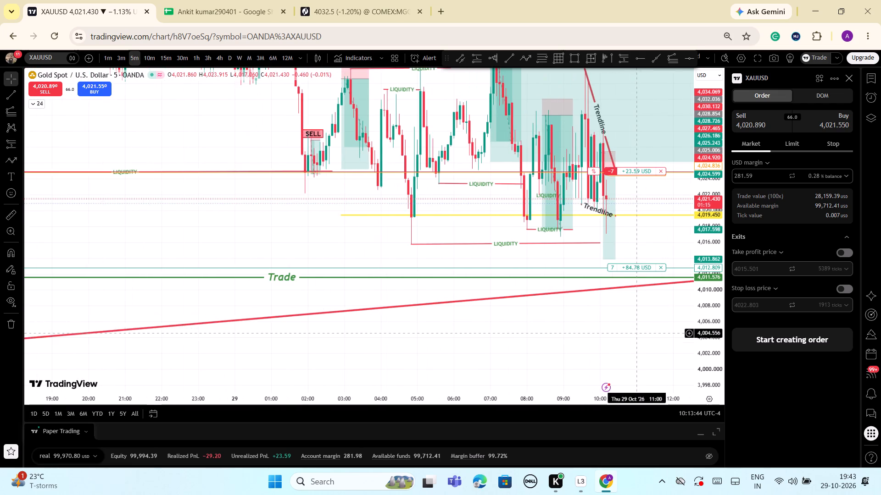
{"action": "scroll", "coordinate": [635, 333], "scroll_direction": "down", "scroll_amount": 1}
{"action": "scroll", "coordinate": [631, 335], "scroll_direction": "up", "scroll_amount": 4}
{"action": "left_click_drag", "start_coordinate": [712, 350], "coordinate": [712, 359]}
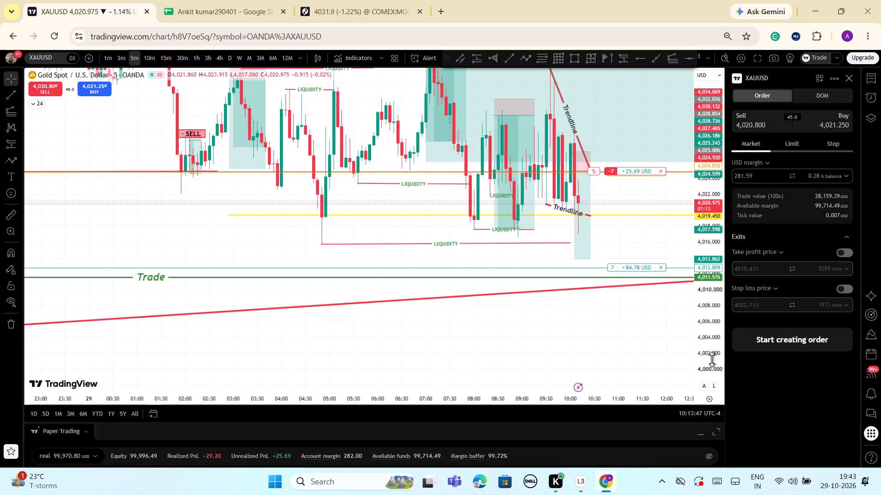
{"action": "left_click_drag", "start_coordinate": [712, 359], "coordinate": [708, 387]}
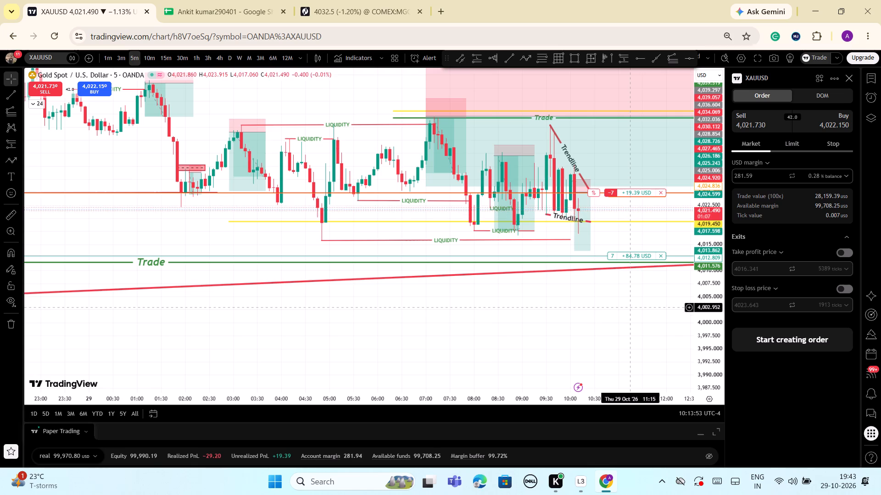
Examine the 3-minute chart's latest candles against the lower trendline, the liquidity lines, the short projection and the take profit level.
{"action": "left_click", "coordinate": [119, 62]}
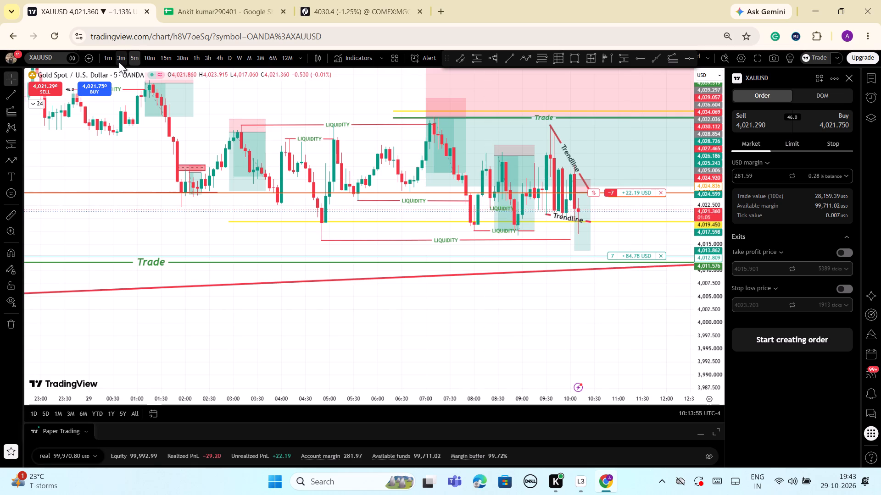
{"action": "scroll", "coordinate": [662, 314], "scroll_direction": "up", "scroll_amount": 1}
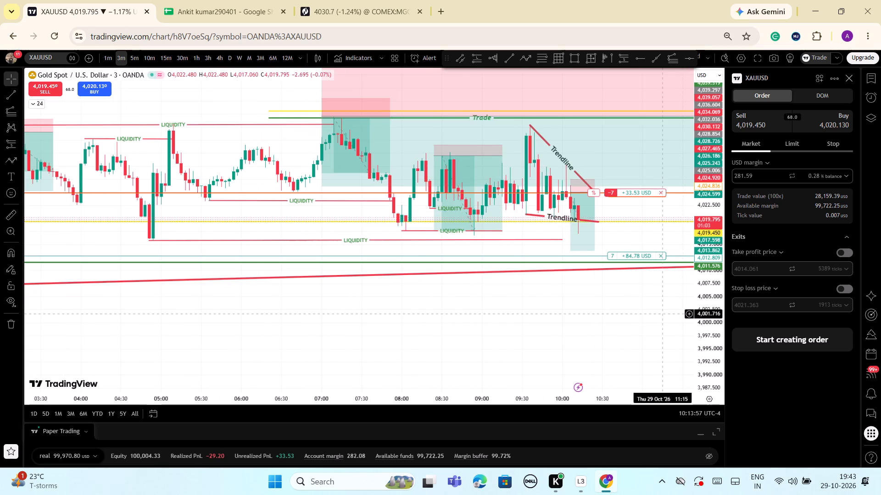
{"action": "scroll", "coordinate": [637, 300], "scroll_direction": "up", "scroll_amount": 1}
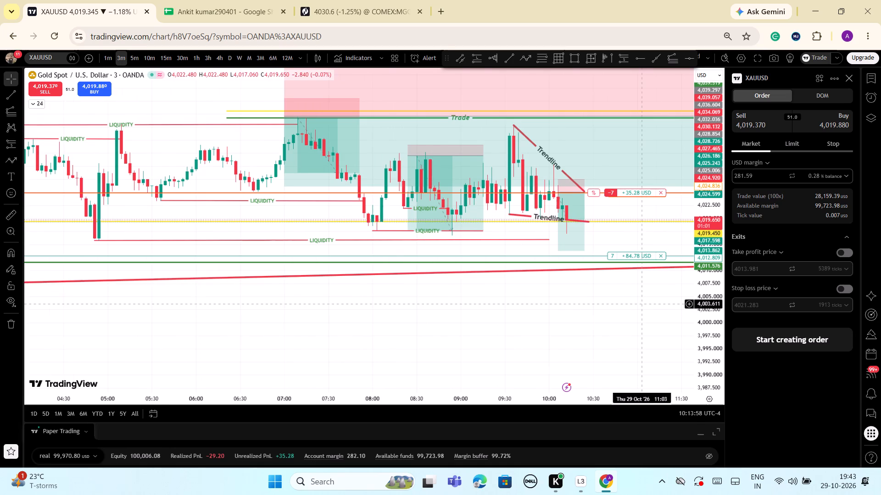
{"action": "scroll", "coordinate": [637, 300], "scroll_direction": "up", "scroll_amount": 1}
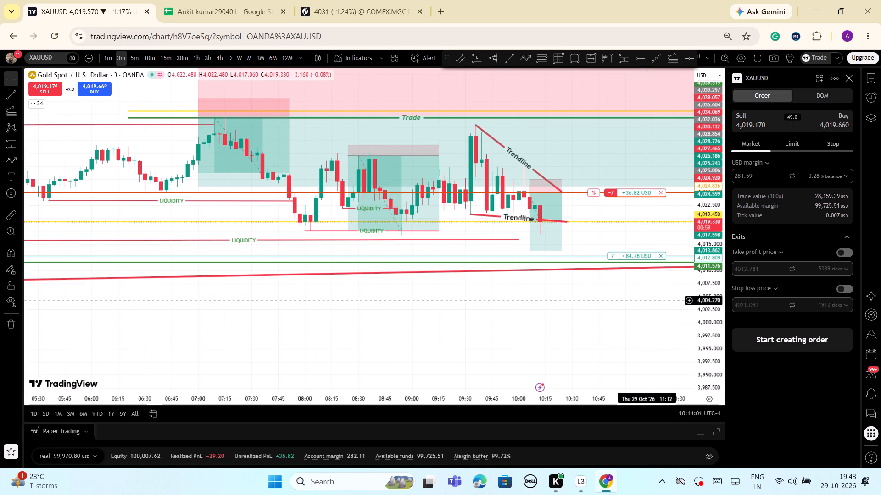
{"action": "scroll", "coordinate": [648, 301], "scroll_direction": "up", "scroll_amount": 1}
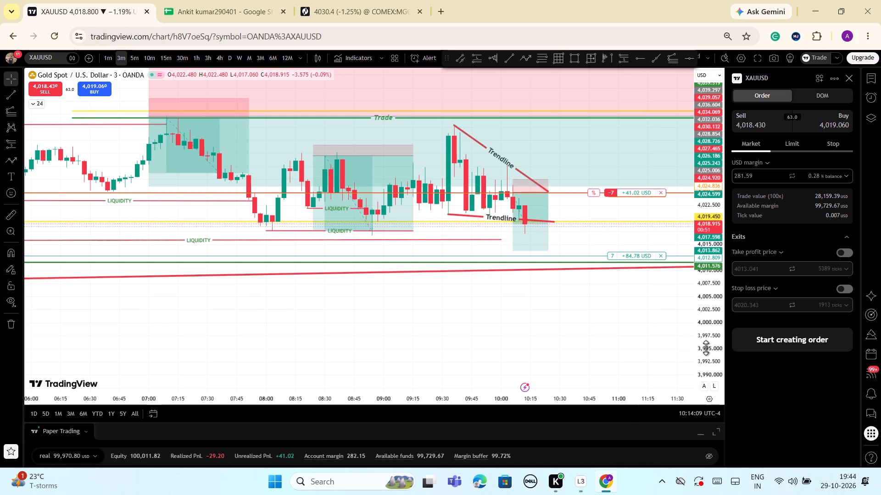
{"action": "left_click_drag", "start_coordinate": [706, 348], "coordinate": [713, 329]}
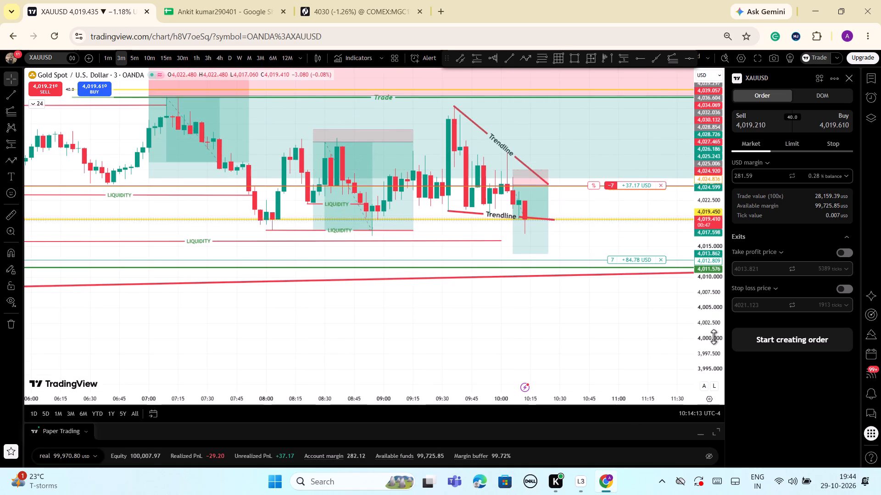
{"action": "left_click_drag", "start_coordinate": [717, 355], "coordinate": [725, 251]}
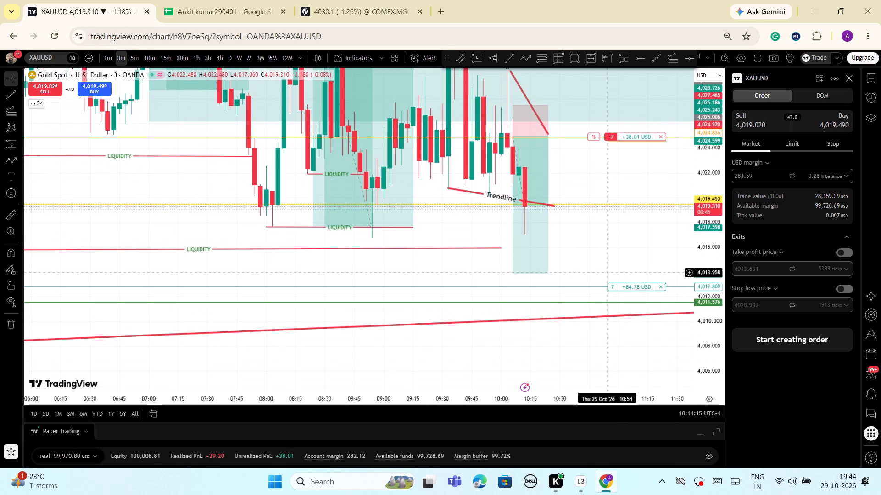
{"action": "scroll", "coordinate": [606, 270], "scroll_direction": "up", "scroll_amount": 4}
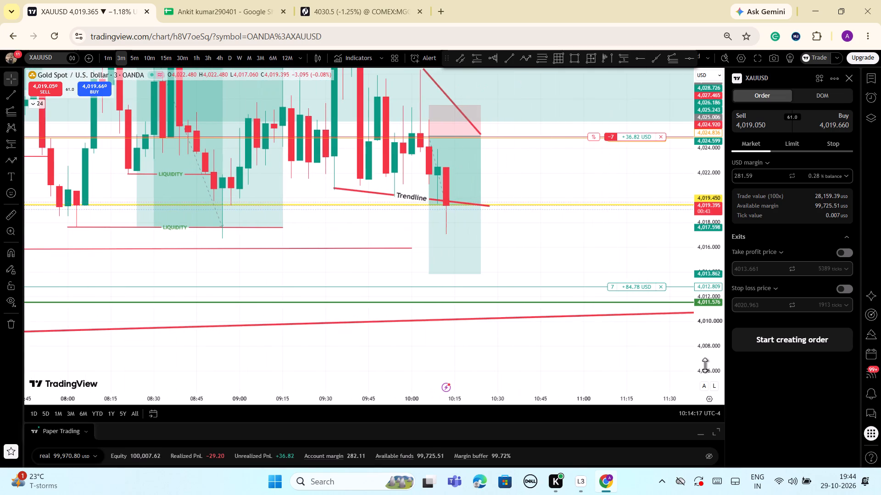
{"action": "left_click_drag", "start_coordinate": [706, 366], "coordinate": [717, 311]}
{"action": "scroll", "coordinate": [572, 271], "scroll_direction": "up", "scroll_amount": 4}
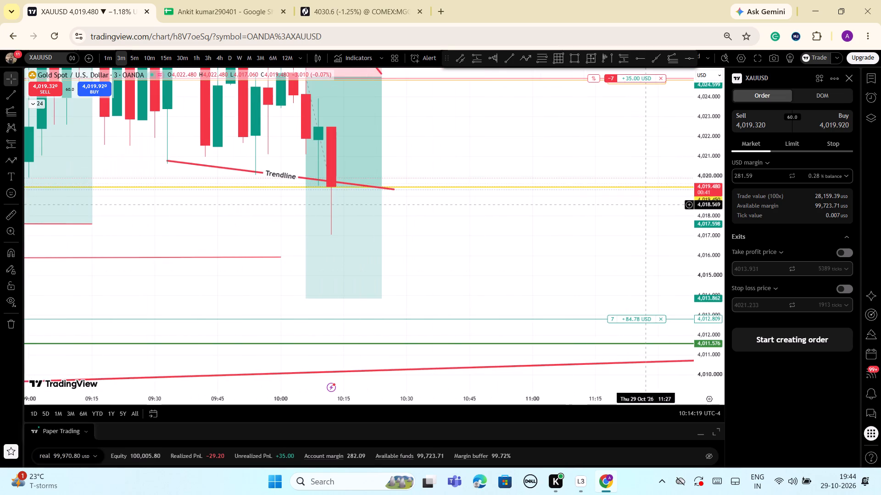
{"action": "left_click_drag", "start_coordinate": [710, 143], "coordinate": [720, 188]}
{"action": "scroll", "coordinate": [554, 252], "scroll_direction": "down", "scroll_amount": 2}
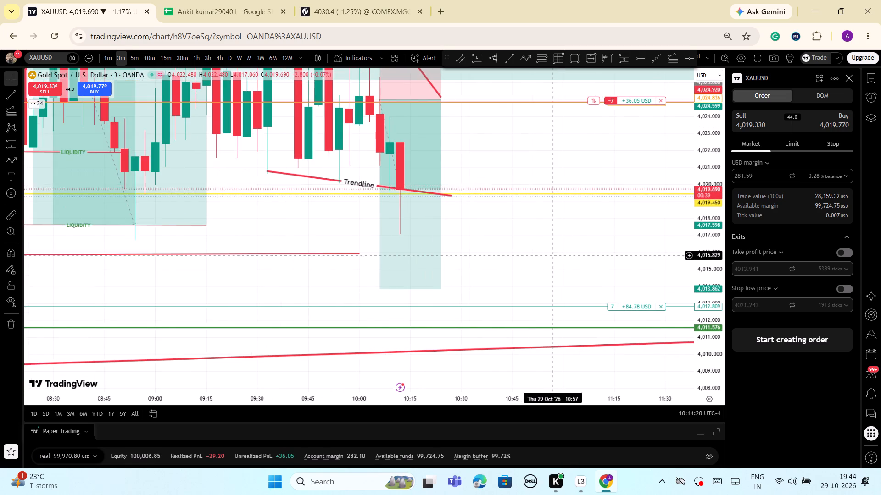
{"action": "scroll", "coordinate": [551, 255], "scroll_direction": "down", "scroll_amount": 2}
{"action": "left_click_drag", "start_coordinate": [711, 245], "coordinate": [714, 288]}
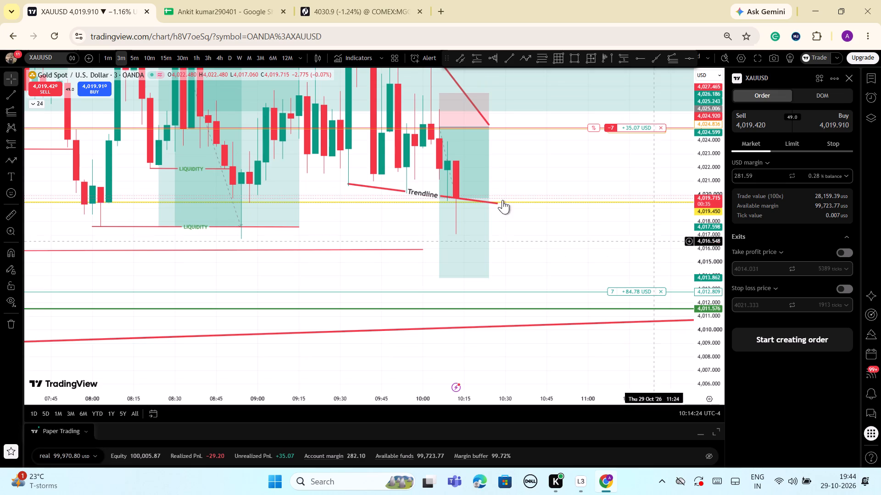
In a new browser tab, search Google for apex trader funding.
{"action": "left_click", "coordinate": [441, 9]}
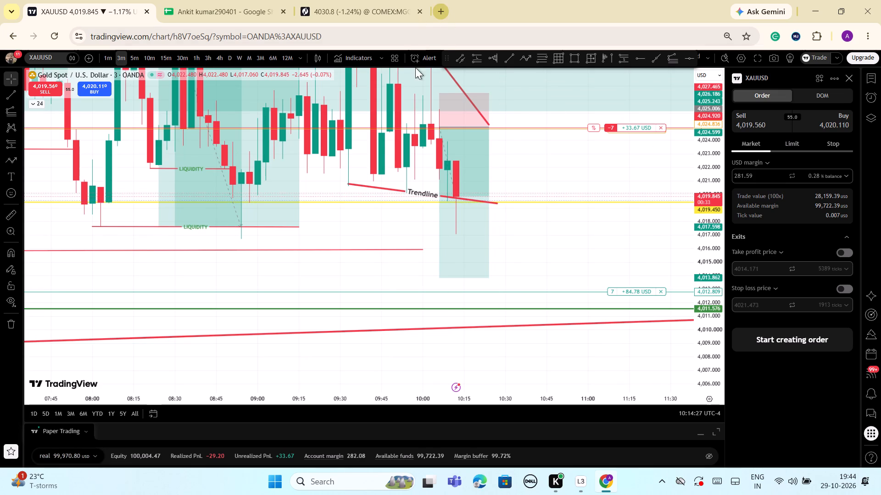
{"action": "left_click", "coordinate": [441, 9]}
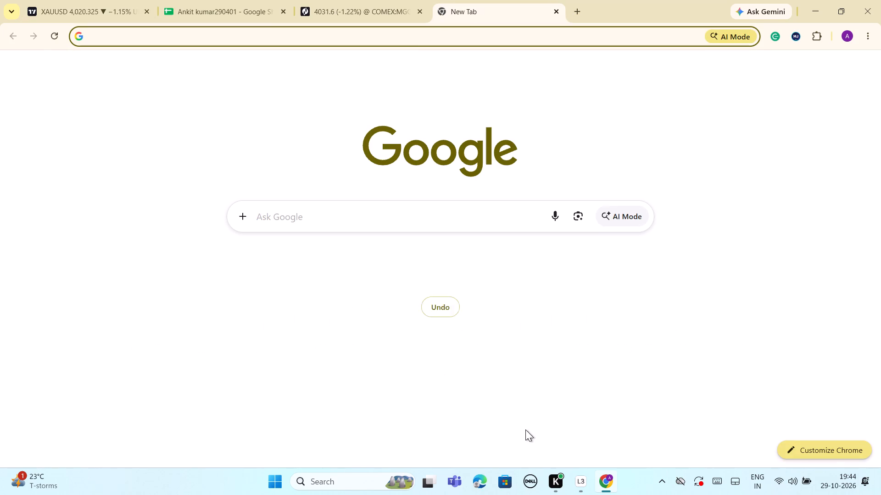
{"action": "left_click", "coordinate": [323, 217]}
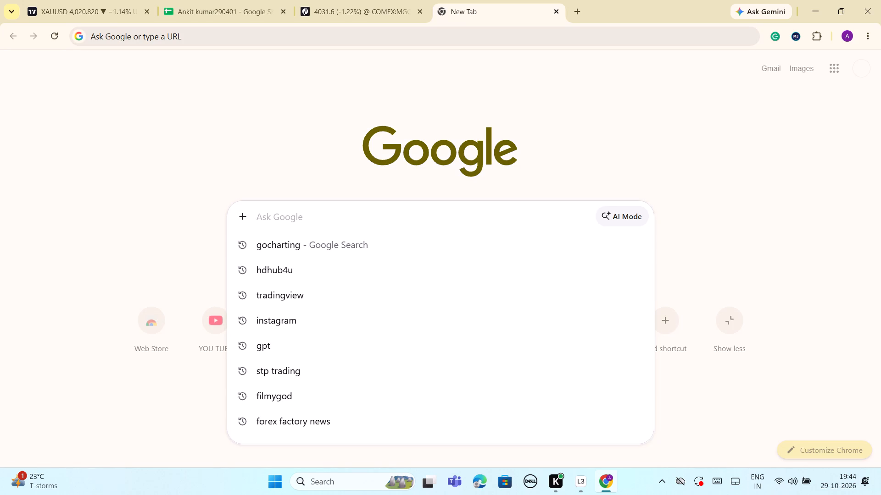
{"action": "type", "text": "apex"}
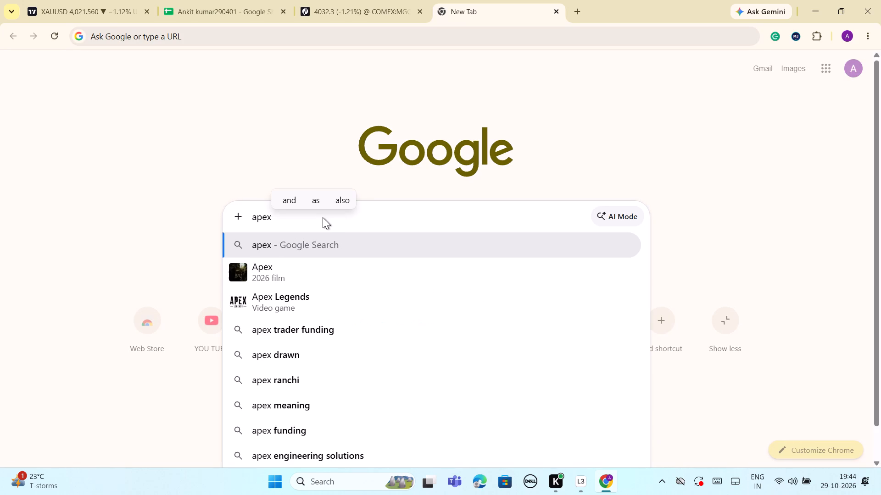
{"action": "left_click", "coordinate": [313, 339]}
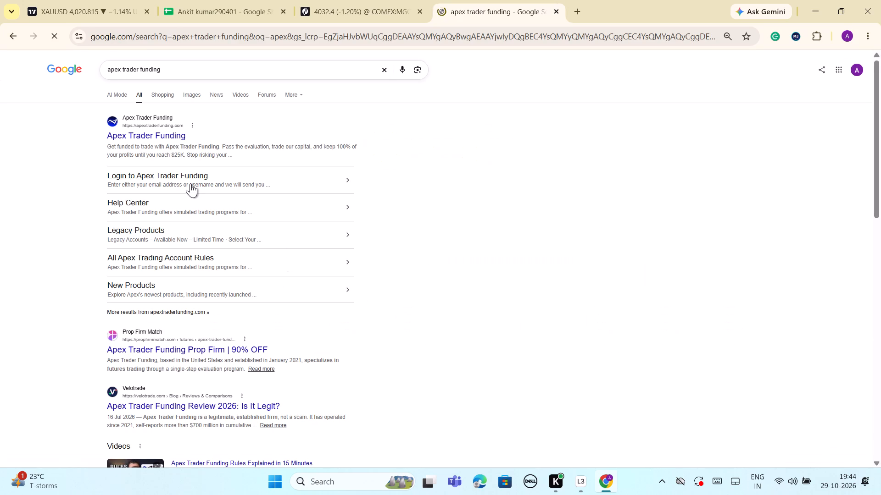
Open the official Apex Trader Funding website from the results and reject all of its optional cookies.
{"action": "left_click", "coordinate": [167, 132]}
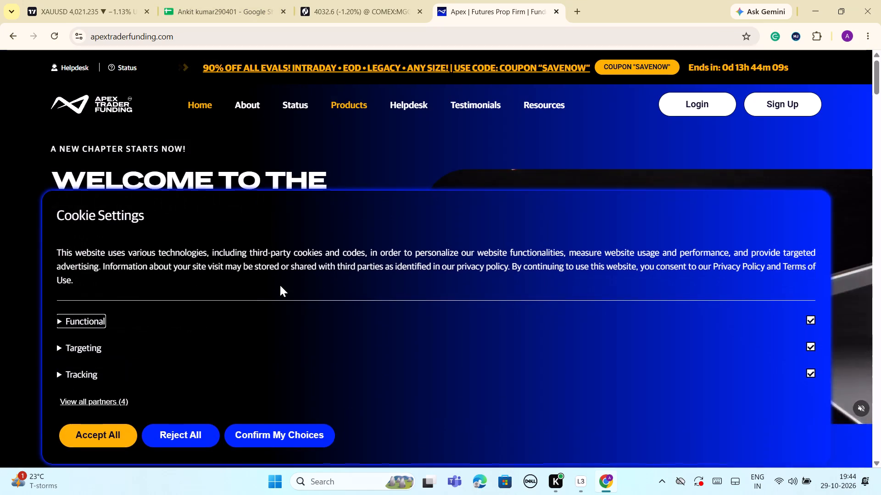
{"action": "left_click", "coordinate": [205, 435]}
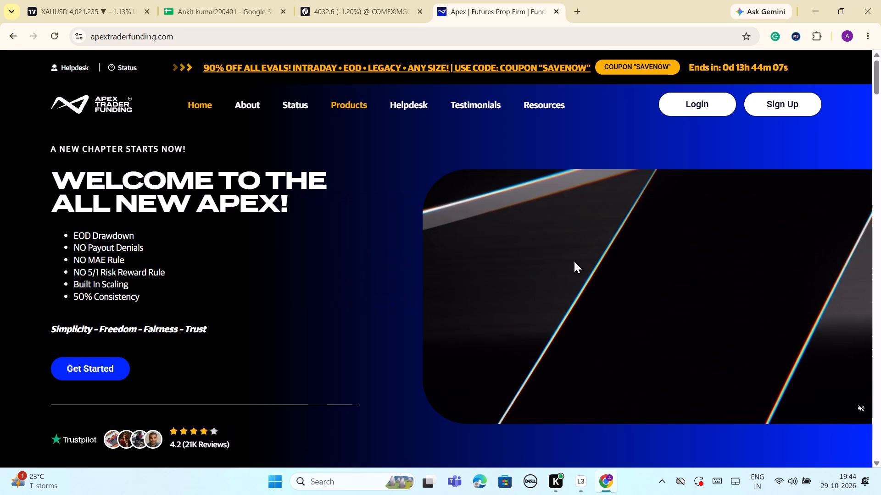
Look over the opening section of the Apex Trader Funding homepage at a reduced page zoom.
{"action": "scroll", "coordinate": [567, 256], "scroll_direction": "down", "scroll_amount": 2}
{"action": "scroll", "coordinate": [567, 256], "scroll_direction": "up", "scroll_amount": 2}
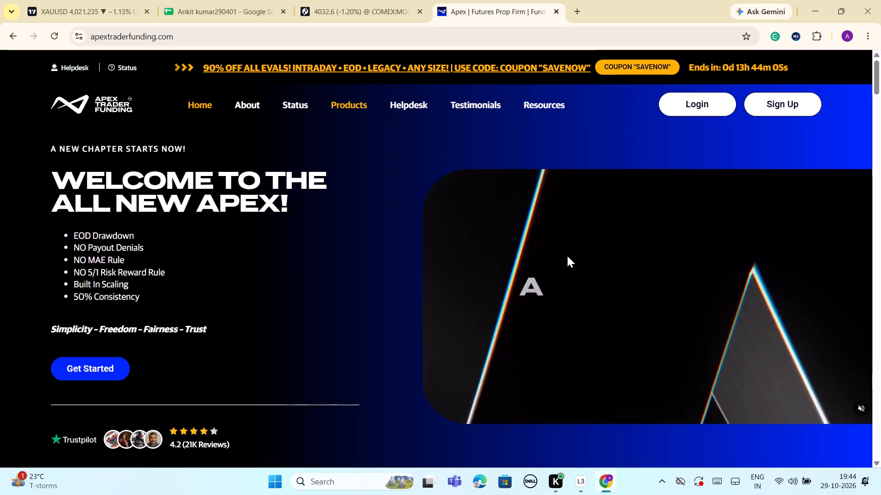
{"action": "key", "text": "ctrl+minus"}
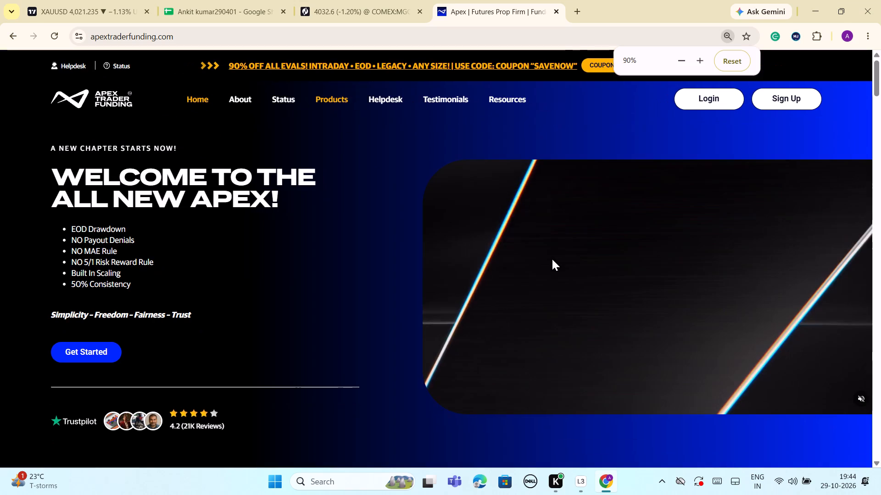
{"action": "key", "text": "ctrl+minus"}
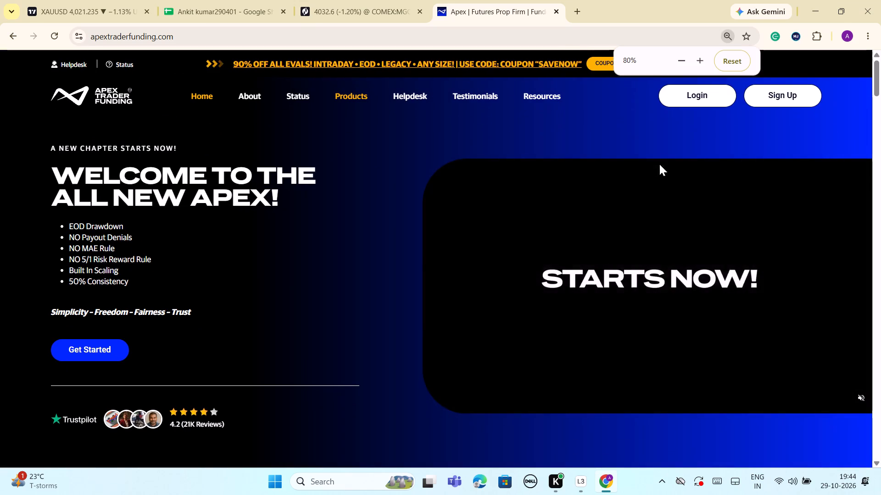
{"action": "scroll", "coordinate": [547, 342], "scroll_direction": "down", "scroll_amount": 1}
{"action": "scroll", "coordinate": [547, 342], "scroll_direction": "up", "scroll_amount": 1}
{"action": "scroll", "coordinate": [547, 345], "scroll_direction": "down", "scroll_amount": 1}
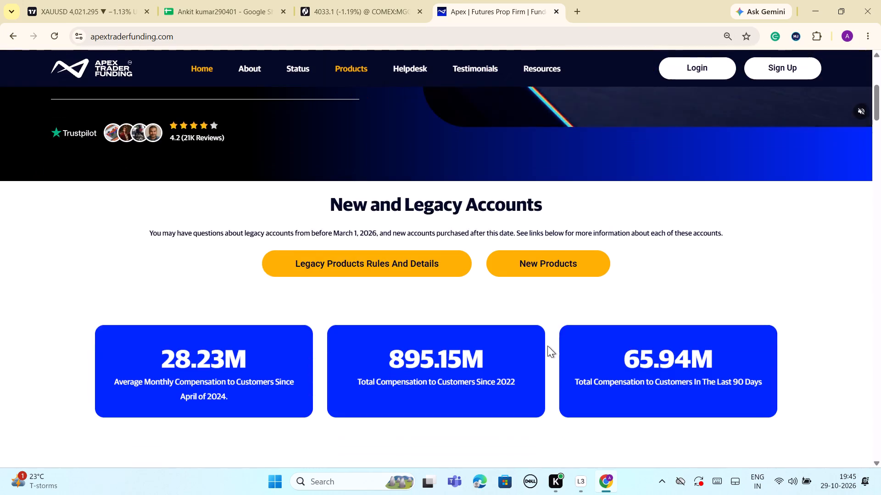
{"action": "scroll", "coordinate": [547, 346], "scroll_direction": "up", "scroll_amount": 1}
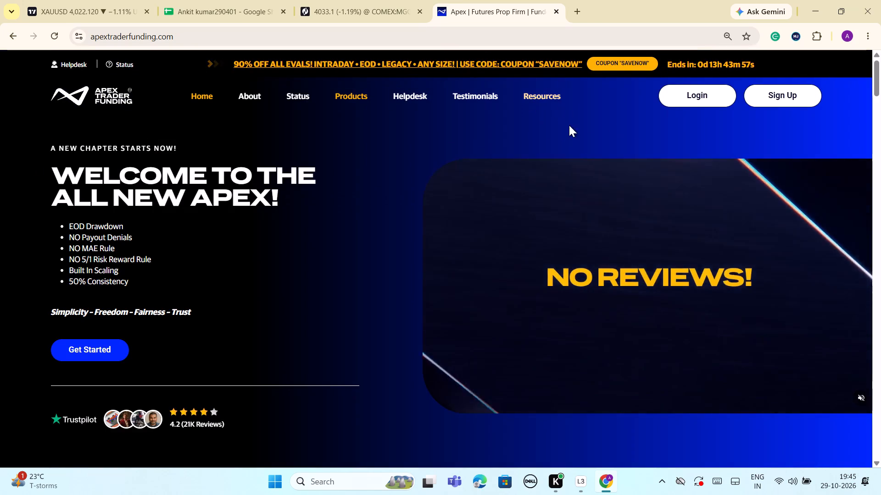
{"action": "left_click_drag", "start_coordinate": [640, 141], "coordinate": [595, 144]}
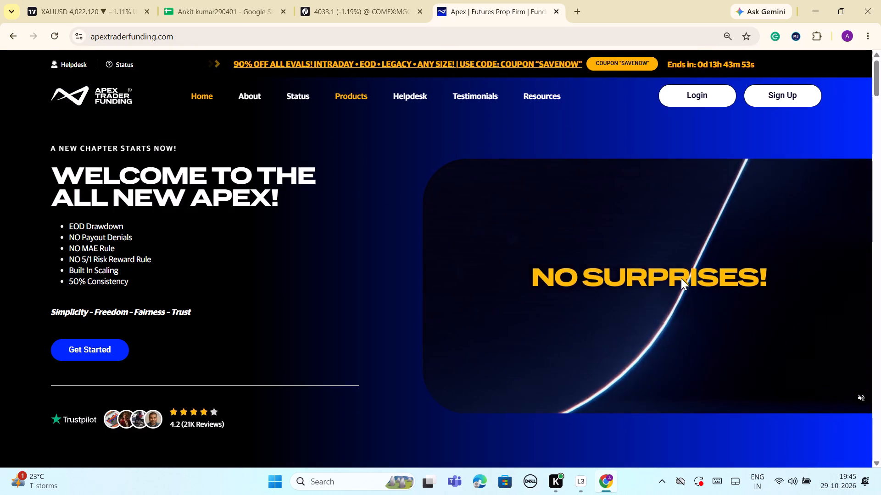
{"action": "key", "text": "ctrl+minus"}
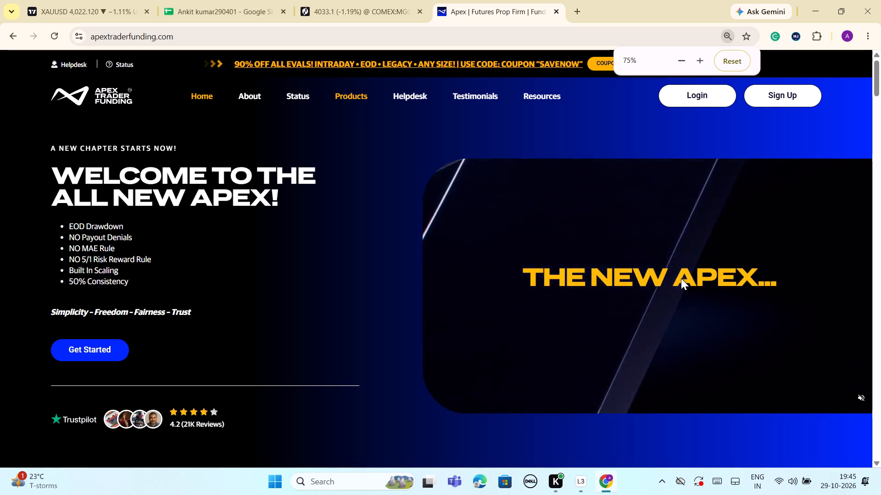
{"action": "key", "text": "ctrl+minus"}
{"action": "key", "text": "ctrl+minus"}
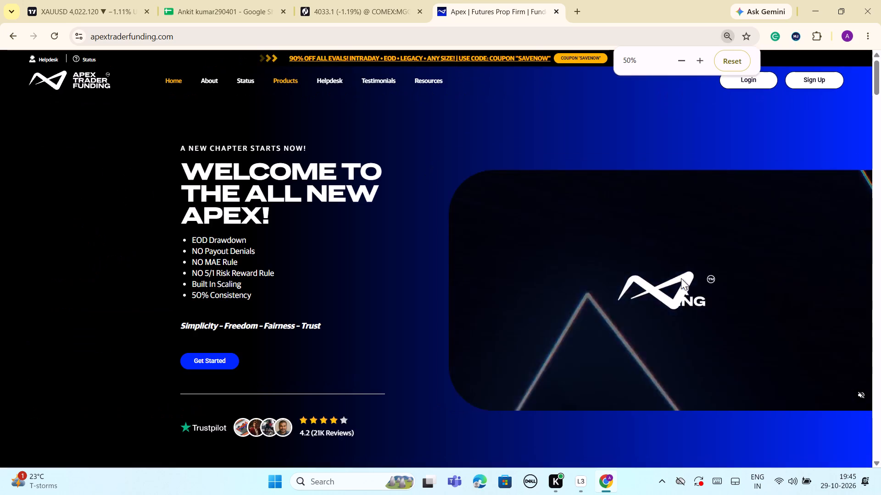
{"action": "key", "text": "ctrl+minus"}
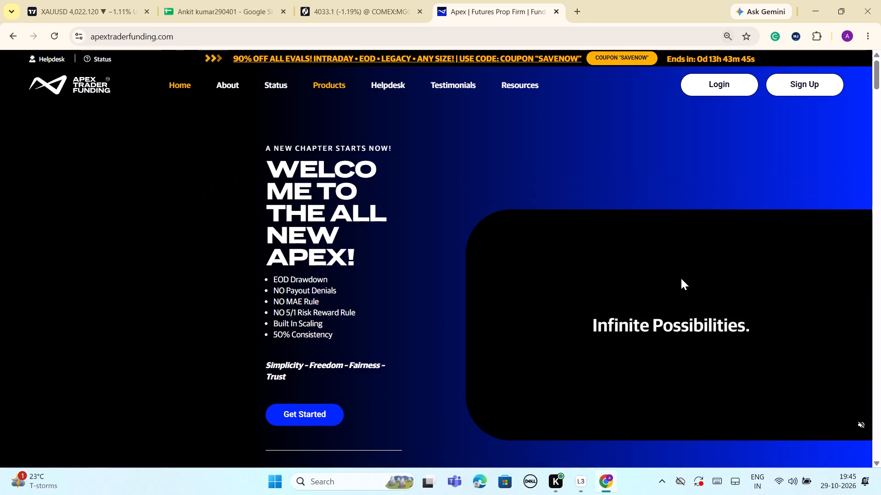
{"action": "scroll", "coordinate": [464, 214], "scroll_direction": "down", "scroll_amount": 1}
{"action": "scroll", "coordinate": [464, 214], "scroll_direction": "up", "scroll_amount": 2}
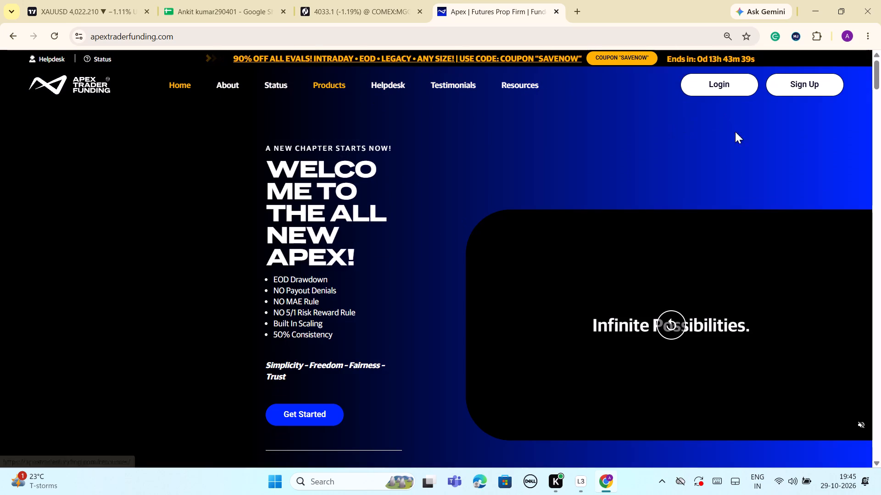
{"action": "scroll", "coordinate": [680, 155], "scroll_direction": "up", "scroll_amount": 1}
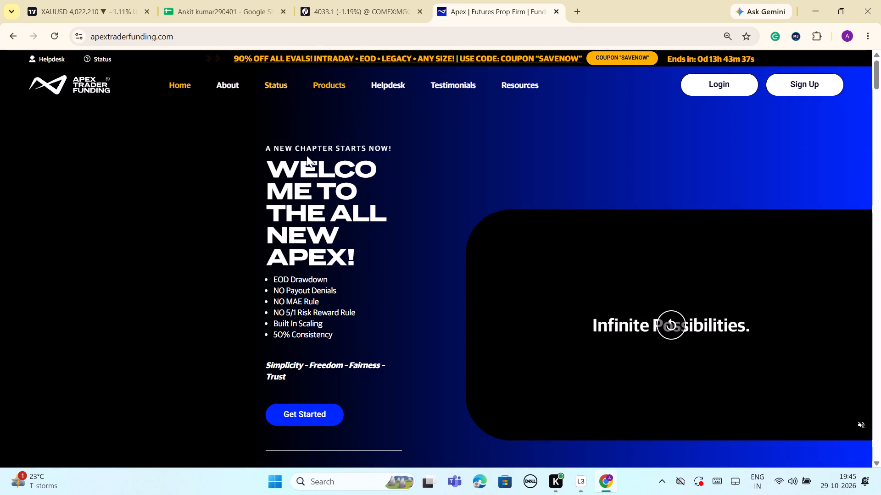
Read the homepage's New and Legacy Accounts section and The All New Apex cards on rules, payouts and program.
{"action": "scroll", "coordinate": [307, 155], "scroll_direction": "down", "scroll_amount": 1}
{"action": "scroll", "coordinate": [354, 177], "scroll_direction": "down", "scroll_amount": 1}
{"action": "scroll", "coordinate": [378, 178], "scroll_direction": "up", "scroll_amount": 1}
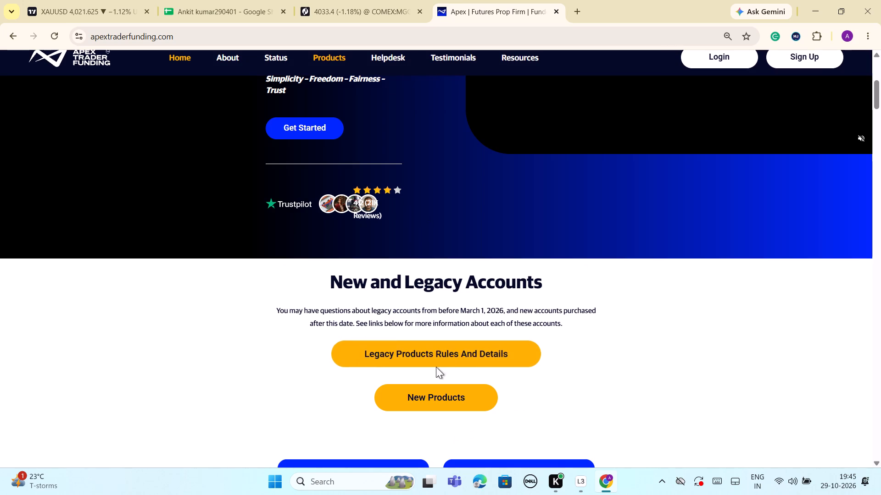
{"action": "scroll", "coordinate": [454, 355], "scroll_direction": "down", "scroll_amount": 1}
{"action": "scroll", "coordinate": [463, 343], "scroll_direction": "up", "scroll_amount": 1}
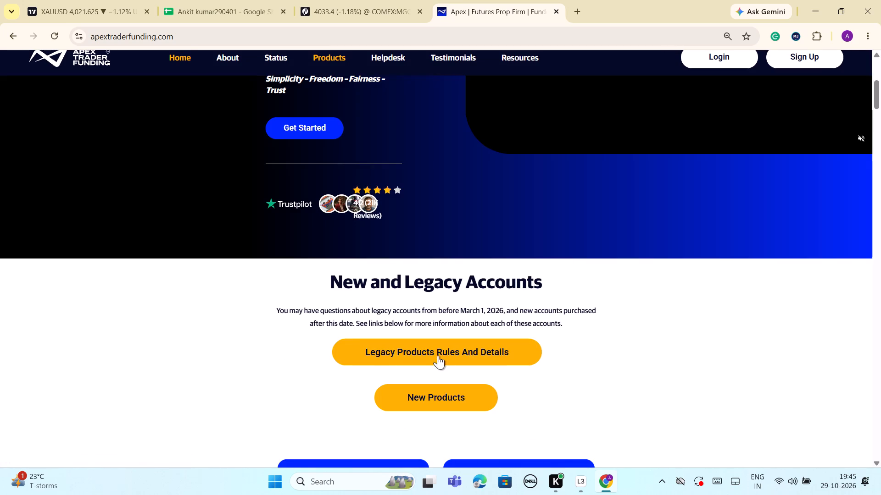
{"action": "scroll", "coordinate": [467, 361], "scroll_direction": "down", "scroll_amount": 3}
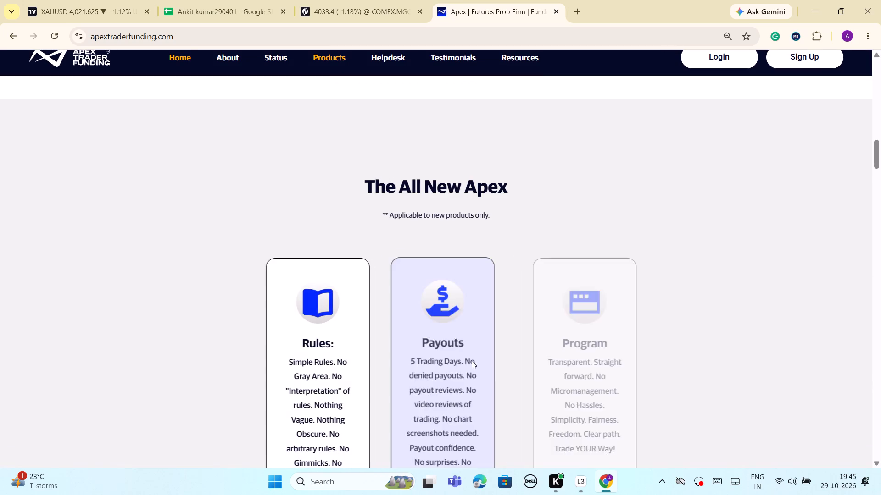
{"action": "scroll", "coordinate": [467, 362], "scroll_direction": "down", "scroll_amount": 1}
{"action": "scroll", "coordinate": [466, 362], "scroll_direction": "up", "scroll_amount": 1}
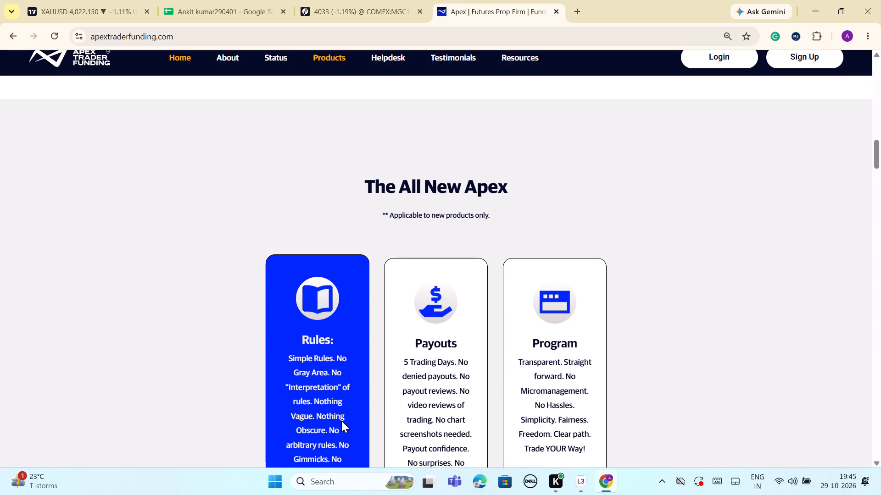
{"action": "left_click_drag", "start_coordinate": [874, 145], "coordinate": [874, 156]}
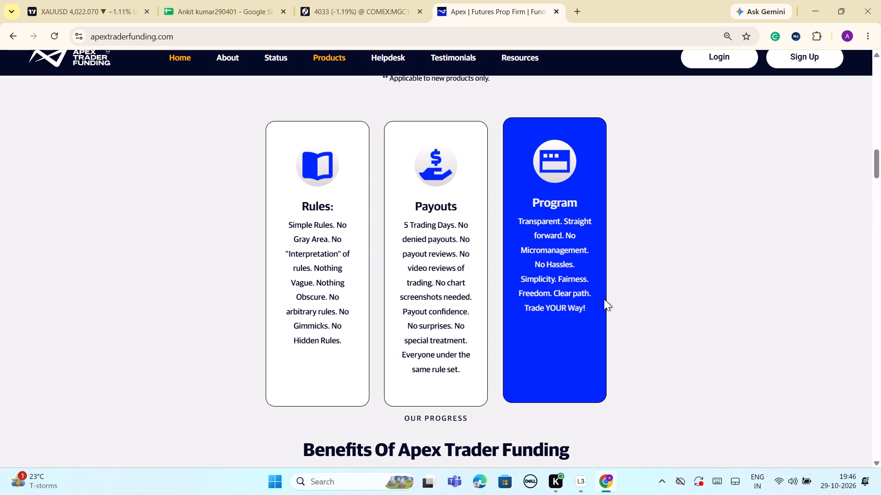
Read the Benefits Of Apex Trader Funding cards and the limited-time legacy accounts offer.
{"action": "scroll", "coordinate": [607, 312], "scroll_direction": "down", "scroll_amount": 1}
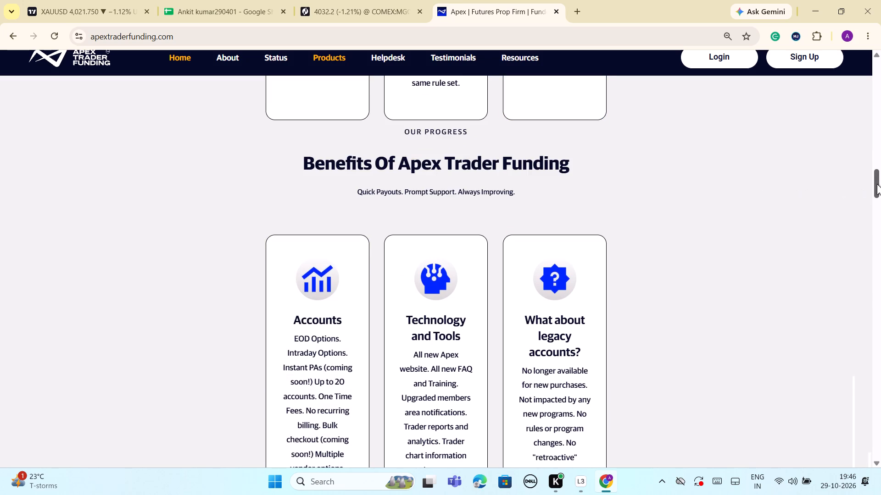
{"action": "left_click_drag", "start_coordinate": [877, 184], "coordinate": [877, 194]}
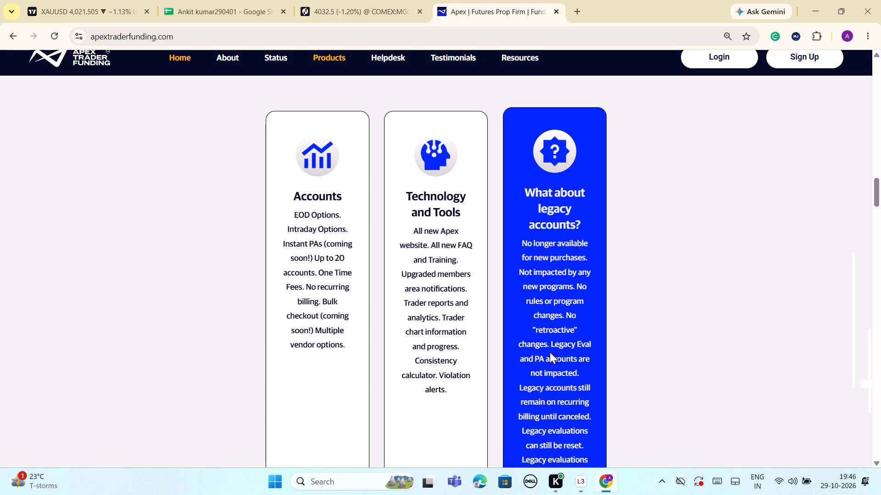
{"action": "scroll", "coordinate": [554, 407], "scroll_direction": "down", "scroll_amount": 1}
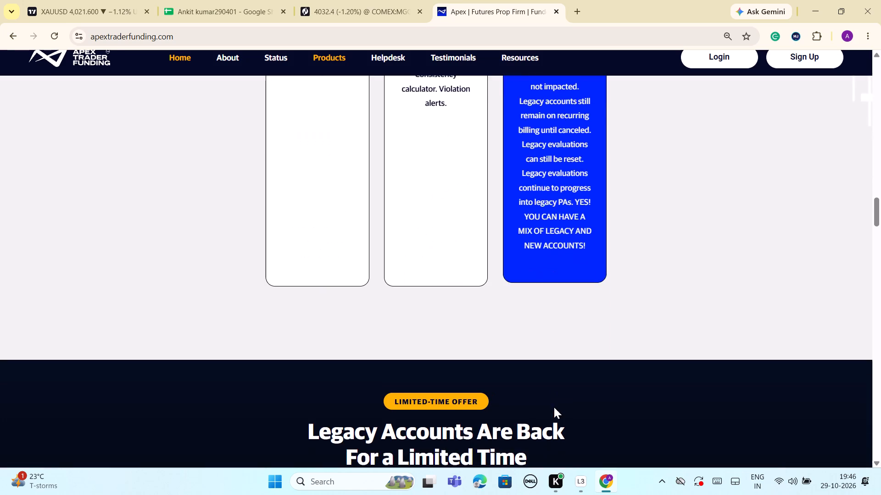
{"action": "scroll", "coordinate": [557, 390], "scroll_direction": "down", "scroll_amount": 1}
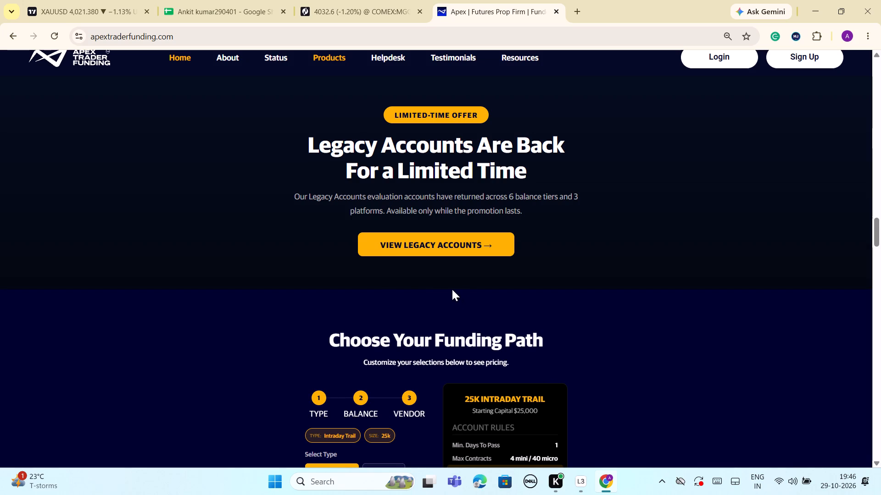
In Choose Your Funding Path, show the 25k Intraday Trail account with No Activation Fee and expand its full performance account rules.
{"action": "scroll", "coordinate": [441, 251], "scroll_direction": "down", "scroll_amount": 1}
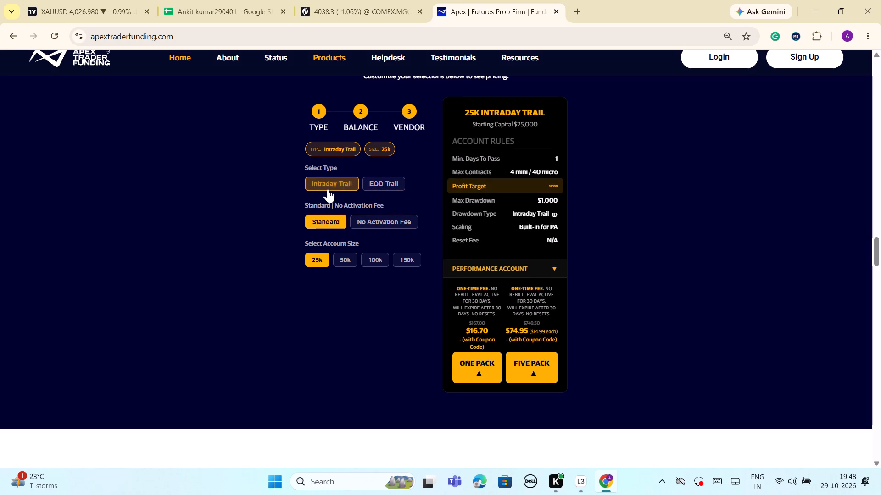
{"action": "left_click", "coordinate": [327, 223]}
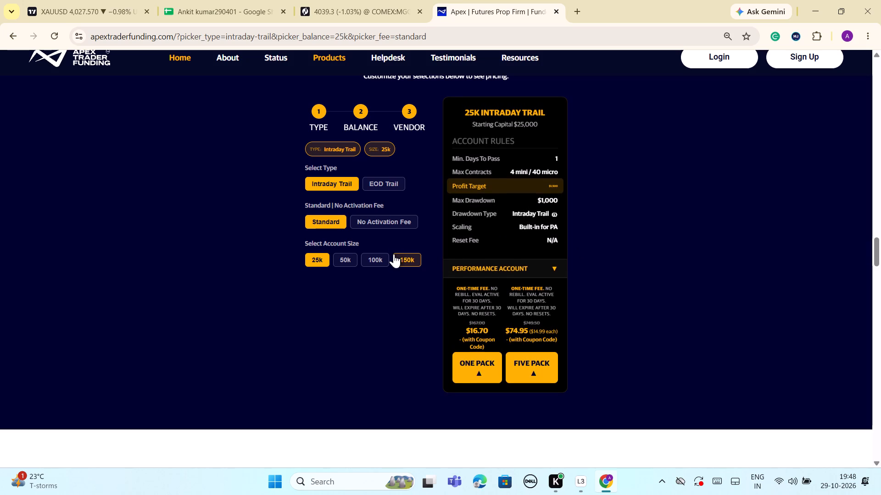
{"action": "left_click", "coordinate": [390, 224]}
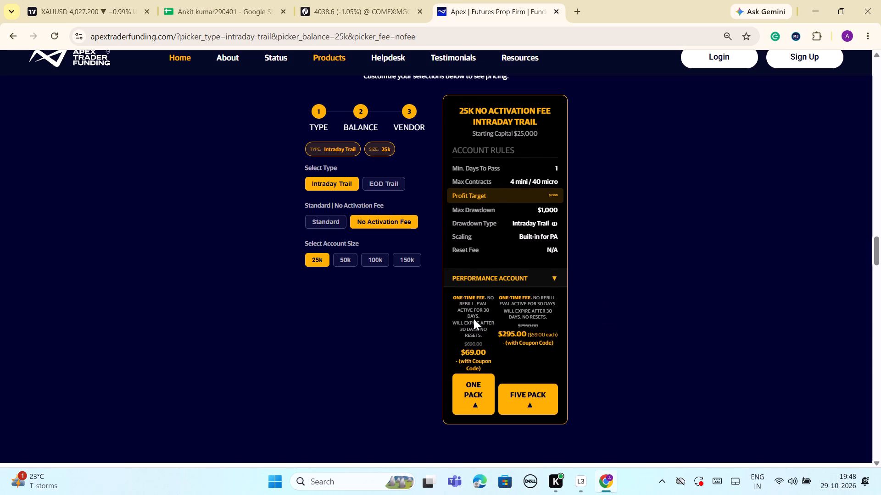
{"action": "left_click", "coordinate": [553, 278]}
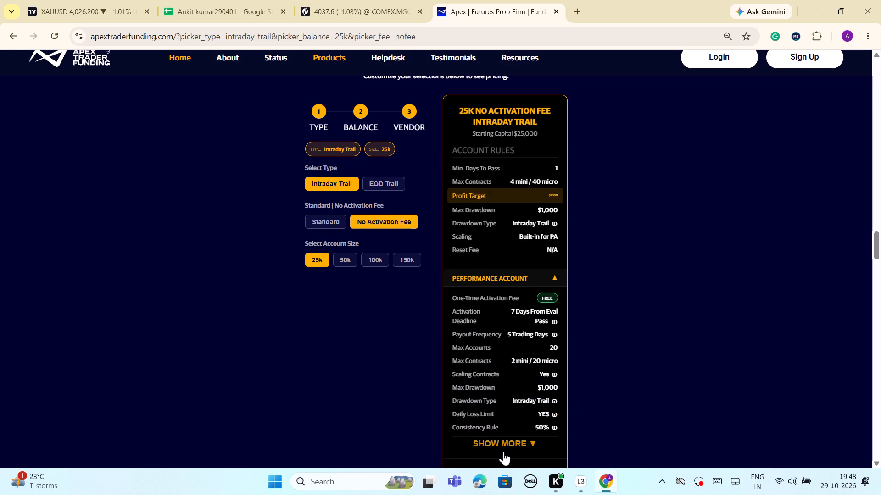
{"action": "left_click", "coordinate": [533, 444]}
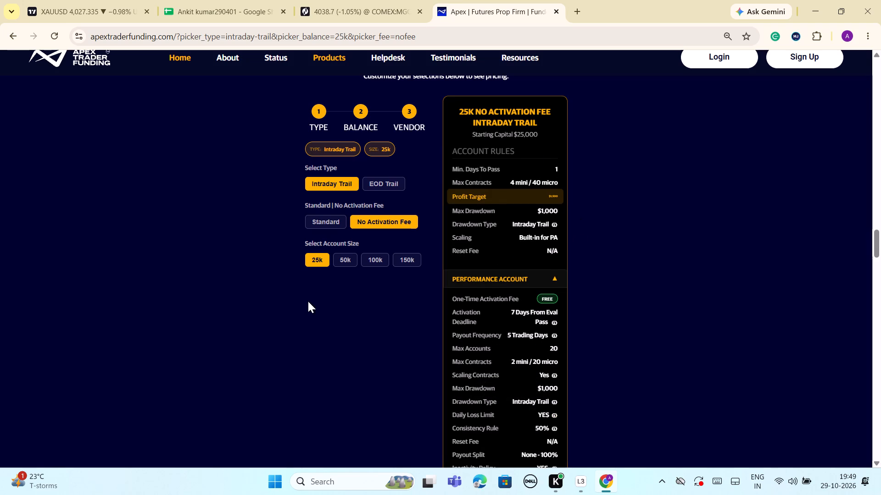
Compare the 25k account's Standard and No Activation Fee options and its EOD Trail type, finishing on Intraday Trail with No Activation Fee.
{"action": "left_click", "coordinate": [344, 184]}
{"action": "left_click", "coordinate": [327, 226]}
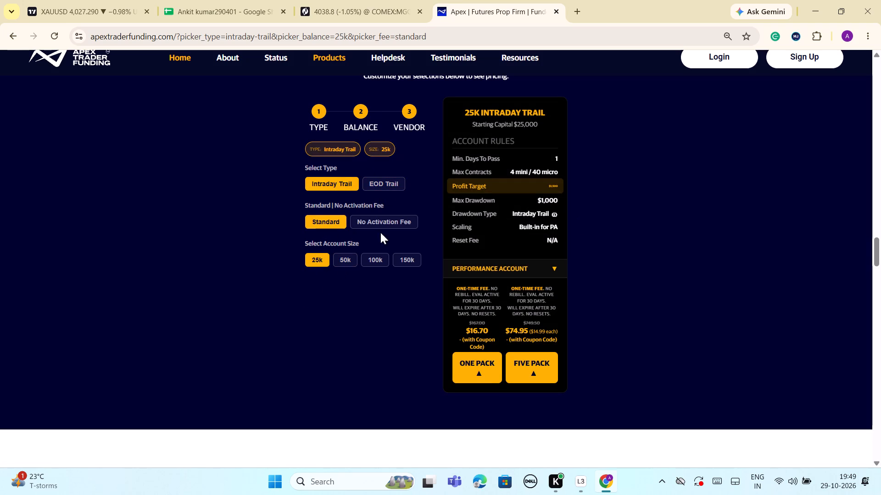
{"action": "left_click", "coordinate": [387, 220]}
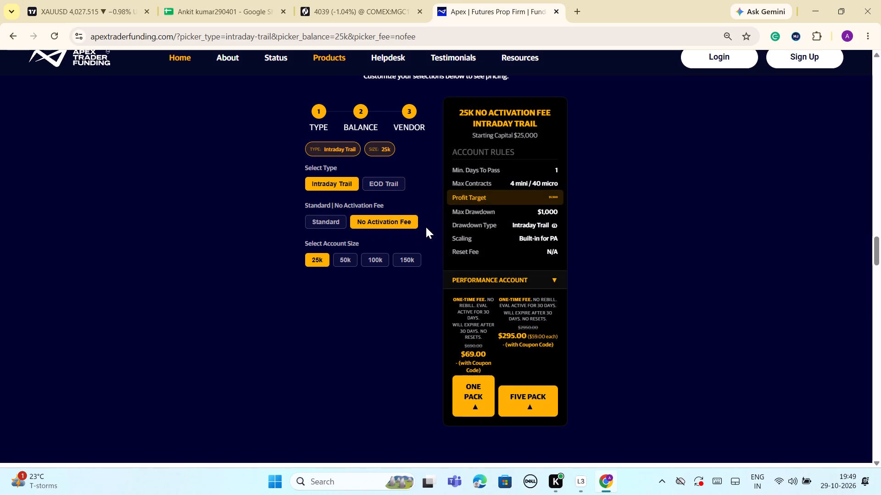
{"action": "left_click", "coordinate": [328, 218]}
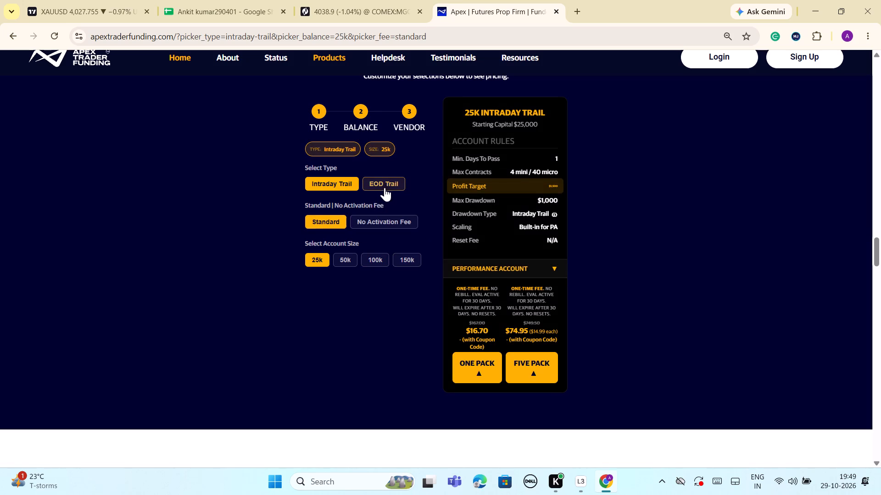
{"action": "left_click", "coordinate": [372, 223]}
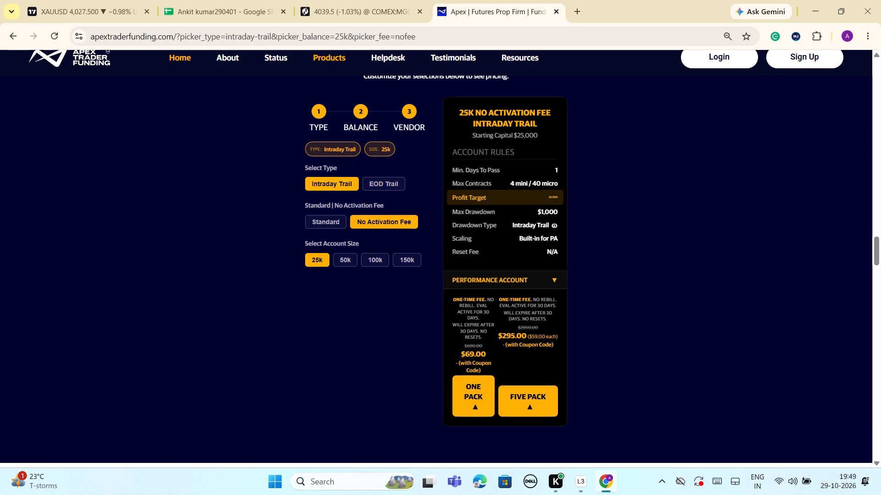
{"action": "left_click", "coordinate": [386, 185]}
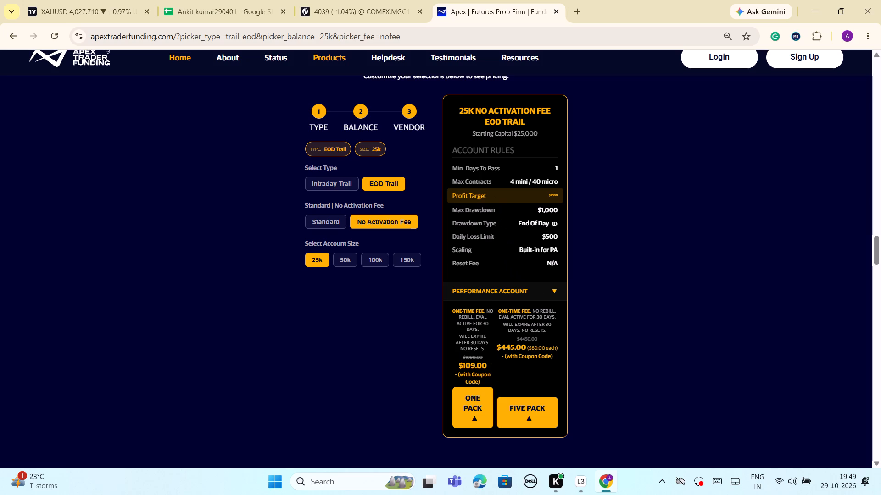
{"action": "left_click", "coordinate": [341, 184]}
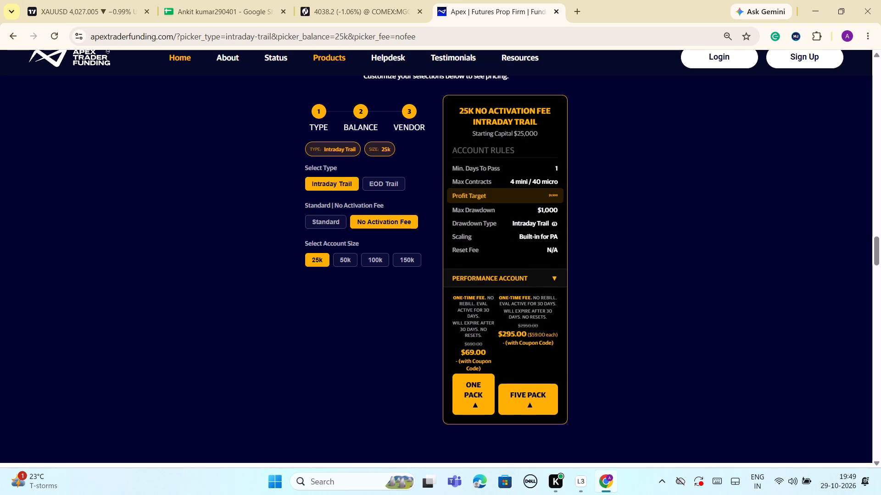
Review the 25k No Activation Fee Intraday Trail account's rules, pricing and performance account details.
{"action": "left_click_drag", "start_coordinate": [557, 167], "coordinate": [551, 165]}
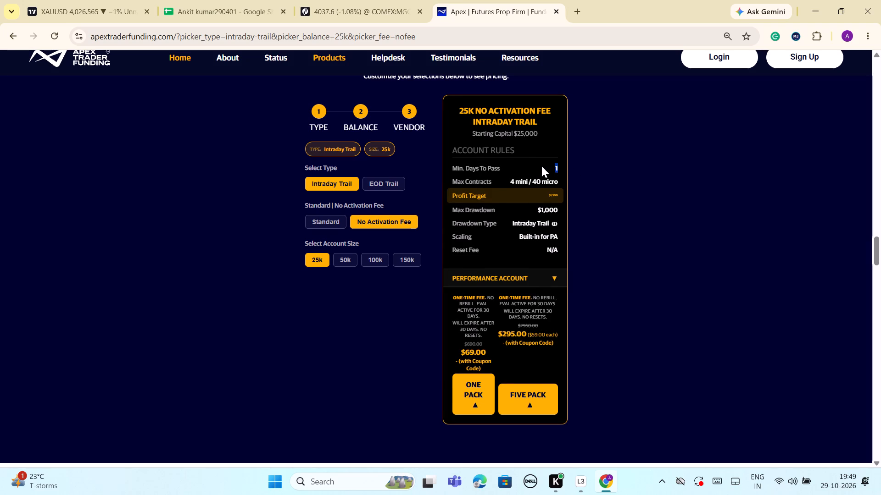
{"action": "left_click", "coordinate": [541, 166]}
{"action": "left_click", "coordinate": [554, 277]}
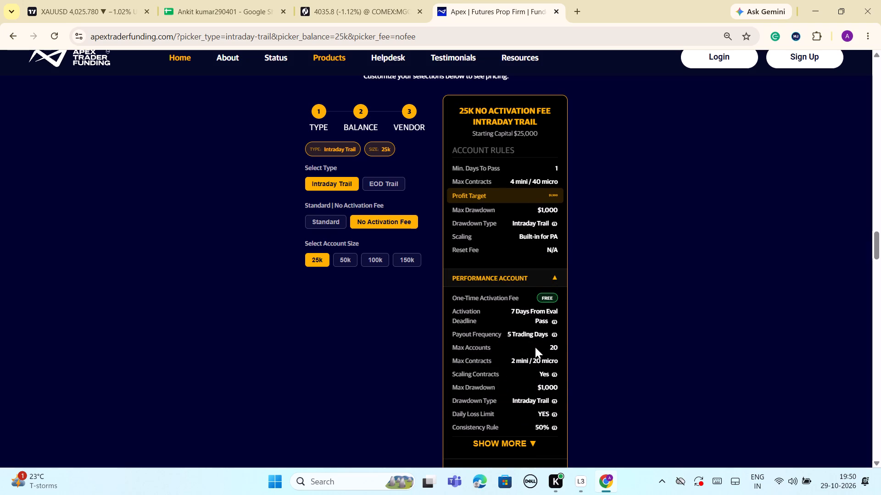
{"action": "left_click", "coordinate": [555, 278]}
{"action": "scroll", "coordinate": [347, 249], "scroll_direction": "up", "scroll_amount": 1}
{"action": "scroll", "coordinate": [347, 249], "scroll_direction": "down", "scroll_amount": 1}
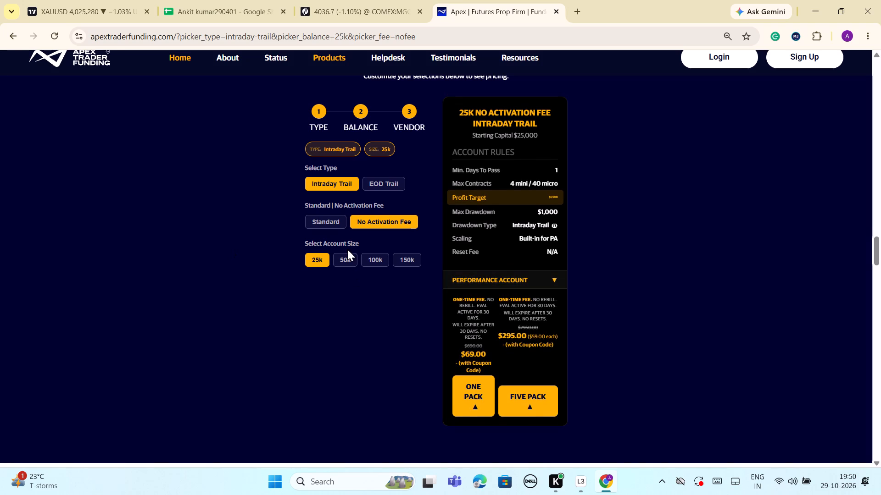
Set the account size to 100k and review the rules and pricing of its No Activation Fee Intraday Trail account.
{"action": "scroll", "coordinate": [347, 249], "scroll_direction": "down", "scroll_amount": 1}
{"action": "left_click", "coordinate": [374, 264]}
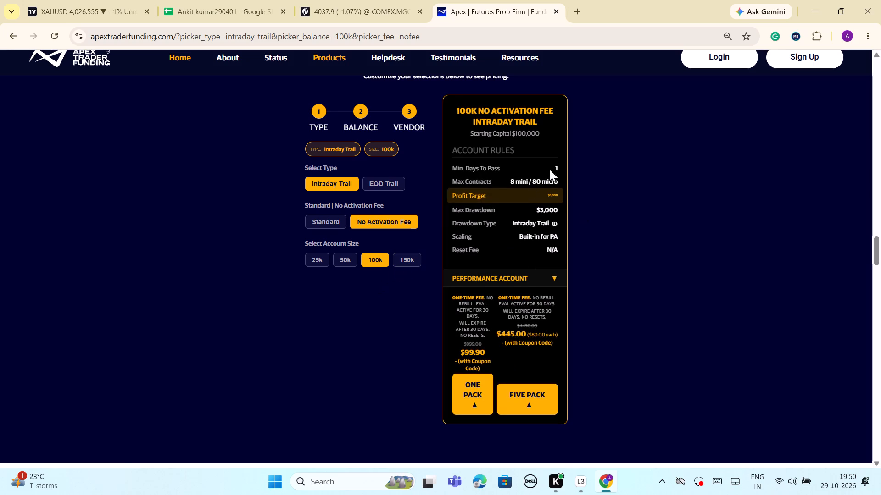
{"action": "left_click", "coordinate": [629, 164]}
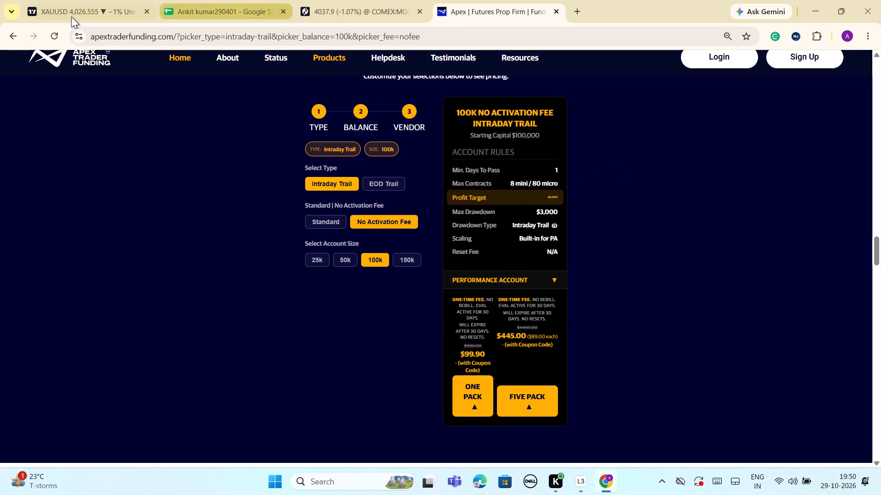
Switch to the XAUUSD chart tab and delete the small short projection at the end of the descending upper trendline.
{"action": "left_click", "coordinate": [75, 16]}
{"action": "scroll", "coordinate": [521, 346], "scroll_direction": "down", "scroll_amount": 1}
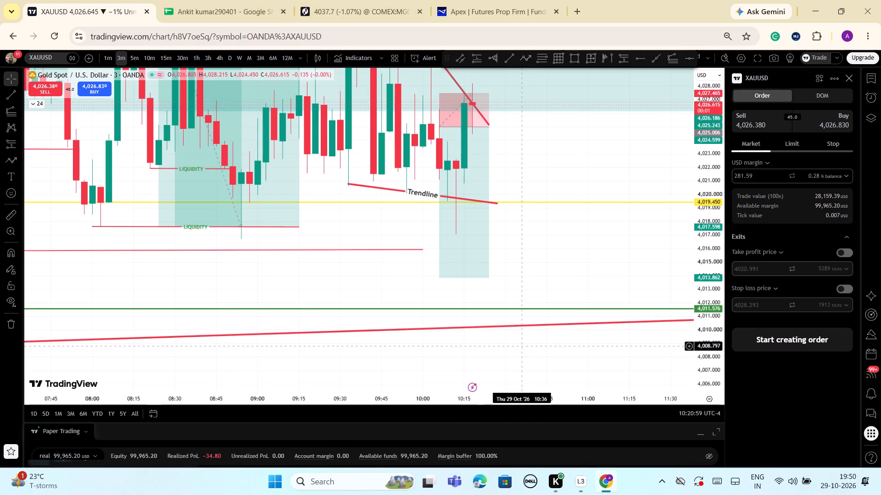
{"action": "left_click_drag", "start_coordinate": [698, 274], "coordinate": [686, 359]}
{"action": "scroll", "coordinate": [584, 313], "scroll_direction": "down", "scroll_amount": 2}
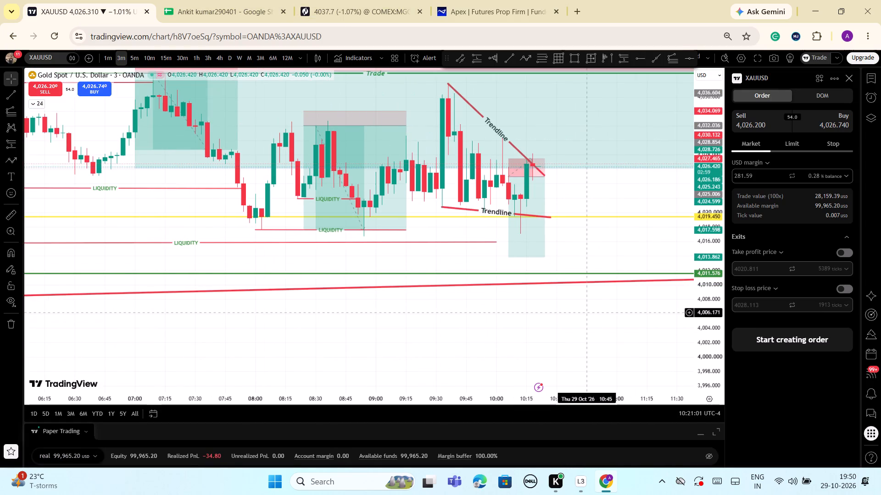
{"action": "left_click_drag", "start_coordinate": [631, 233], "coordinate": [617, 271]}
{"action": "scroll", "coordinate": [639, 277], "scroll_direction": "down", "scroll_amount": 2}
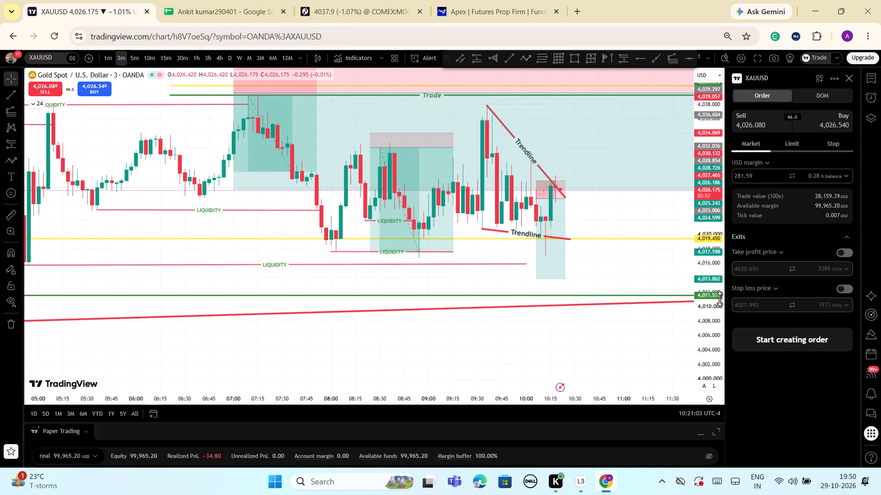
{"action": "left_click_drag", "start_coordinate": [690, 323], "coordinate": [701, 370]}
{"action": "scroll", "coordinate": [622, 301], "scroll_direction": "down", "scroll_amount": 1}
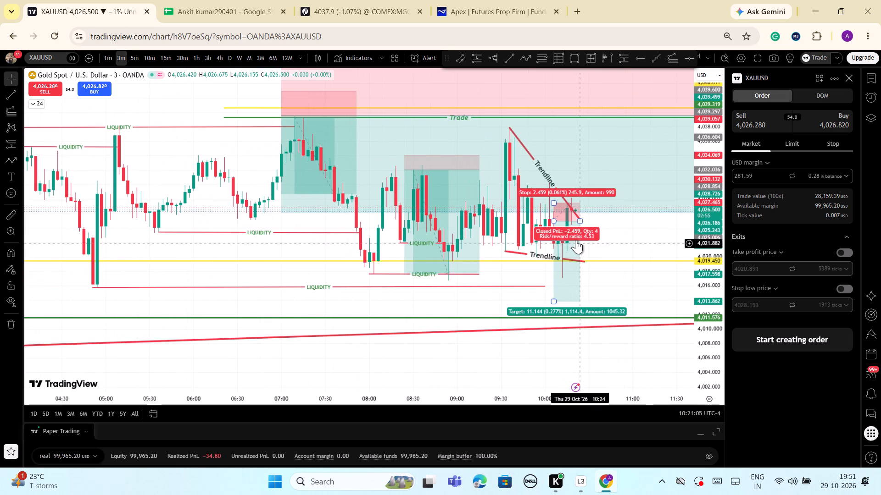
{"action": "left_click", "coordinate": [576, 240]}
{"action": "left_click", "coordinate": [257, 155]}
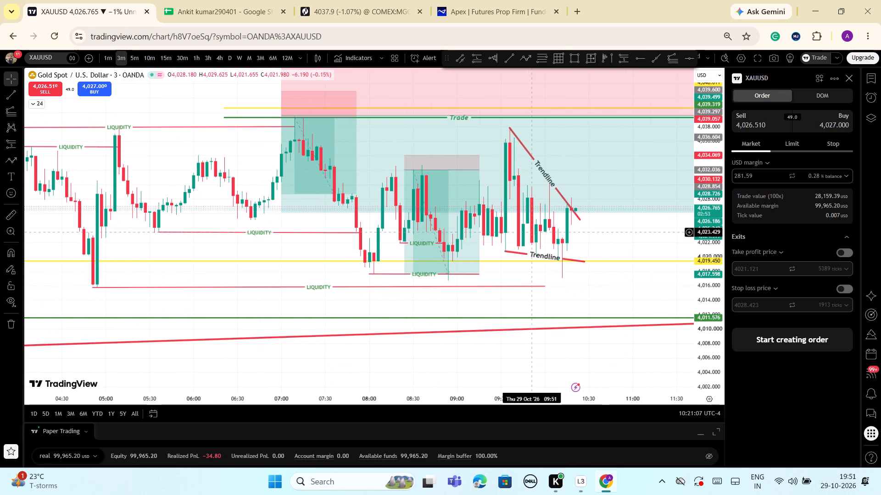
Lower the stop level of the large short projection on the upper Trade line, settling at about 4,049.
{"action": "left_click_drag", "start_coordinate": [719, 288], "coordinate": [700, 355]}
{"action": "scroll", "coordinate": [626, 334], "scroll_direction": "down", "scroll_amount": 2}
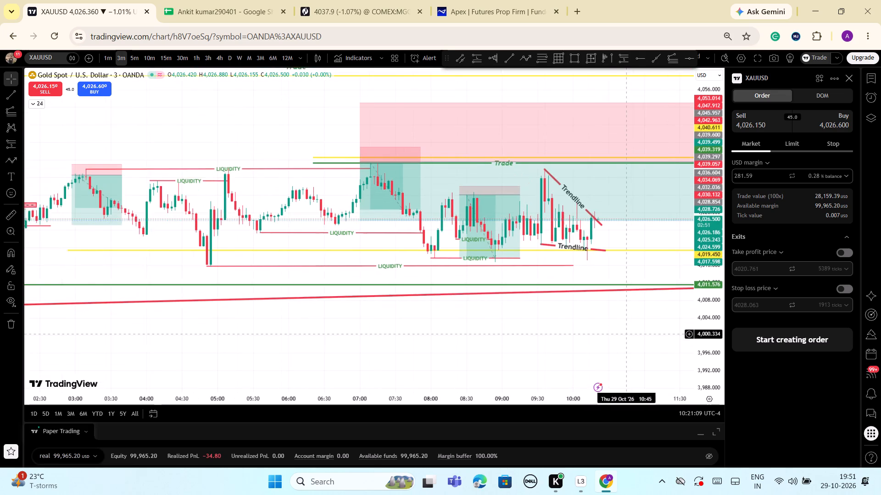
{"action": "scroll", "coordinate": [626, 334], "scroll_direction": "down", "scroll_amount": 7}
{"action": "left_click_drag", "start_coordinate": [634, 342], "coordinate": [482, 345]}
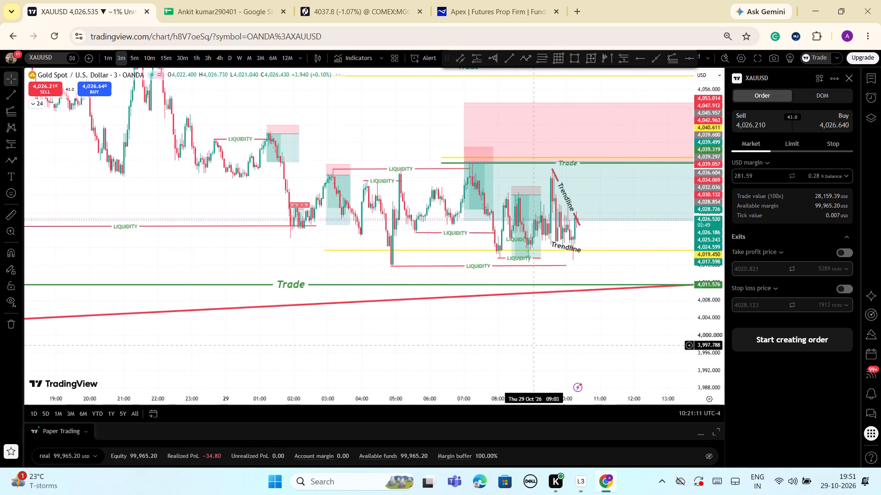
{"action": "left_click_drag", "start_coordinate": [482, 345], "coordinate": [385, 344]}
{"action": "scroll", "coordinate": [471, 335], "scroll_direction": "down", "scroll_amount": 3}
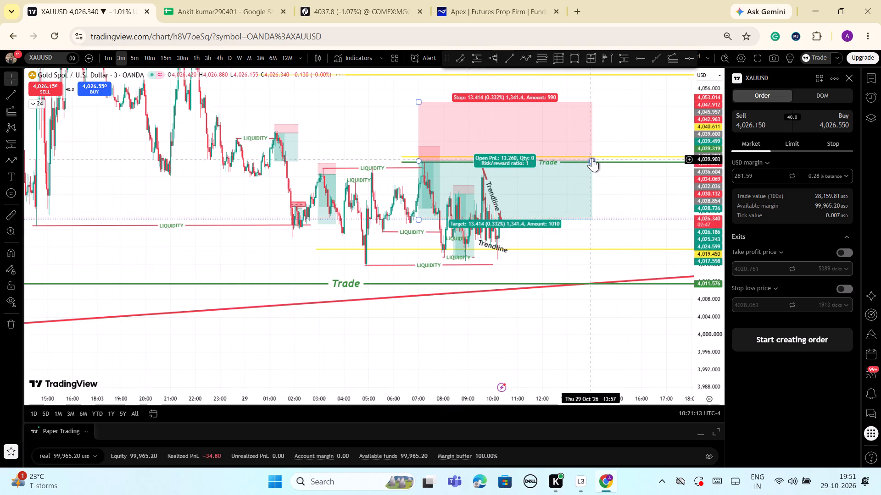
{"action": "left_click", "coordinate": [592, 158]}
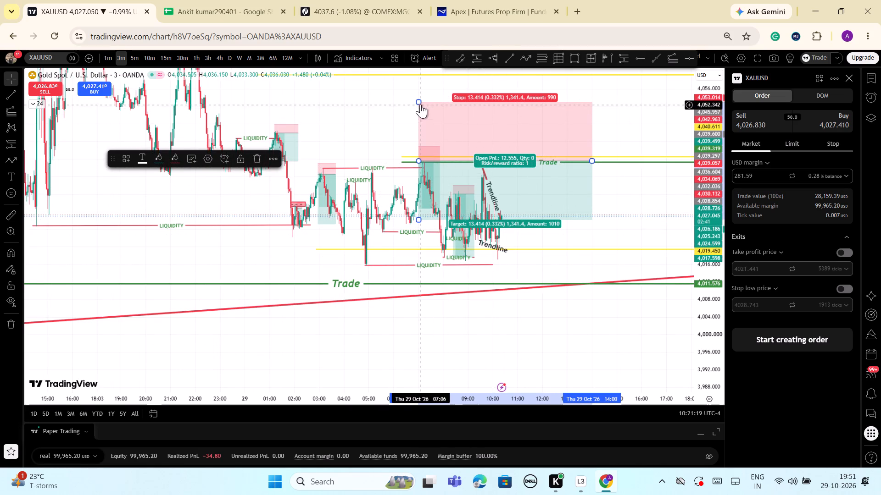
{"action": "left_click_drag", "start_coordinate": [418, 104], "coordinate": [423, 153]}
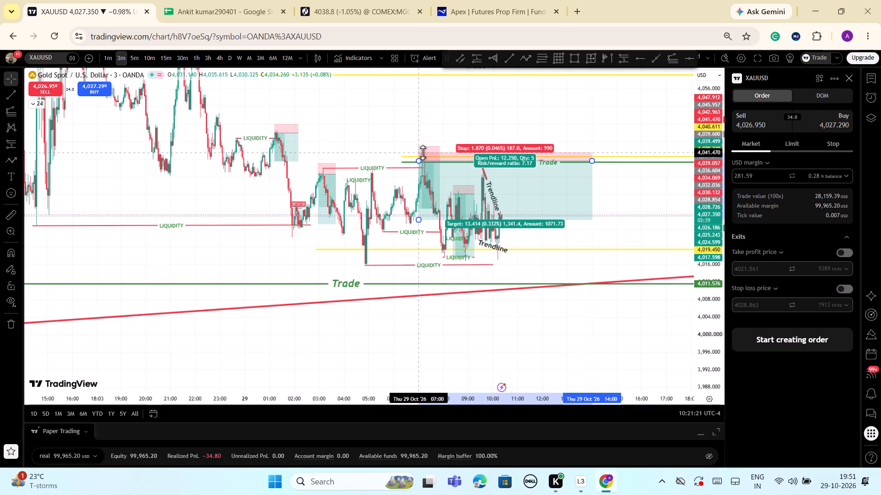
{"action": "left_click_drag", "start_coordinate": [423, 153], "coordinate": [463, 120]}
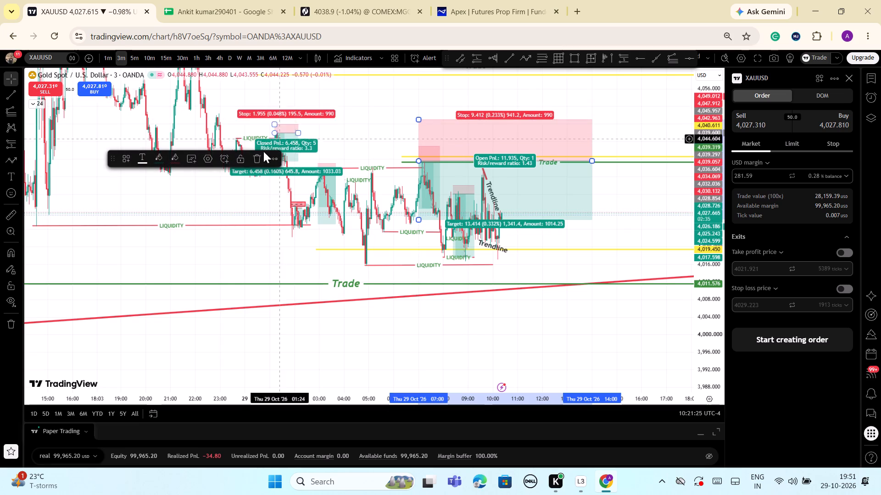
Delete the large short projection that starts at 07:00 on the upper Trade line.
{"action": "left_click", "coordinate": [257, 155]}
Examine XAUUSD price action around the two short trendlines and the liquidity and Trade levels on the 3-minute chart.
{"action": "scroll", "coordinate": [549, 213], "scroll_direction": "up", "scroll_amount": 2}
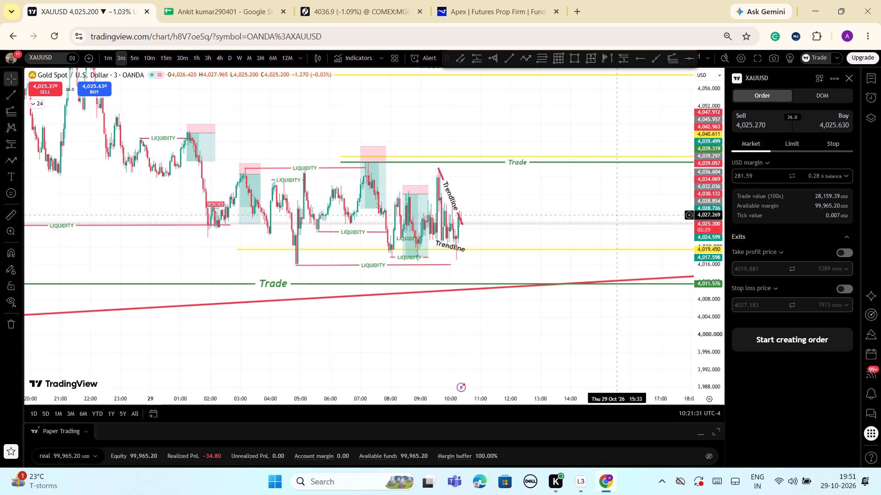
{"action": "scroll", "coordinate": [618, 217], "scroll_direction": "down", "scroll_amount": 1}
{"action": "left_click_drag", "start_coordinate": [711, 358], "coordinate": [724, 341]}
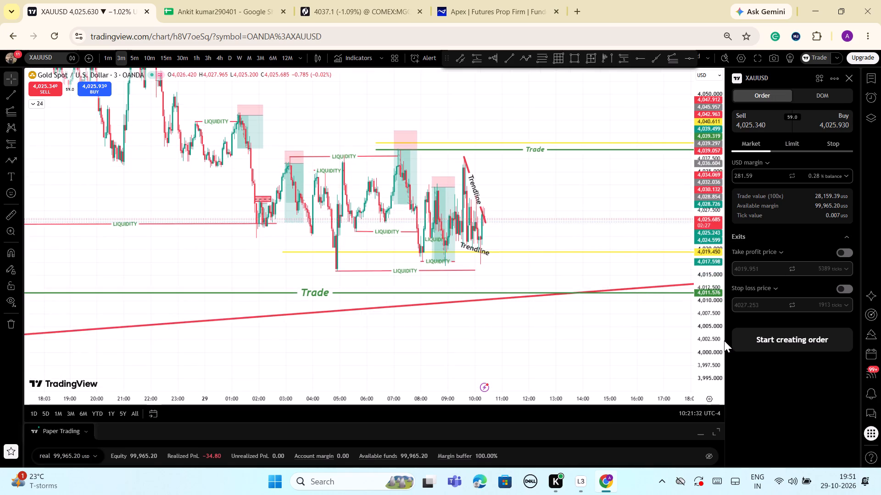
{"action": "left_click_drag", "start_coordinate": [724, 341], "coordinate": [724, 352]}
{"action": "scroll", "coordinate": [600, 355], "scroll_direction": "up", "scroll_amount": 1}
{"action": "left_click_drag", "start_coordinate": [513, 242], "coordinate": [507, 242]}
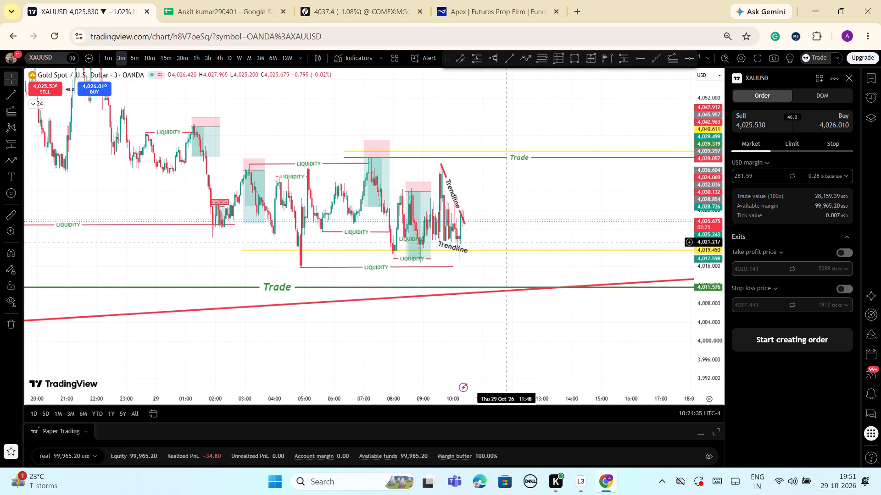
{"action": "left_click_drag", "start_coordinate": [507, 242], "coordinate": [625, 240]}
{"action": "scroll", "coordinate": [599, 243], "scroll_direction": "up", "scroll_amount": 4}
{"action": "left_click_drag", "start_coordinate": [531, 232], "coordinate": [656, 213]}
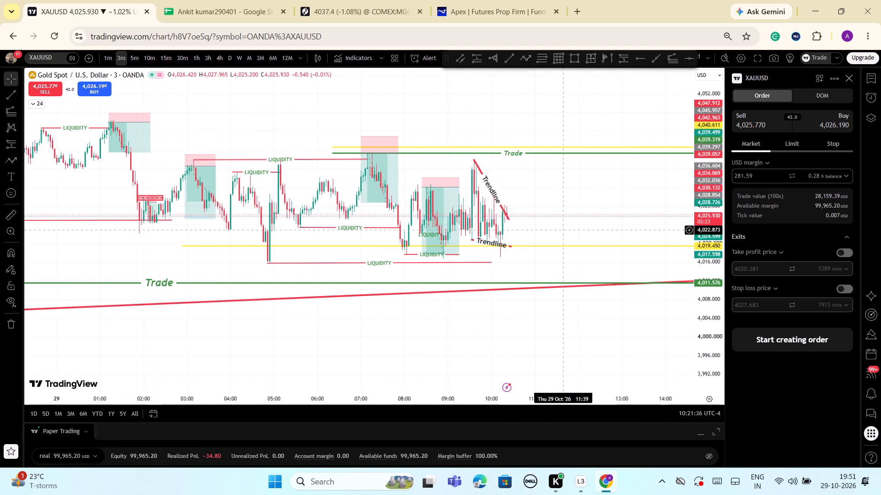
{"action": "scroll", "coordinate": [626, 224], "scroll_direction": "up", "scroll_amount": 2}
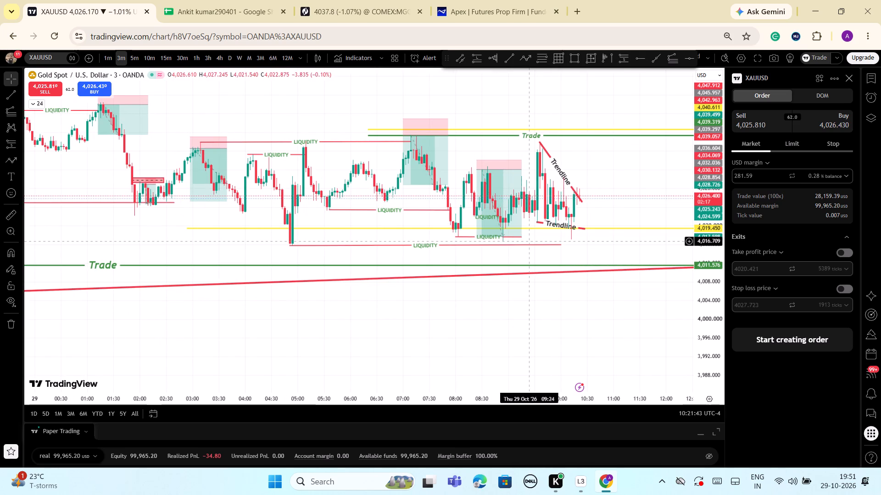
{"action": "scroll", "coordinate": [631, 239], "scroll_direction": "up", "scroll_amount": 4}
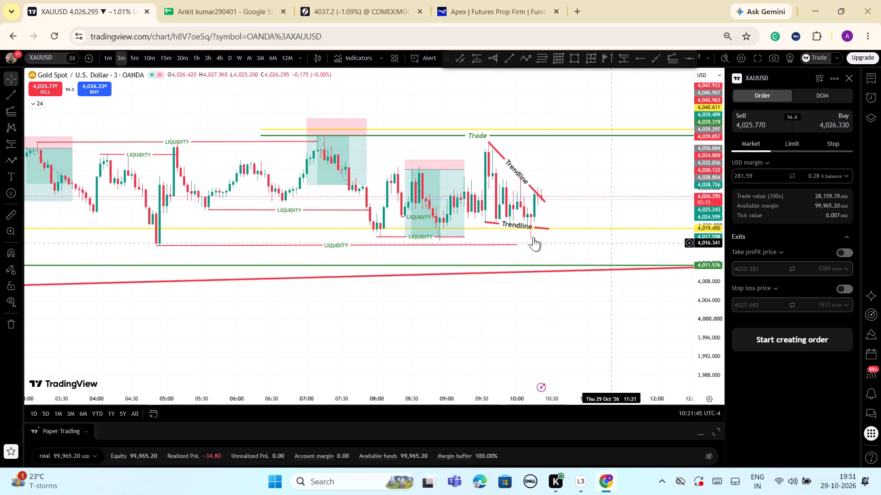
{"action": "scroll", "coordinate": [531, 238], "scroll_direction": "up", "scroll_amount": 2}
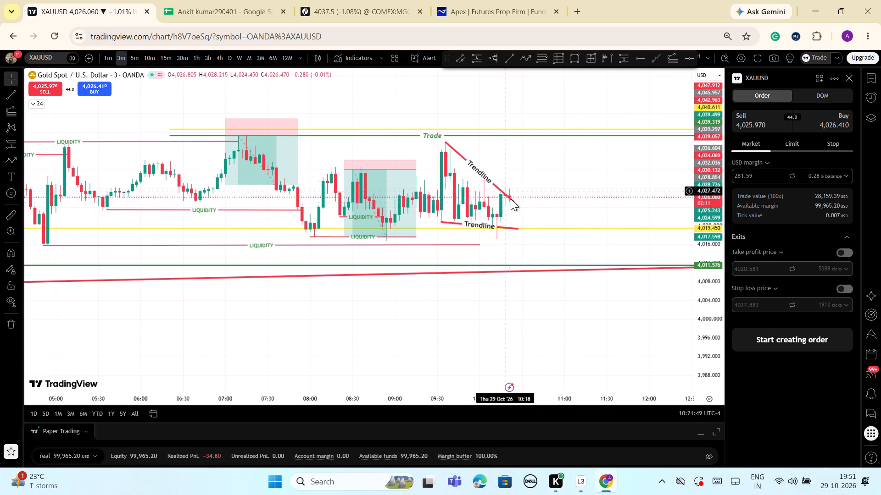
{"action": "scroll", "coordinate": [396, 171], "scroll_direction": "down", "scroll_amount": 2}
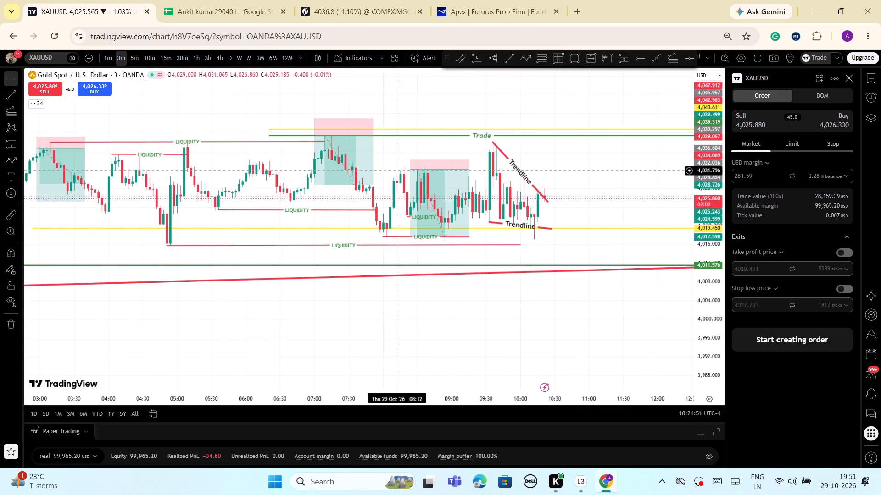
{"action": "scroll", "coordinate": [396, 171], "scroll_direction": "down", "scroll_amount": 3}
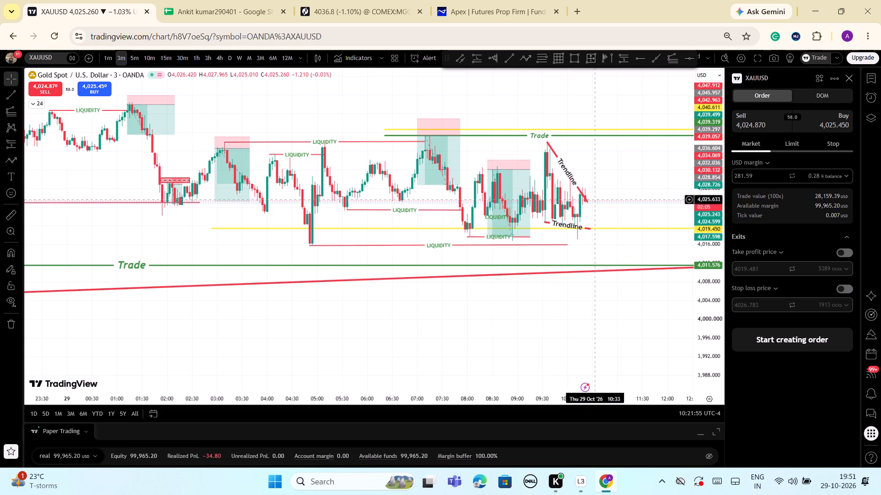
{"action": "scroll", "coordinate": [653, 197], "scroll_direction": "down", "scroll_amount": 2}
{"action": "left_click_drag", "start_coordinate": [720, 320], "coordinate": [711, 285]}
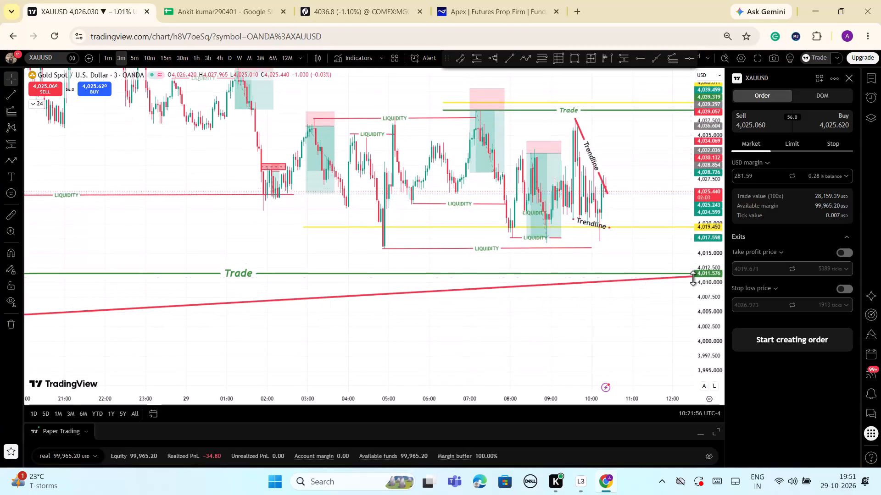
{"action": "scroll", "coordinate": [685, 277], "scroll_direction": "up", "scroll_amount": 5}
{"action": "scroll", "coordinate": [688, 292], "scroll_direction": "down", "scroll_amount": 7}
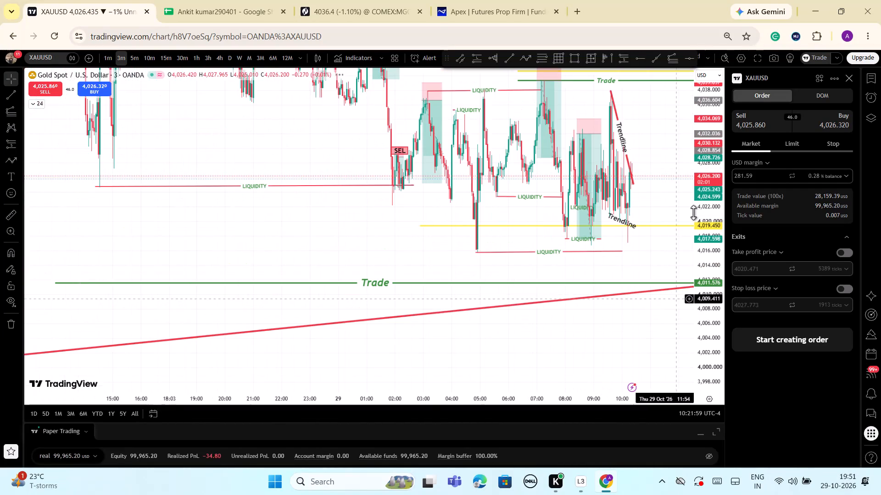
{"action": "left_click_drag", "start_coordinate": [719, 136], "coordinate": [708, 289]}
{"action": "scroll", "coordinate": [658, 305], "scroll_direction": "down", "scroll_amount": 2}
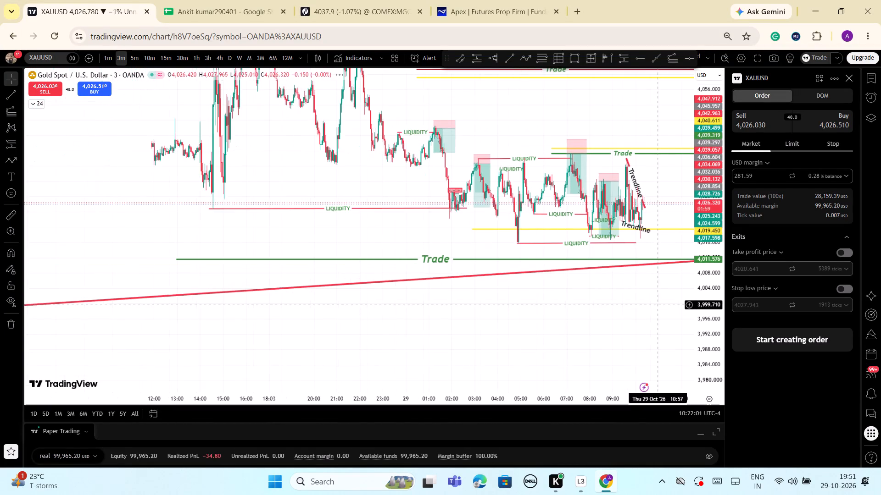
{"action": "scroll", "coordinate": [652, 310], "scroll_direction": "up", "scroll_amount": 6}
{"action": "scroll", "coordinate": [582, 322], "scroll_direction": "up", "scroll_amount": 5}
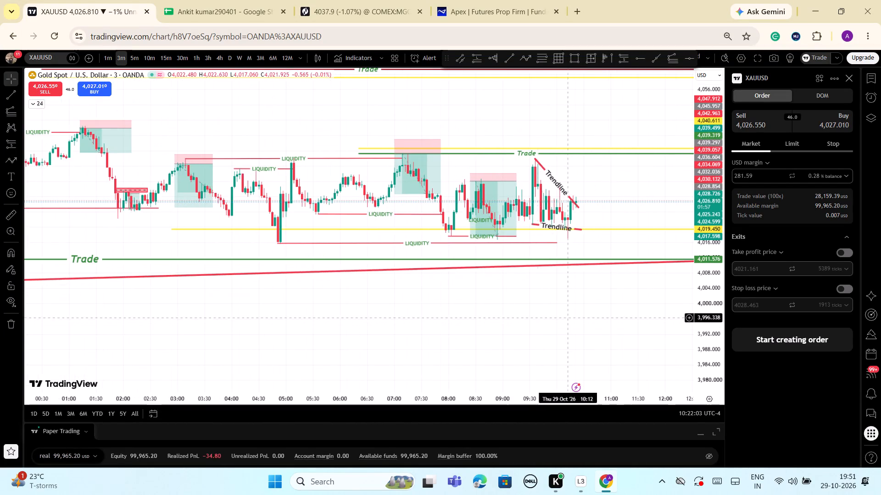
Set the XAUUSD chart to the 5-minute timeframe and check price against the trendlines.
{"action": "left_click", "coordinate": [134, 62]}
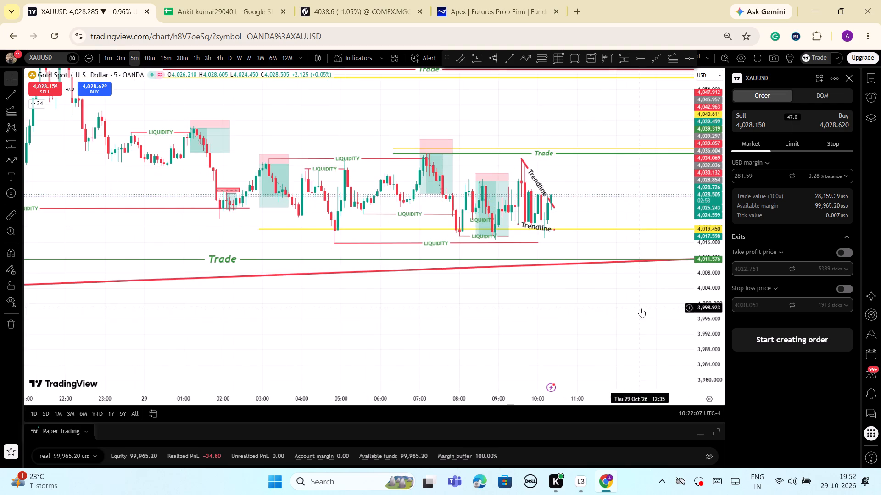
{"action": "left_click_drag", "start_coordinate": [720, 300], "coordinate": [703, 341]}
{"action": "scroll", "coordinate": [597, 347], "scroll_direction": "up", "scroll_amount": 2}
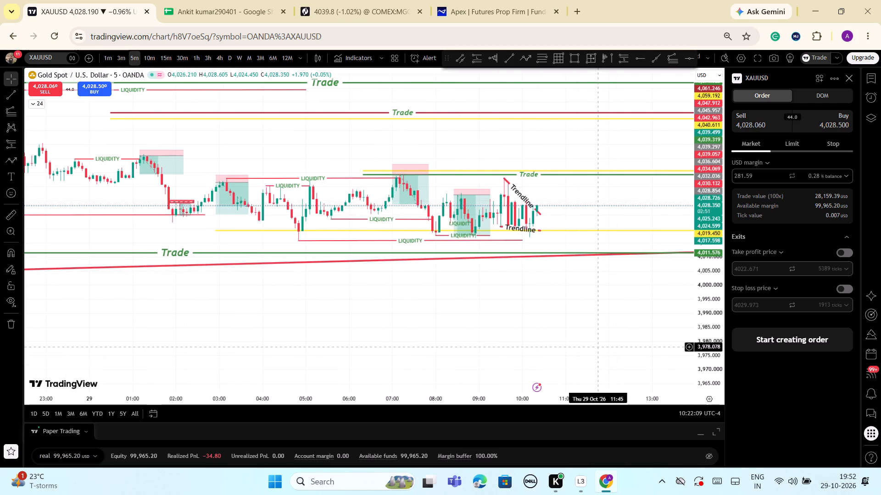
{"action": "scroll", "coordinate": [597, 347], "scroll_direction": "up", "scroll_amount": 1}
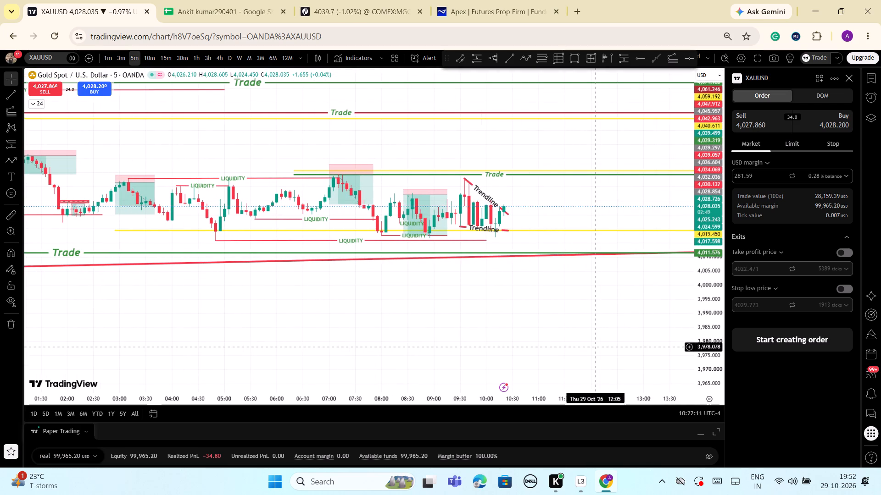
Switch to the GoCharting tab and examine recent price action on the 1-minute COMEX:MGC1! chart.
{"action": "left_click", "coordinate": [361, 17]}
{"action": "scroll", "coordinate": [567, 232], "scroll_direction": "down", "scroll_amount": 2}
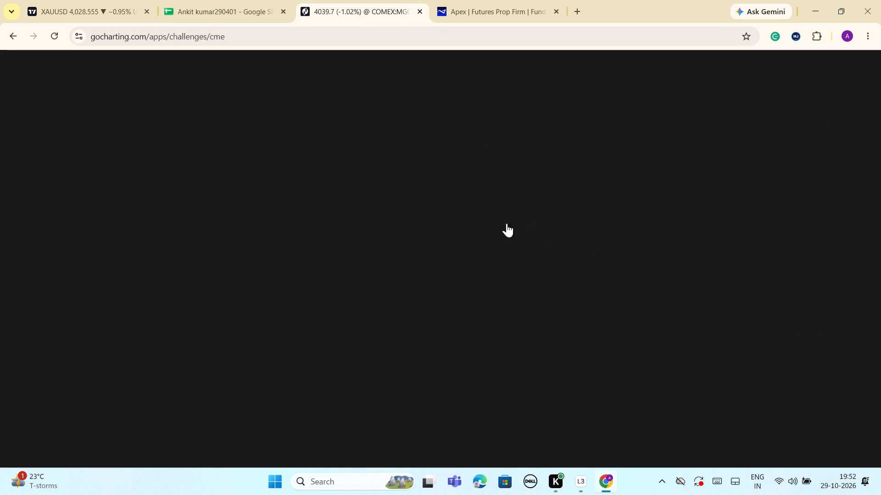
{"action": "scroll", "coordinate": [521, 232], "scroll_direction": "down", "scroll_amount": 1}
{"action": "scroll", "coordinate": [506, 271], "scroll_direction": "down", "scroll_amount": 4}
{"action": "scroll", "coordinate": [440, 280], "scroll_direction": "down", "scroll_amount": 6}
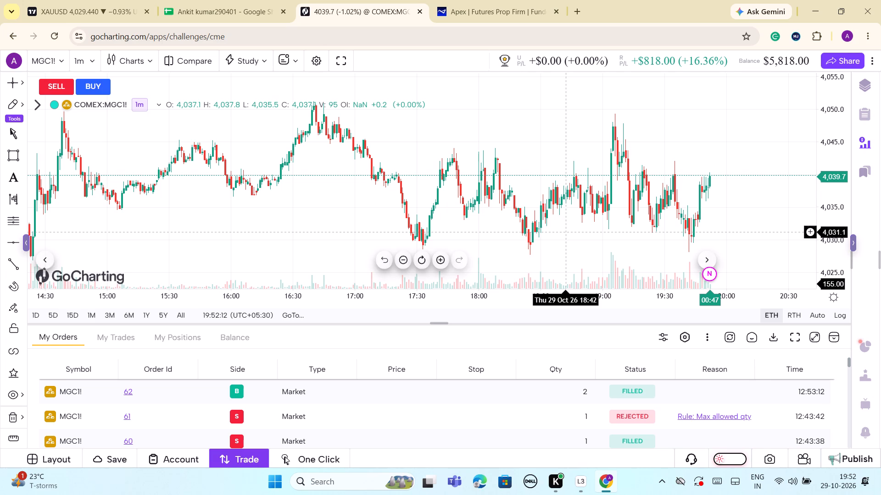
{"action": "scroll", "coordinate": [516, 268], "scroll_direction": "down", "scroll_amount": 2}
{"action": "left_click_drag", "start_coordinate": [586, 171], "coordinate": [407, 186]}
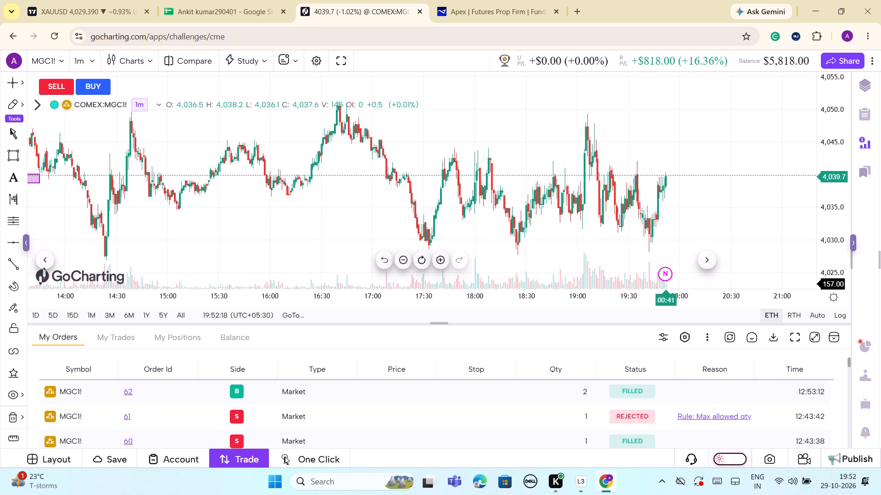
{"action": "scroll", "coordinate": [735, 202], "scroll_direction": "down", "scroll_amount": 2}
{"action": "left_click_drag", "start_coordinate": [836, 142], "coordinate": [807, 177]}
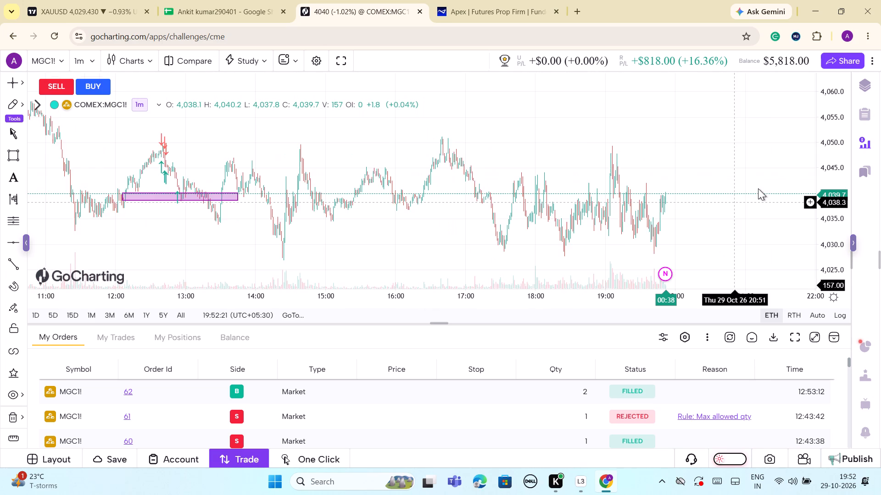
{"action": "scroll", "coordinate": [744, 193], "scroll_direction": "up", "scroll_amount": 11}
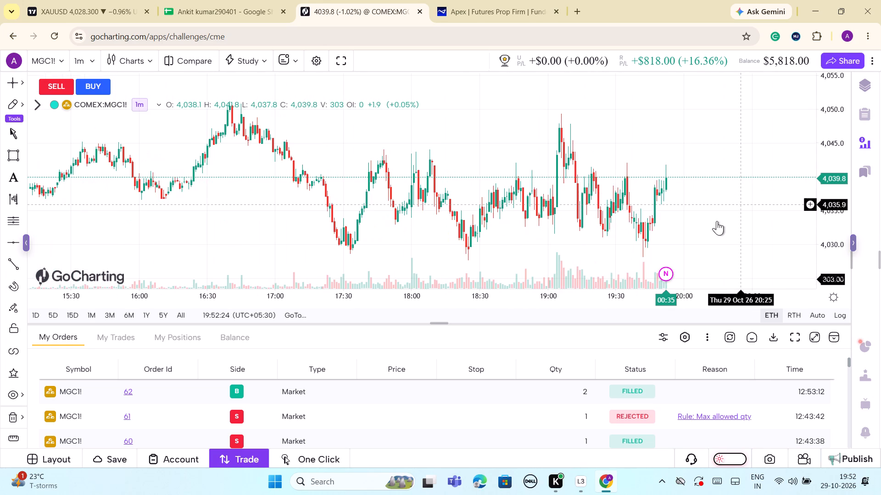
Buy two MGC1! contracts at market, as two orders of quantity 1.
{"action": "double_click", "coordinate": [102, 88]}
{"action": "triple_click", "coordinate": [102, 88]}
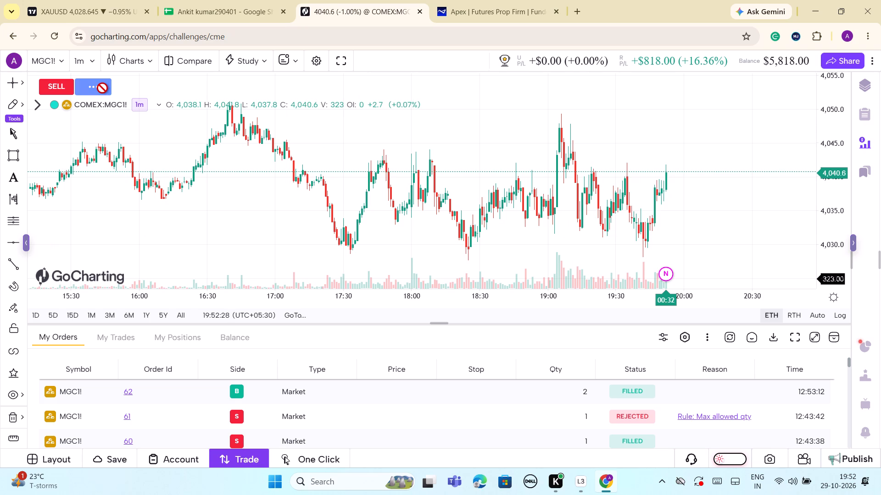
{"action": "triple_click", "coordinate": [102, 88]}
{"action": "double_click", "coordinate": [102, 88]}
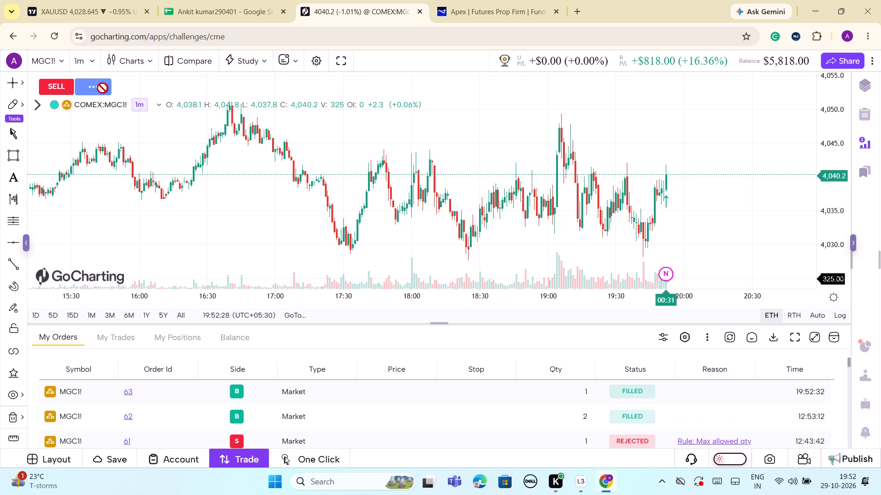
{"action": "triple_click", "coordinate": [102, 88]}
{"action": "double_click", "coordinate": [102, 88]}
{"action": "left_click", "coordinate": [102, 88]}
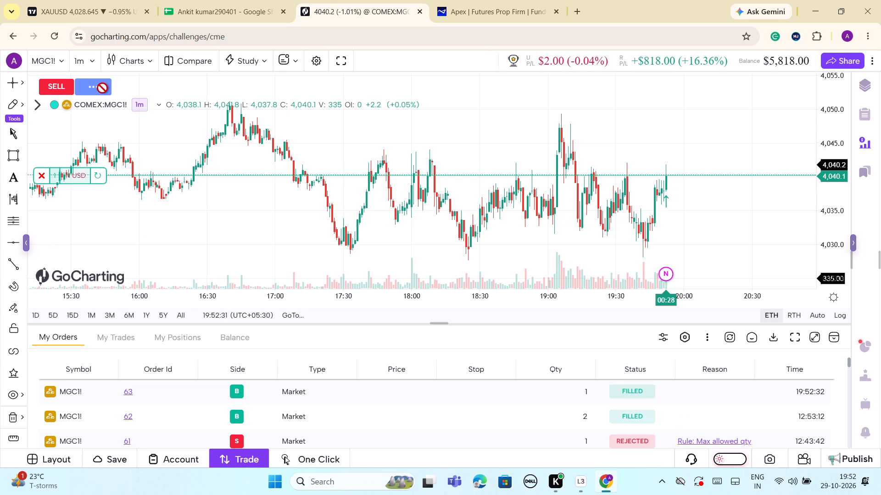
{"action": "triple_click", "coordinate": [102, 88]}
{"action": "triple_click", "coordinate": [102, 88]}
{"action": "double_click", "coordinate": [102, 88]}
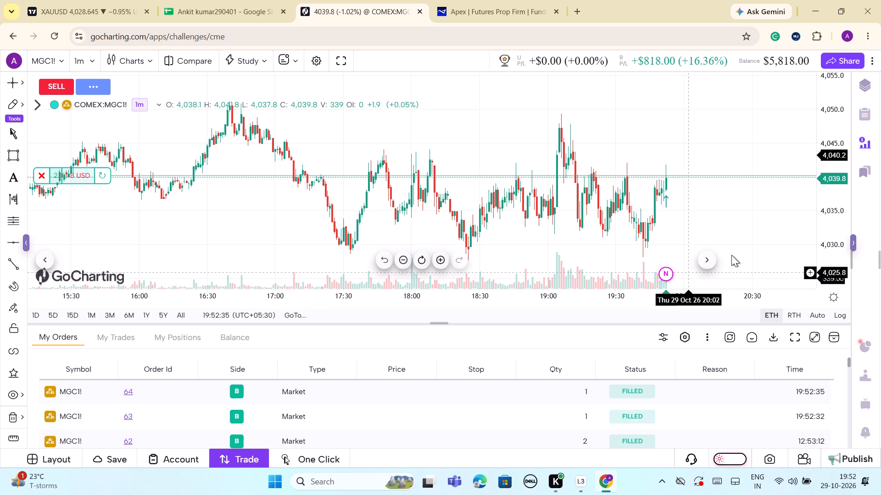
Examine 1-minute MGC1! price action around the entry level of the open two-contract position.
{"action": "left_click_drag", "start_coordinate": [745, 237], "coordinate": [697, 250]}
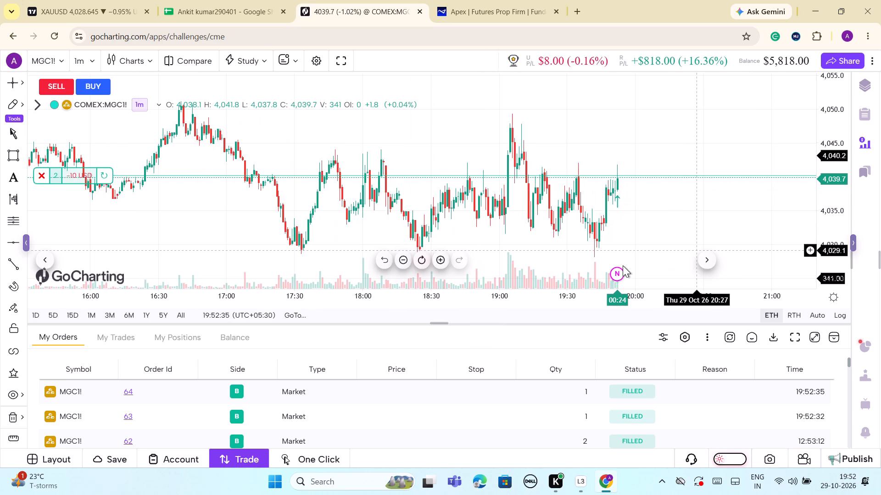
{"action": "scroll", "coordinate": [604, 214], "scroll_direction": "down", "scroll_amount": 2}
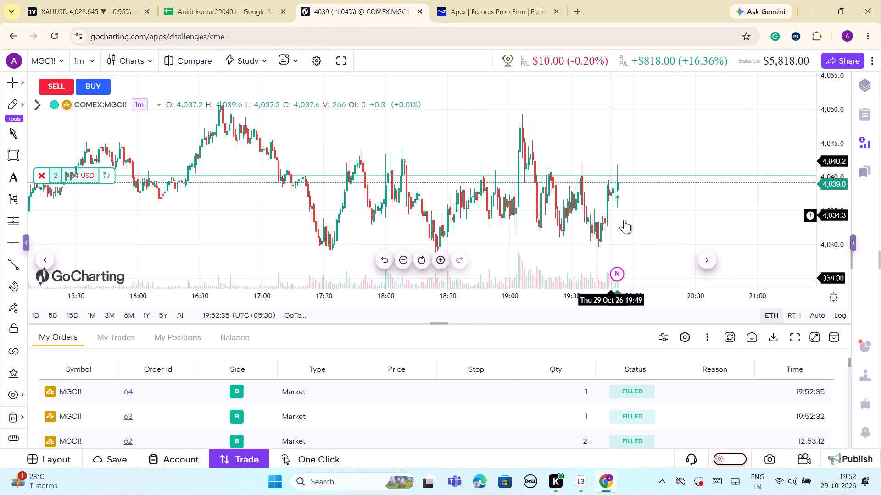
{"action": "scroll", "coordinate": [624, 220], "scroll_direction": "down", "scroll_amount": 1}
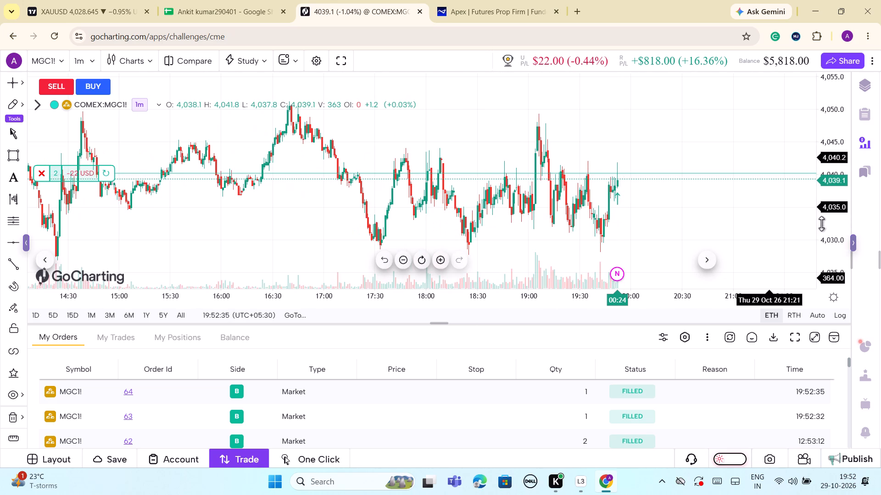
{"action": "left_click", "coordinate": [846, 215]}
{"action": "left_click_drag", "start_coordinate": [841, 212], "coordinate": [834, 260]}
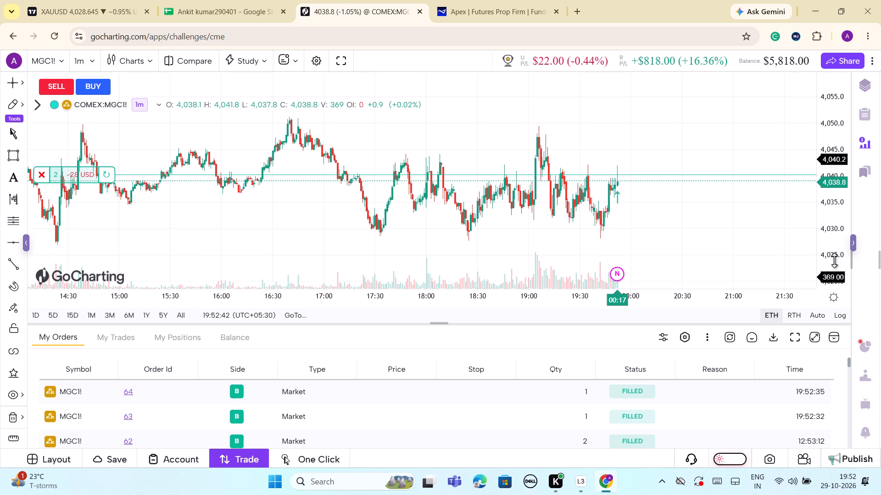
{"action": "left_click_drag", "start_coordinate": [834, 260], "coordinate": [834, 265]}
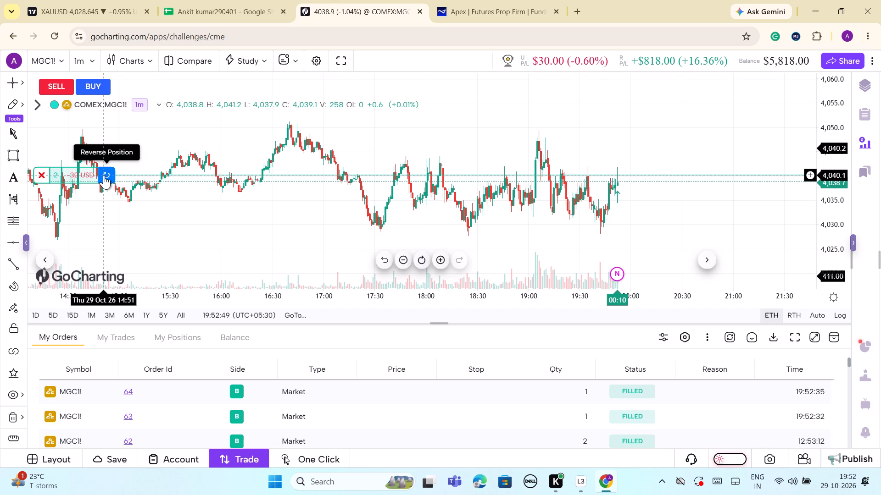
Switch to the XAUUSD TradingView tab and set the chart to the 1-minute timeframe.
{"action": "left_click", "coordinate": [112, 9]}
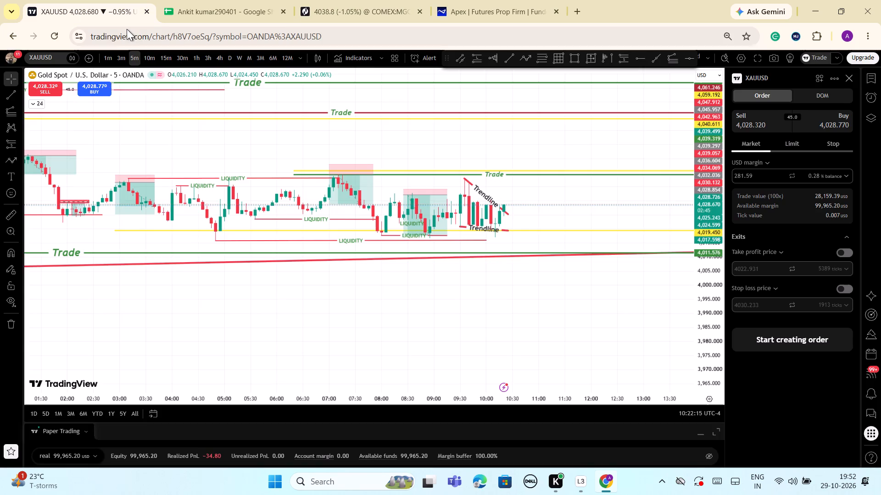
{"action": "scroll", "coordinate": [663, 341], "scroll_direction": "up", "scroll_amount": 1}
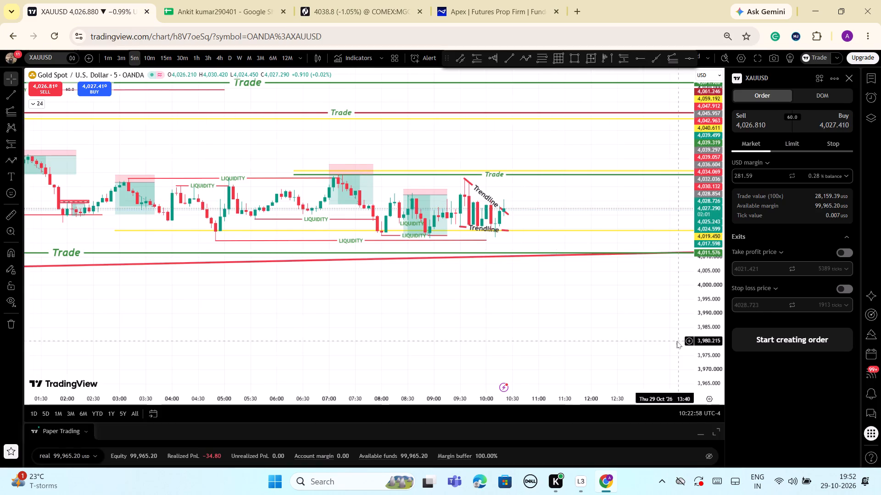
{"action": "left_click", "coordinate": [112, 57]}
Draw a trend-based Fib extension from the 09:36 high near 4,037.975 to the 10:12 low near 4,017.185, ending about 4,037.924 at 10:44.
{"action": "scroll", "coordinate": [420, 252], "scroll_direction": "down", "scroll_amount": 9}
{"action": "left_click_drag", "start_coordinate": [708, 371], "coordinate": [664, 211]}
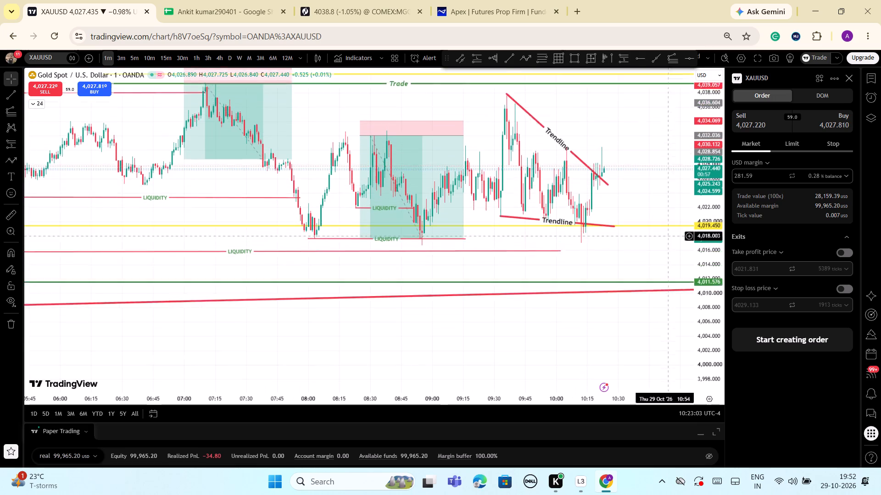
{"action": "left_click_drag", "start_coordinate": [664, 211], "coordinate": [661, 198]}
{"action": "left_click_drag", "start_coordinate": [649, 161], "coordinate": [632, 245]}
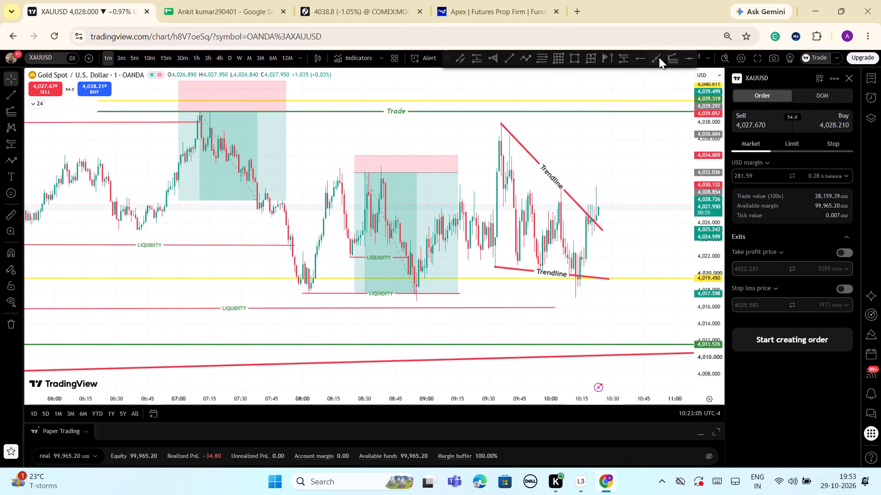
{"action": "left_click", "coordinate": [671, 62]}
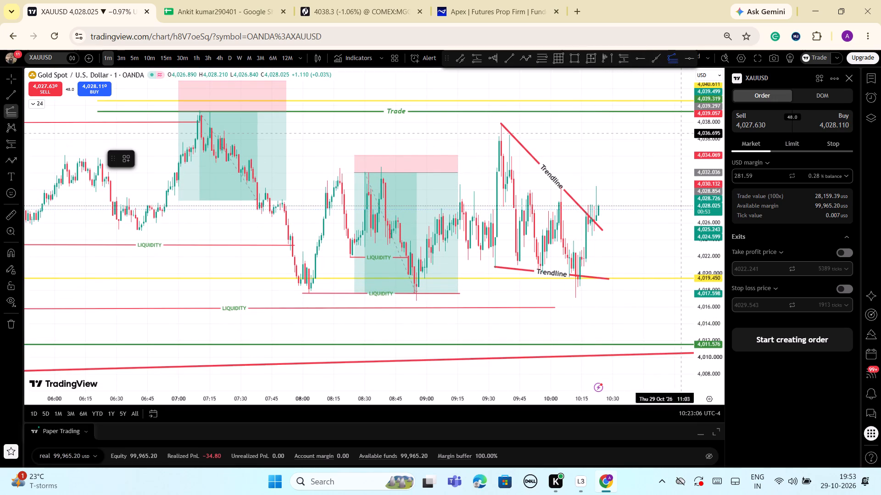
{"action": "left_click", "coordinate": [502, 123]}
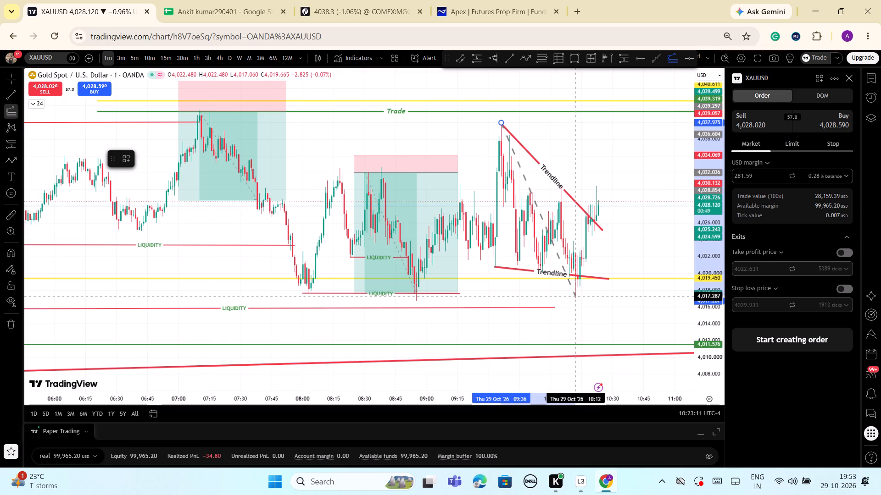
{"action": "left_click", "coordinate": [575, 297]}
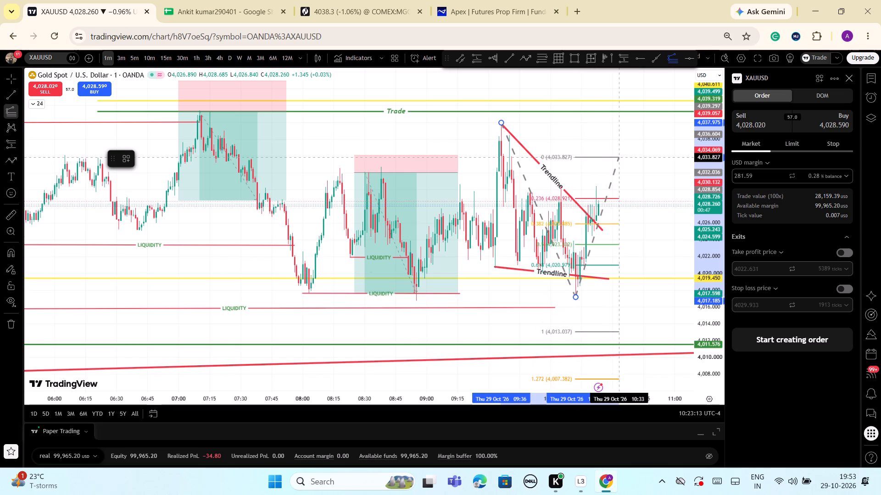
{"action": "left_click", "coordinate": [641, 123]}
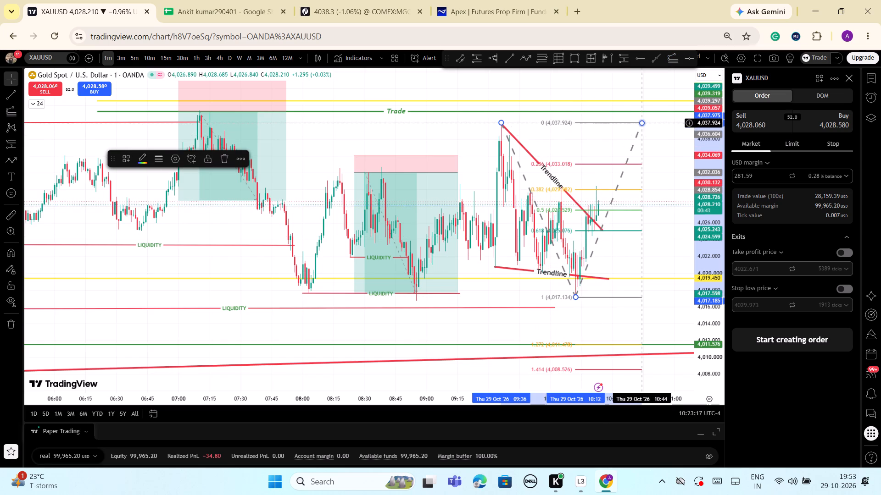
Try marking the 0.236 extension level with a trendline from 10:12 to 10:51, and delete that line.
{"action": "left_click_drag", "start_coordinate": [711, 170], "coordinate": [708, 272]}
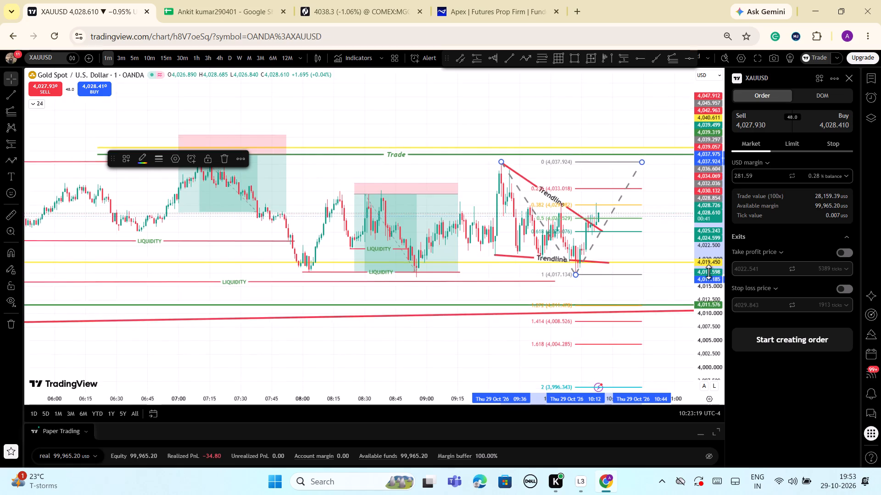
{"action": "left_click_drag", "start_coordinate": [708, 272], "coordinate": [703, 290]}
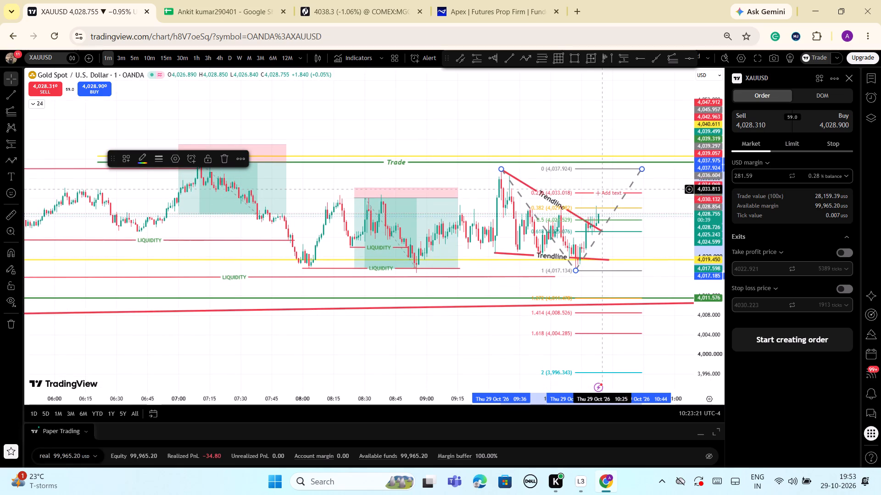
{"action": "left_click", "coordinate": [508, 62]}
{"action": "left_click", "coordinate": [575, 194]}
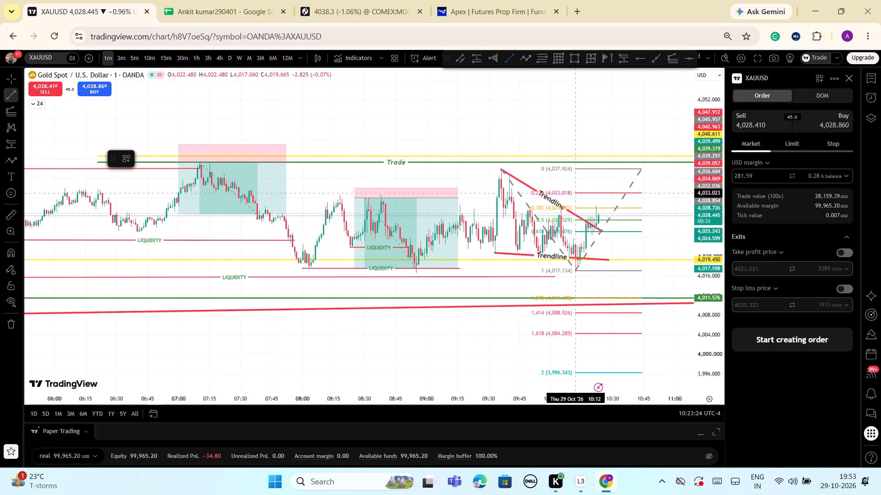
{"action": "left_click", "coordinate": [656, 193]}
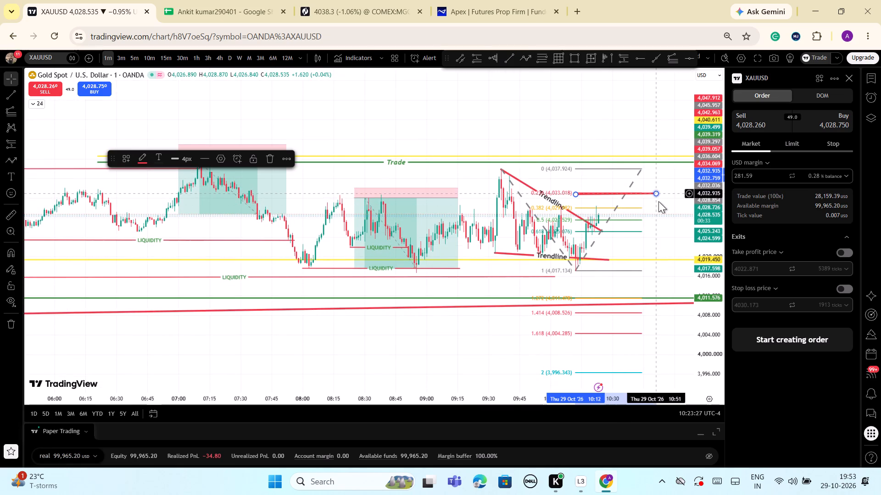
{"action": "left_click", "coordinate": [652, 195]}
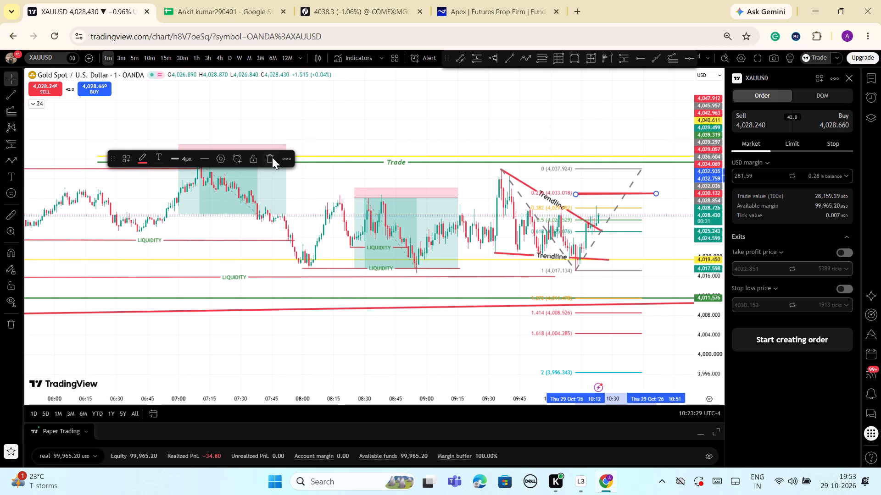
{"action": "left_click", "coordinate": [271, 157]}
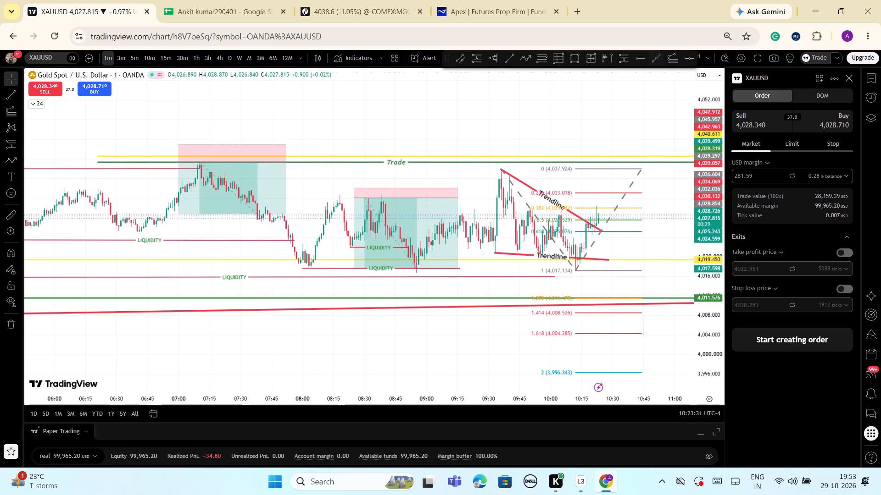
Place a horizontal ray on the 0.236 extension level, starting at 10:12 at about 4,033.023.
{"action": "left_click", "coordinate": [642, 63]}
{"action": "left_click", "coordinate": [576, 193]}
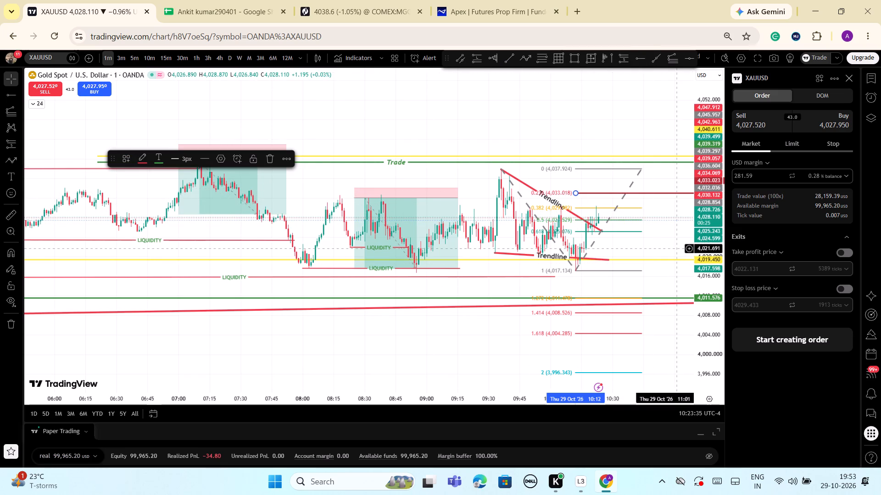
Examine XAUUSD price against the new ray, the Fib extension levels, the trendlines and the liquidity markings.
{"action": "left_click_drag", "start_coordinate": [712, 352], "coordinate": [707, 265]}
{"action": "scroll", "coordinate": [707, 265], "scroll_direction": "up", "scroll_amount": 4}
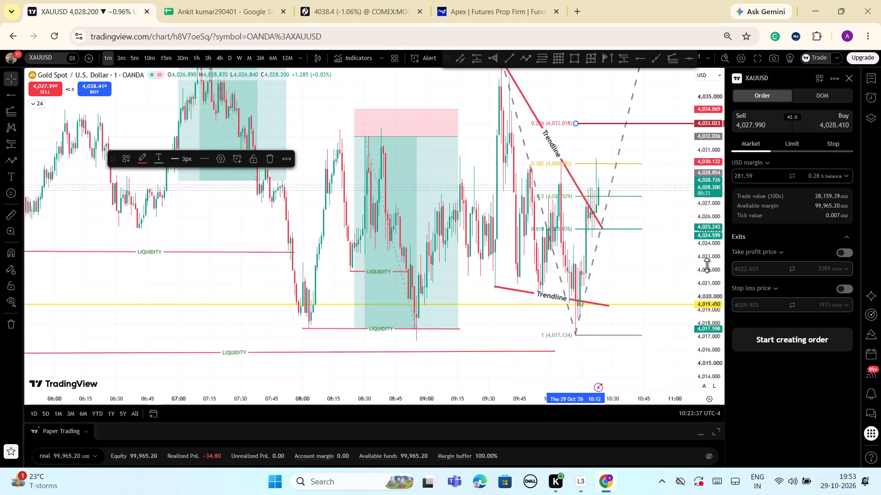
{"action": "scroll", "coordinate": [680, 218], "scroll_direction": "down", "scroll_amount": 5}
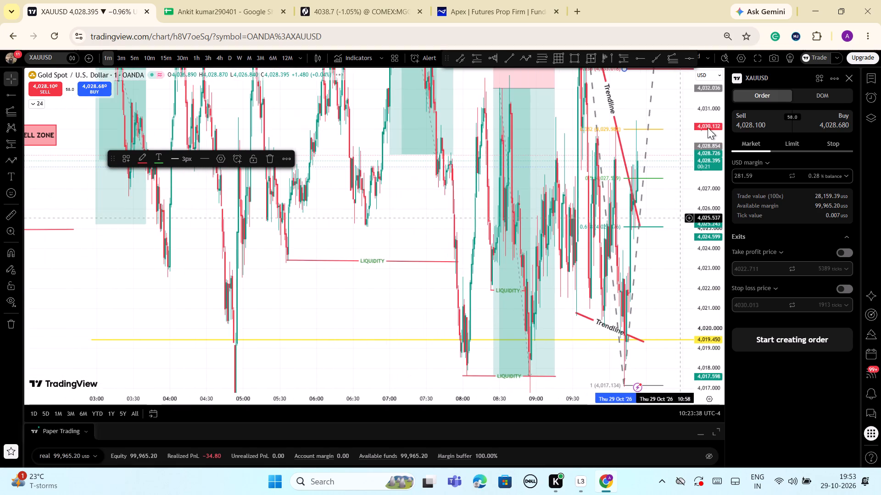
{"action": "left_click_drag", "start_coordinate": [706, 115], "coordinate": [725, 311]}
{"action": "scroll", "coordinate": [703, 283], "scroll_direction": "up", "scroll_amount": 3}
{"action": "scroll", "coordinate": [703, 283], "scroll_direction": "down", "scroll_amount": 3}
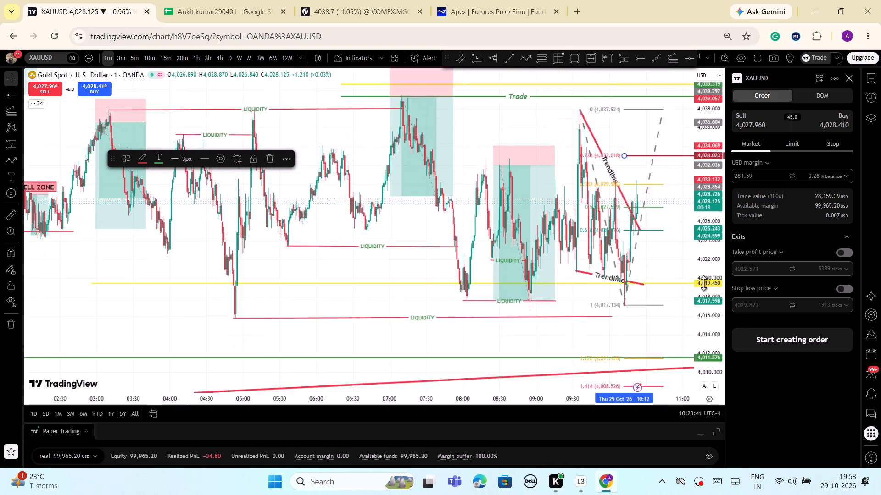
{"action": "scroll", "coordinate": [703, 283], "scroll_direction": "down", "scroll_amount": 1}
{"action": "left_click_drag", "start_coordinate": [703, 253], "coordinate": [708, 277]}
{"action": "scroll", "coordinate": [708, 277], "scroll_direction": "up", "scroll_amount": 3}
{"action": "scroll", "coordinate": [708, 277], "scroll_direction": "down", "scroll_amount": 3}
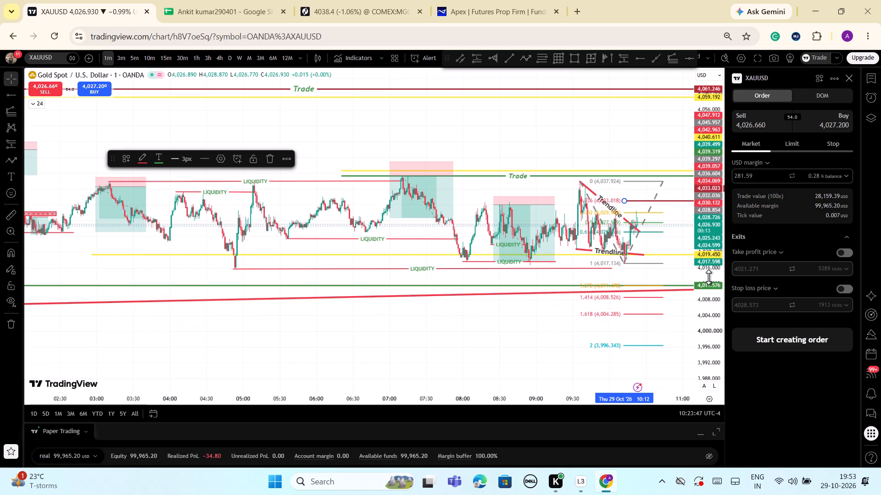
Switch to the GoCharting tab and examine 1-minute MGC1! price action against the open position's entry and recent highs and lows.
{"action": "left_click", "coordinate": [370, 6]}
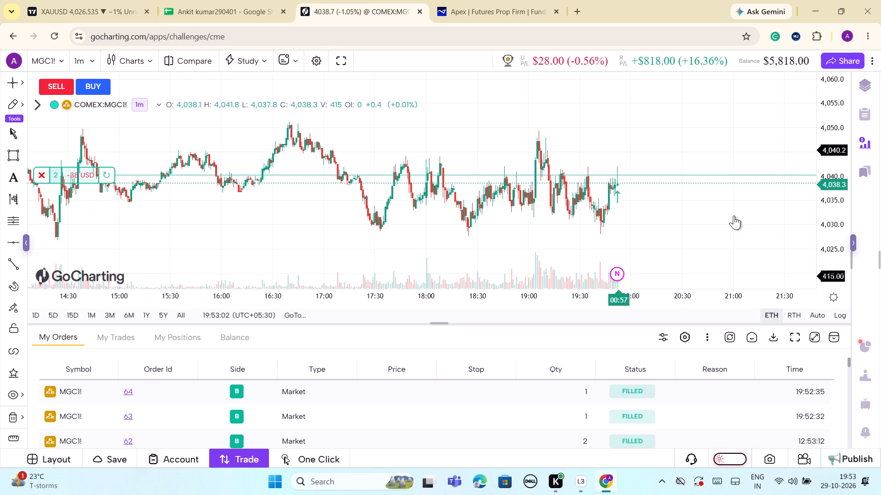
{"action": "left_click_drag", "start_coordinate": [836, 110], "coordinate": [839, 175]}
{"action": "left_click_drag", "start_coordinate": [839, 175], "coordinate": [844, 224]}
{"action": "scroll", "coordinate": [771, 229], "scroll_direction": "down", "scroll_amount": 2}
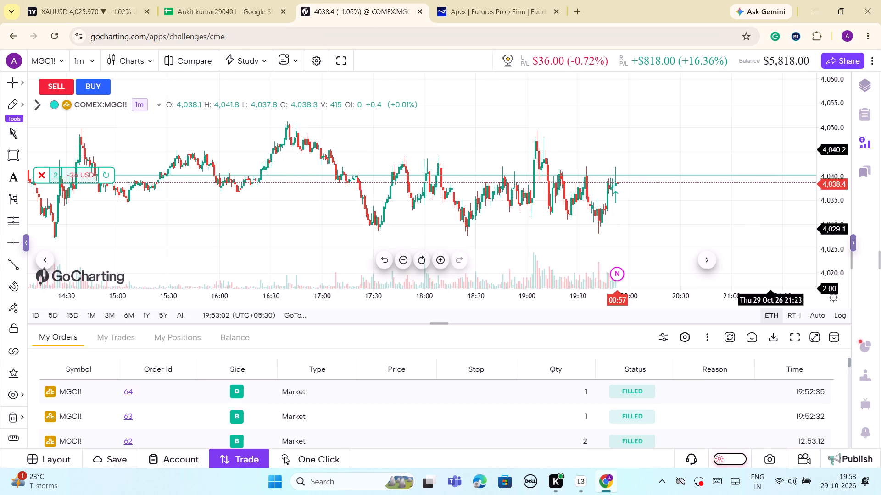
{"action": "scroll", "coordinate": [771, 229], "scroll_direction": "up", "scroll_amount": 4}
{"action": "scroll", "coordinate": [675, 220], "scroll_direction": "up", "scroll_amount": 6}
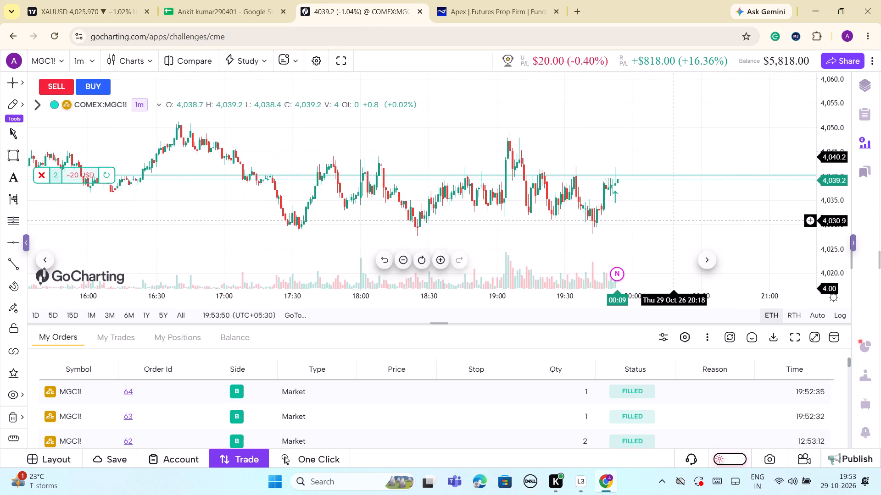
{"action": "scroll", "coordinate": [675, 220], "scroll_direction": "up", "scroll_amount": 3}
{"action": "scroll", "coordinate": [675, 220], "scroll_direction": "down", "scroll_amount": 11}
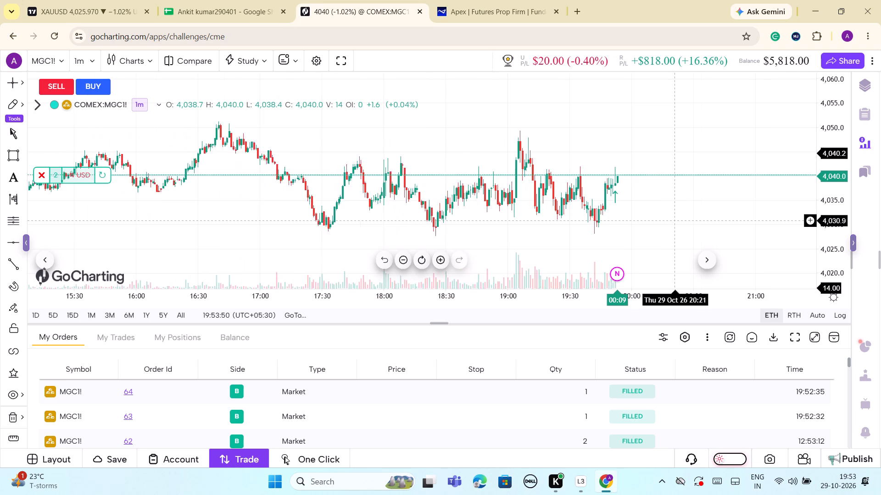
{"action": "scroll", "coordinate": [675, 220], "scroll_direction": "down", "scroll_amount": 10}
{"action": "left_click_drag", "start_coordinate": [832, 258], "coordinate": [832, 247]}
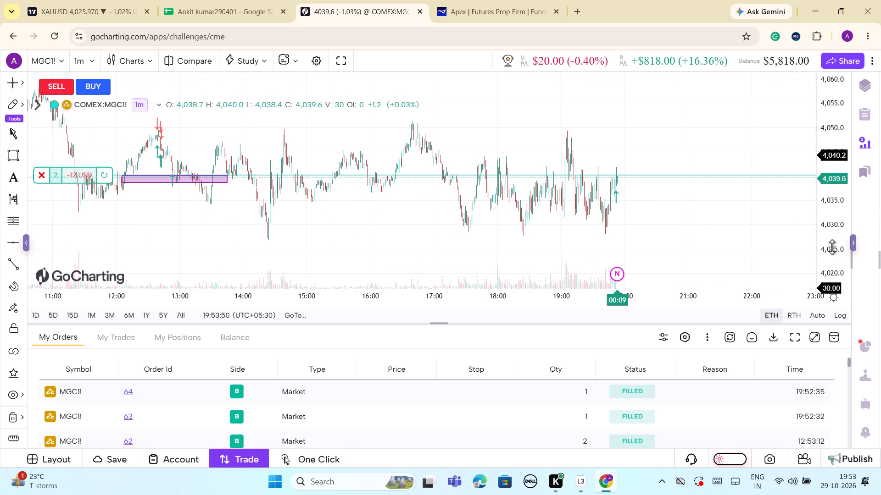
{"action": "left_click_drag", "start_coordinate": [832, 247], "coordinate": [825, 199]}
{"action": "scroll", "coordinate": [755, 212], "scroll_direction": "up", "scroll_amount": 8}
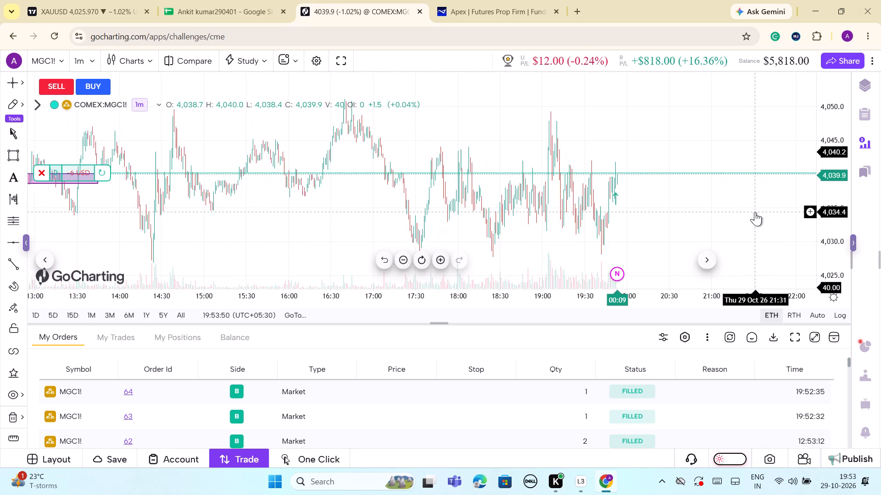
{"action": "scroll", "coordinate": [755, 212], "scroll_direction": "up", "scroll_amount": 16}
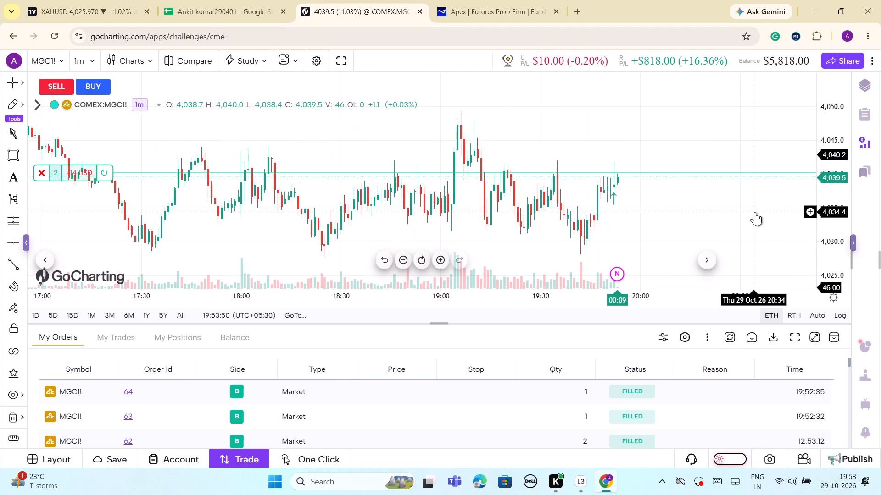
{"action": "scroll", "coordinate": [755, 212], "scroll_direction": "up", "scroll_amount": 4}
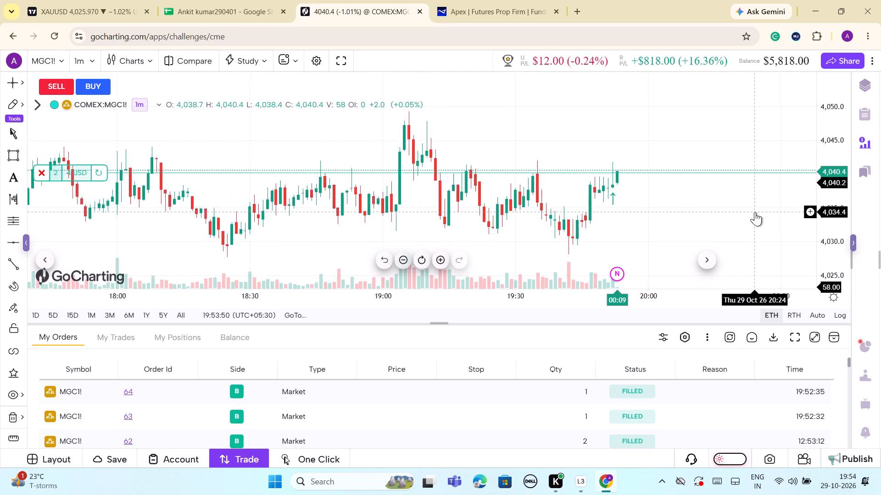
{"action": "scroll", "coordinate": [755, 212], "scroll_direction": "down", "scroll_amount": 3}
{"action": "left_click_drag", "start_coordinate": [829, 241], "coordinate": [824, 139]}
{"action": "scroll", "coordinate": [802, 147], "scroll_direction": "down", "scroll_amount": 3}
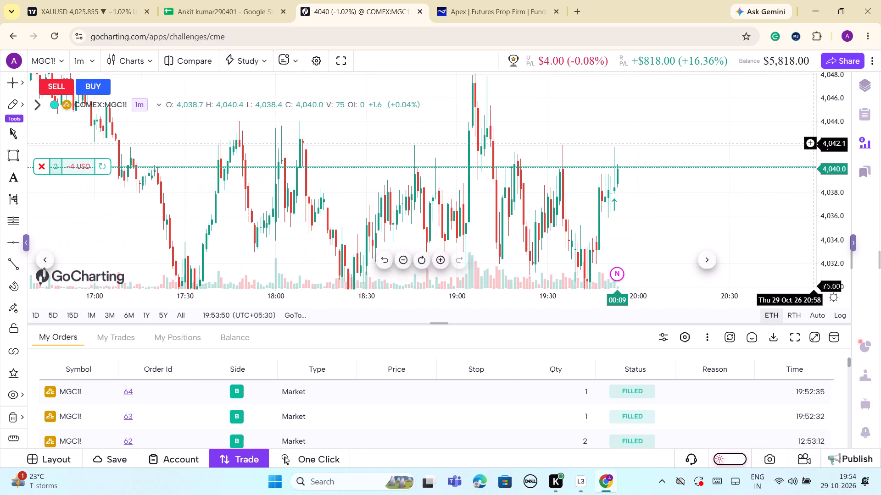
{"action": "left_click_drag", "start_coordinate": [823, 93], "coordinate": [825, 201]}
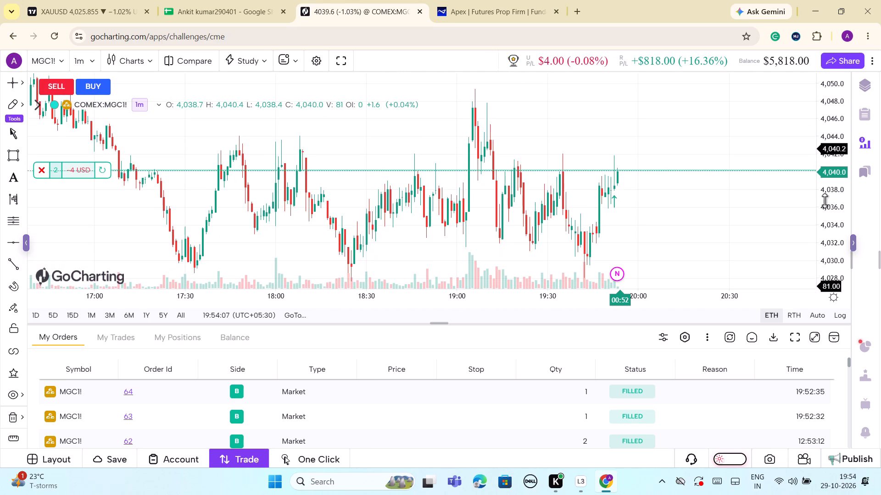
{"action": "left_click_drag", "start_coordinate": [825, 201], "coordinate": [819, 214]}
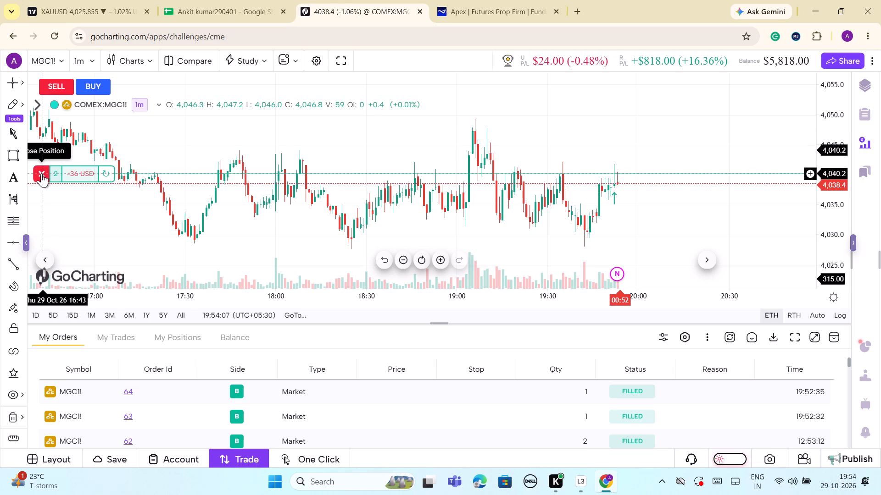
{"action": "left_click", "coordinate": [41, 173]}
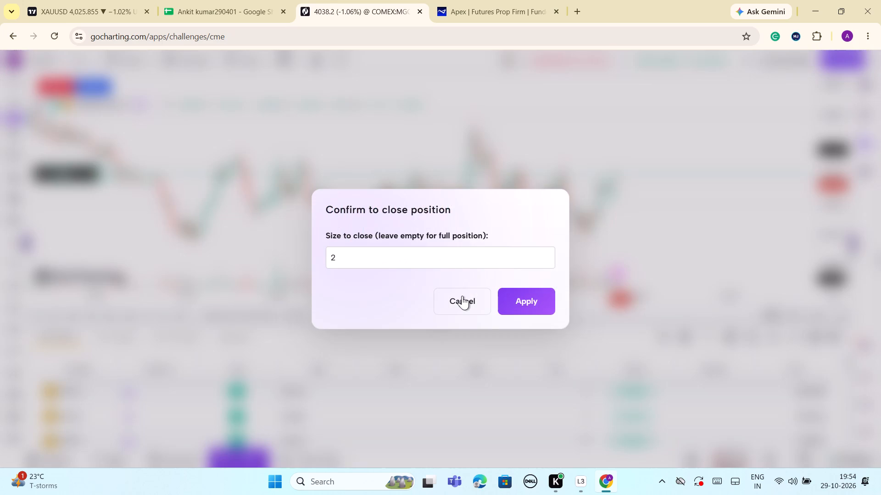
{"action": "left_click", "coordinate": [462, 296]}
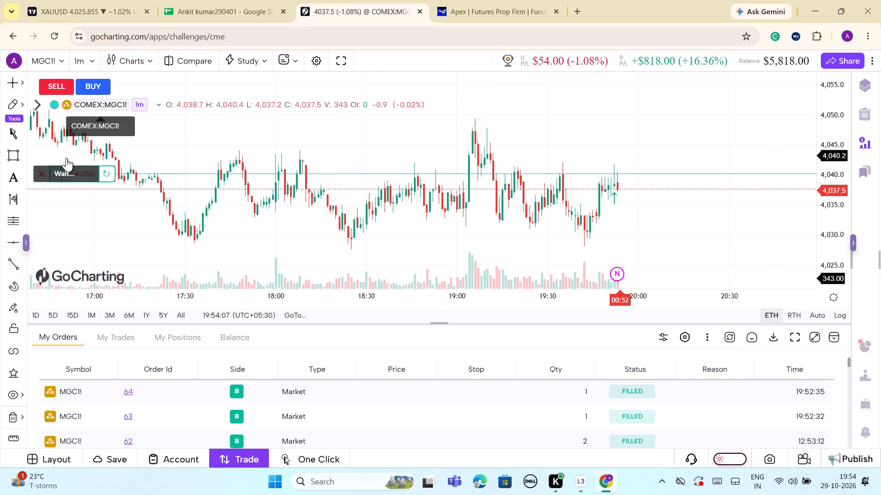
Reverse the 2-contract MGC1! long position by submitting a market sell order for 4 contracts, and close the trading panel.
{"action": "left_click", "coordinate": [104, 172]}
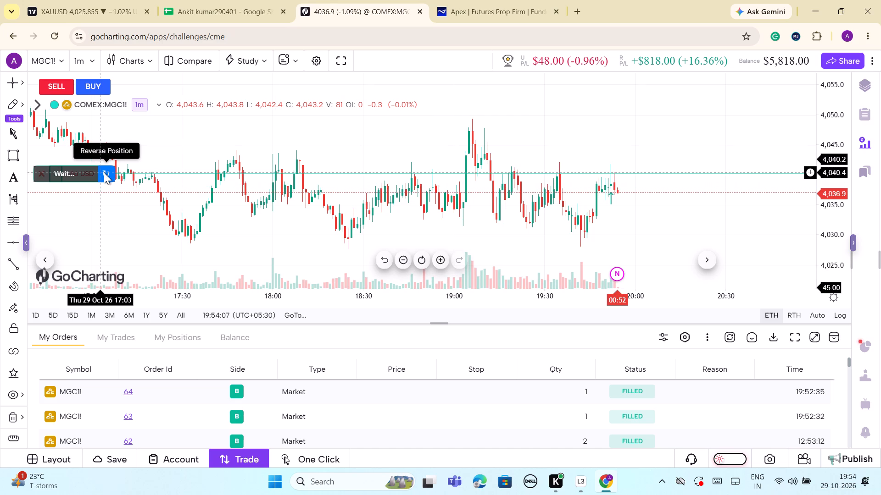
{"action": "left_click", "coordinate": [512, 281]}
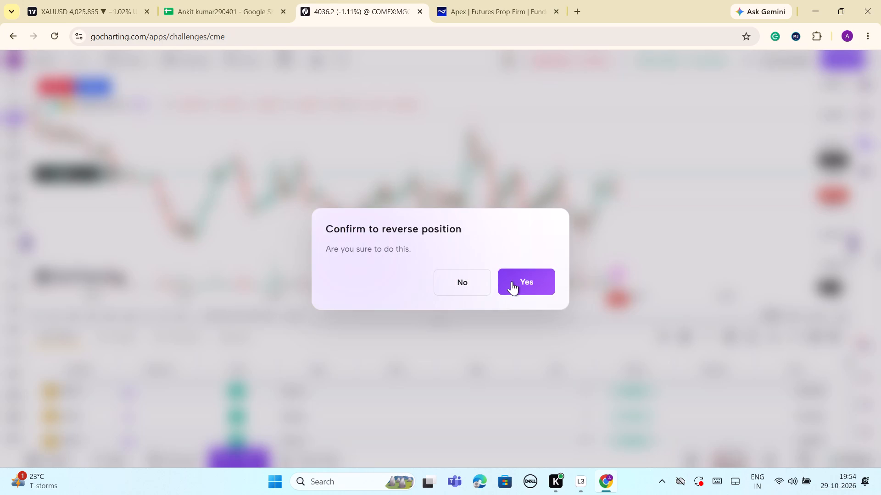
{"action": "left_click", "coordinate": [525, 281]}
{"action": "triple_click", "coordinate": [525, 281]}
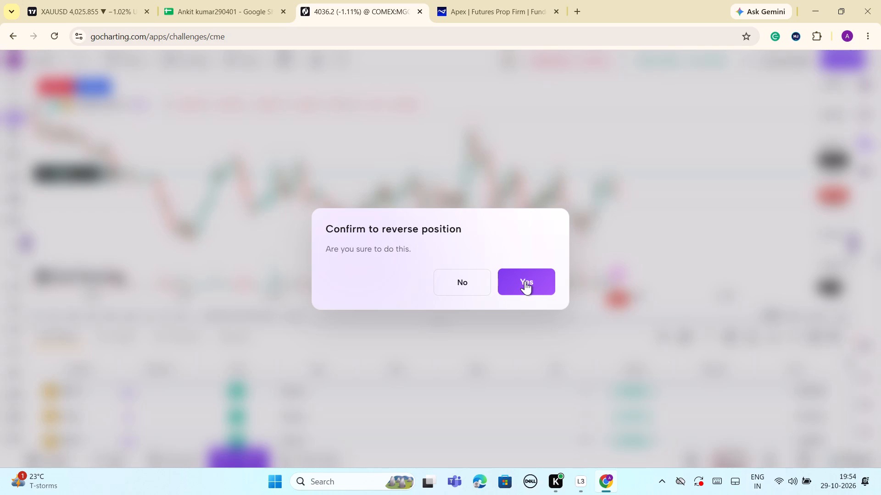
{"action": "left_click", "coordinate": [525, 281]}
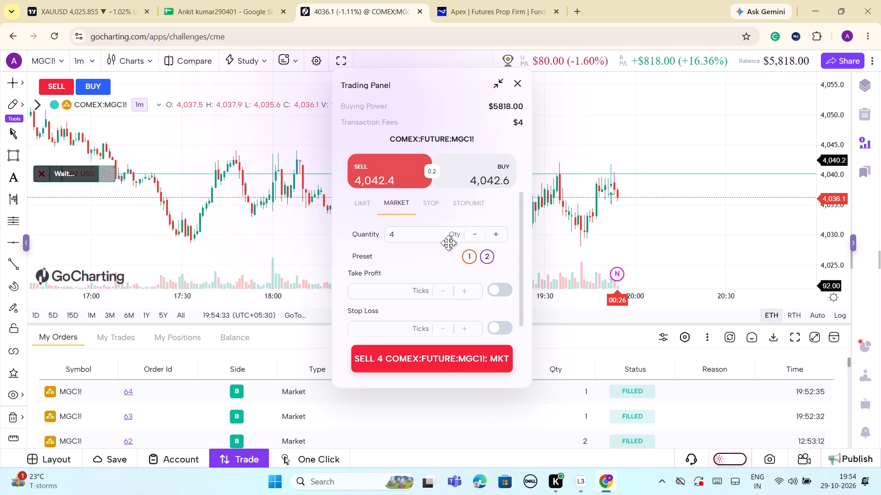
{"action": "left_click", "coordinate": [443, 359]}
{"action": "left_click", "coordinate": [462, 354]}
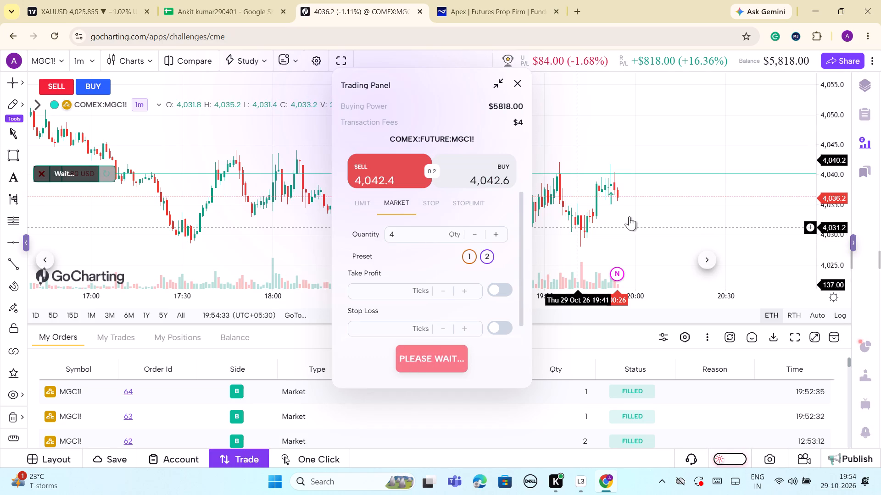
{"action": "left_click", "coordinate": [436, 367]}
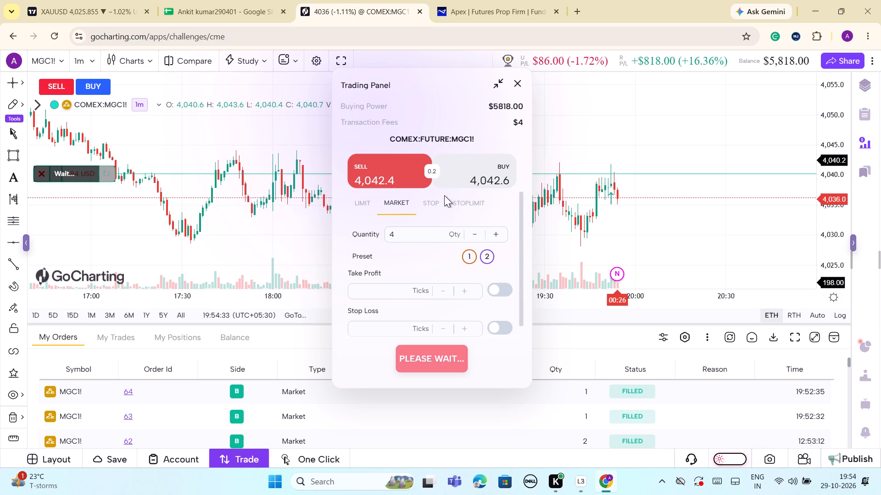
{"action": "left_click", "coordinate": [407, 173]}
{"action": "triple_click", "coordinate": [407, 173]}
{"action": "triple_click", "coordinate": [407, 173]}
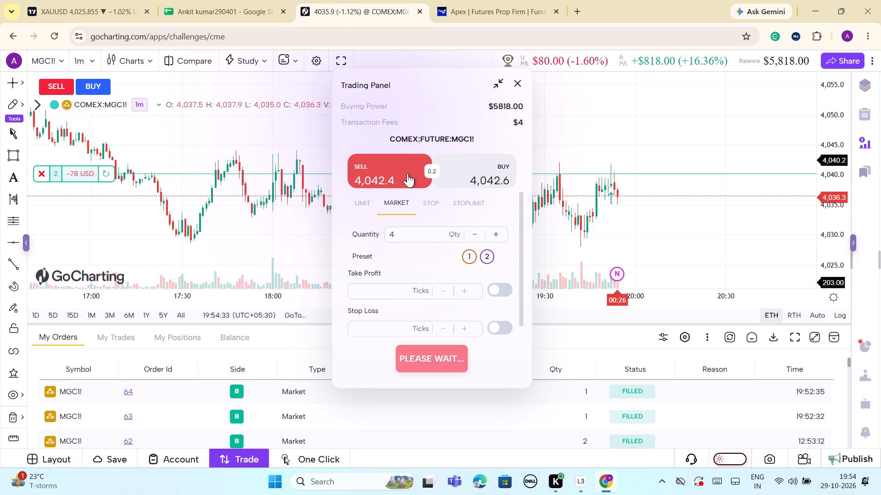
{"action": "triple_click", "coordinate": [407, 173]}
{"action": "triple_click", "coordinate": [407, 173]}
{"action": "triple_click", "coordinate": [407, 173]}
{"action": "triple_click", "coordinate": [407, 173]}
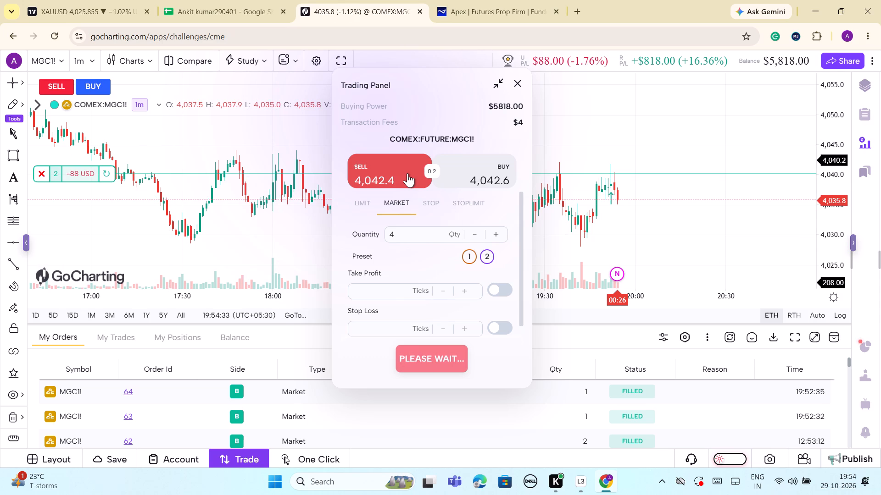
{"action": "triple_click", "coordinate": [407, 173]}
{"action": "left_click_drag", "start_coordinate": [407, 173], "coordinate": [401, 180]}
{"action": "left_click", "coordinate": [392, 180]}
{"action": "left_click", "coordinate": [435, 374]}
{"action": "left_click", "coordinate": [431, 368]}
{"action": "double_click", "coordinate": [422, 361]}
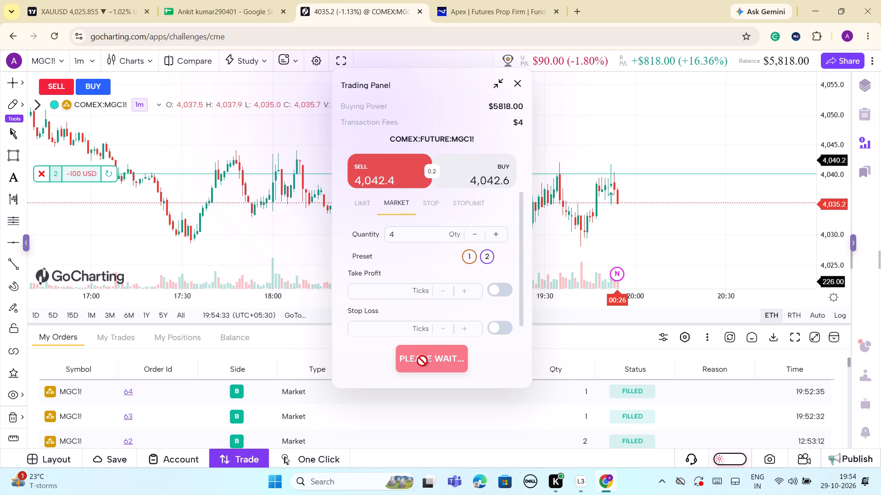
{"action": "left_click", "coordinate": [424, 358]}
{"action": "left_click", "coordinate": [518, 82]}
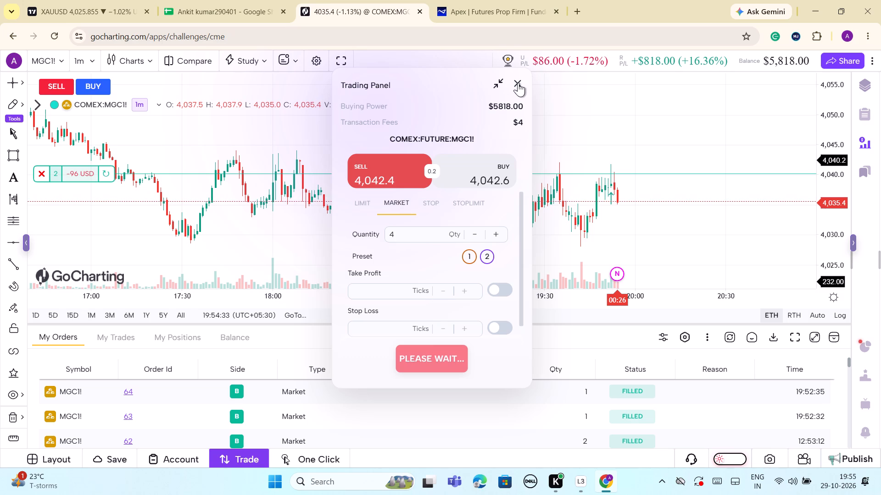
{"action": "triple_click", "coordinate": [518, 82]}
{"action": "scroll", "coordinate": [613, 118], "scroll_direction": "down", "scroll_amount": 3}
{"action": "scroll", "coordinate": [613, 118], "scroll_direction": "up", "scroll_amount": 3}
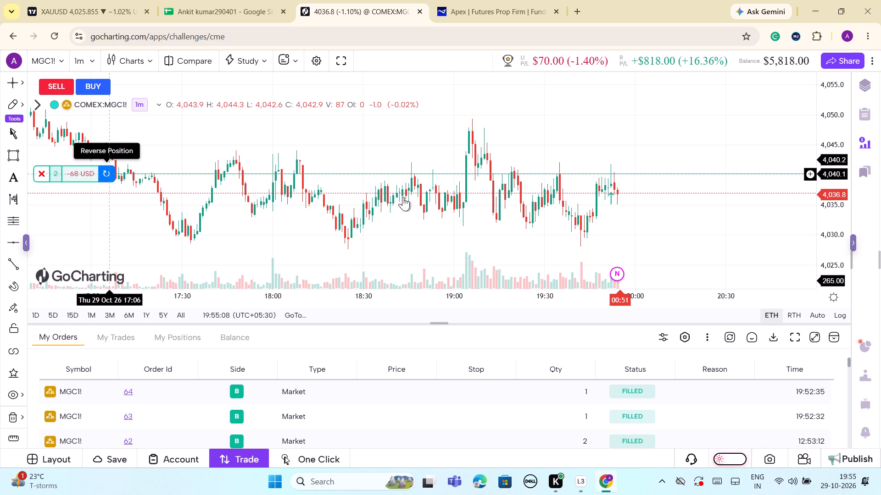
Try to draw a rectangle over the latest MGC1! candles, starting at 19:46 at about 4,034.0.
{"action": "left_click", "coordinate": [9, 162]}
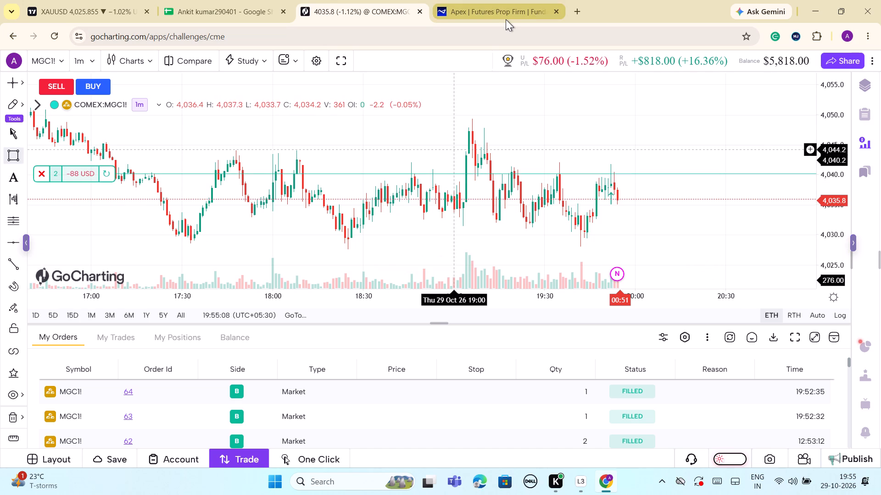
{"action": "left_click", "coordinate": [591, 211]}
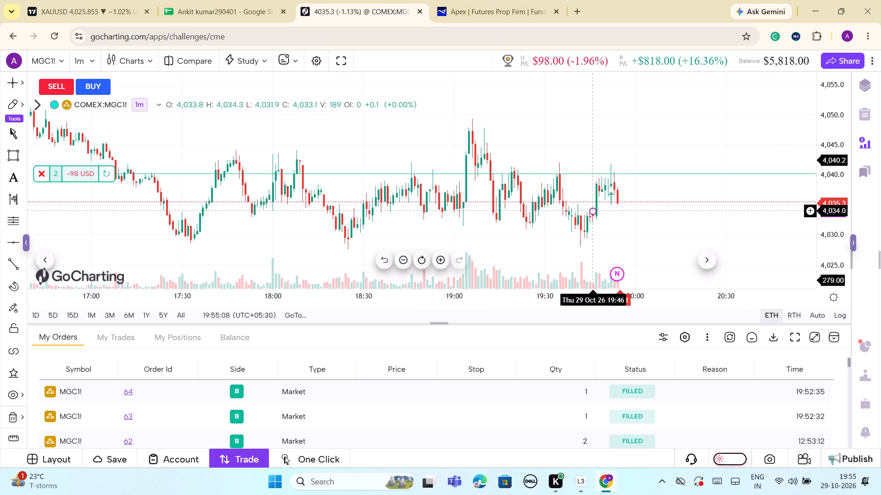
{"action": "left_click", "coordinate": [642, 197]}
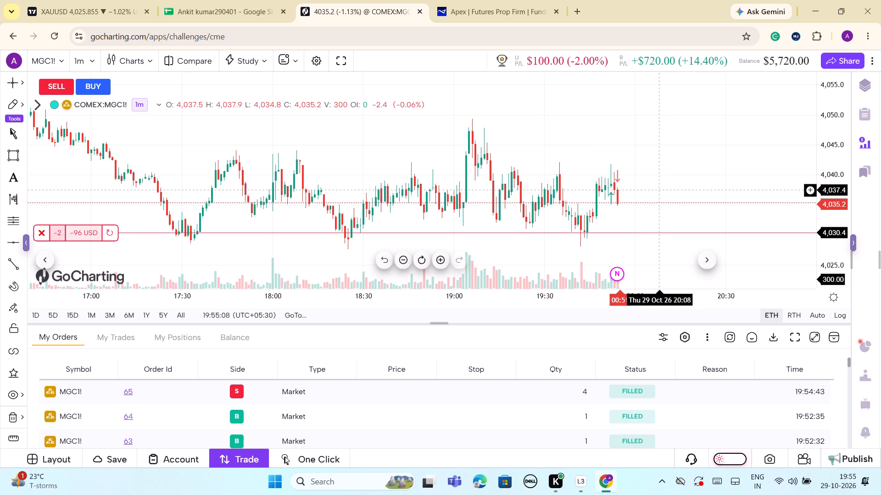
Close the full 2-contract MGC1! short position.
{"action": "left_click", "coordinate": [38, 230]}
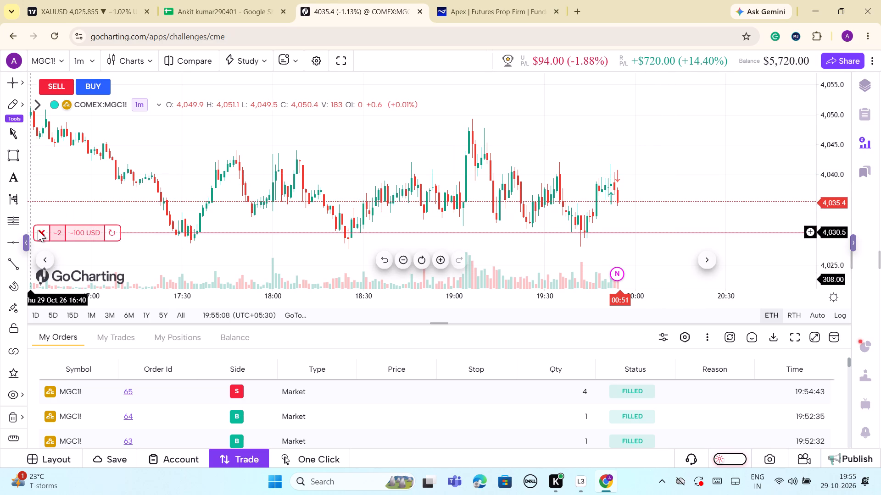
{"action": "left_click", "coordinate": [543, 308]}
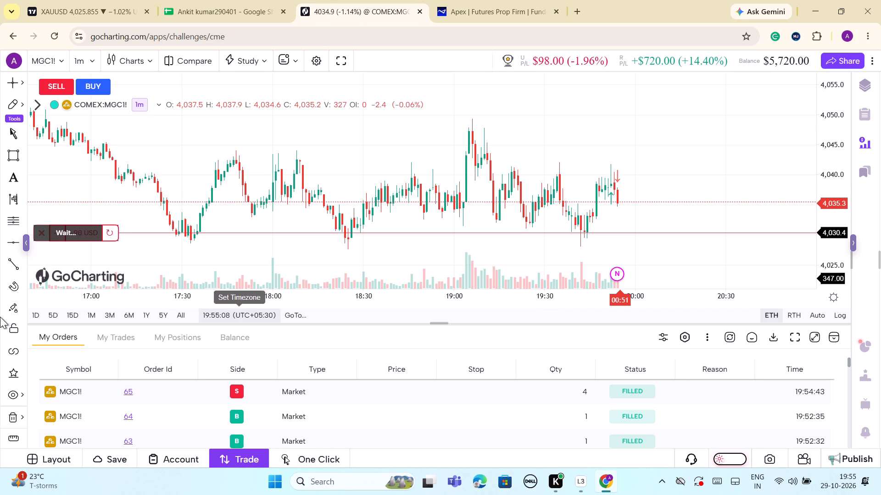
Submit a new one-contract MGC1! market sell order.
{"action": "left_click", "coordinate": [56, 87]}
{"action": "left_click", "coordinate": [53, 82]}
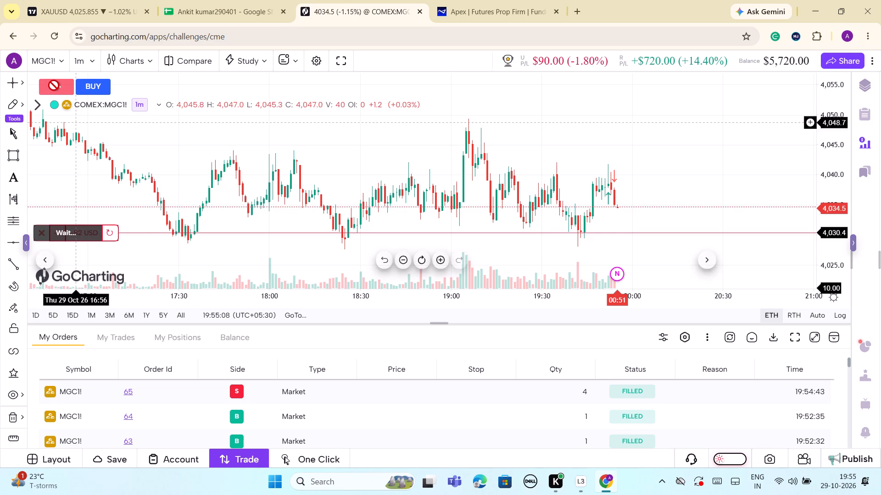
{"action": "triple_click", "coordinate": [54, 85]}
{"action": "triple_click", "coordinate": [54, 85]}
{"action": "triple_click", "coordinate": [54, 85]}
{"action": "triple_click", "coordinate": [54, 85]}
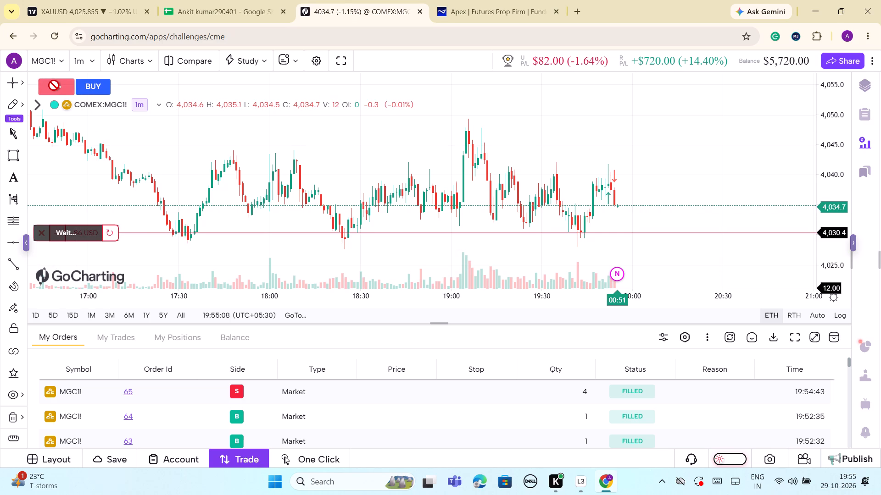
{"action": "triple_click", "coordinate": [57, 86]}
{"action": "triple_click", "coordinate": [57, 87]}
{"action": "double_click", "coordinate": [57, 87]}
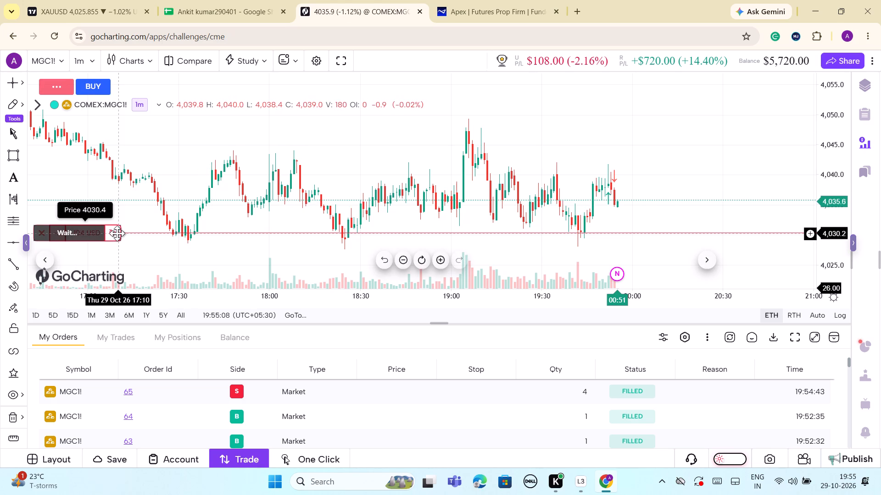
Submit another close request for the displayed MGC1! short position with a size of 2.
{"action": "scroll", "coordinate": [338, 231], "scroll_direction": "down", "scroll_amount": 3}
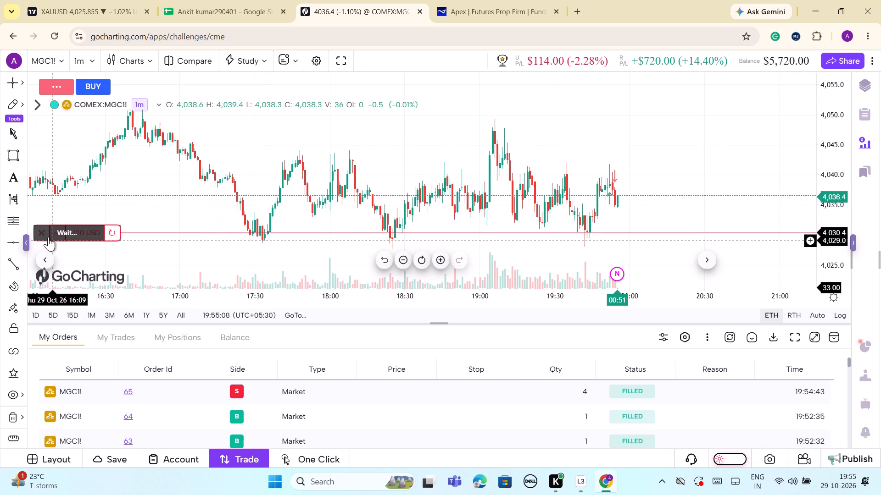
{"action": "left_click", "coordinate": [41, 234]}
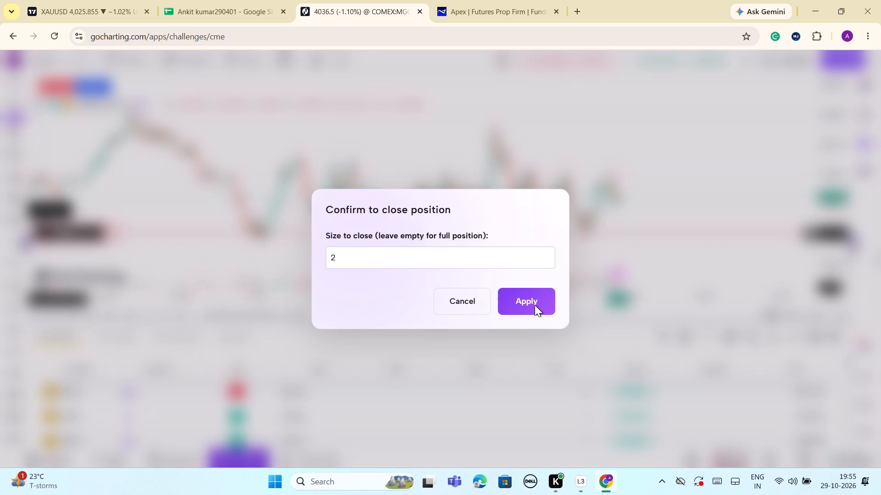
{"action": "left_click", "coordinate": [535, 305]}
{"action": "double_click", "coordinate": [536, 305]}
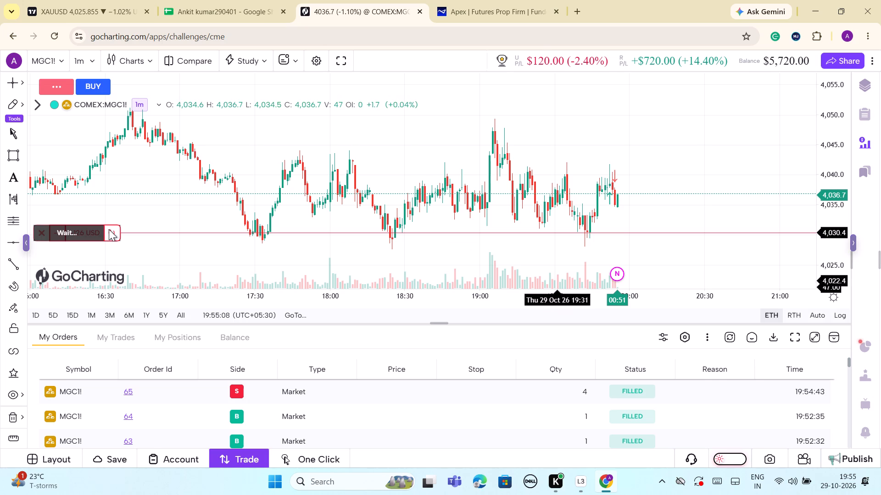
Examine 1-minute MGC1! price action against the short position's entry line and the session's recent lows.
{"action": "scroll", "coordinate": [189, 230], "scroll_direction": "down", "scroll_amount": 10}
{"action": "scroll", "coordinate": [356, 231], "scroll_direction": "up", "scroll_amount": 1}
{"action": "scroll", "coordinate": [431, 227], "scroll_direction": "down", "scroll_amount": 4}
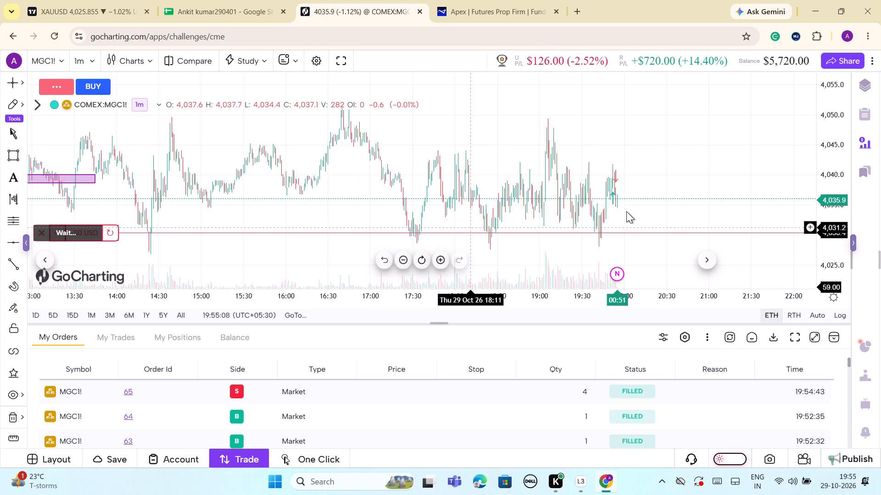
{"action": "scroll", "coordinate": [633, 223], "scroll_direction": "up", "scroll_amount": 3}
{"action": "scroll", "coordinate": [316, 258], "scroll_direction": "up", "scroll_amount": 4}
{"action": "scroll", "coordinate": [520, 215], "scroll_direction": "up", "scroll_amount": 5}
{"action": "scroll", "coordinate": [599, 236], "scroll_direction": "up", "scroll_amount": 1}
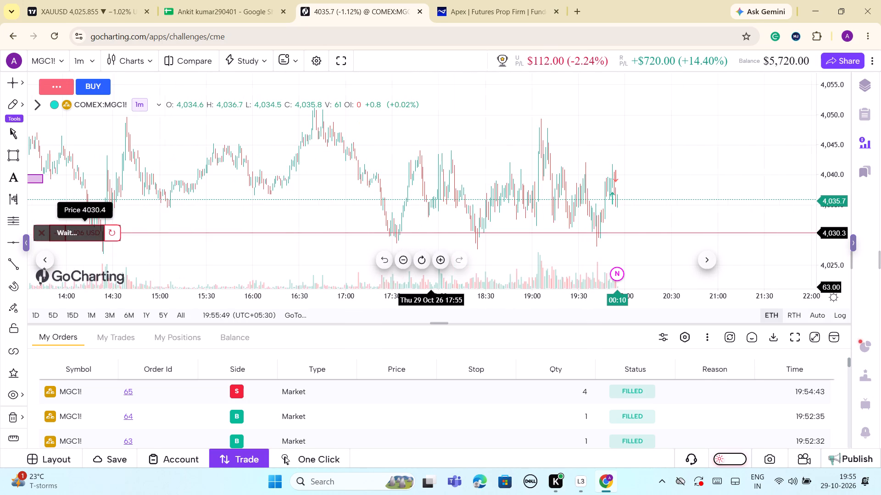
{"action": "scroll", "coordinate": [599, 236], "scroll_direction": "up", "scroll_amount": 4}
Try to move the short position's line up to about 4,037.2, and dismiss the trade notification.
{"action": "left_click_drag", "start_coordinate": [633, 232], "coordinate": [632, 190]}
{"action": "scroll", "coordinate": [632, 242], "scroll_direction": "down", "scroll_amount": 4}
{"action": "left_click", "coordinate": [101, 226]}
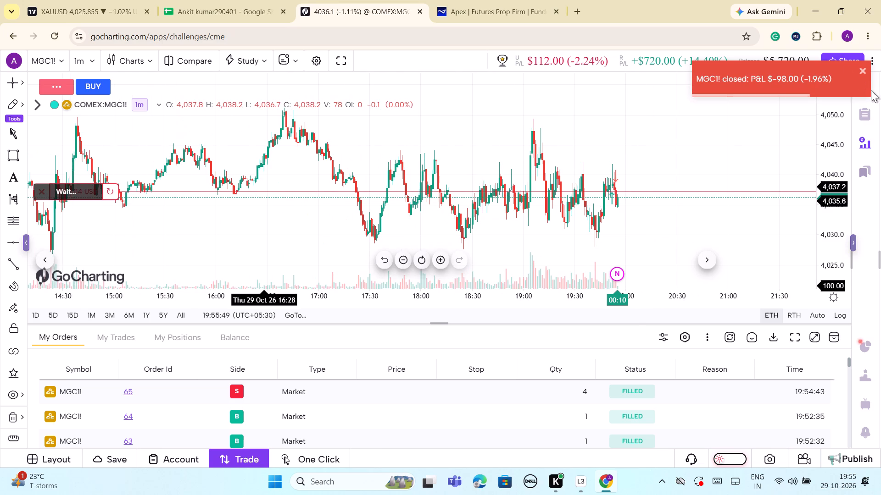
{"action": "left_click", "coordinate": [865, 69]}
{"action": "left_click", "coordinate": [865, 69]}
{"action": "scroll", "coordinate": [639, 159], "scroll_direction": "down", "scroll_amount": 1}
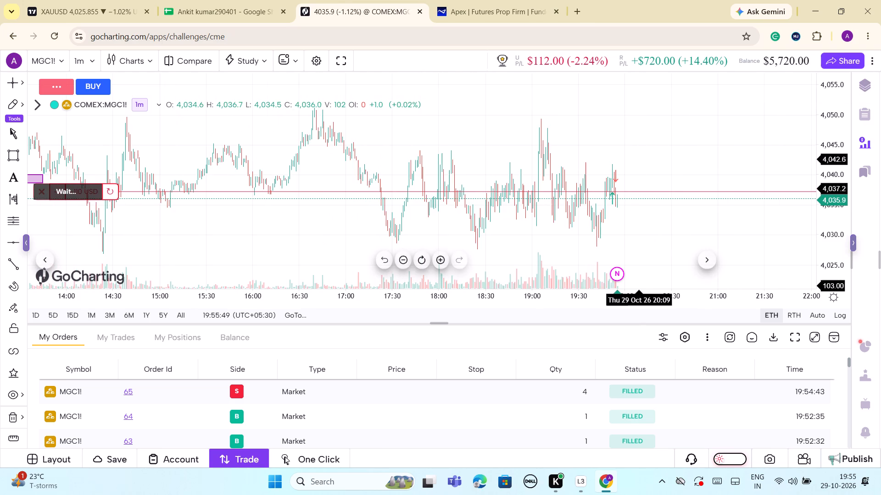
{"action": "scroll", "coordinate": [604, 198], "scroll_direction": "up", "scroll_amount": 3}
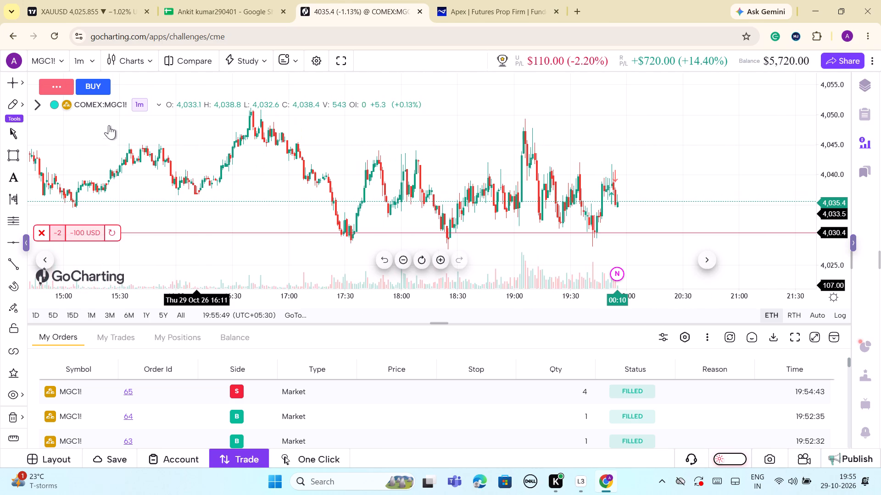
Examine a wider range of the day's MGC1! price action, including the earlier trade markers and the marked zone.
{"action": "left_click_drag", "start_coordinate": [411, 225], "coordinate": [433, 196]}
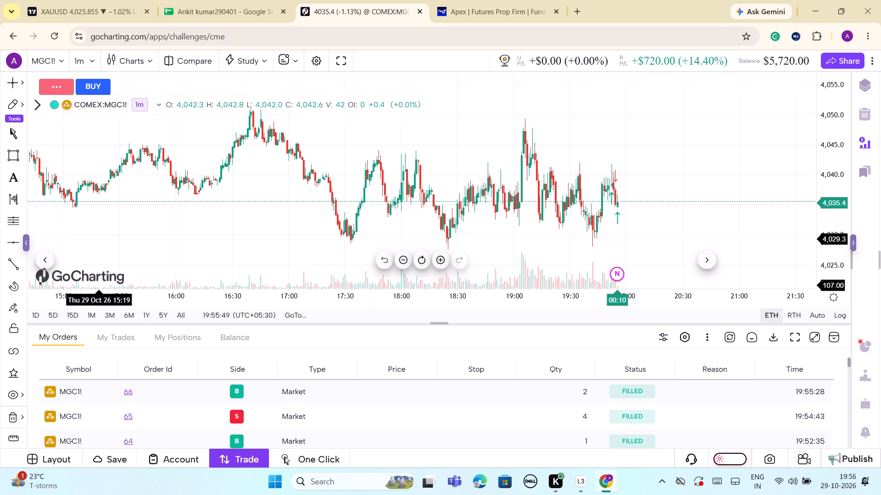
{"action": "left_click_drag", "start_coordinate": [433, 196], "coordinate": [626, 103]}
{"action": "left_click_drag", "start_coordinate": [843, 164], "coordinate": [829, 234]}
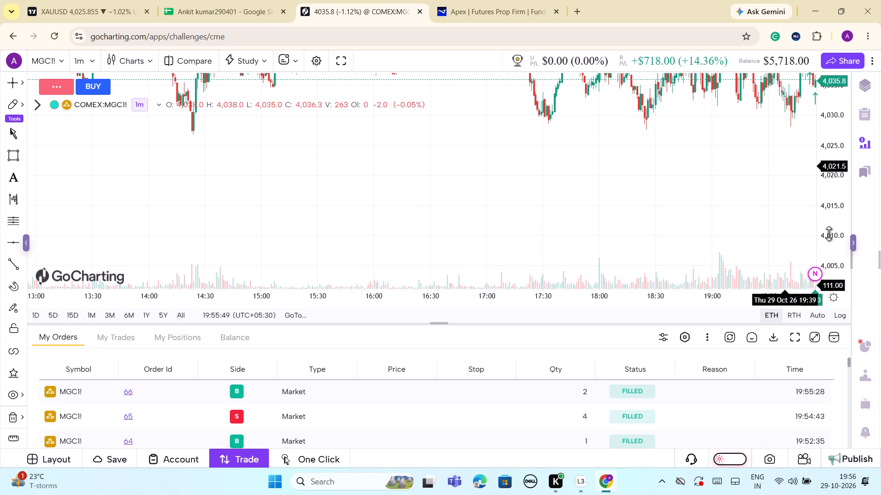
{"action": "left_click_drag", "start_coordinate": [829, 234], "coordinate": [825, 246]}
{"action": "left_click_drag", "start_coordinate": [530, 197], "coordinate": [458, 238]}
{"action": "left_click_drag", "start_coordinate": [273, 214], "coordinate": [184, 250]}
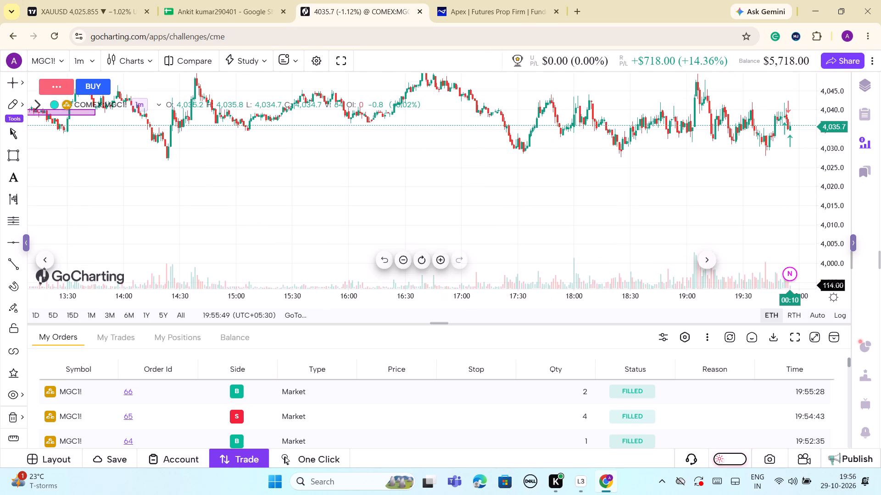
{"action": "left_click_drag", "start_coordinate": [184, 250], "coordinate": [161, 258]}
{"action": "scroll", "coordinate": [277, 203], "scroll_direction": "down", "scroll_amount": 6}
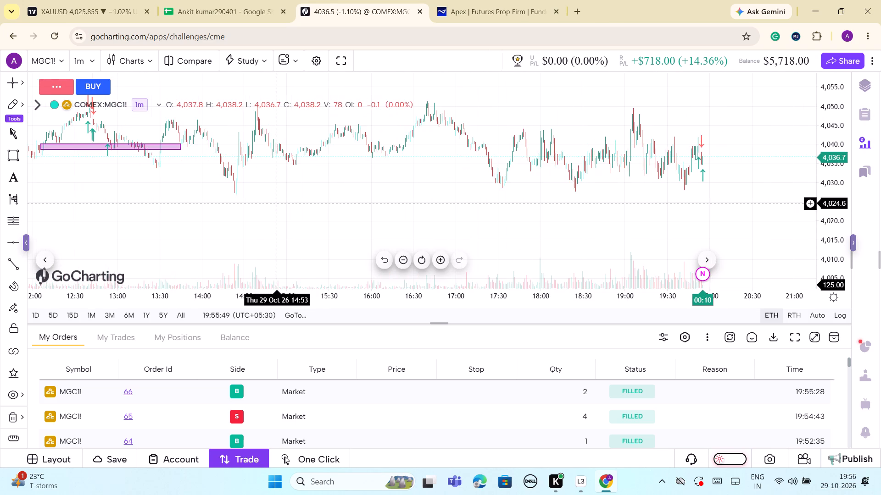
{"action": "scroll", "coordinate": [277, 203], "scroll_direction": "down", "scroll_amount": 9}
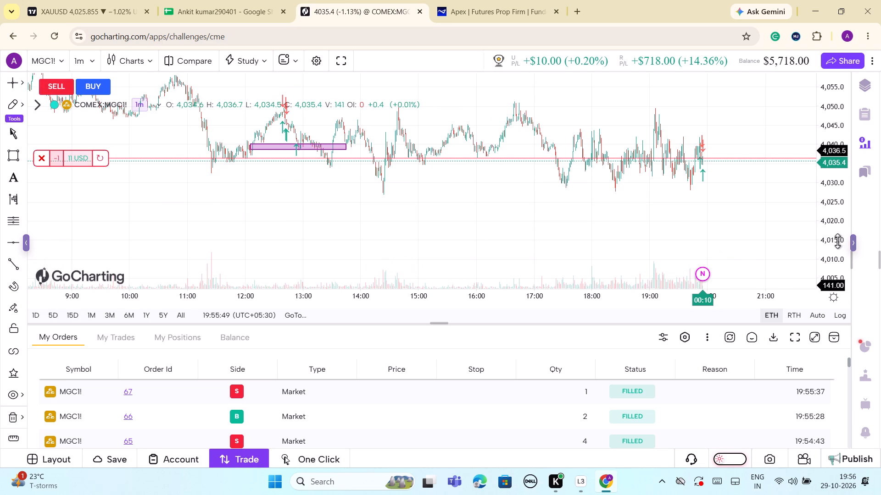
Examine the 1-minute MGC1! price action around the open position's entry line and the latest candles.
{"action": "left_click_drag", "start_coordinate": [837, 241], "coordinate": [822, 179]}
{"action": "scroll", "coordinate": [768, 200], "scroll_direction": "up", "scroll_amount": 4}
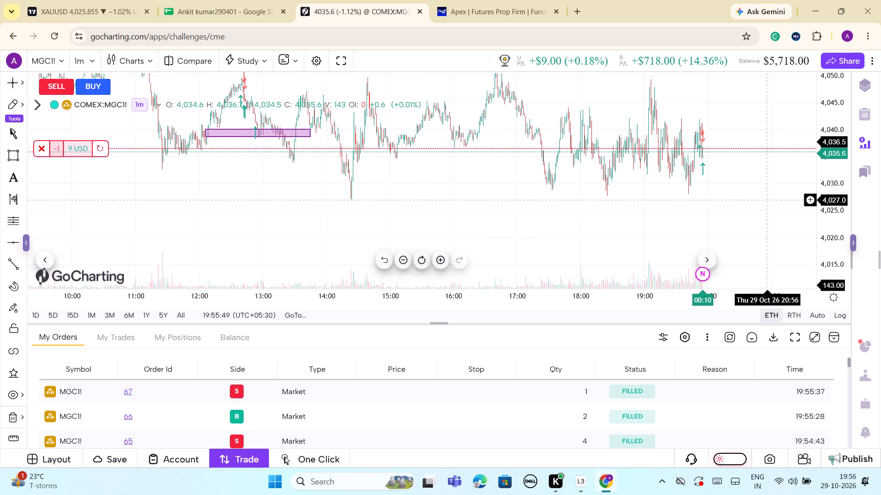
{"action": "scroll", "coordinate": [768, 200], "scroll_direction": "up", "scroll_amount": 3}
{"action": "scroll", "coordinate": [697, 209], "scroll_direction": "up", "scroll_amount": 1}
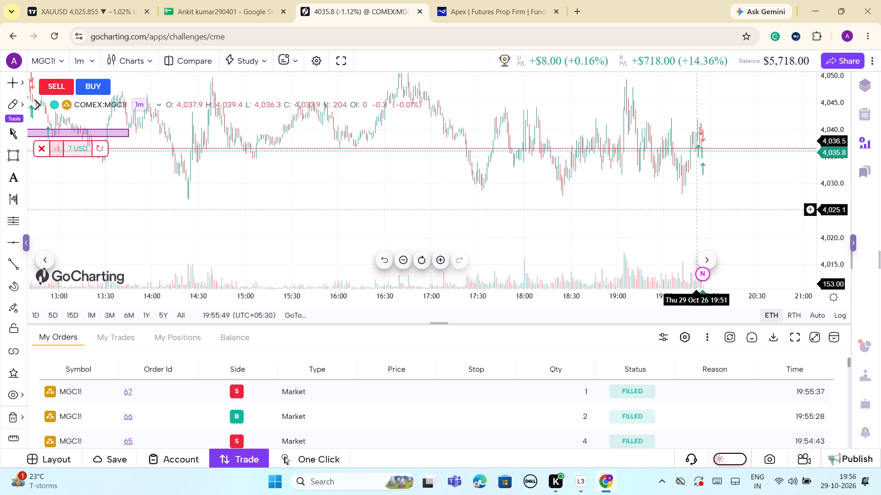
{"action": "scroll", "coordinate": [697, 209], "scroll_direction": "up", "scroll_amount": 6}
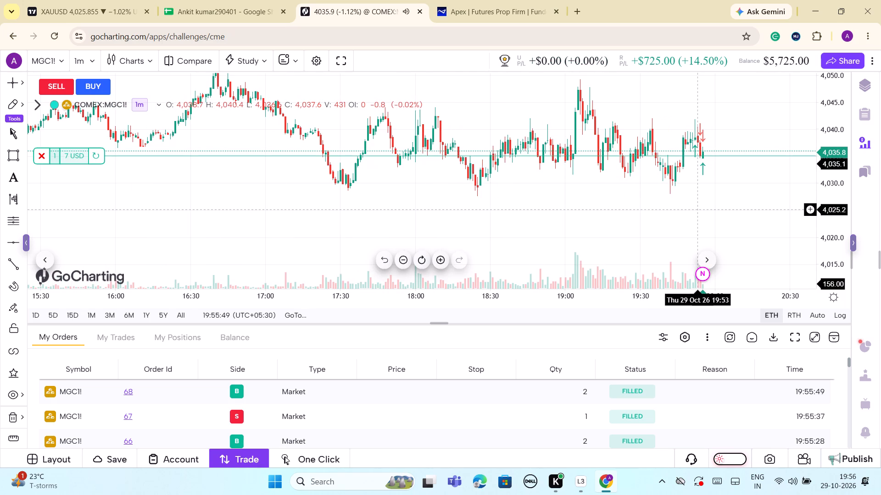
{"action": "scroll", "coordinate": [697, 209], "scroll_direction": "down", "scroll_amount": 1}
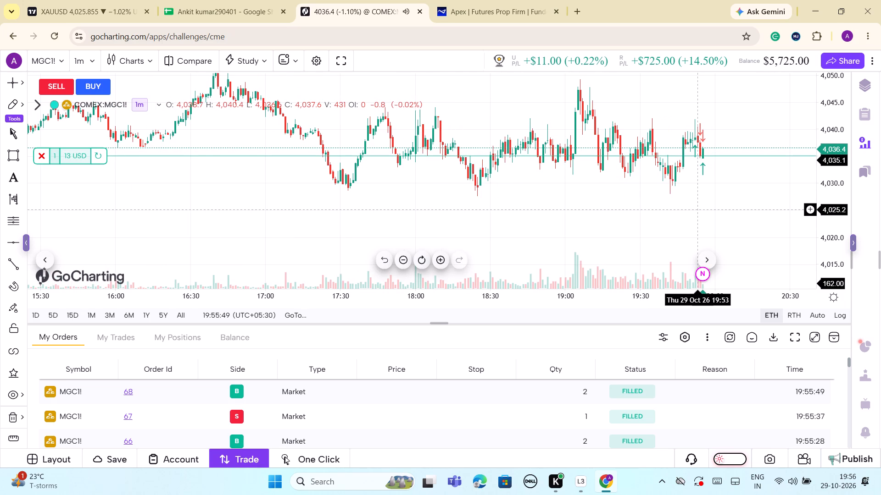
{"action": "left_click_drag", "start_coordinate": [839, 241], "coordinate": [825, 197]}
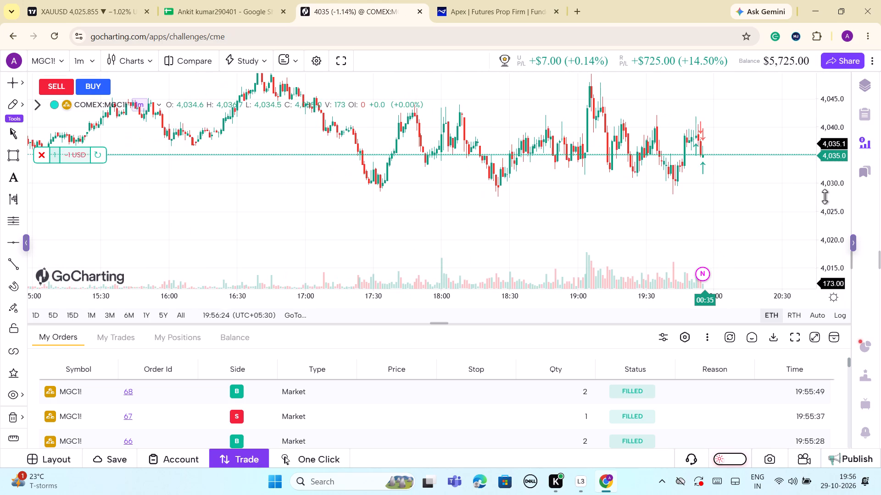
{"action": "left_click_drag", "start_coordinate": [825, 197], "coordinate": [821, 231]}
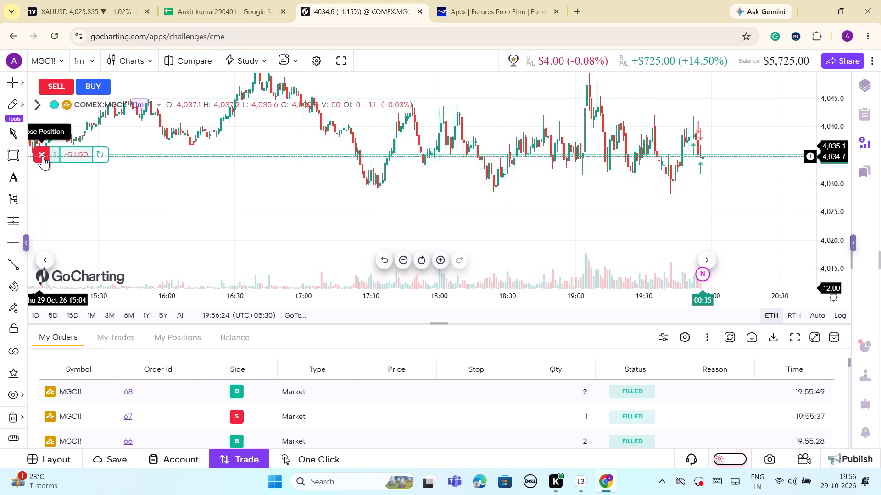
Close the one-contract MGC1! long position from its line on the chart.
{"action": "left_click", "coordinate": [43, 156]}
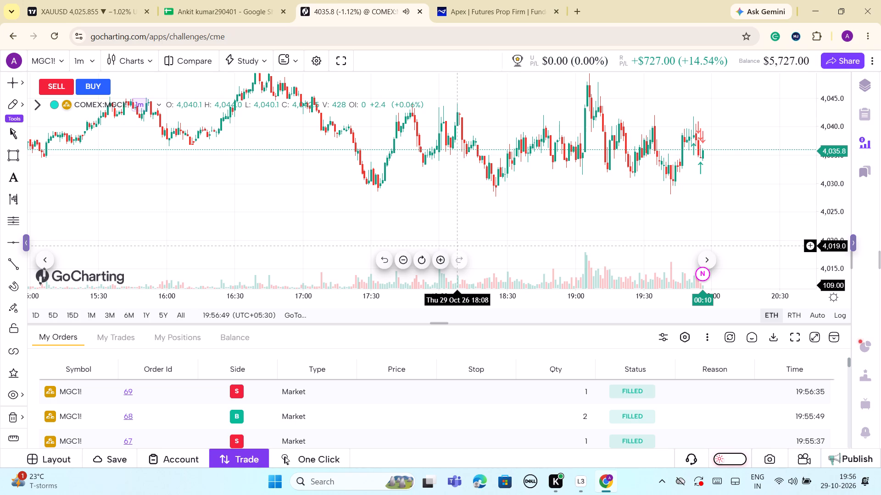
Submit a market sell order for one MGC1! contract after adjusting the 1-minute chart's price scale.
{"action": "left_click_drag", "start_coordinate": [840, 234], "coordinate": [833, 225]}
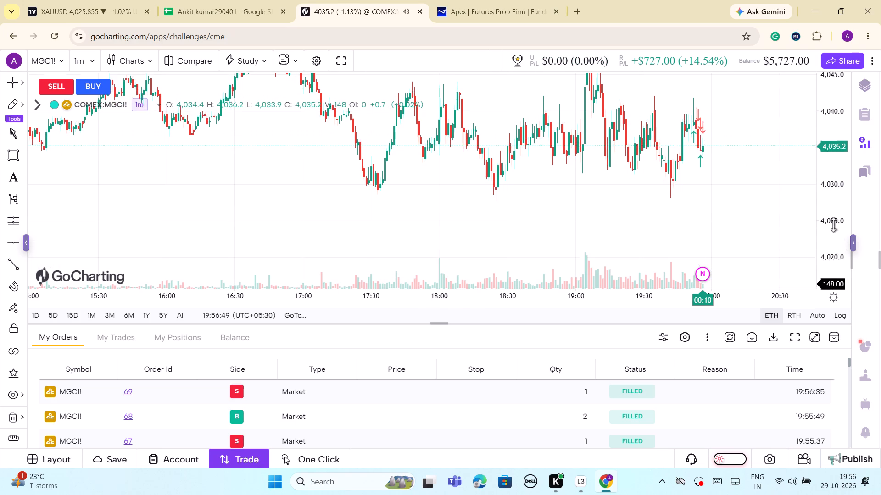
{"action": "left_click_drag", "start_coordinate": [833, 225], "coordinate": [833, 227]}
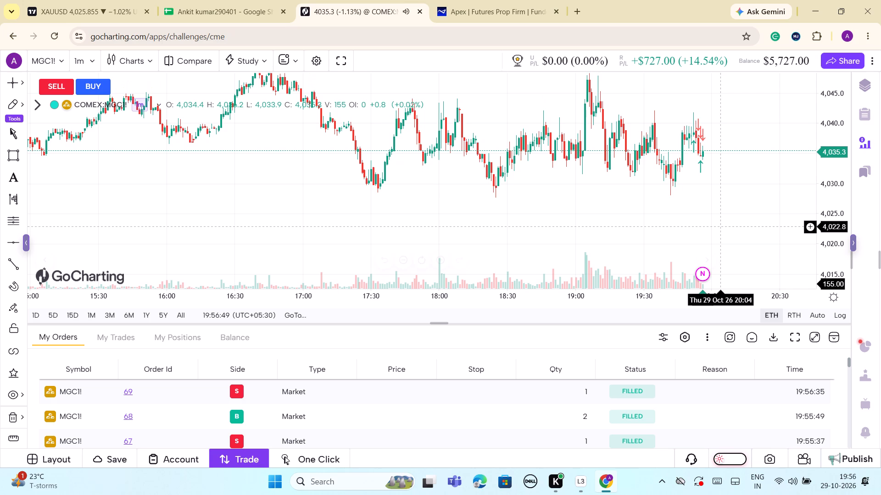
{"action": "left_click_drag", "start_coordinate": [841, 237], "coordinate": [834, 203]}
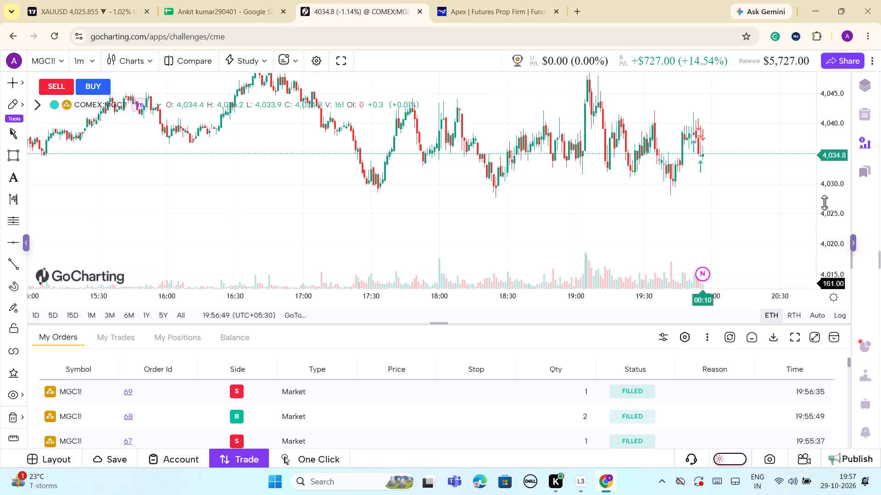
{"action": "left_click", "coordinate": [62, 91]}
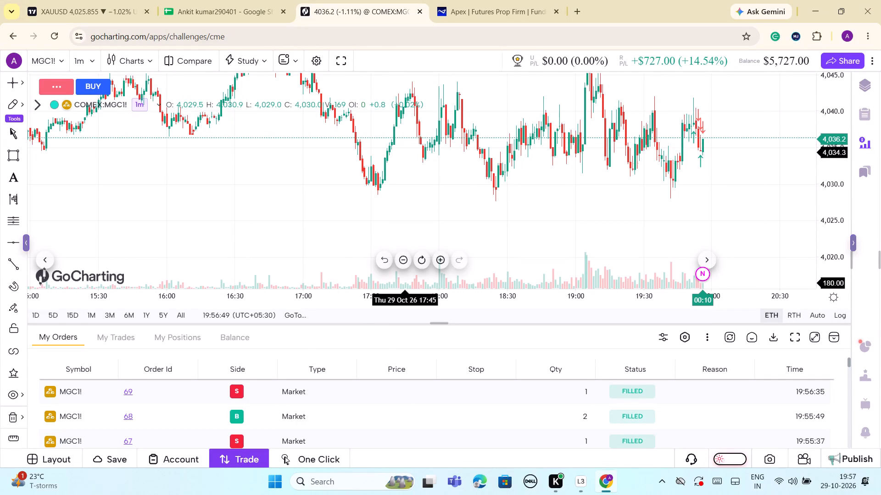
Submit another market sell order for one MGC1! contract to add to the short.
{"action": "scroll", "coordinate": [379, 214], "scroll_direction": "down", "scroll_amount": 4}
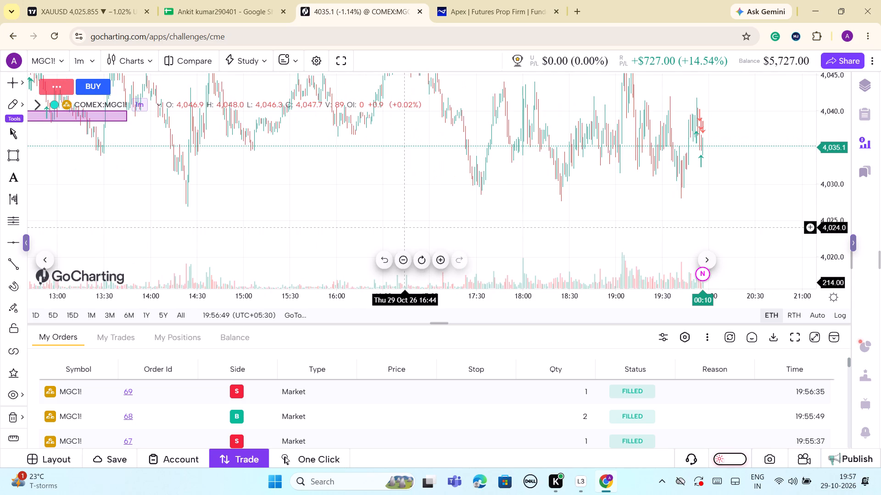
{"action": "scroll", "coordinate": [626, 205], "scroll_direction": "up", "scroll_amount": 7}
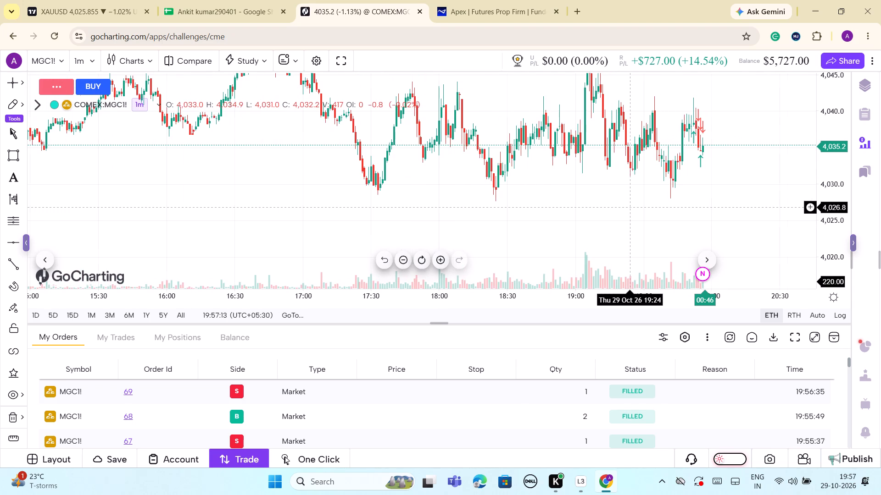
{"action": "left_click", "coordinate": [61, 89]}
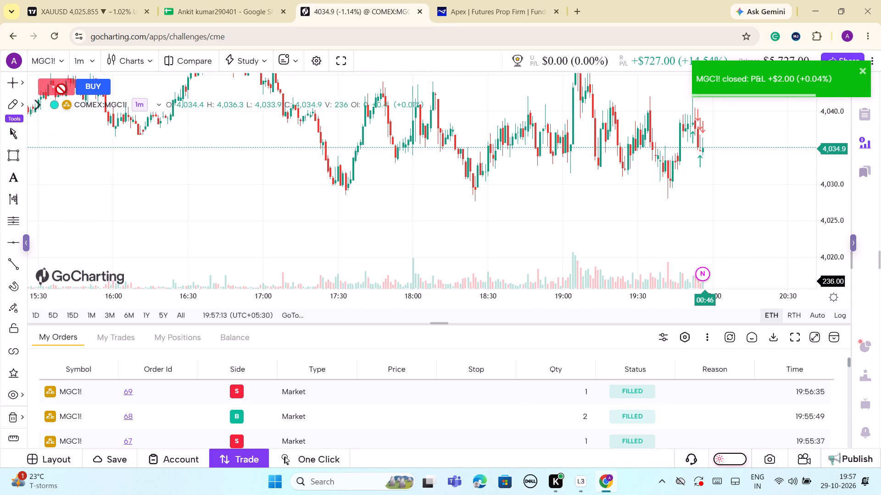
{"action": "left_click", "coordinate": [61, 89]}
{"action": "left_click", "coordinate": [61, 89]}
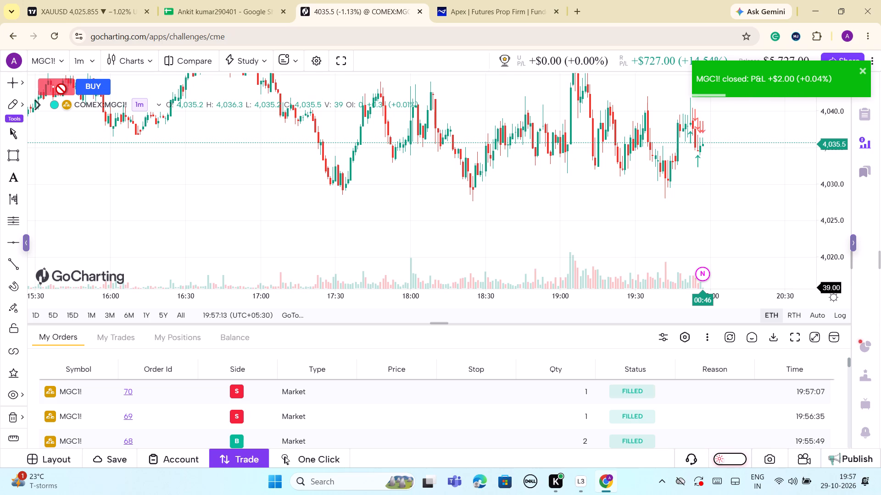
{"action": "left_click", "coordinate": [61, 89]}
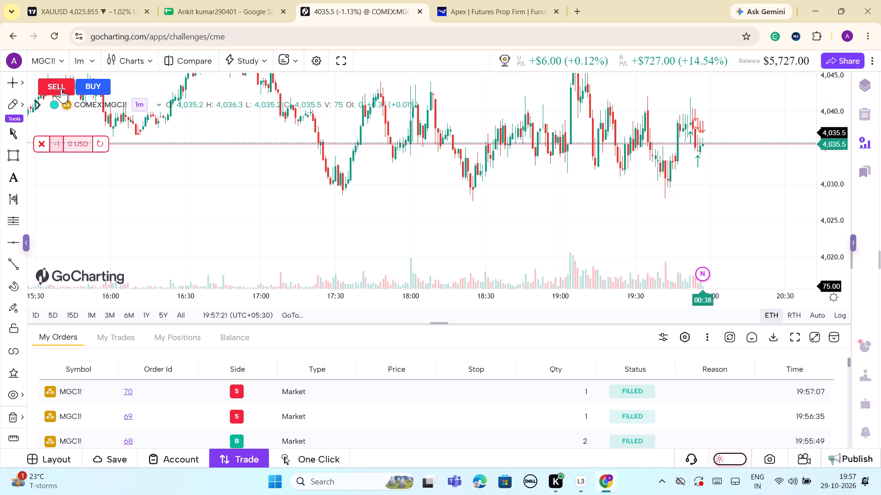
{"action": "left_click", "coordinate": [61, 89]}
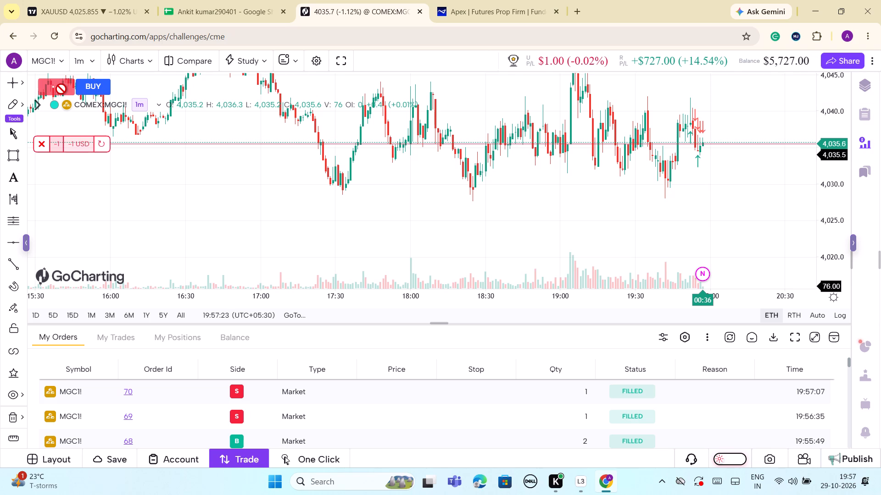
{"action": "left_click", "coordinate": [61, 89]}
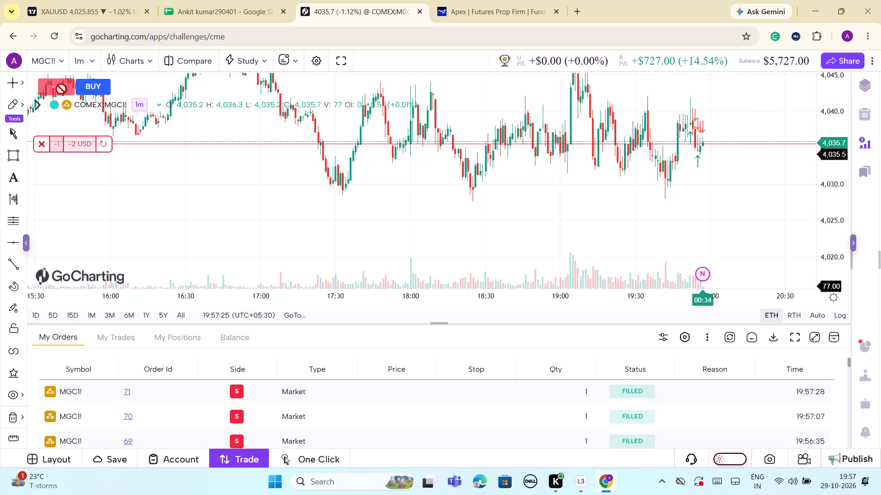
{"action": "left_click", "coordinate": [61, 89]}
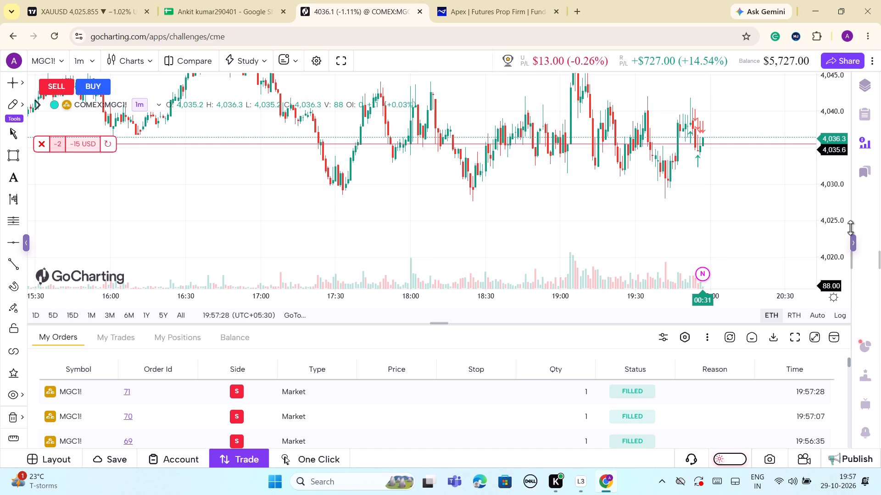
Set the chart interval to 5 minutes and examine MGC1! price action around the short entry line and marked zone.
{"action": "left_click_drag", "start_coordinate": [839, 232], "coordinate": [824, 289]}
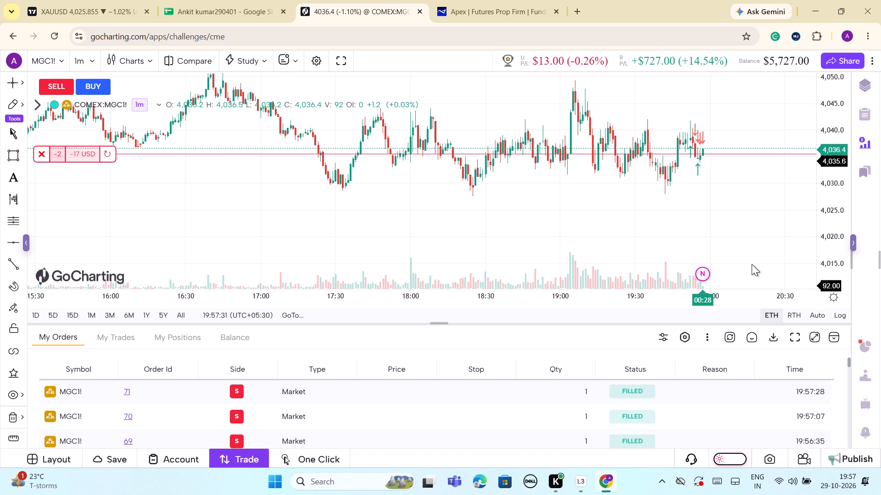
{"action": "left_click", "coordinate": [92, 62]}
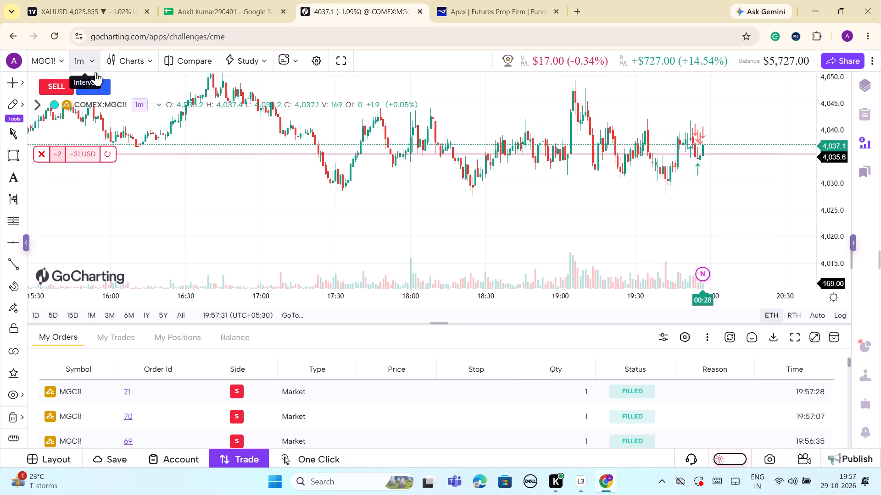
{"action": "left_click", "coordinate": [104, 139]}
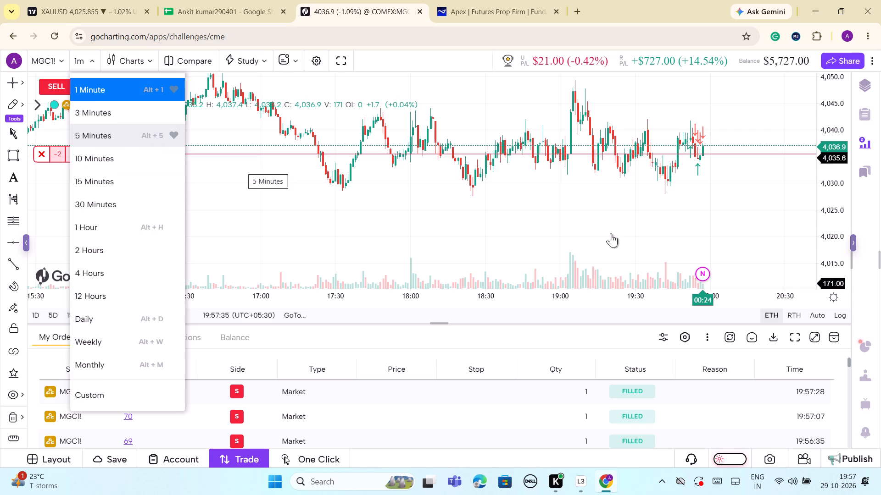
{"action": "left_click_drag", "start_coordinate": [829, 240], "coordinate": [829, 251]}
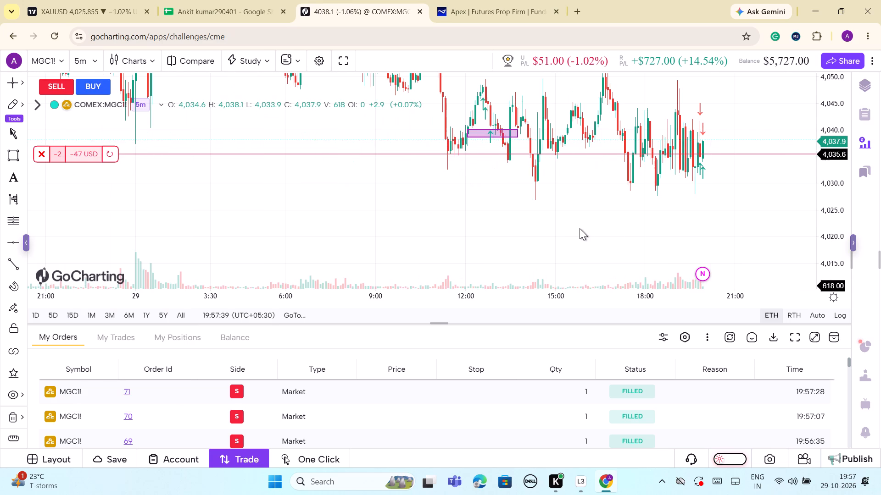
{"action": "scroll", "coordinate": [580, 228], "scroll_direction": "up", "scroll_amount": 1}
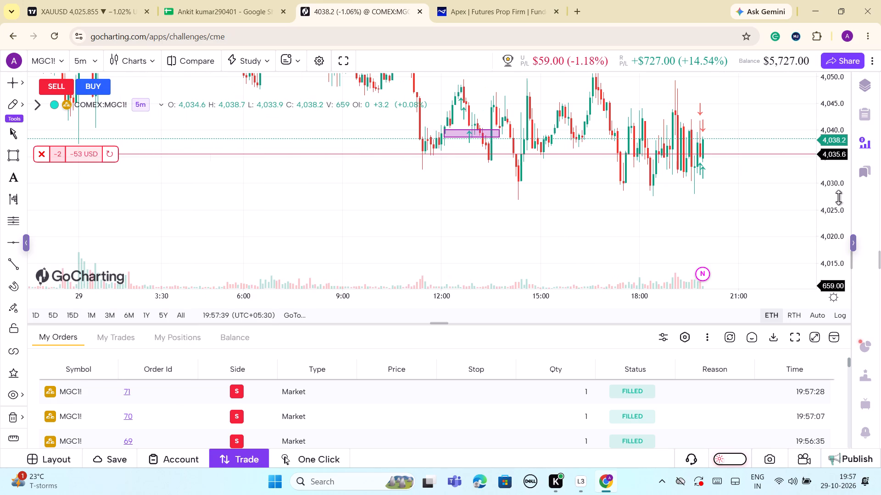
{"action": "left_click_drag", "start_coordinate": [838, 188], "coordinate": [821, 292]}
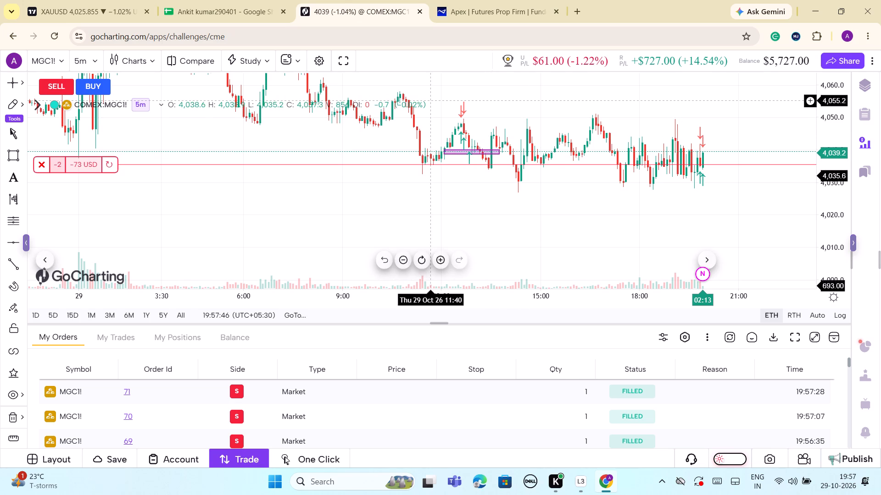
{"action": "scroll", "coordinate": [543, 161], "scroll_direction": "down", "scroll_amount": 2}
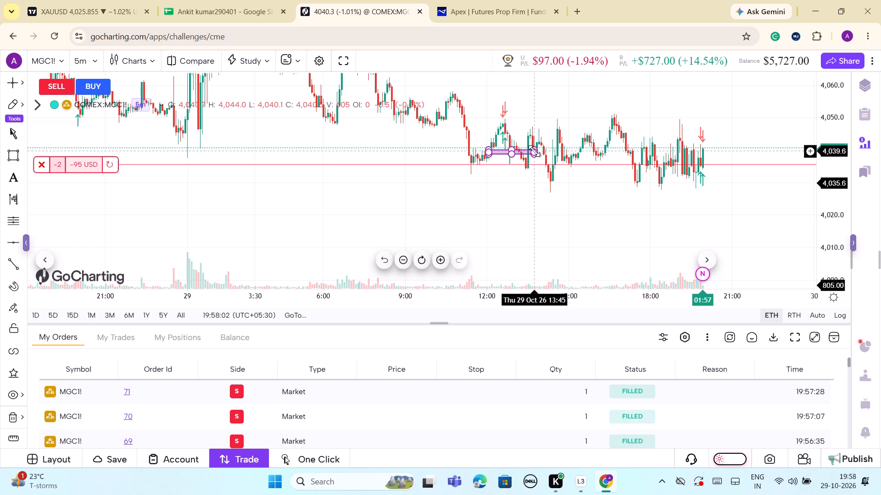
{"action": "scroll", "coordinate": [534, 151], "scroll_direction": "down", "scroll_amount": 3}
{"action": "scroll", "coordinate": [534, 151], "scroll_direction": "up", "scroll_amount": 4}
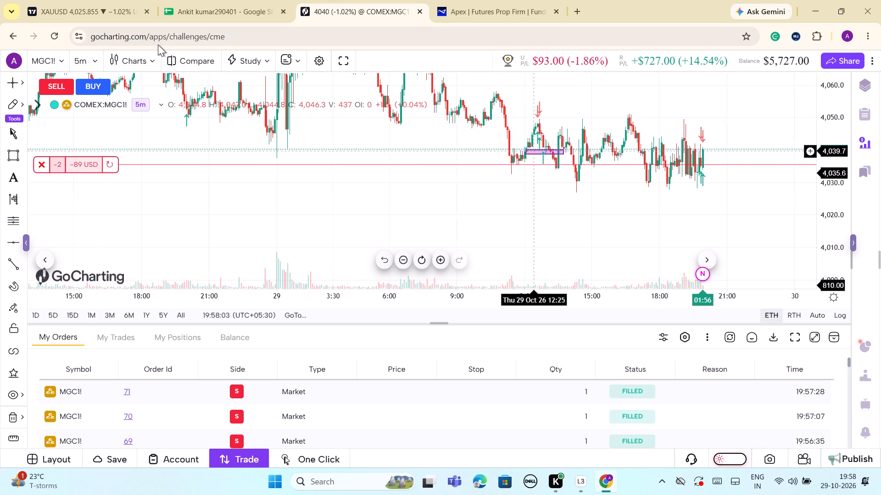
Set the chart interval to 15 minutes and examine the past several days of MGC1! price action.
{"action": "left_click", "coordinate": [93, 61]}
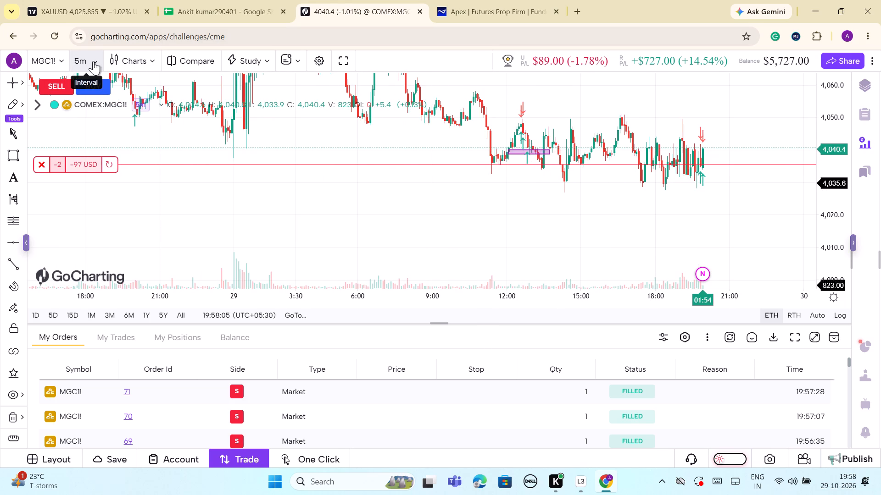
{"action": "left_click", "coordinate": [106, 180]}
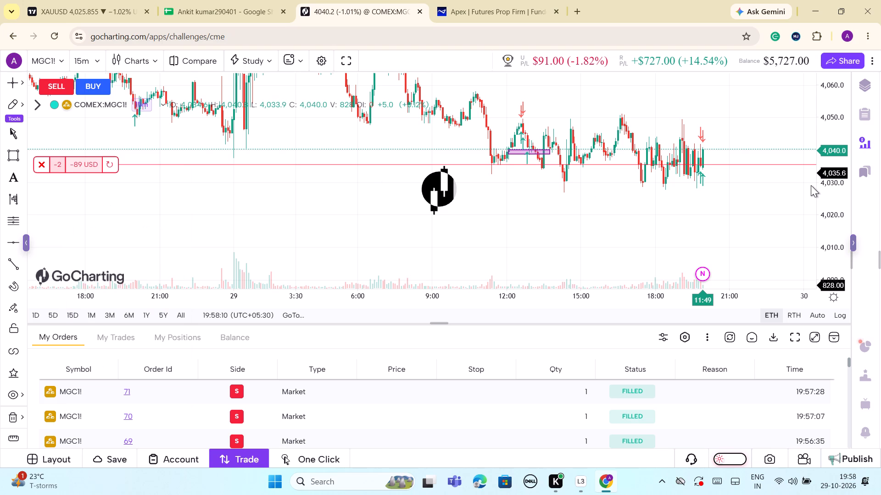
{"action": "scroll", "coordinate": [694, 226], "scroll_direction": "up", "scroll_amount": 1}
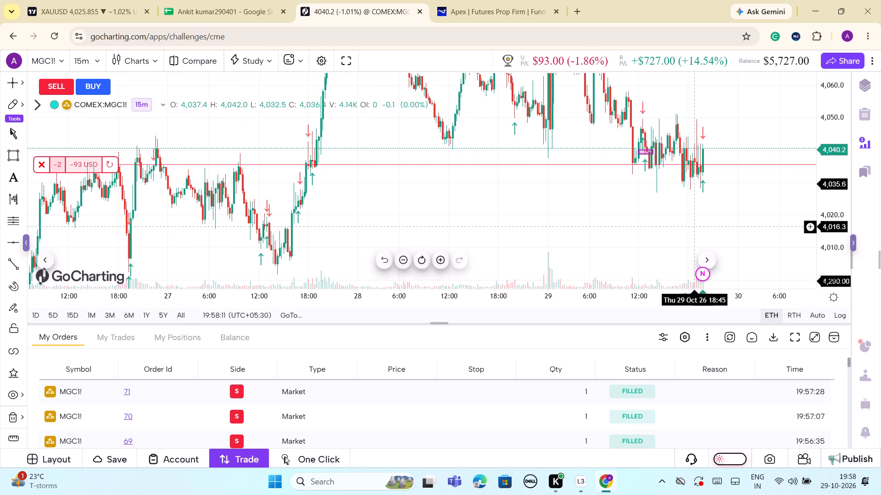
{"action": "scroll", "coordinate": [433, 148], "scroll_direction": "down", "scroll_amount": 1}
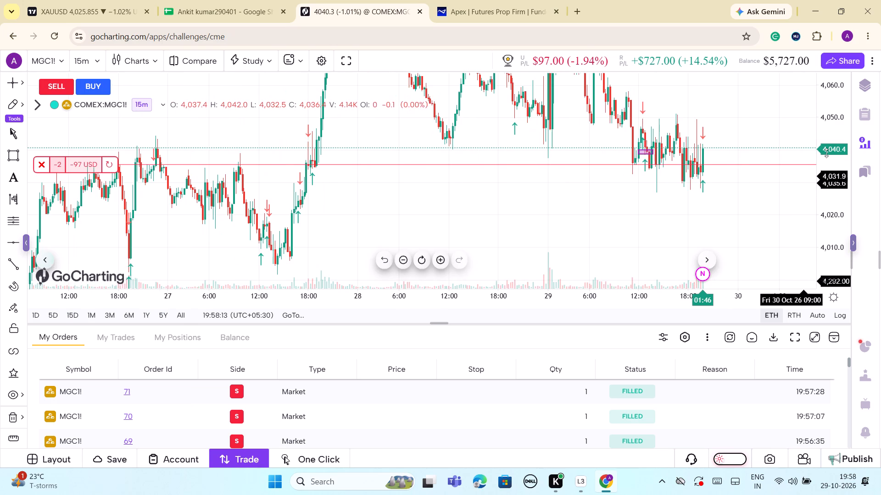
{"action": "left_click_drag", "start_coordinate": [842, 124], "coordinate": [821, 207]}
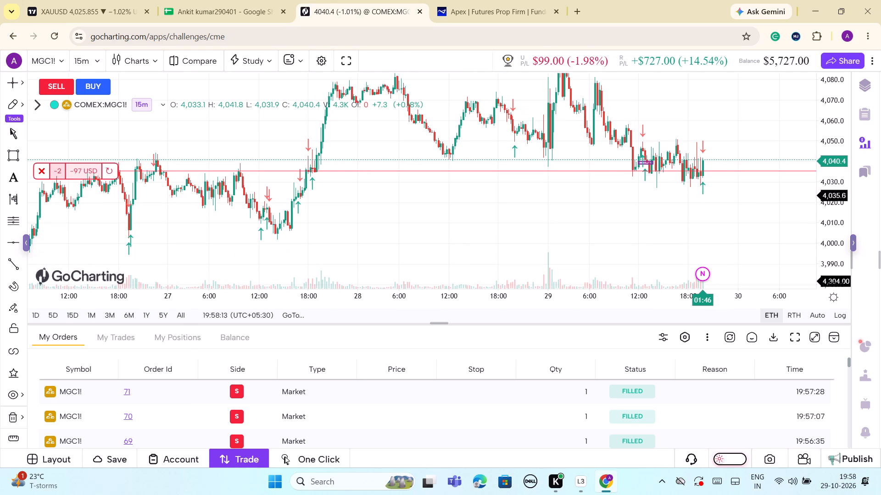
Close the MGC1! short position with a size of 2.
{"action": "left_click", "coordinate": [40, 171]}
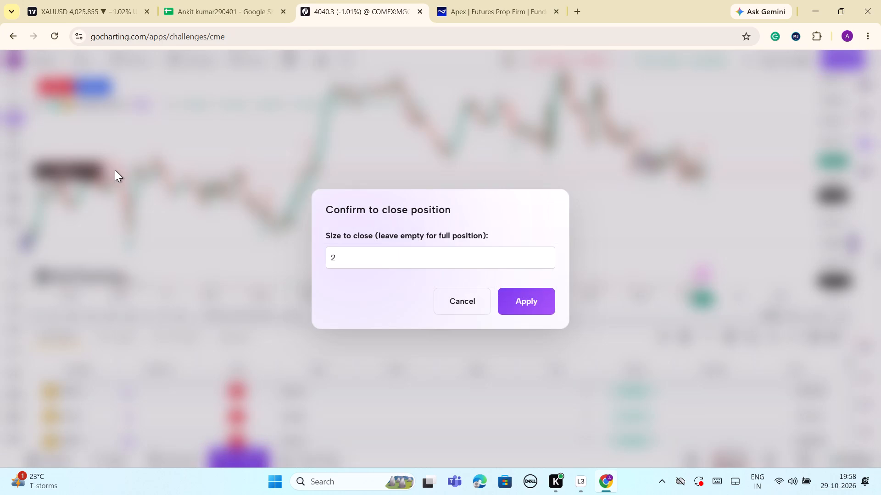
{"action": "left_click", "coordinate": [539, 302]}
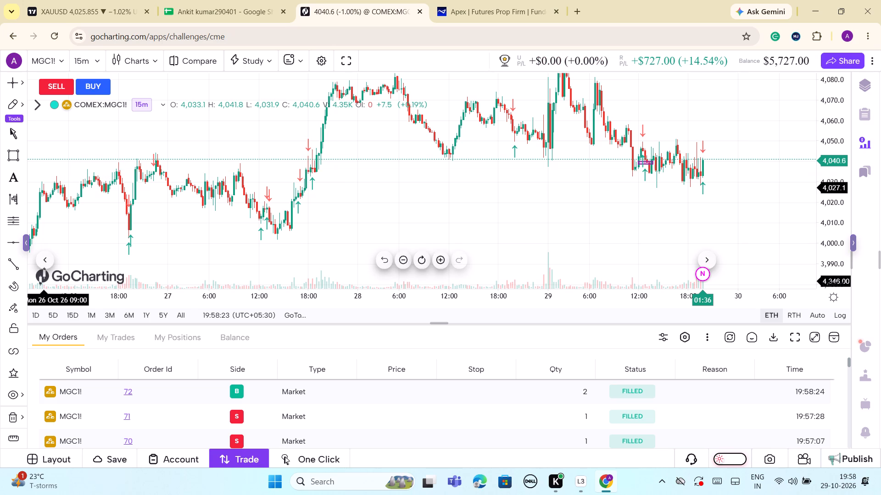
Set the chart interval to 4 hours and examine the October MGC1! decline and the recent rebound.
{"action": "left_click", "coordinate": [98, 62]}
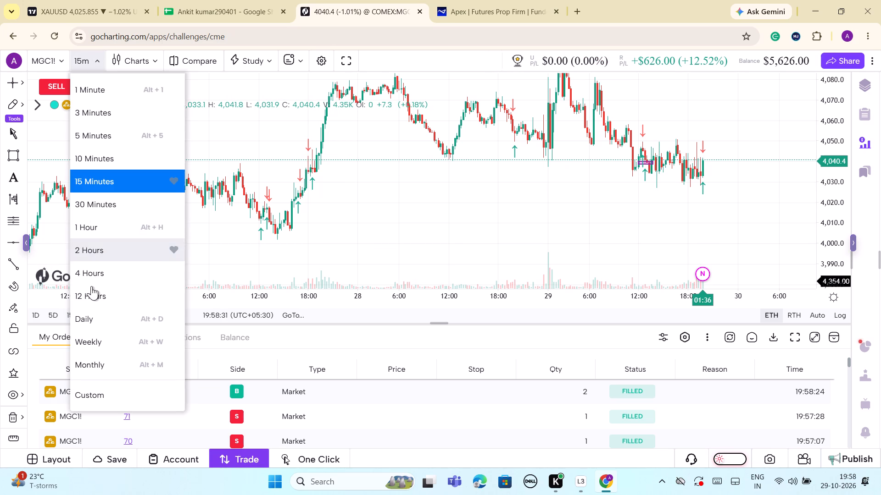
{"action": "left_click", "coordinate": [92, 275]}
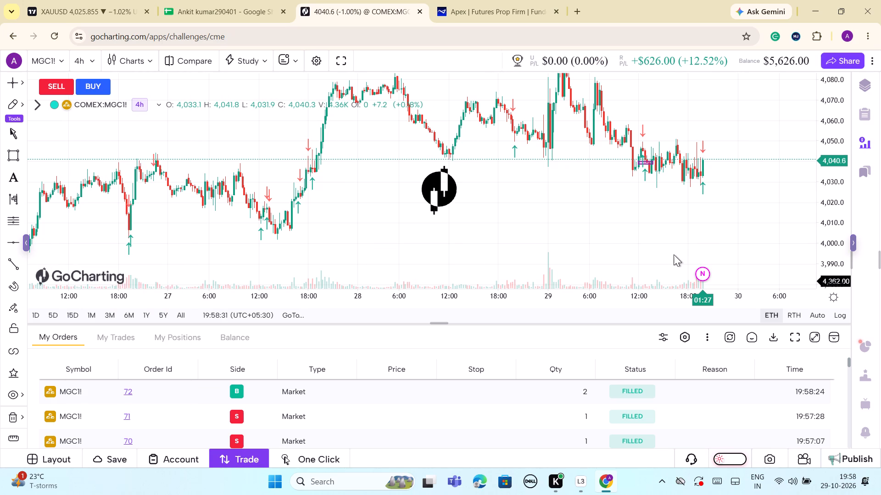
{"action": "scroll", "coordinate": [791, 254], "scroll_direction": "up", "scroll_amount": 1}
{"action": "left_click_drag", "start_coordinate": [823, 219], "coordinate": [830, 240]}
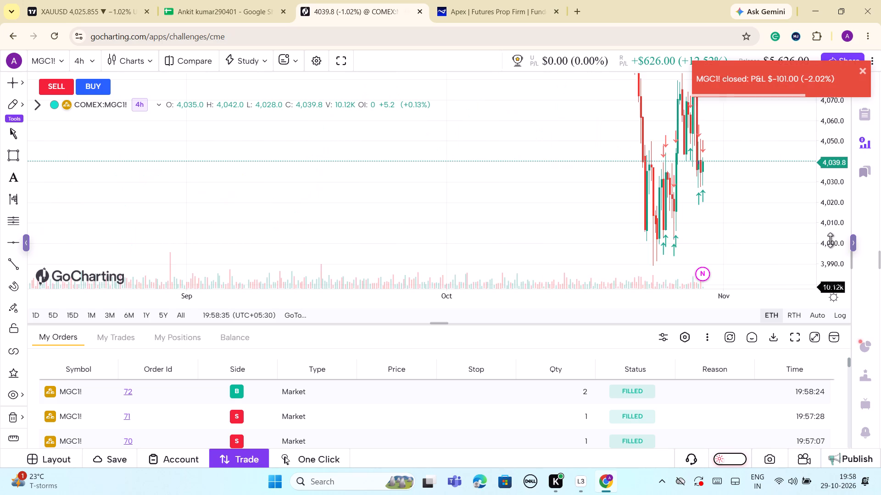
{"action": "scroll", "coordinate": [830, 240], "scroll_direction": "up", "scroll_amount": 3}
{"action": "scroll", "coordinate": [830, 240], "scroll_direction": "down", "scroll_amount": 5}
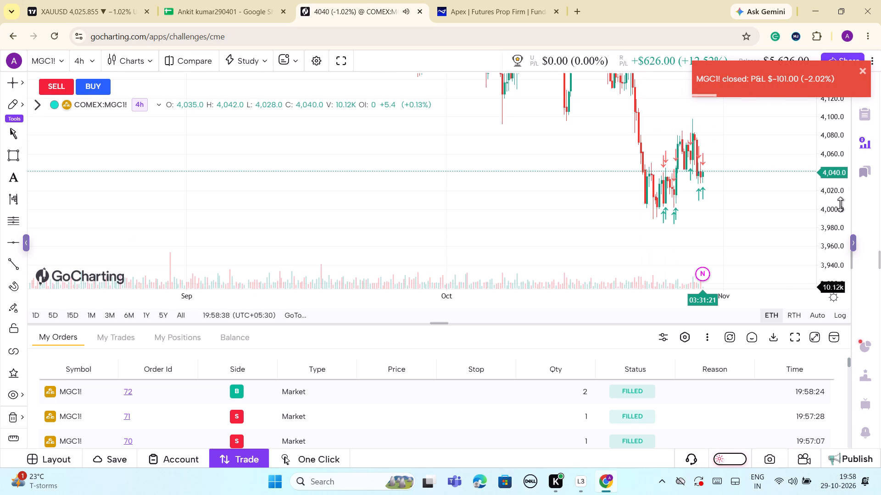
{"action": "left_click_drag", "start_coordinate": [831, 137], "coordinate": [840, 189]}
{"action": "scroll", "coordinate": [757, 208], "scroll_direction": "up", "scroll_amount": 2}
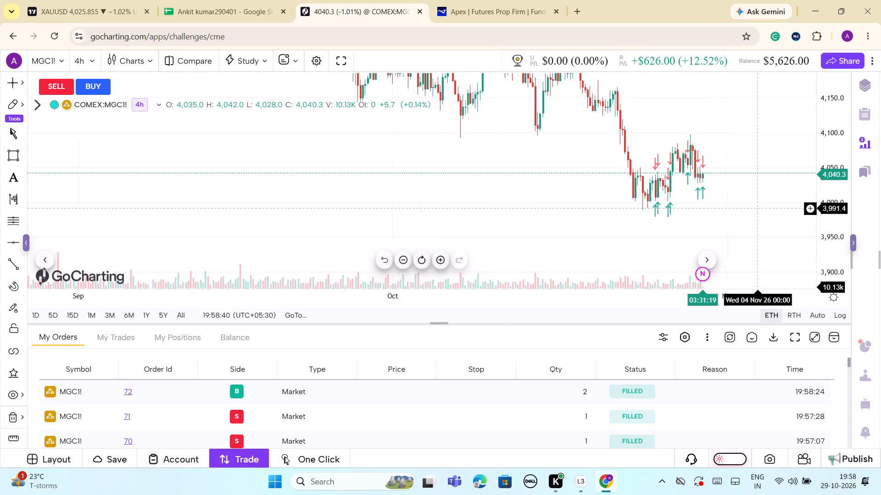
{"action": "scroll", "coordinate": [757, 208], "scroll_direction": "up", "scroll_amount": 5}
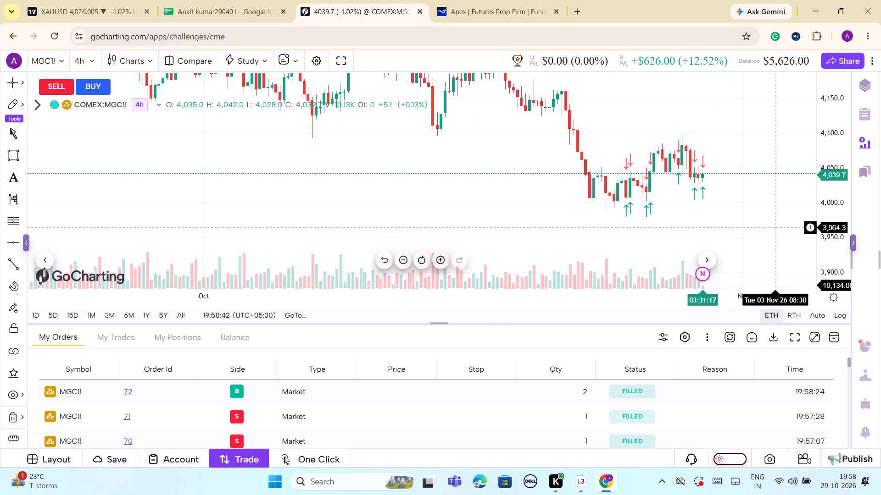
{"action": "scroll", "coordinate": [775, 227], "scroll_direction": "up", "scroll_amount": 1}
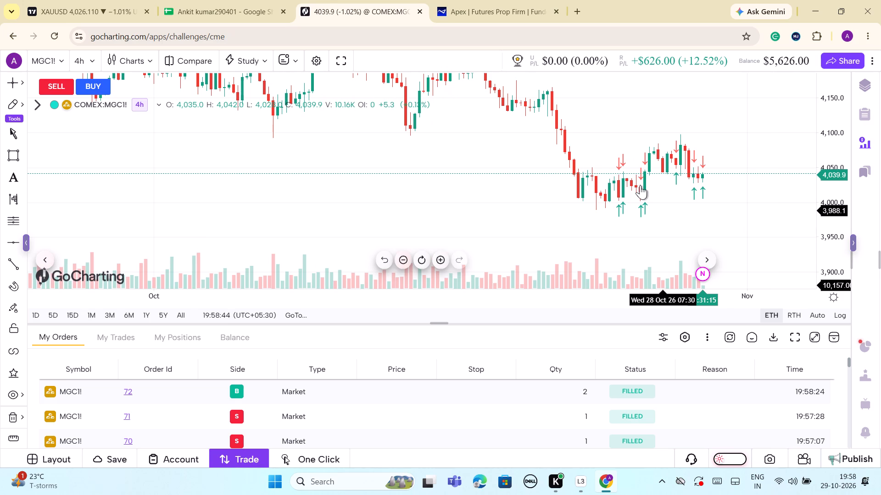
Draw a rectangle zone from about 4,023 to 4,039, spanning 27 October to 30 October.
{"action": "left_click", "coordinate": [15, 160]}
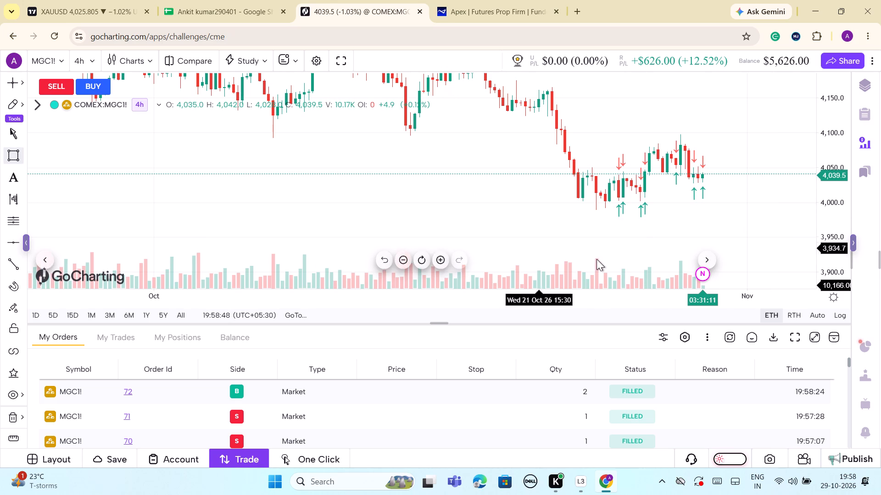
{"action": "left_click", "coordinate": [641, 186]}
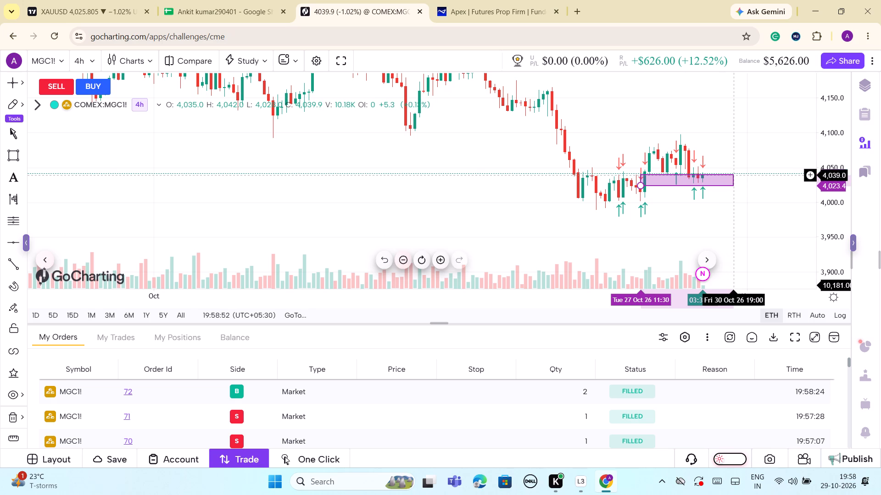
{"action": "left_click", "coordinate": [733, 175]}
{"action": "left_click", "coordinate": [755, 213]}
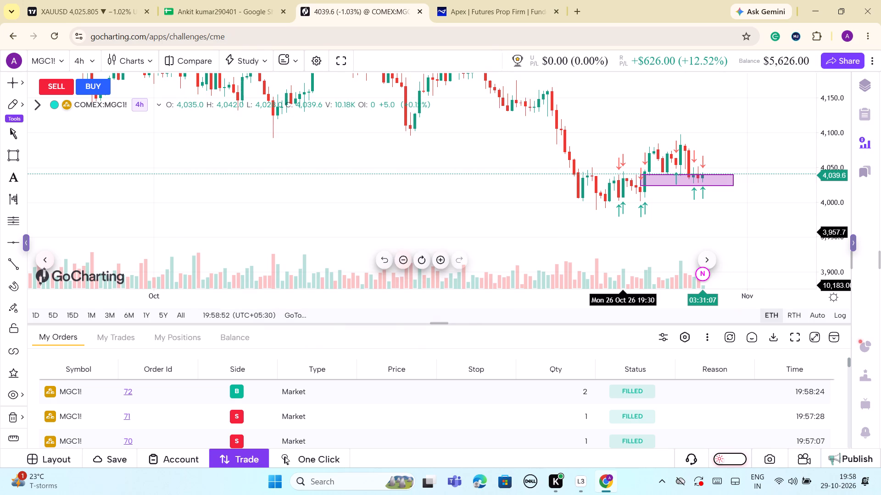
{"action": "left_click", "coordinate": [683, 224]}
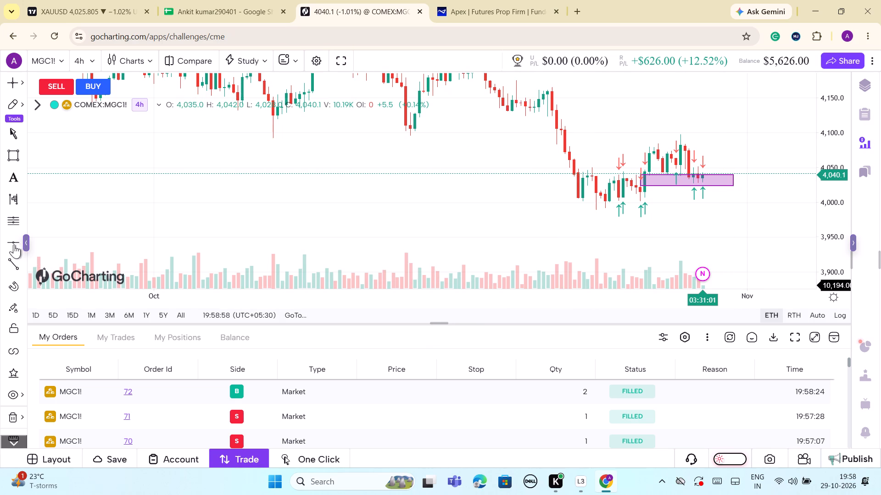
Draw a rising trendline under the recent lows from about 3,990.5 on 26 October to about 4,042.3 on 30 October.
{"action": "left_click", "coordinate": [14, 262]}
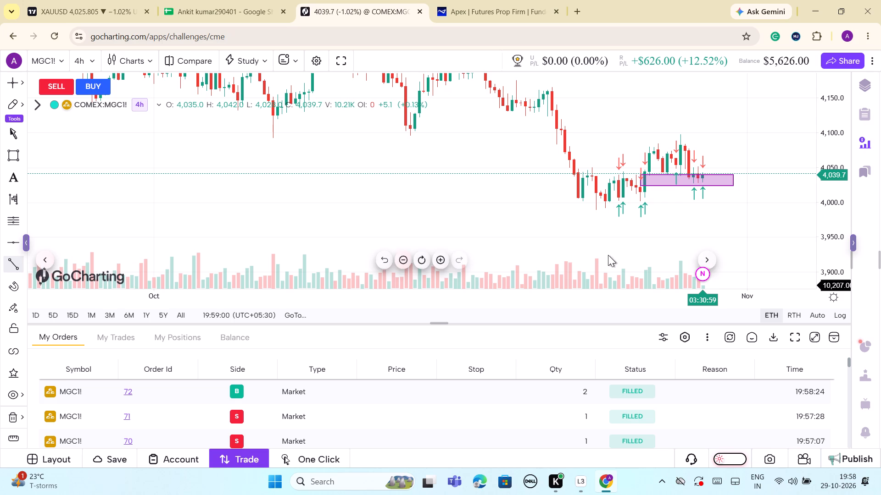
{"action": "left_click", "coordinate": [606, 209]}
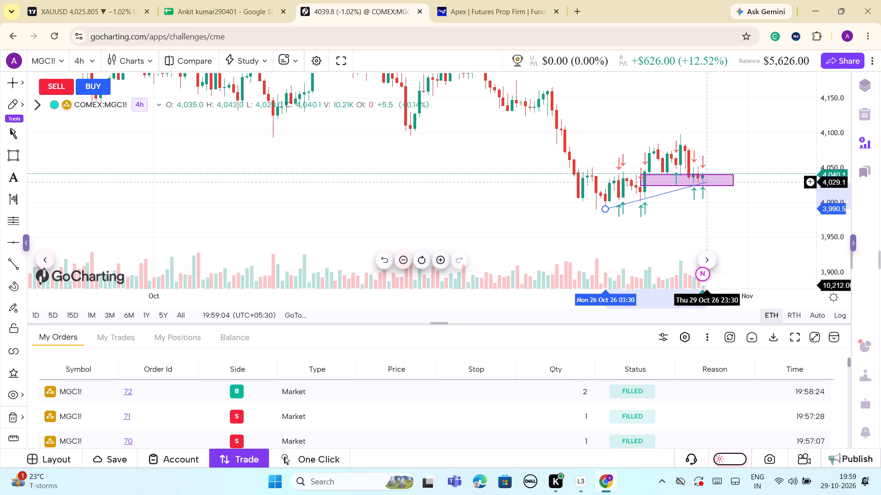
{"action": "left_click", "coordinate": [726, 173]}
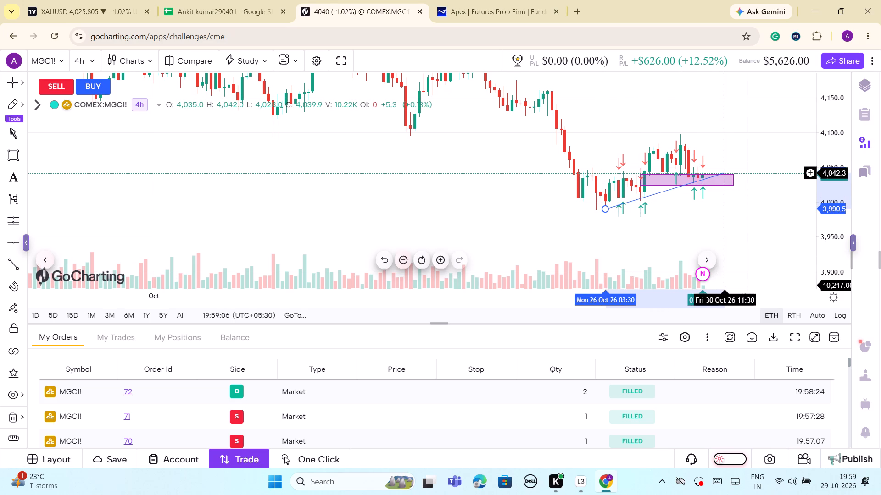
{"action": "left_click", "coordinate": [757, 198]}
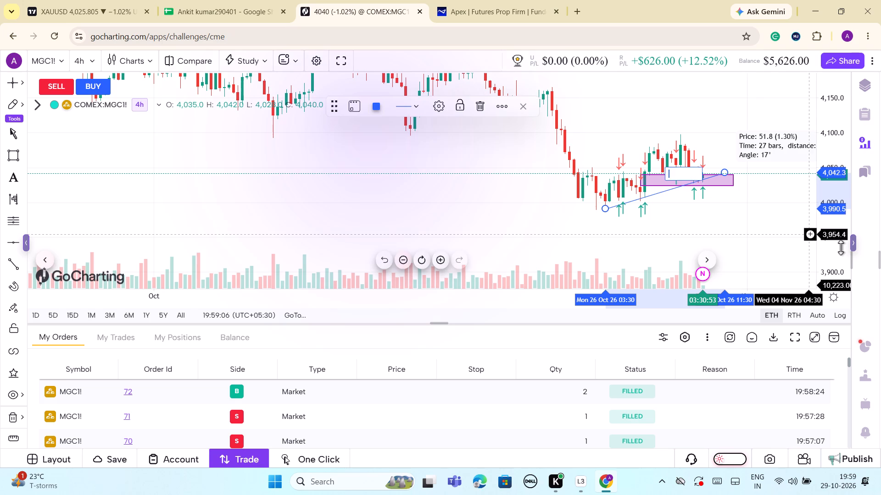
Submit two market buy orders of one MGC1! contract each to open a long with a size of 2.
{"action": "left_click_drag", "start_coordinate": [835, 241], "coordinate": [820, 172]}
{"action": "scroll", "coordinate": [718, 209], "scroll_direction": "up", "scroll_amount": 3}
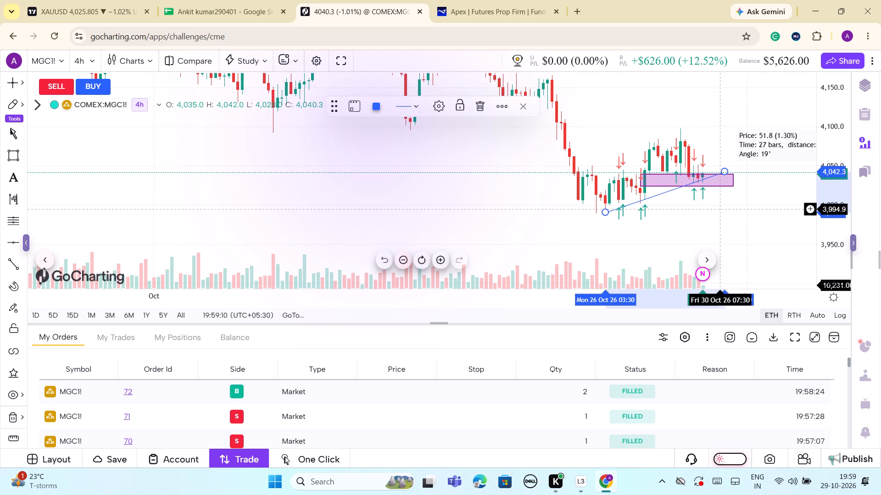
{"action": "left_click", "coordinate": [97, 85]}
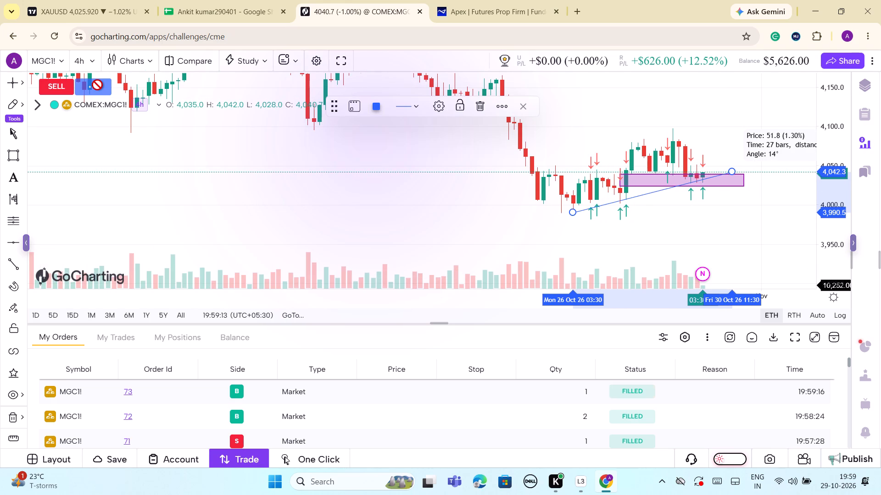
{"action": "left_click", "coordinate": [96, 87]}
{"action": "triple_click", "coordinate": [96, 87]}
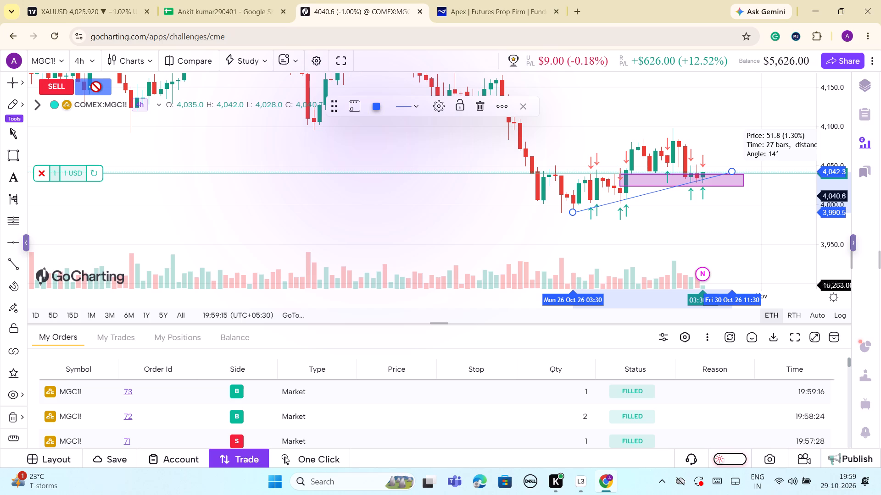
{"action": "left_click", "coordinate": [93, 89]}
{"action": "triple_click", "coordinate": [99, 88]}
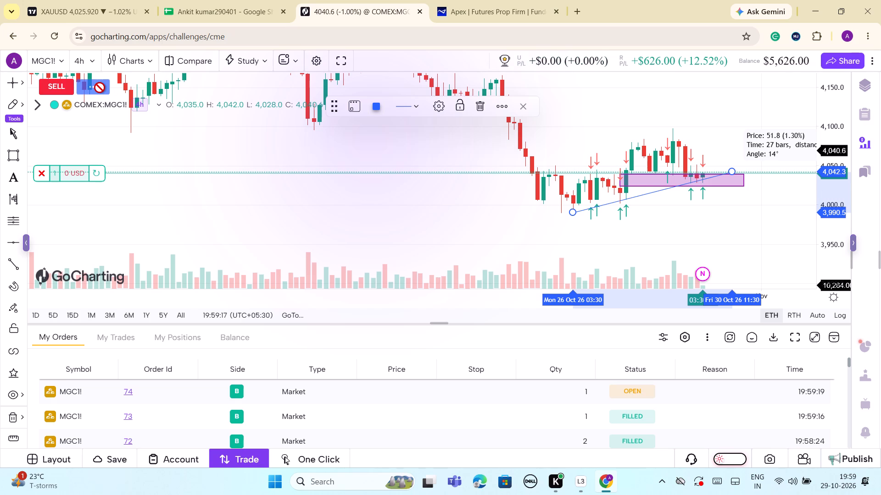
{"action": "triple_click", "coordinate": [100, 88]}
{"action": "triple_click", "coordinate": [100, 88]}
{"action": "triple_click", "coordinate": [100, 88]}
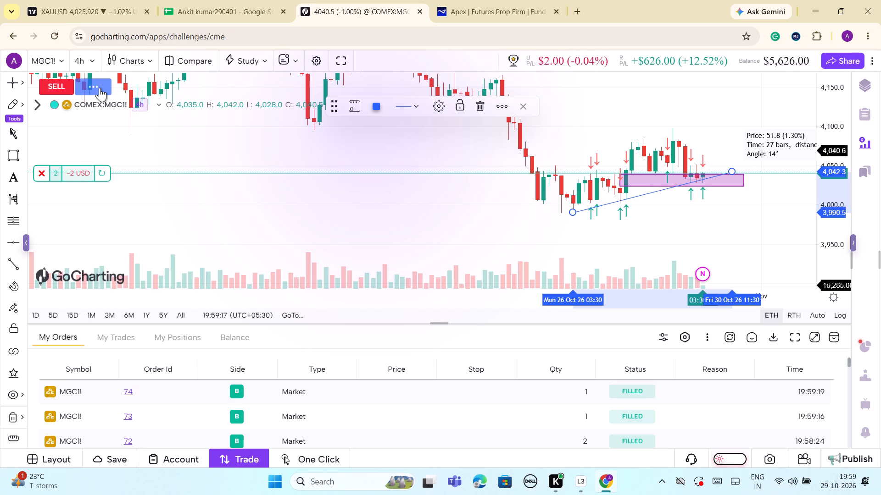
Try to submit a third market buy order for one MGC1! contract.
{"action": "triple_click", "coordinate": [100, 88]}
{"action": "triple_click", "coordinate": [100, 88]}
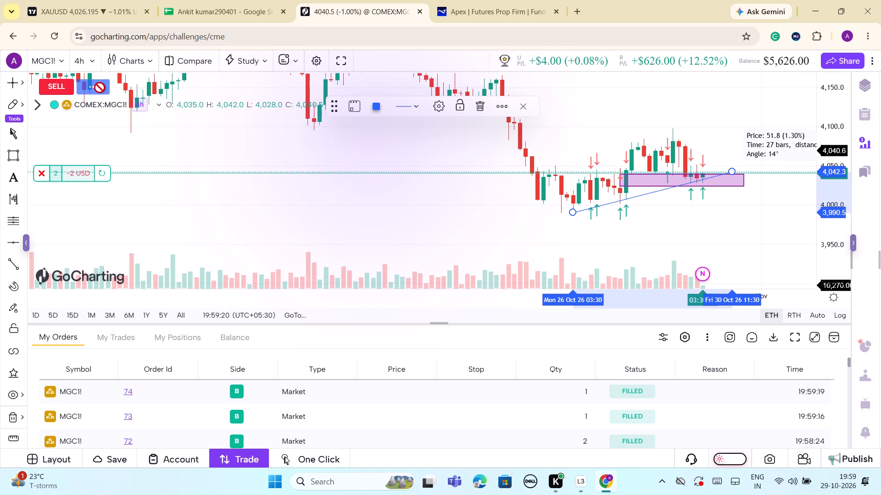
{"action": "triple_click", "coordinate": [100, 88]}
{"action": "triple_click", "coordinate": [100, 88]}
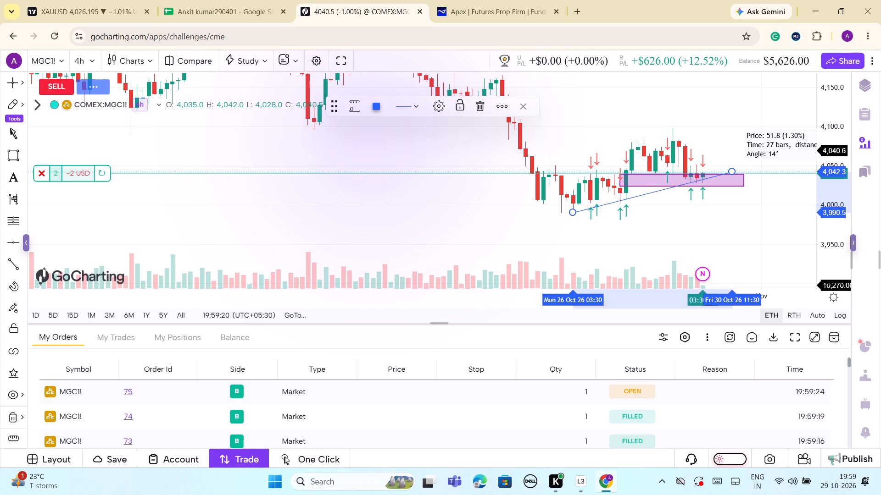
Set the chart interval to 1 minute and examine MGC1! price action around the long entry line and the marked zone.
{"action": "scroll", "coordinate": [412, 234], "scroll_direction": "down", "scroll_amount": 2}
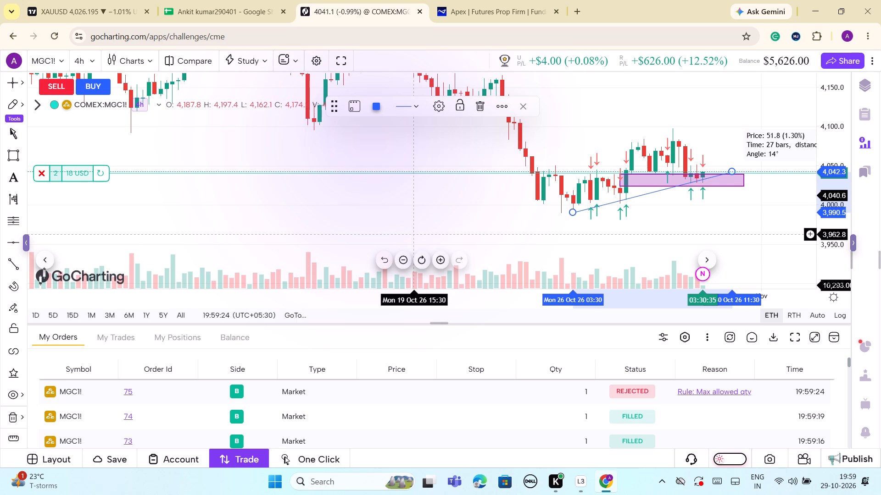
{"action": "scroll", "coordinate": [416, 231], "scroll_direction": "down", "scroll_amount": 2}
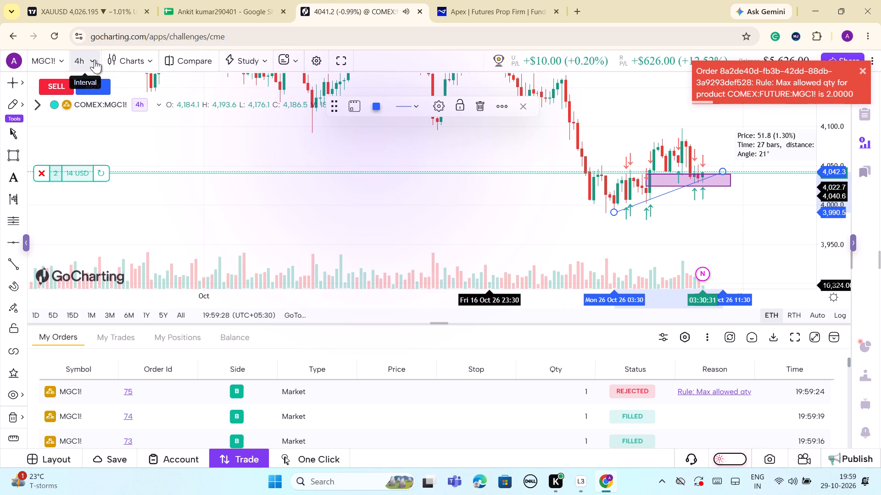
{"action": "scroll", "coordinate": [301, 186], "scroll_direction": "down", "scroll_amount": 1}
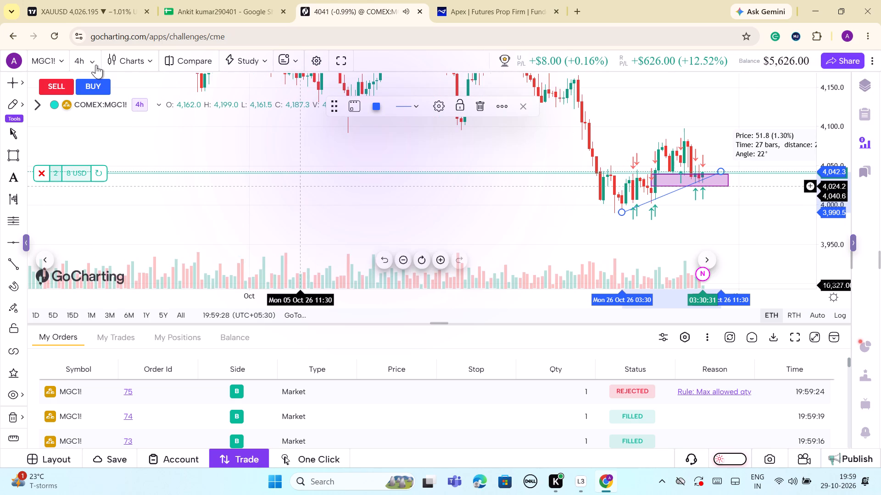
{"action": "left_click", "coordinate": [96, 55]}
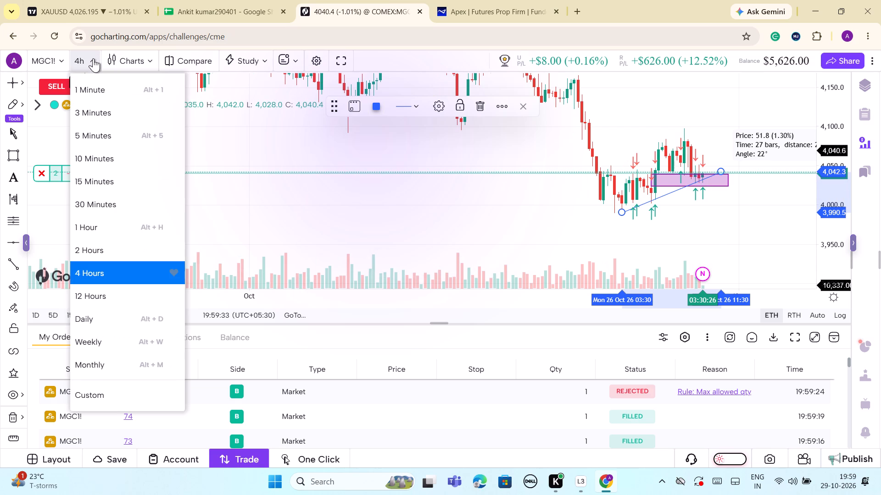
{"action": "left_click", "coordinate": [105, 93]}
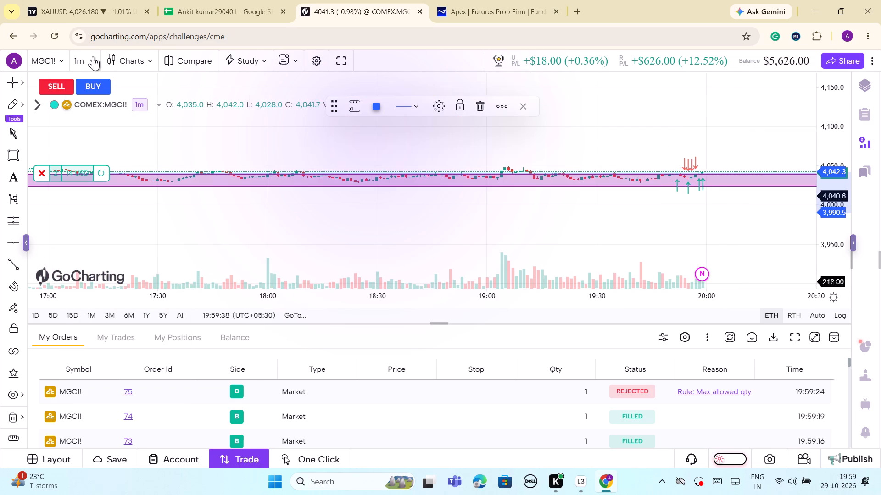
{"action": "scroll", "coordinate": [721, 192], "scroll_direction": "down", "scroll_amount": 5}
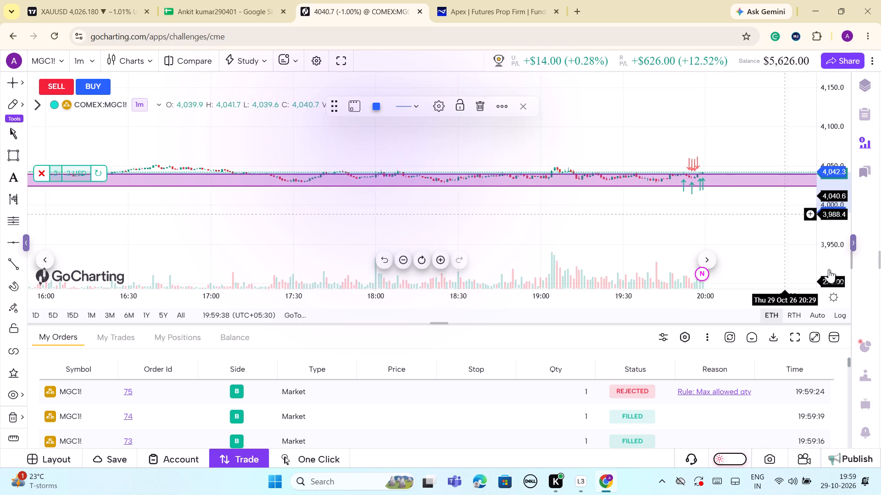
{"action": "left_click_drag", "start_coordinate": [831, 243], "coordinate": [784, 99]}
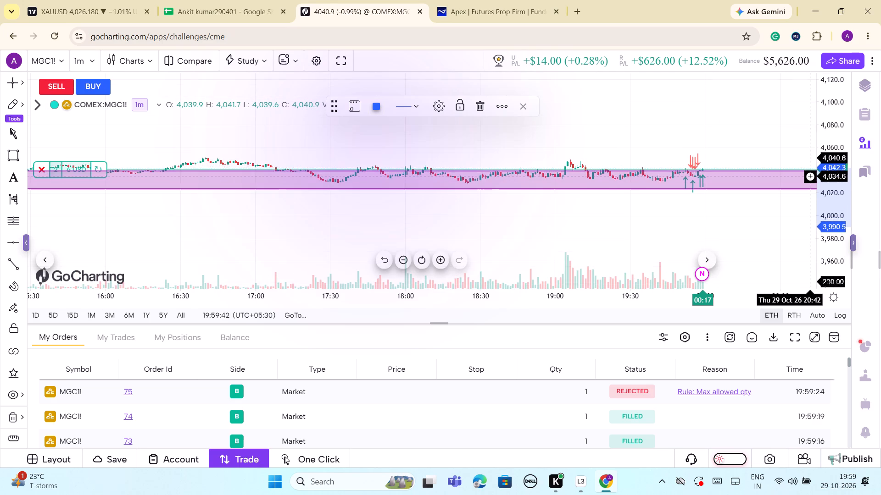
{"action": "left_click_drag", "start_coordinate": [784, 99], "coordinate": [770, 75]}
{"action": "scroll", "coordinate": [736, 140], "scroll_direction": "down", "scroll_amount": 8}
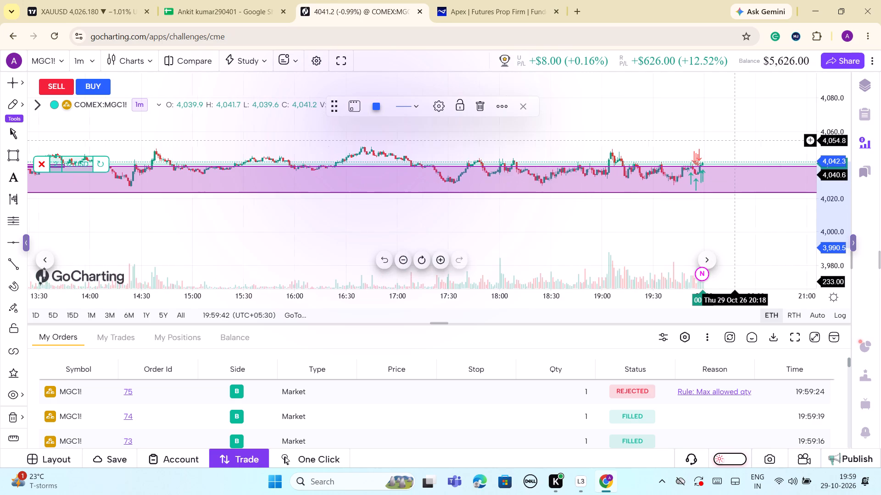
{"action": "scroll", "coordinate": [736, 140], "scroll_direction": "down", "scroll_amount": 7}
{"action": "left_click_drag", "start_coordinate": [833, 242], "coordinate": [810, 180]}
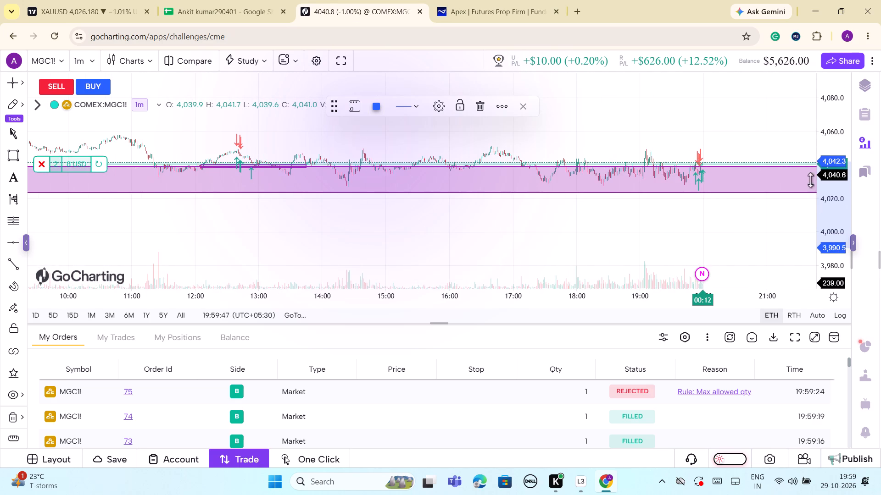
{"action": "left_click_drag", "start_coordinate": [810, 180], "coordinate": [790, 79]}
{"action": "scroll", "coordinate": [740, 101], "scroll_direction": "up", "scroll_amount": 6}
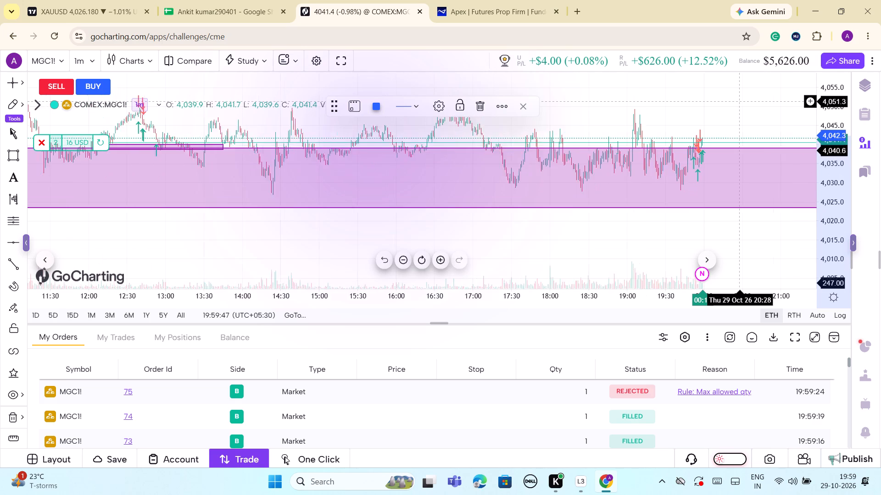
{"action": "scroll", "coordinate": [740, 101], "scroll_direction": "up", "scroll_amount": 14}
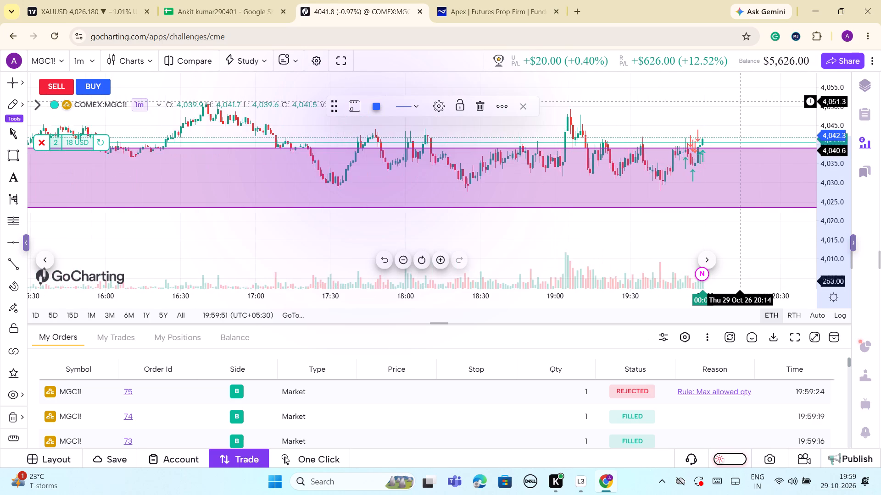
{"action": "left_click_drag", "start_coordinate": [836, 265], "coordinate": [806, 125]}
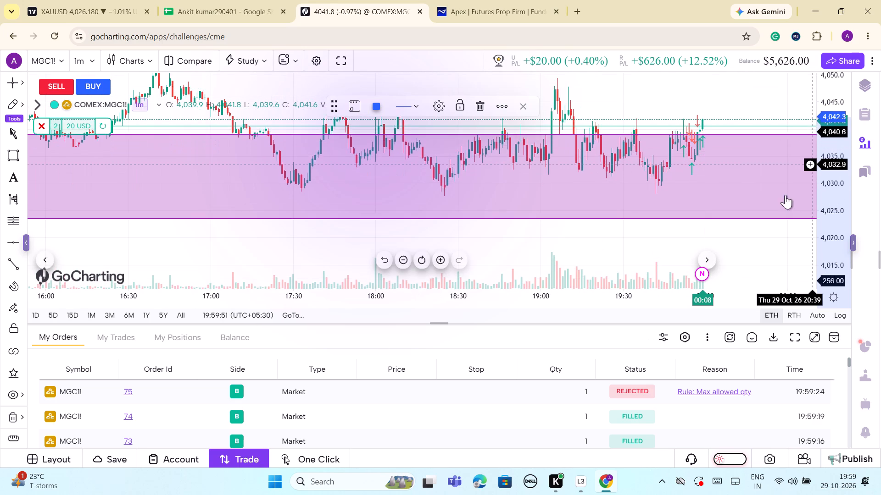
{"action": "left_click_drag", "start_coordinate": [730, 89], "coordinate": [719, 104]}
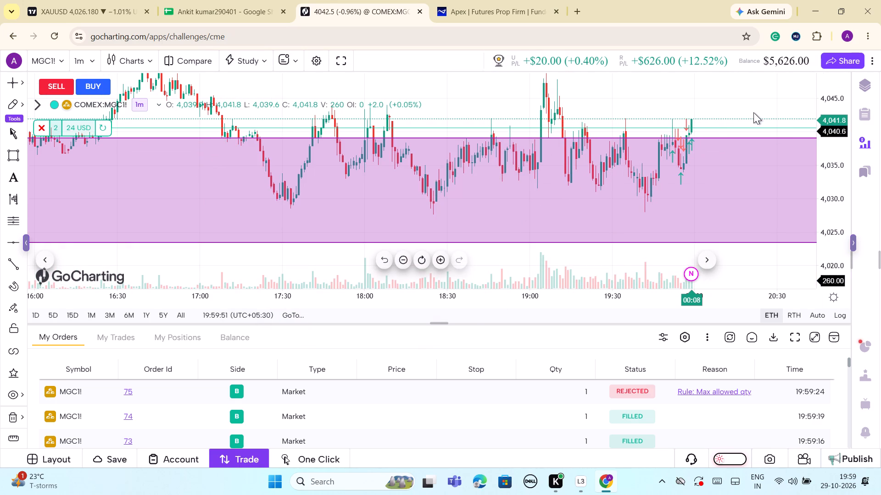
Examine the 1-minute MGC1! price action around the long entry line and the upper edge of the marked zone.
{"action": "left_click_drag", "start_coordinate": [836, 238], "coordinate": [816, 184]}
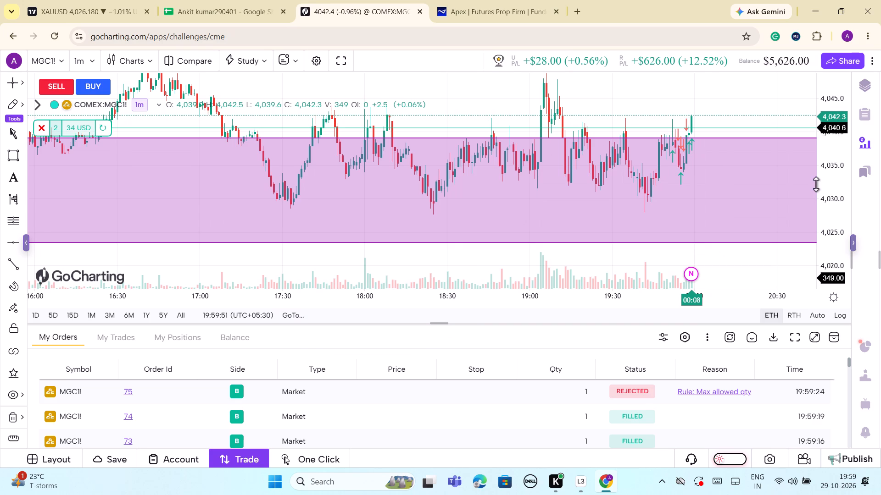
{"action": "left_click_drag", "start_coordinate": [816, 184], "coordinate": [811, 150]}
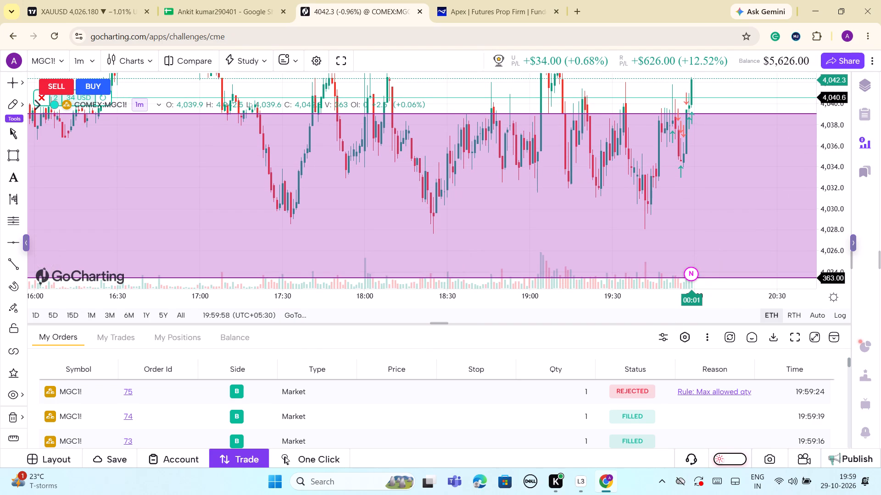
{"action": "left_click_drag", "start_coordinate": [717, 87], "coordinate": [717, 108]}
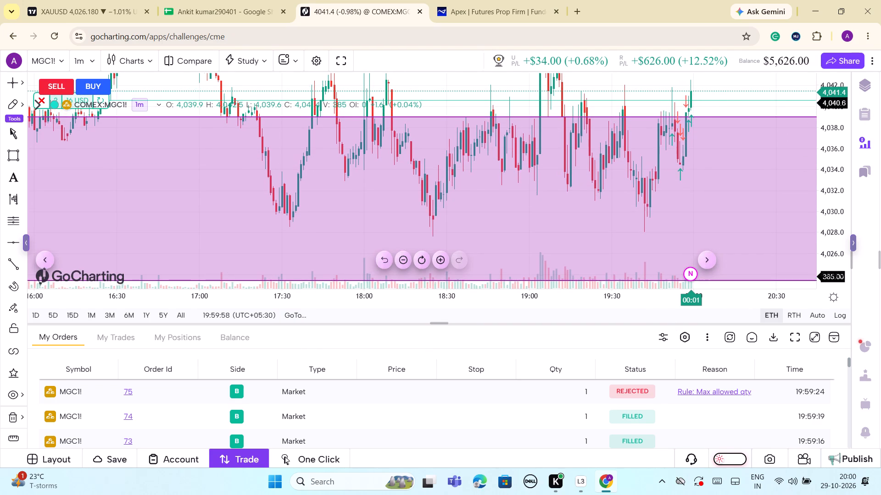
{"action": "left_click_drag", "start_coordinate": [717, 108], "coordinate": [717, 152]}
{"action": "left_click_drag", "start_coordinate": [833, 173], "coordinate": [824, 143]}
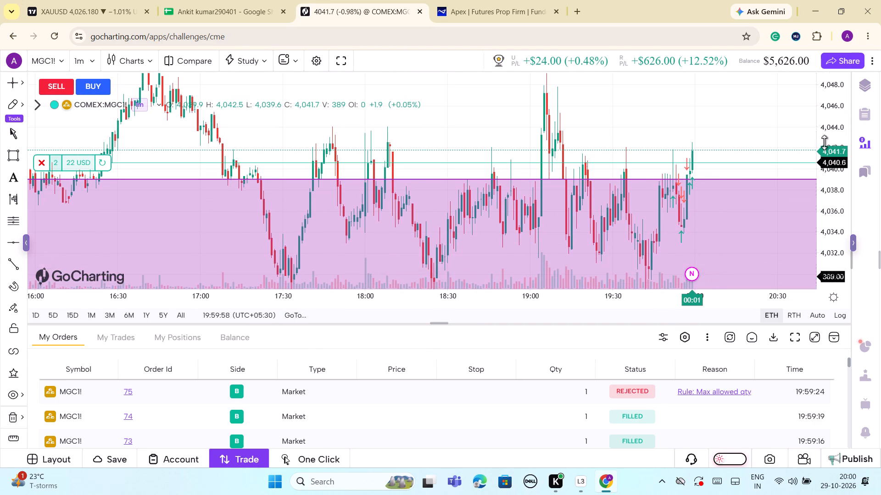
{"action": "left_click_drag", "start_coordinate": [824, 143], "coordinate": [813, 100]}
{"action": "scroll", "coordinate": [800, 110], "scroll_direction": "up", "scroll_amount": 3}
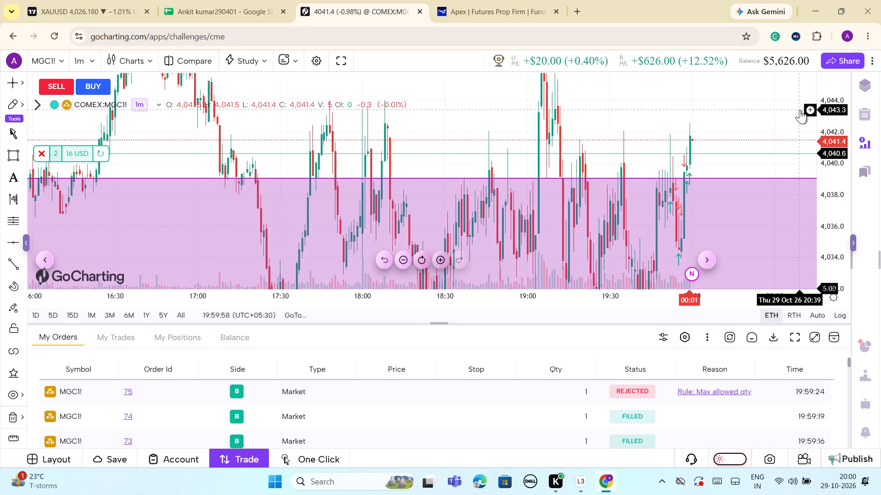
{"action": "scroll", "coordinate": [800, 110], "scroll_direction": "up", "scroll_amount": 11}
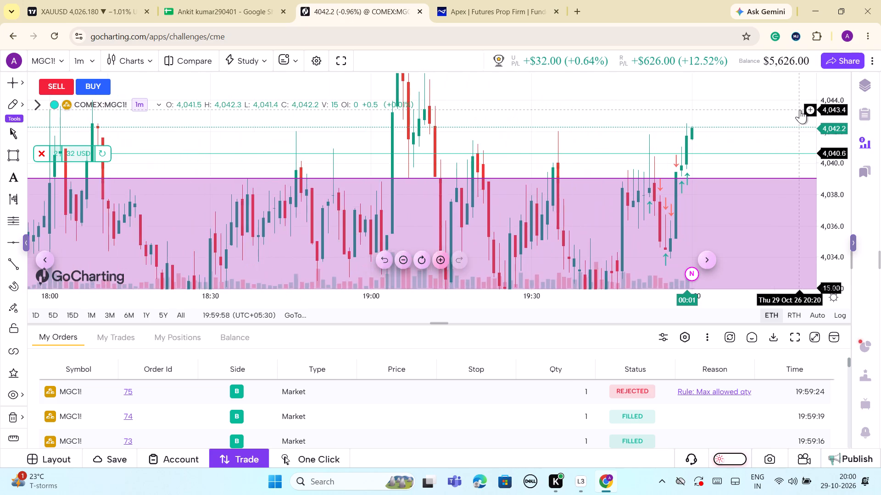
{"action": "scroll", "coordinate": [800, 110], "scroll_direction": "up", "scroll_amount": 4}
{"action": "left_click_drag", "start_coordinate": [839, 132], "coordinate": [829, 100]}
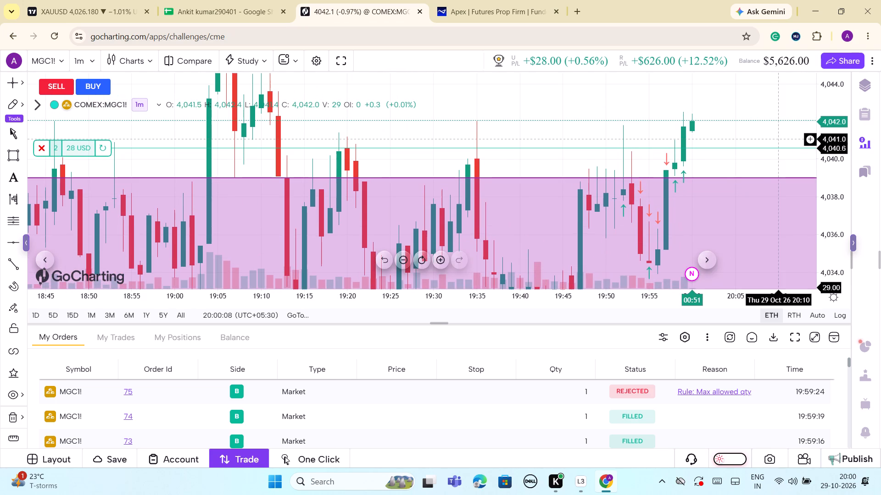
{"action": "scroll", "coordinate": [769, 122], "scroll_direction": "down", "scroll_amount": 15}
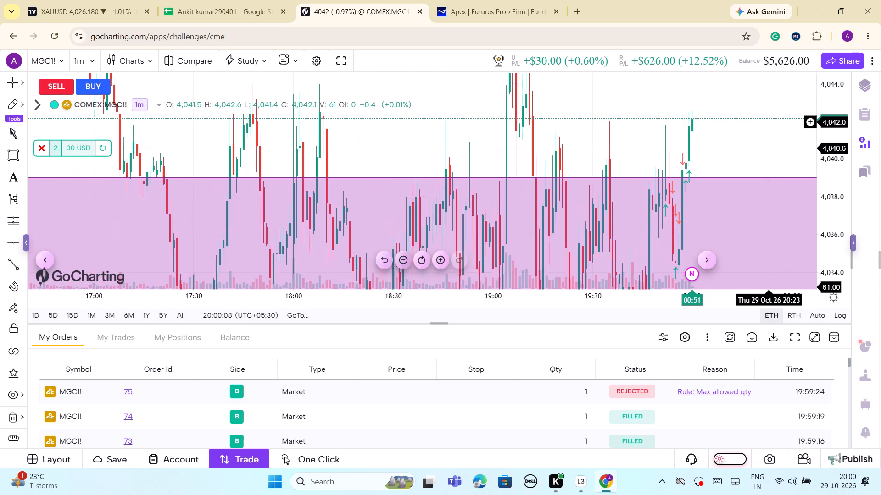
{"action": "scroll", "coordinate": [769, 122], "scroll_direction": "down", "scroll_amount": 6}
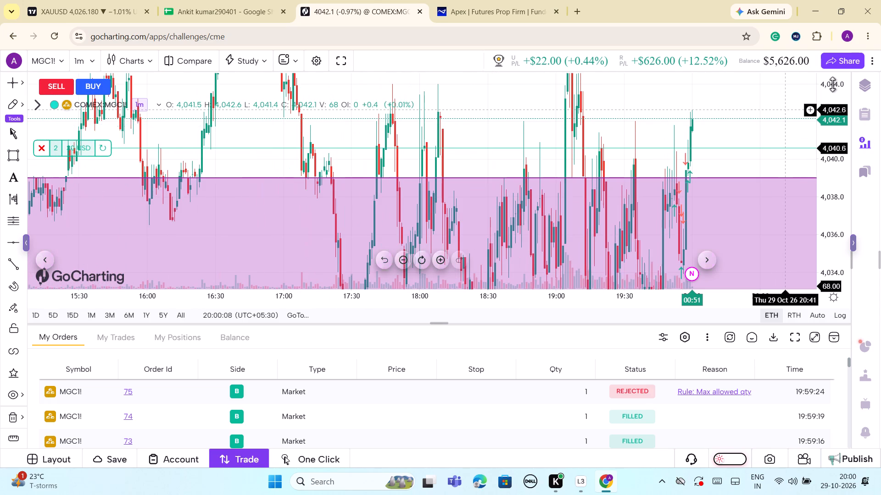
{"action": "left_click_drag", "start_coordinate": [832, 84], "coordinate": [848, 225]}
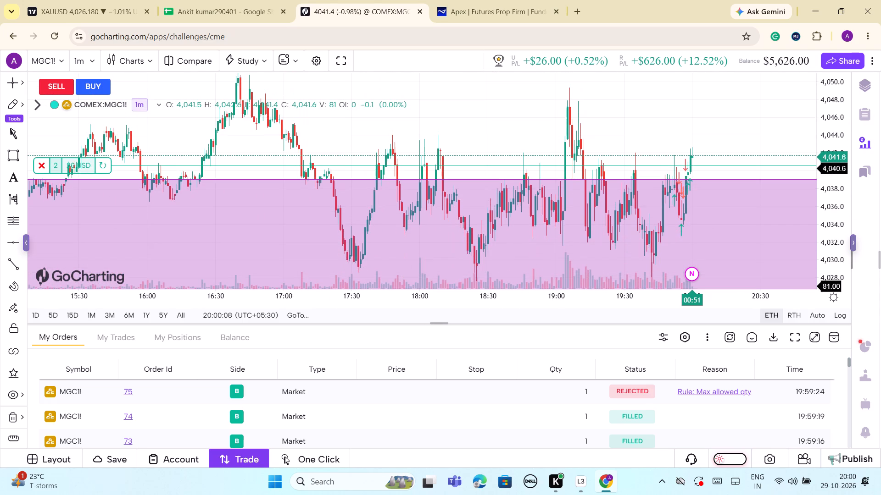
Switch to the XAUUSD chart in TradingView and delete the Fib extension drawn over the latest swing.
{"action": "left_click", "coordinate": [92, 10]}
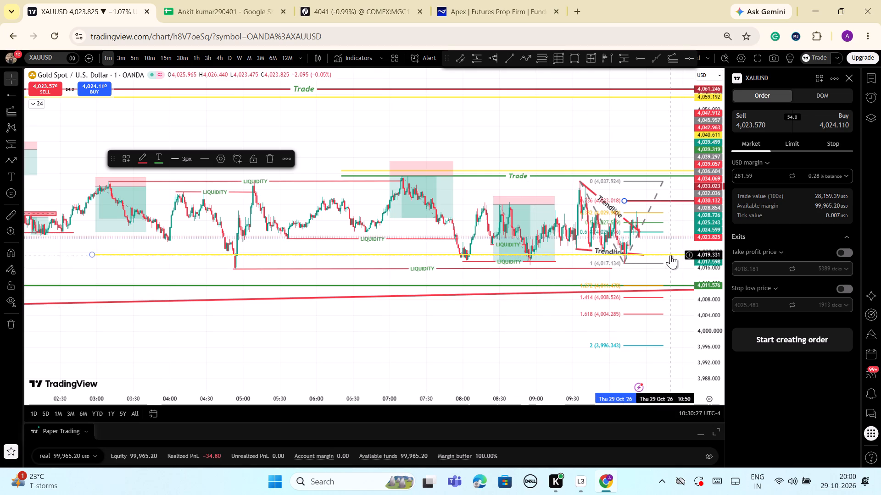
{"action": "scroll", "coordinate": [670, 255], "scroll_direction": "up", "scroll_amount": 2}
{"action": "left_click", "coordinate": [654, 184]}
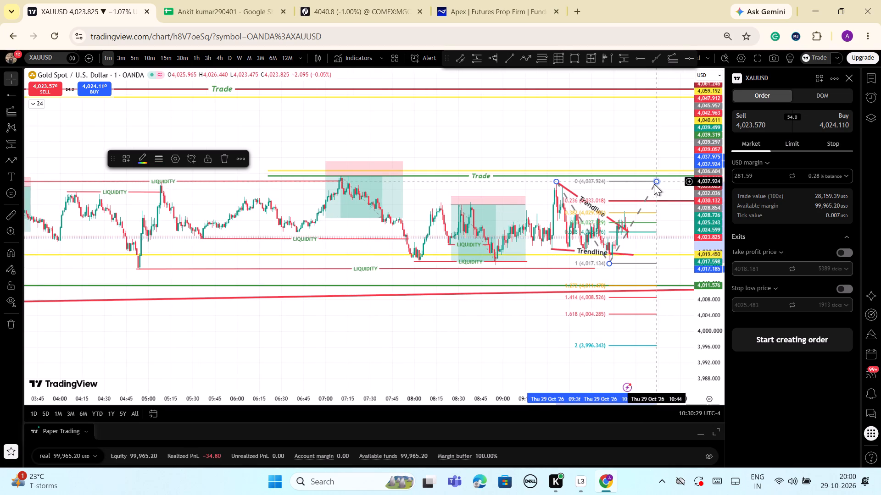
{"action": "left_click", "coordinate": [225, 156]}
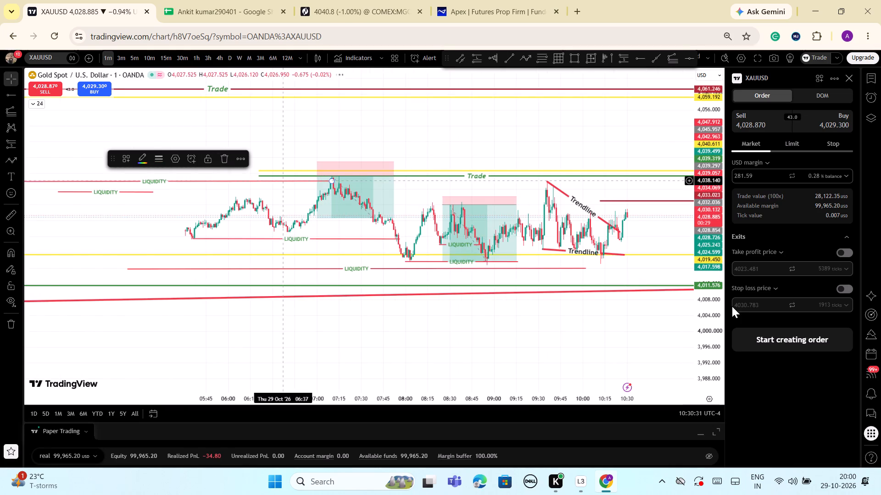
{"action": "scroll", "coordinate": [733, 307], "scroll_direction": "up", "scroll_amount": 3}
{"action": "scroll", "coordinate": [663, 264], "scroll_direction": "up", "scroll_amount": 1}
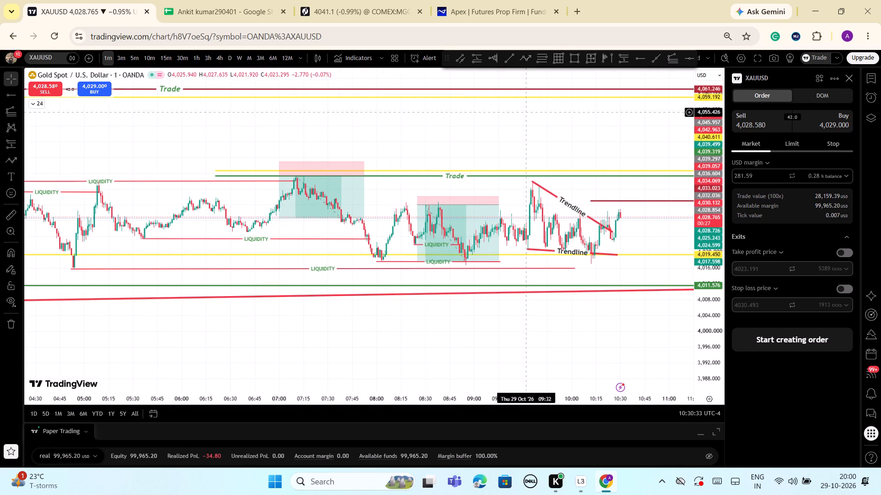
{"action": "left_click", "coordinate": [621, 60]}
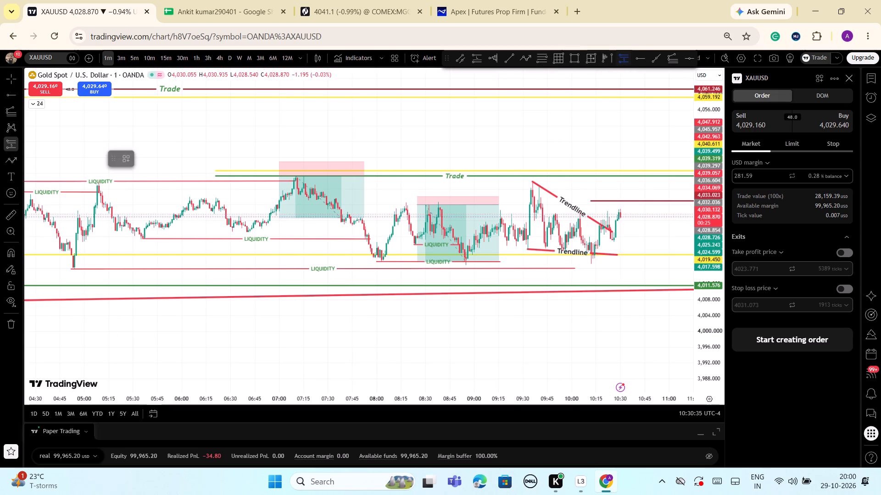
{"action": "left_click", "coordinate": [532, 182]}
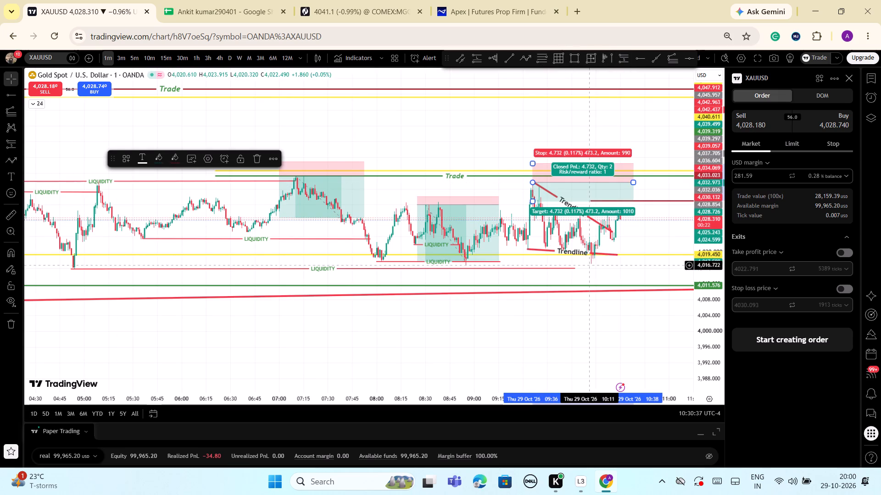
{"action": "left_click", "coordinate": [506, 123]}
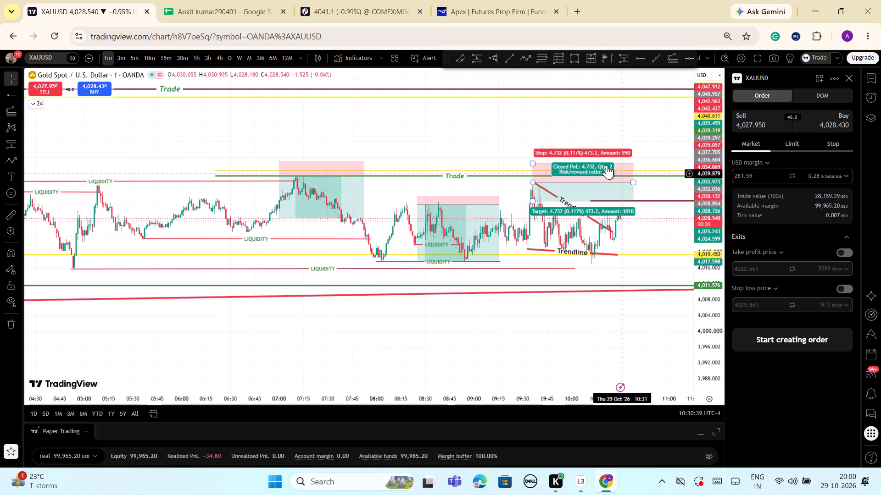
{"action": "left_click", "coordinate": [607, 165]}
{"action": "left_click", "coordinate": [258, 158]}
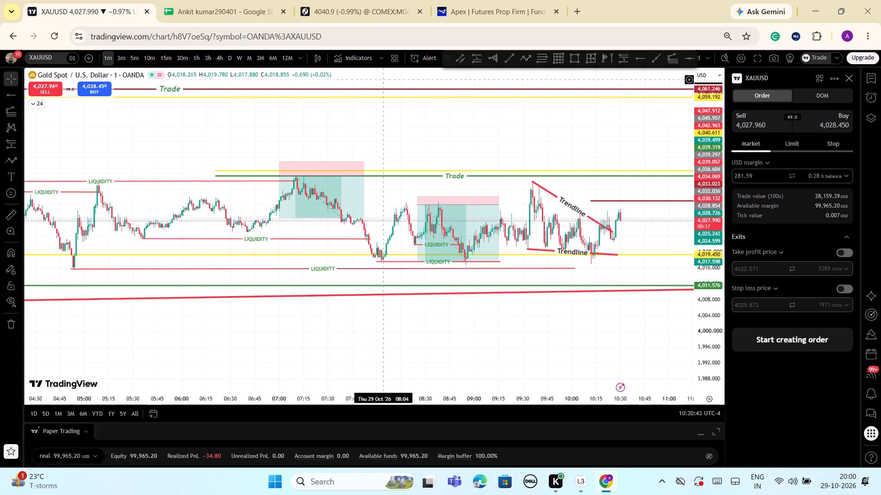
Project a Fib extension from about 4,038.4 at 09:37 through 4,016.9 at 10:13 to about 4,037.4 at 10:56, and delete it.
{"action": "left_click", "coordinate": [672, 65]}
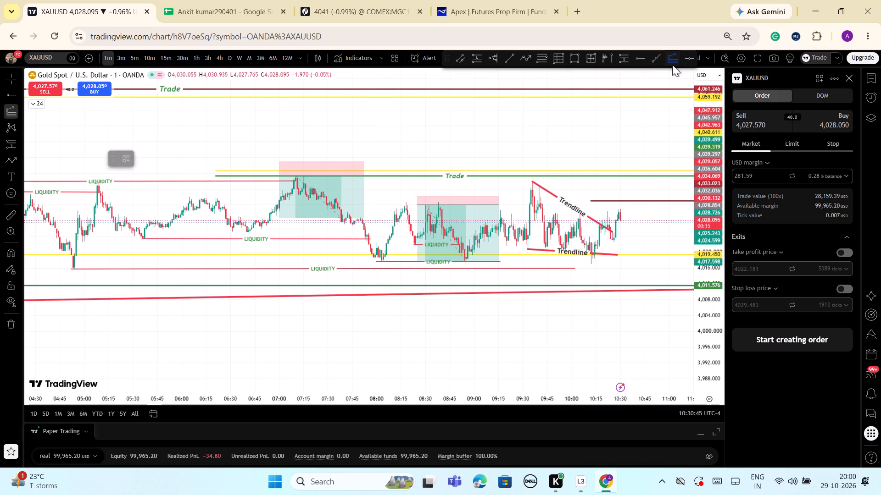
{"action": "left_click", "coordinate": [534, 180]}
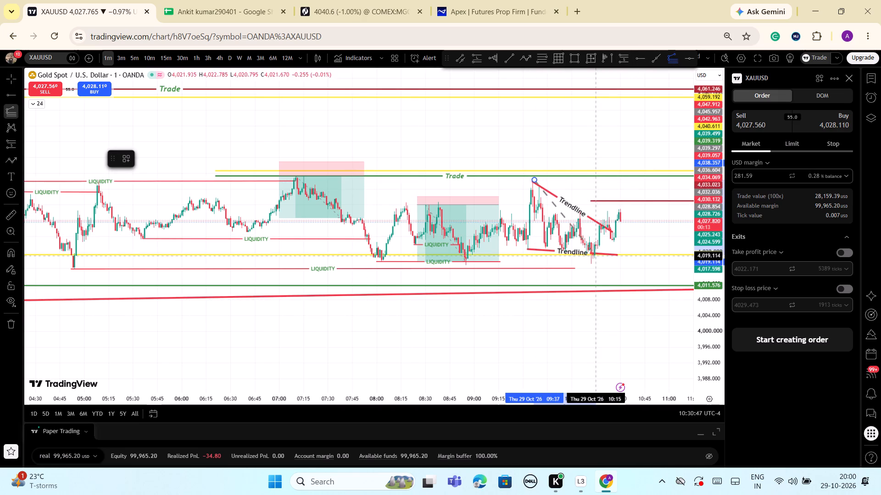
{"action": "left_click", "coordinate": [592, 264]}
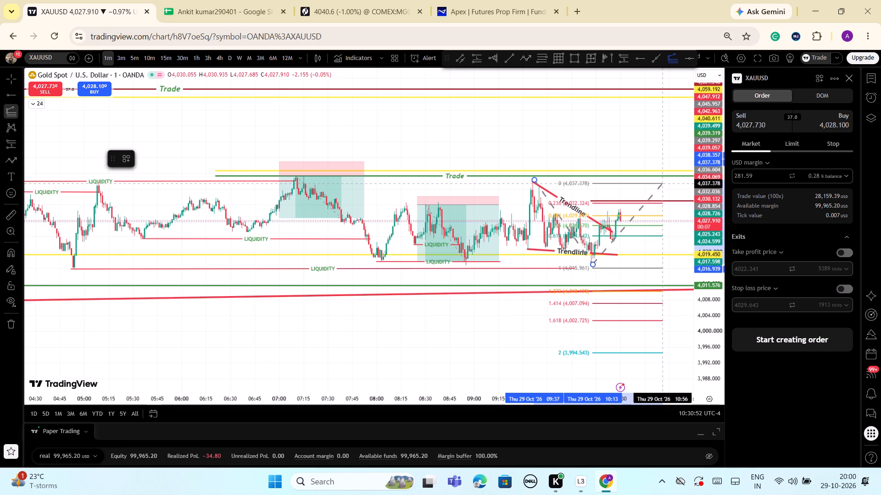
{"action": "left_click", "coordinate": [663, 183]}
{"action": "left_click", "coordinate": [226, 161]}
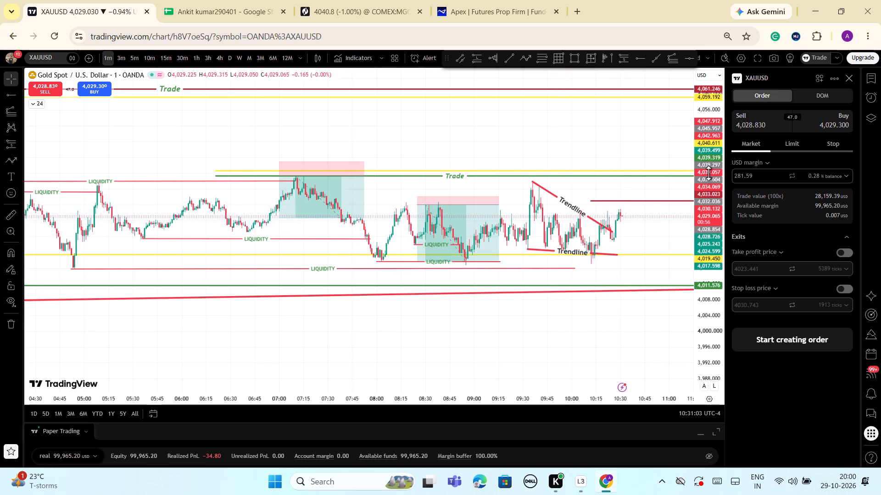
Examine the 1-minute XAUUSD price action against the converging trendlines, liquidity markings and nearby horizontal levels.
{"action": "left_click_drag", "start_coordinate": [708, 173], "coordinate": [709, 184]}
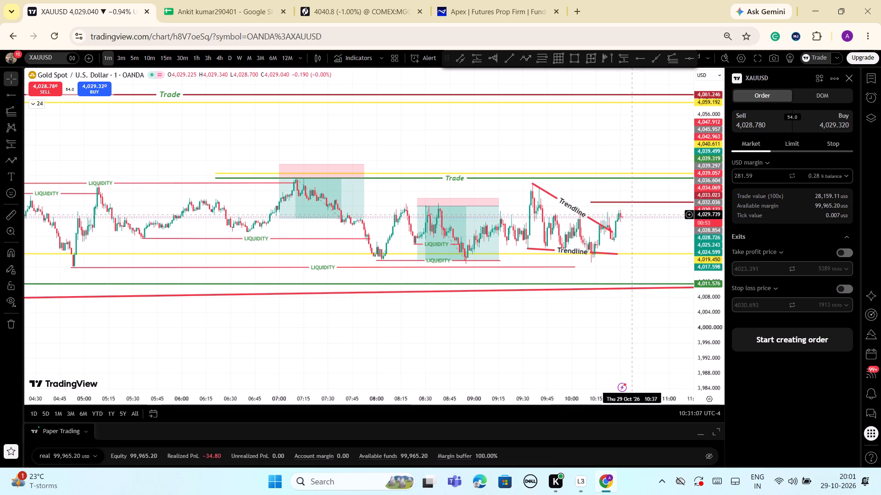
{"action": "scroll", "coordinate": [640, 169], "scroll_direction": "down", "scroll_amount": 1}
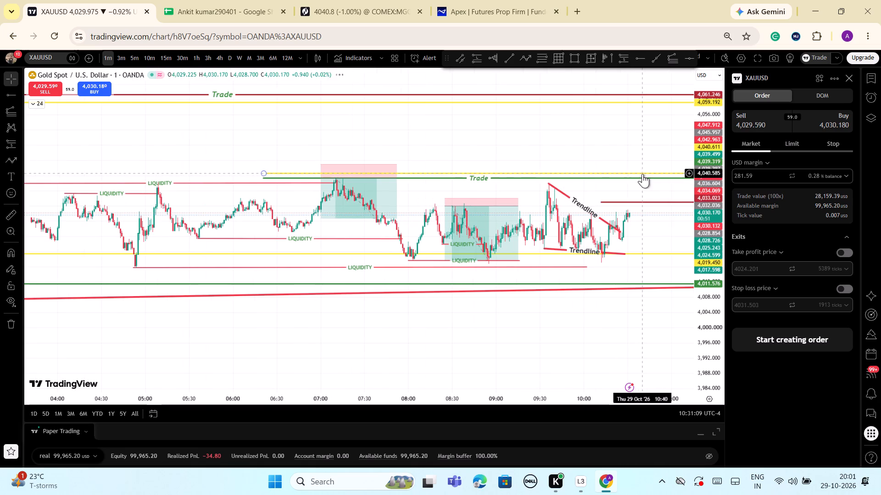
{"action": "left_click_drag", "start_coordinate": [712, 280], "coordinate": [688, 207]}
{"action": "scroll", "coordinate": [662, 219], "scroll_direction": "up", "scroll_amount": 3}
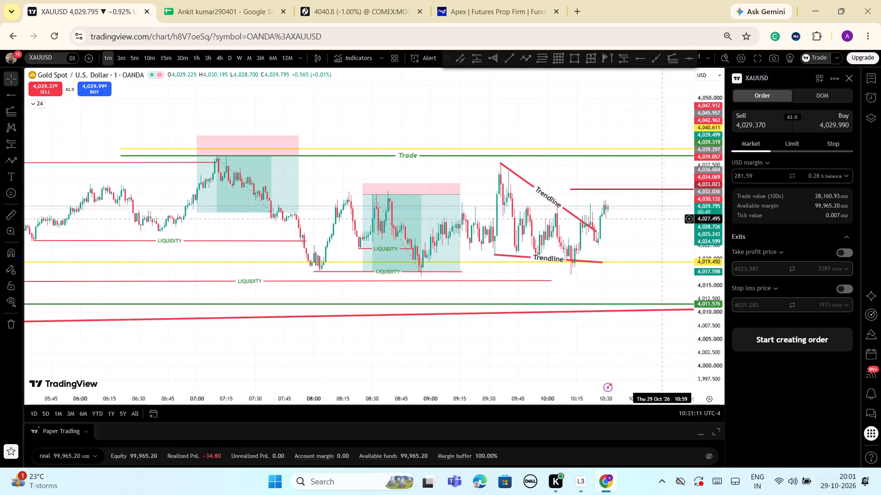
{"action": "scroll", "coordinate": [662, 219], "scroll_direction": "up", "scroll_amount": 7}
{"action": "scroll", "coordinate": [541, 192], "scroll_direction": "up", "scroll_amount": 2}
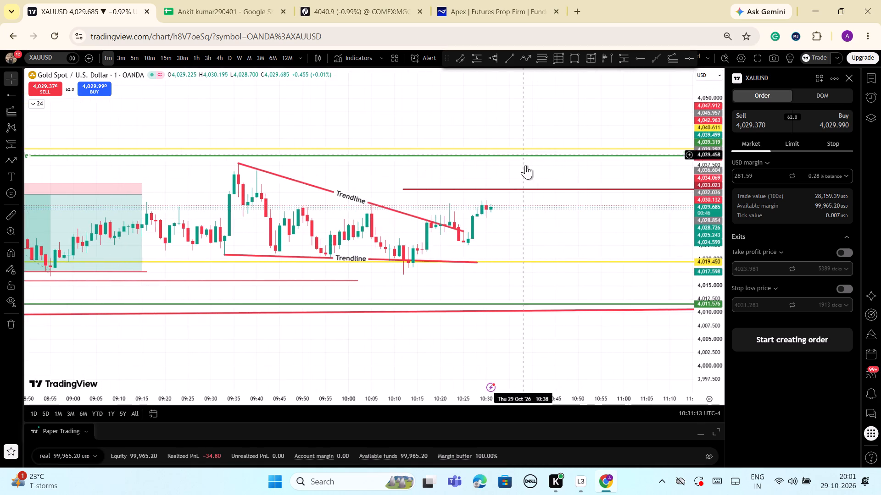
{"action": "scroll", "coordinate": [522, 207], "scroll_direction": "up", "scroll_amount": 2}
{"action": "scroll", "coordinate": [522, 207], "scroll_direction": "down", "scroll_amount": 10}
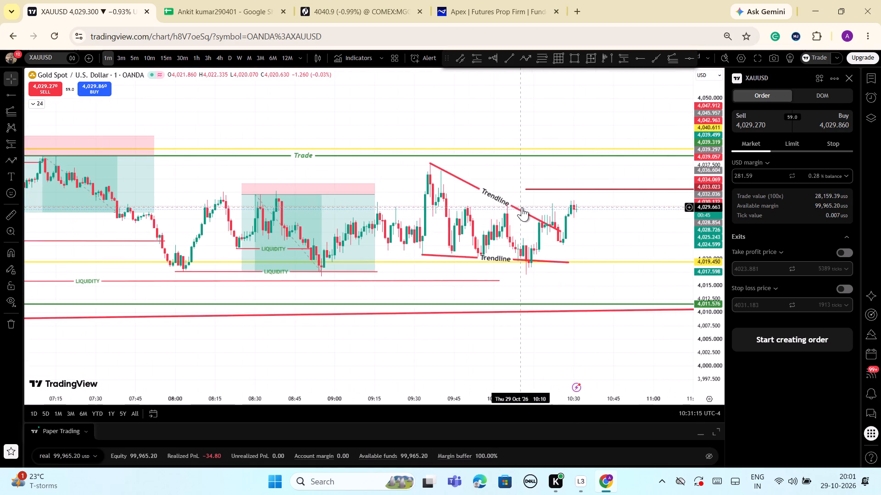
{"action": "scroll", "coordinate": [522, 207], "scroll_direction": "down", "scroll_amount": 16}
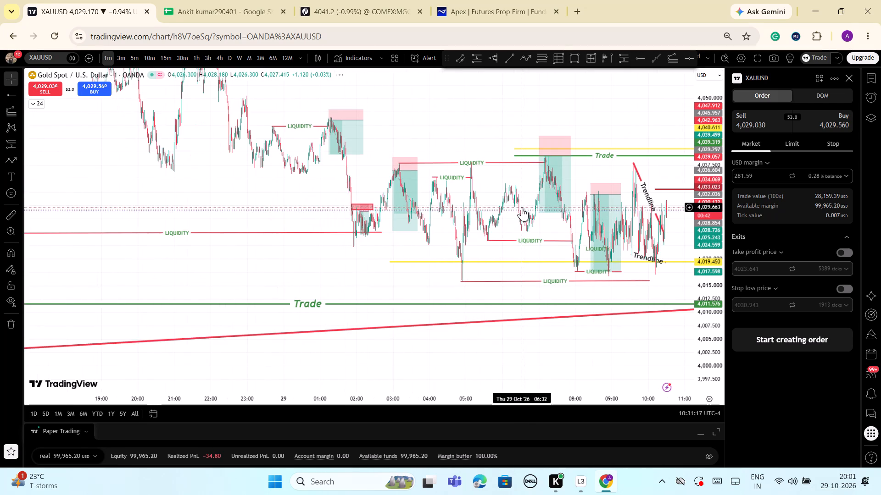
{"action": "scroll", "coordinate": [611, 224], "scroll_direction": "up", "scroll_amount": 10}
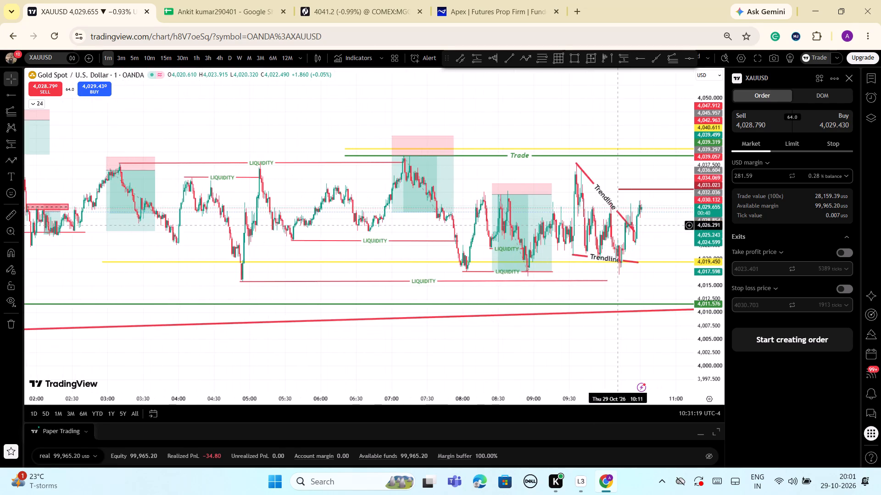
{"action": "scroll", "coordinate": [618, 225], "scroll_direction": "up", "scroll_amount": 6}
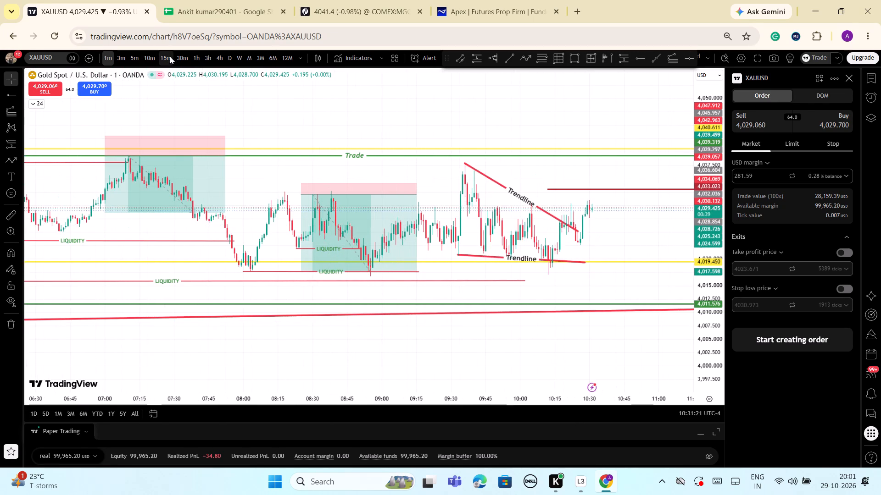
Set the XAUUSD chart interval to 15 minutes and examine price against the rising trendline and the Trade levels.
{"action": "left_click", "coordinate": [168, 58]}
{"action": "scroll", "coordinate": [650, 232], "scroll_direction": "up", "scroll_amount": 5}
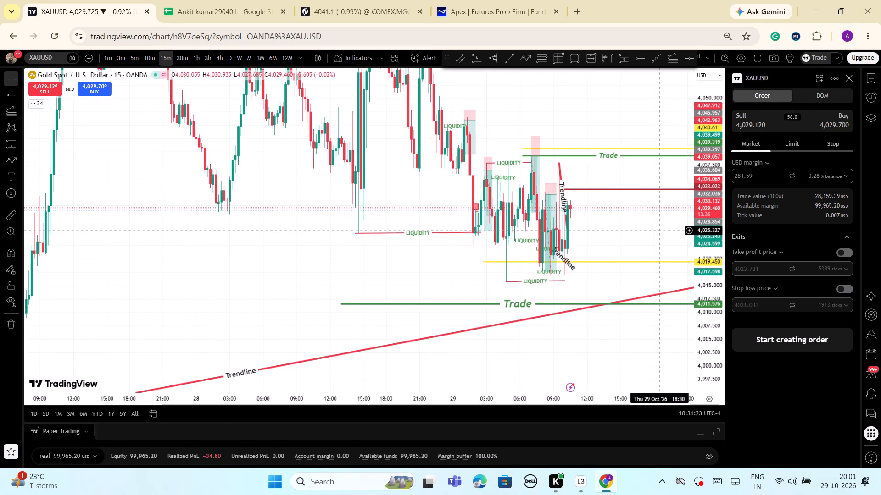
{"action": "scroll", "coordinate": [659, 231], "scroll_direction": "up", "scroll_amount": 1}
{"action": "left_click_drag", "start_coordinate": [703, 107], "coordinate": [697, 254]}
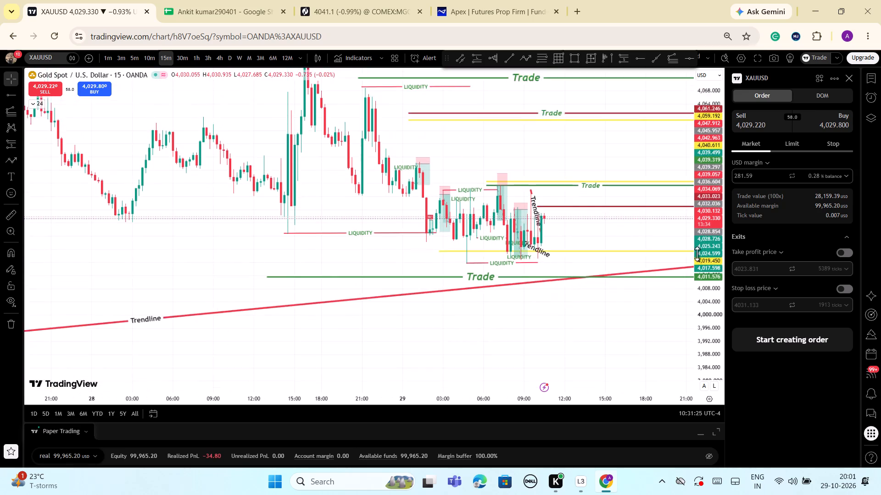
{"action": "left_click_drag", "start_coordinate": [697, 254], "coordinate": [685, 314]}
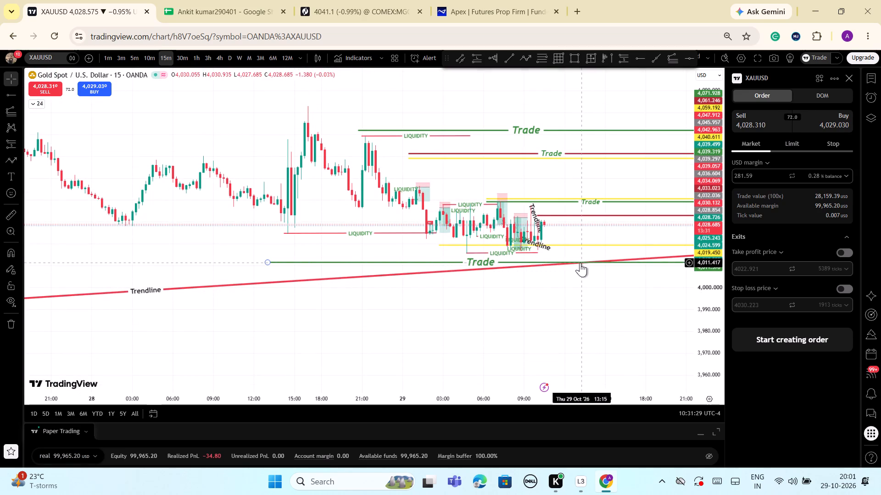
{"action": "scroll", "coordinate": [580, 263], "scroll_direction": "down", "scroll_amount": 3}
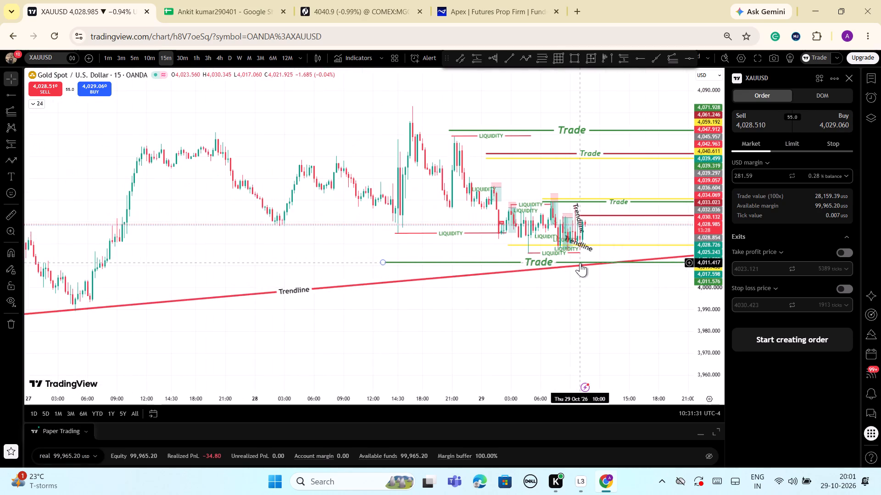
{"action": "scroll", "coordinate": [580, 263], "scroll_direction": "down", "scroll_amount": 1}
{"action": "left_click_drag", "start_coordinate": [716, 330], "coordinate": [691, 229]}
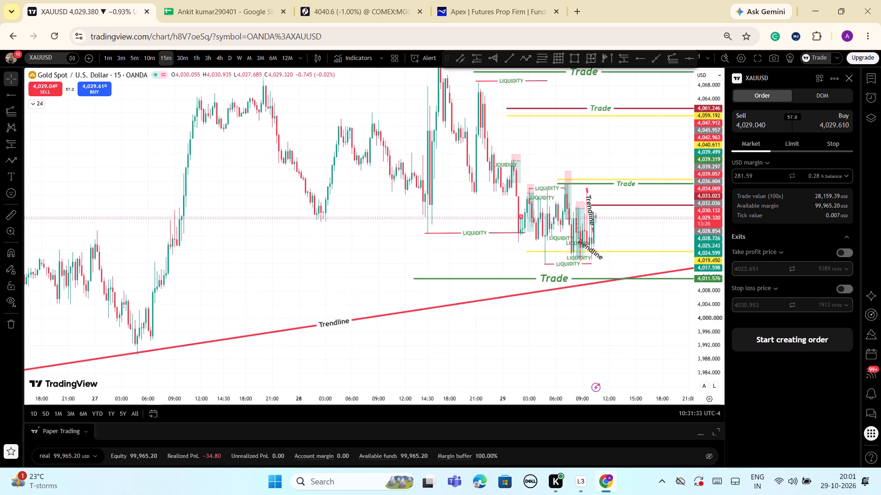
Examine the 15-minute XAUUSD price action against the Trade levels, liquidity markings and rising trendline.
{"action": "left_click_drag", "start_coordinate": [691, 229], "coordinate": [681, 175]}
{"action": "scroll", "coordinate": [639, 202], "scroll_direction": "up", "scroll_amount": 10}
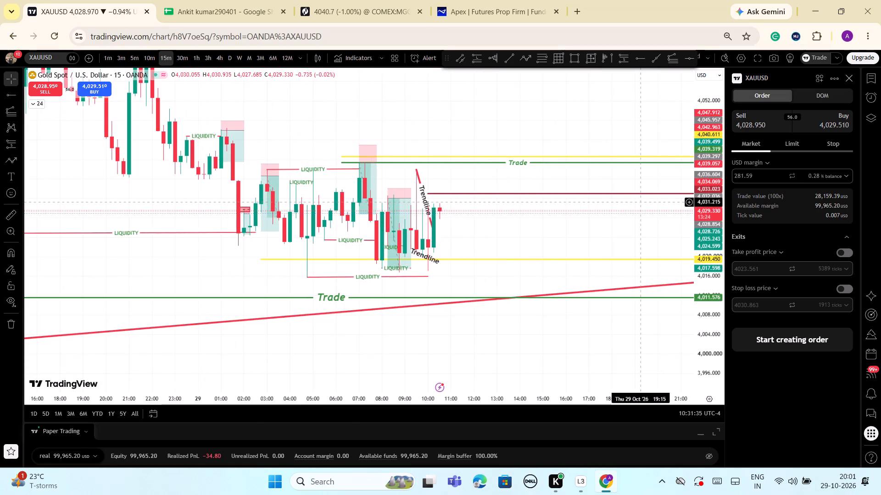
{"action": "scroll", "coordinate": [639, 202], "scroll_direction": "up", "scroll_amount": 3}
{"action": "scroll", "coordinate": [639, 202], "scroll_direction": "down", "scroll_amount": 1}
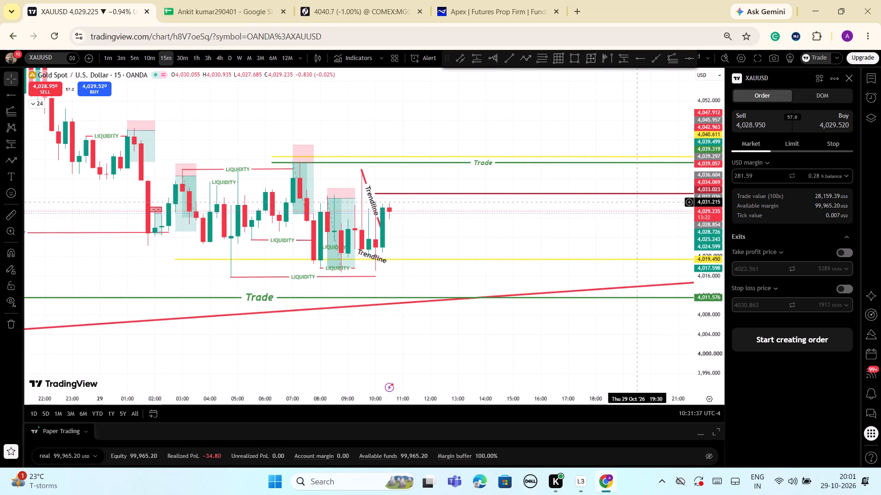
{"action": "scroll", "coordinate": [637, 203], "scroll_direction": "down", "scroll_amount": 4}
{"action": "left_click_drag", "start_coordinate": [584, 227], "coordinate": [584, 228]}
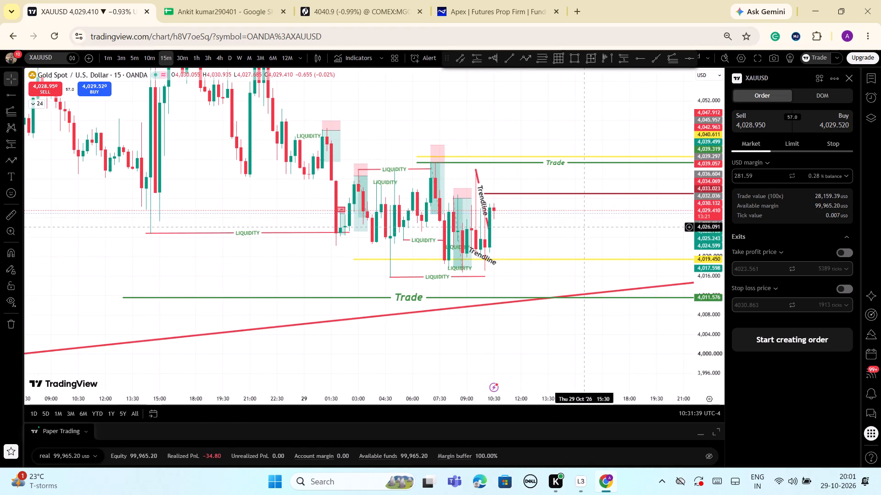
{"action": "left_click_drag", "start_coordinate": [584, 228], "coordinate": [591, 277]}
{"action": "left_click_drag", "start_coordinate": [714, 138], "coordinate": [700, 187]}
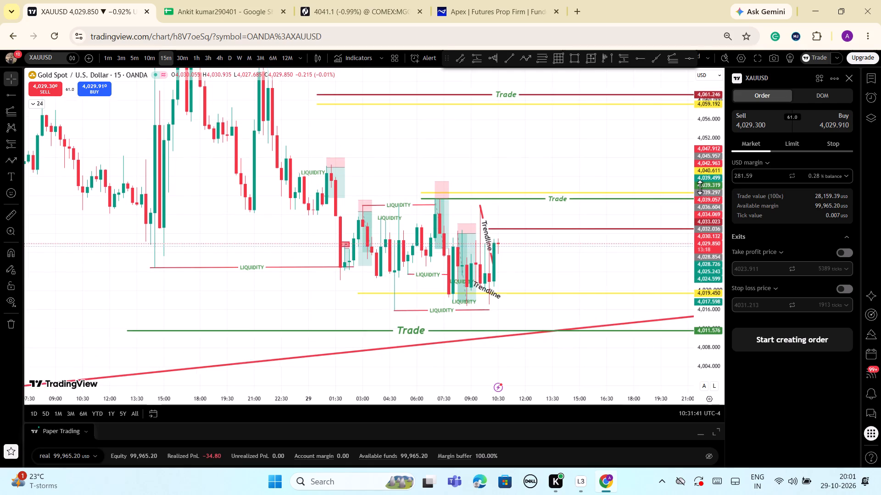
{"action": "left_click_drag", "start_coordinate": [700, 187], "coordinate": [687, 234]}
{"action": "scroll", "coordinate": [582, 214], "scroll_direction": "down", "scroll_amount": 2}
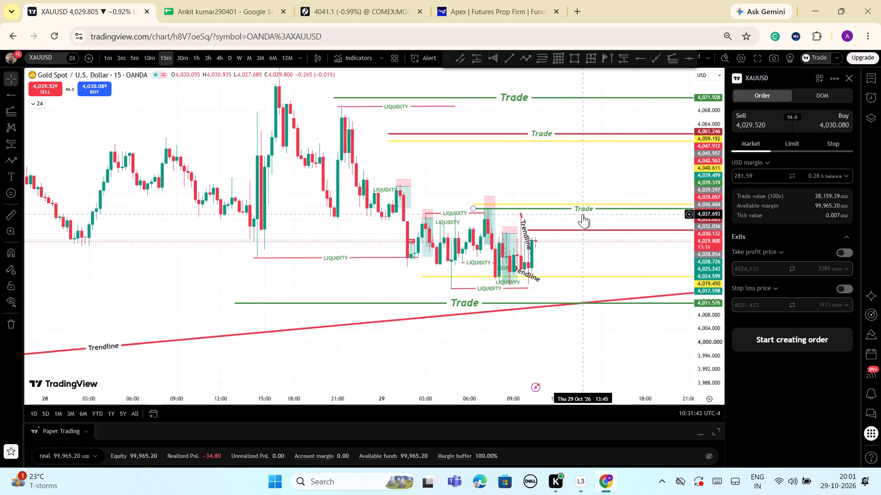
{"action": "scroll", "coordinate": [582, 214], "scroll_direction": "up", "scroll_amount": 6}
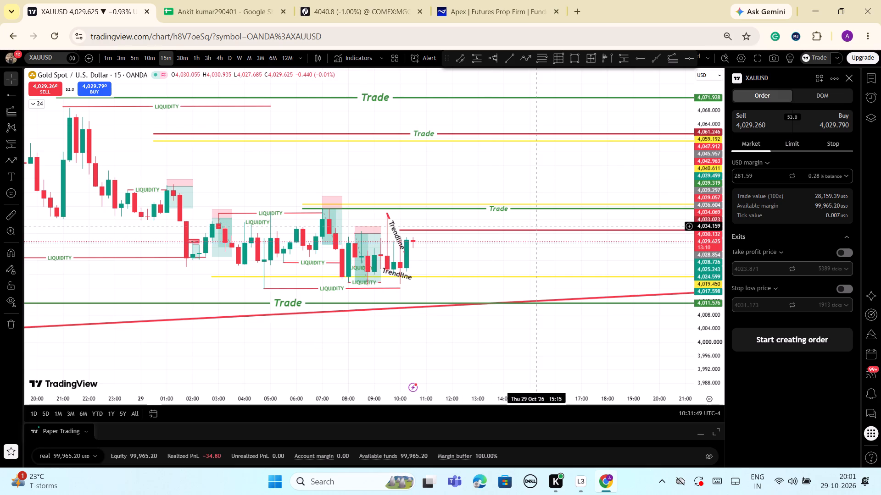
Set the XAUUSD chart interval to 5 minutes and examine price around the converging trendlines and liquidity markings.
{"action": "left_click", "coordinate": [137, 61]}
{"action": "scroll", "coordinate": [500, 201], "scroll_direction": "down", "scroll_amount": 4}
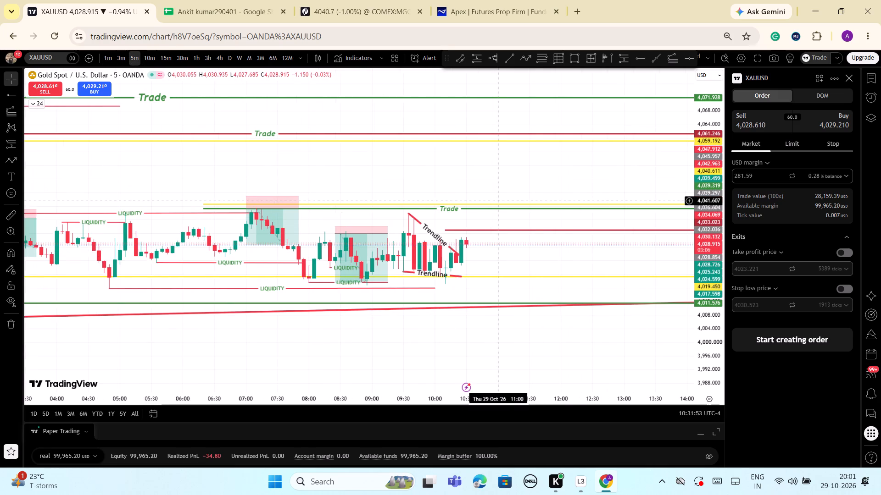
{"action": "scroll", "coordinate": [534, 207], "scroll_direction": "down", "scroll_amount": 2}
{"action": "left_click_drag", "start_coordinate": [702, 251], "coordinate": [687, 192]}
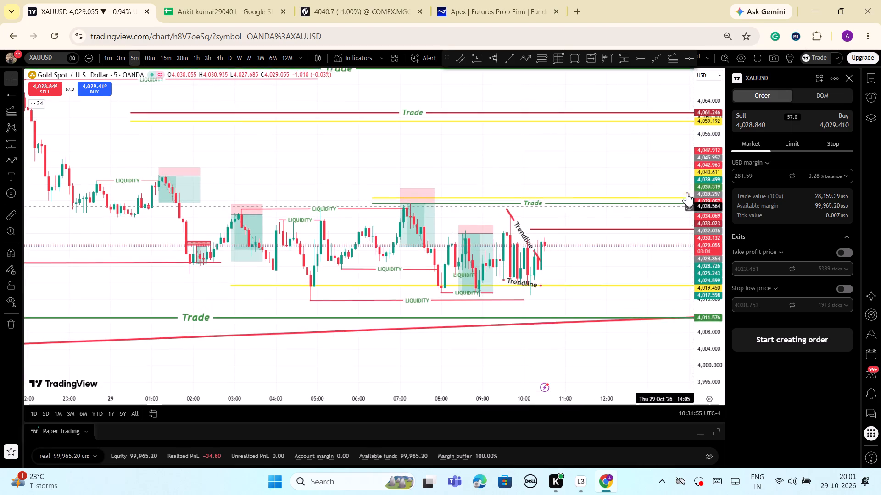
{"action": "left_click_drag", "start_coordinate": [687, 192], "coordinate": [680, 168]}
{"action": "scroll", "coordinate": [612, 205], "scroll_direction": "up", "scroll_amount": 3}
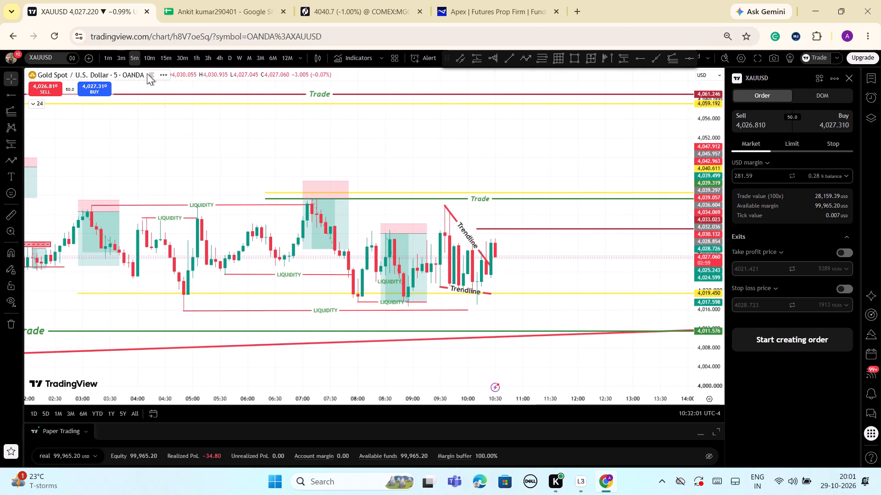
{"action": "scroll", "coordinate": [392, 206], "scroll_direction": "down", "scroll_amount": 3}
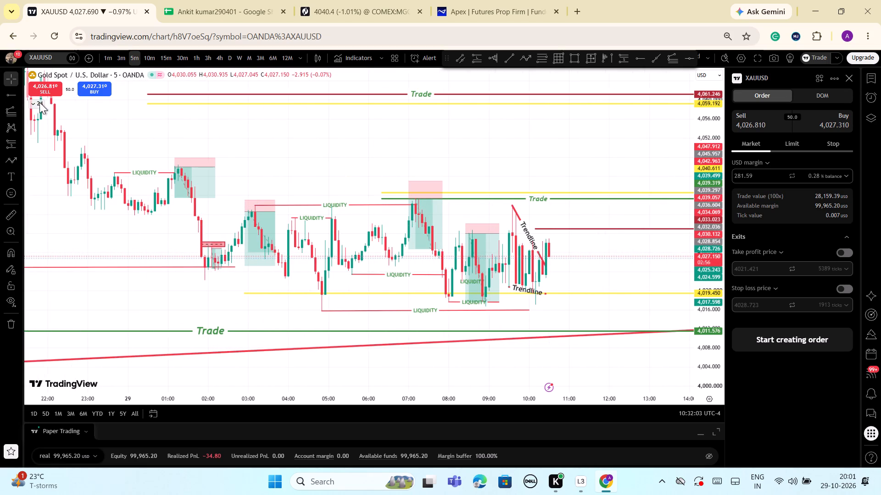
Expand the chart's indicator list and show the hidden SSL Hybrid indicator.
{"action": "left_click", "coordinate": [32, 103]}
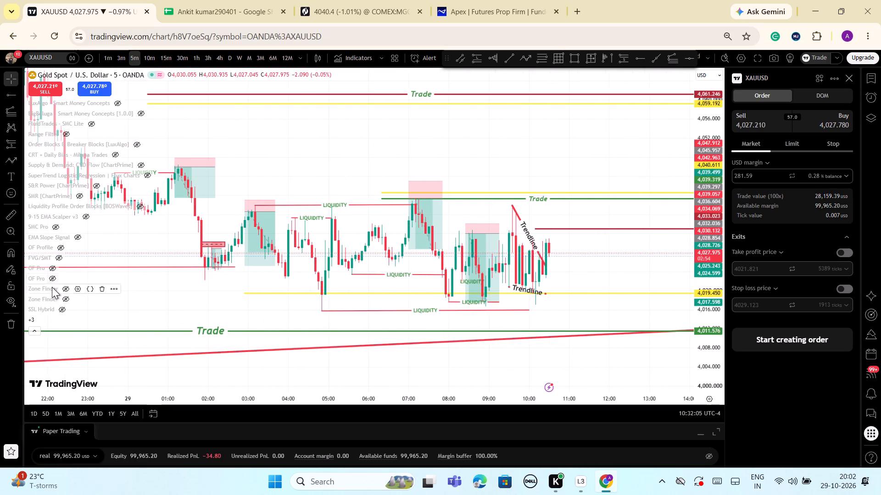
{"action": "left_click", "coordinate": [60, 308]}
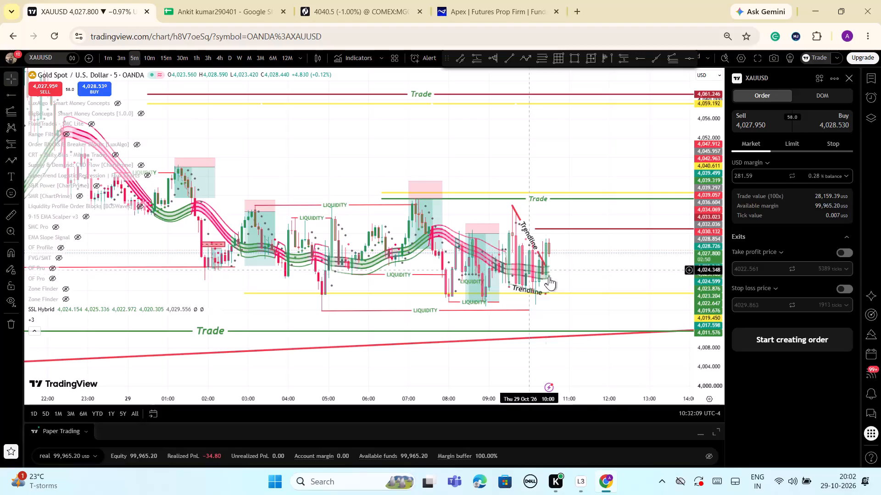
Place a long position at the latest 5-minute candle with entry 4,028.710, target 4,039.335 and stop about 4,022.575.
{"action": "scroll", "coordinate": [570, 269], "scroll_direction": "down", "scroll_amount": 1}
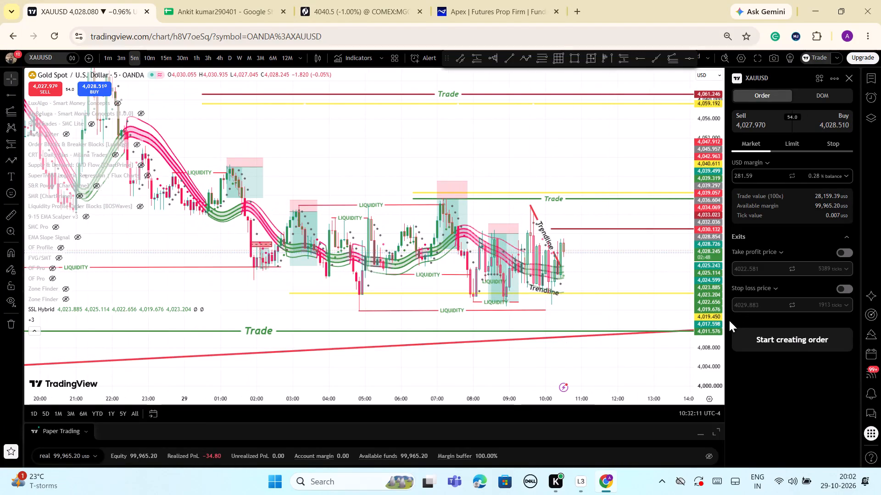
{"action": "left_click_drag", "start_coordinate": [713, 315], "coordinate": [680, 262]}
{"action": "scroll", "coordinate": [610, 299], "scroll_direction": "up", "scroll_amount": 1}
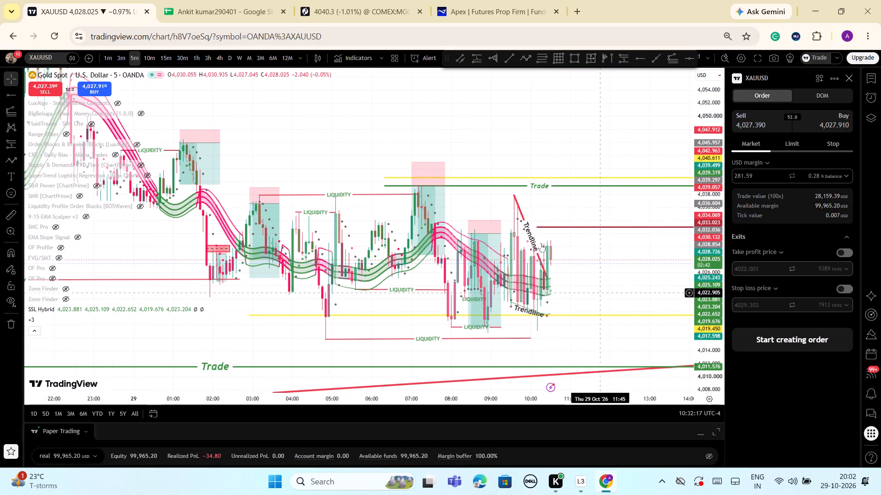
{"action": "left_click", "coordinate": [475, 58]}
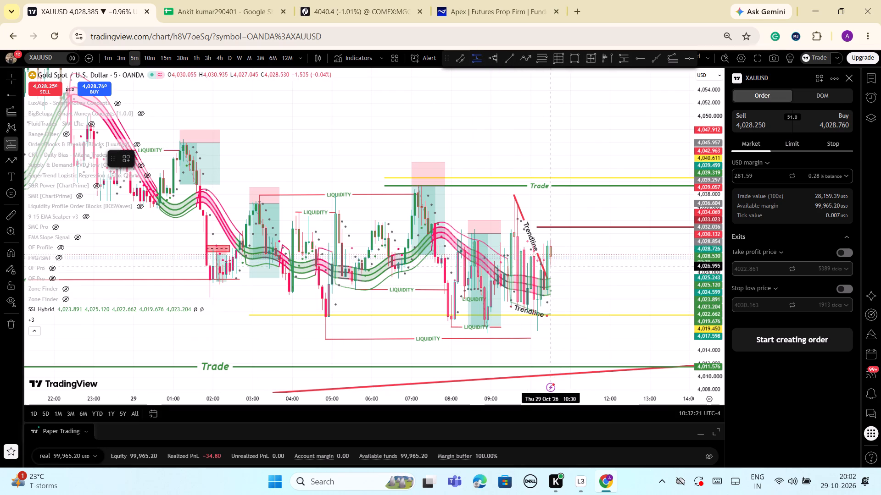
{"action": "left_click", "coordinate": [551, 255]}
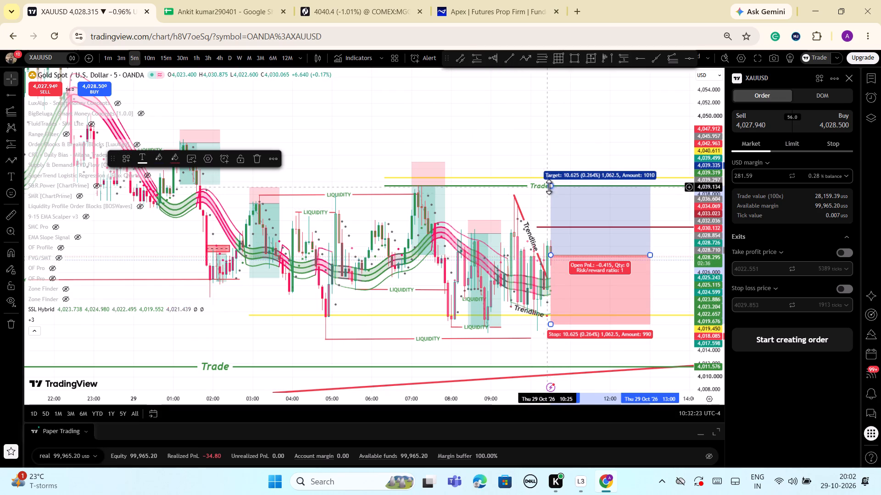
{"action": "left_click_drag", "start_coordinate": [551, 324], "coordinate": [542, 296]}
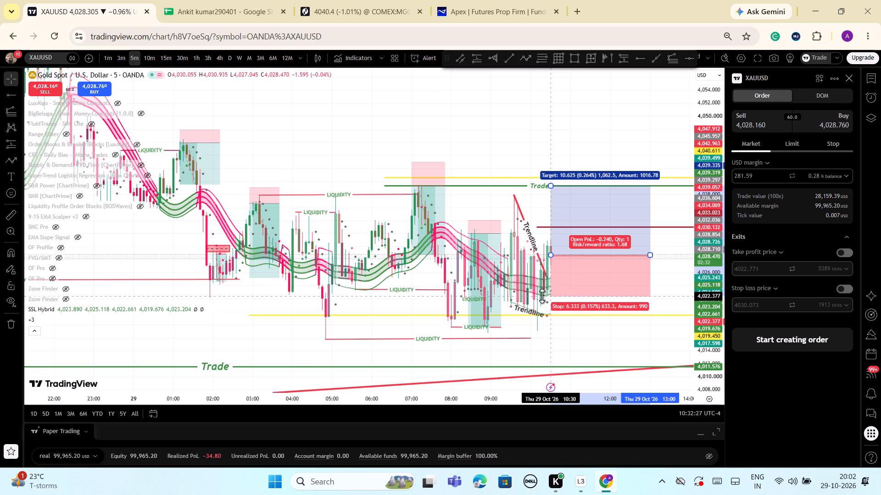
{"action": "left_click_drag", "start_coordinate": [542, 296], "coordinate": [542, 295]}
{"action": "left_click", "coordinate": [524, 117]}
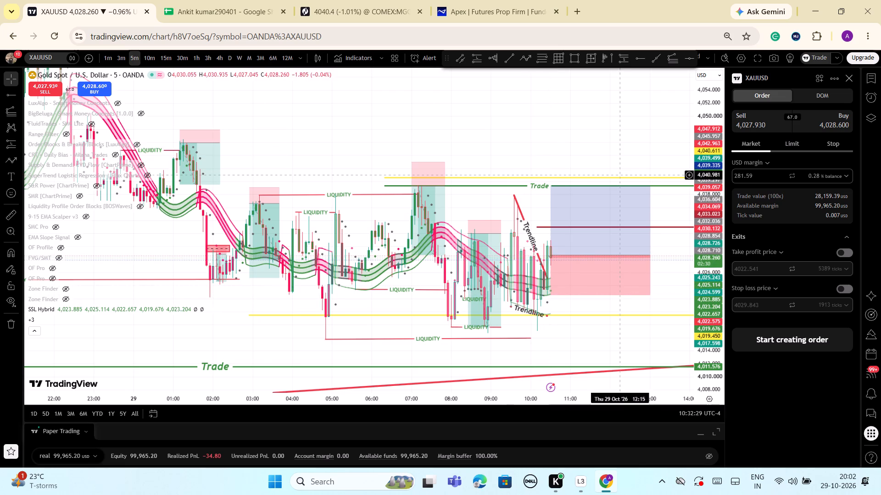
Examine the long position on the 5-minute chart against the SSL Hybrid bands, Trade levels and earlier price swings.
{"action": "scroll", "coordinate": [625, 179], "scroll_direction": "down", "scroll_amount": 1}
{"action": "left_click_drag", "start_coordinate": [700, 99], "coordinate": [705, 185]}
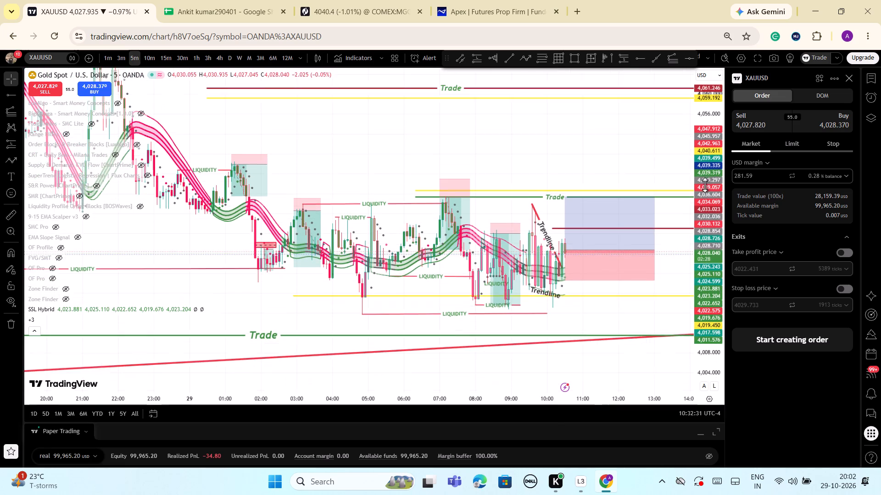
{"action": "left_click_drag", "start_coordinate": [705, 185], "coordinate": [705, 189]}
{"action": "scroll", "coordinate": [574, 169], "scroll_direction": "down", "scroll_amount": 2}
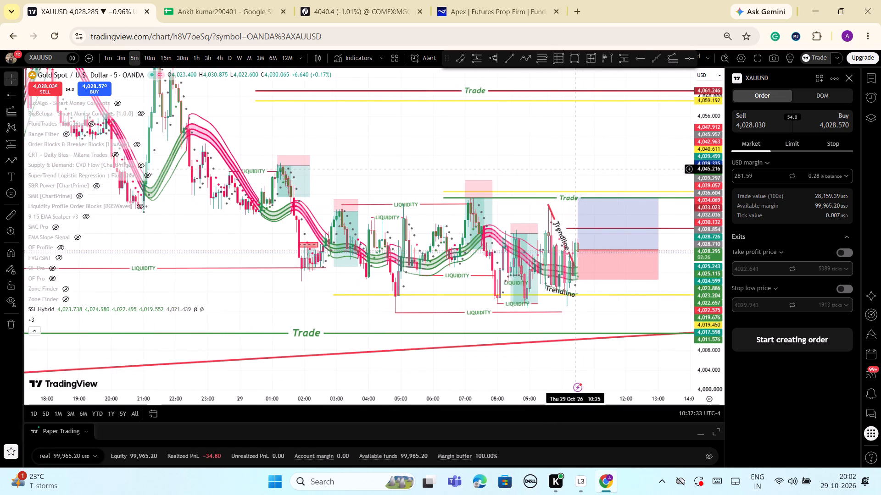
{"action": "scroll", "coordinate": [574, 169], "scroll_direction": "down", "scroll_amount": 2}
{"action": "left_click_drag", "start_coordinate": [597, 132], "coordinate": [538, 144]}
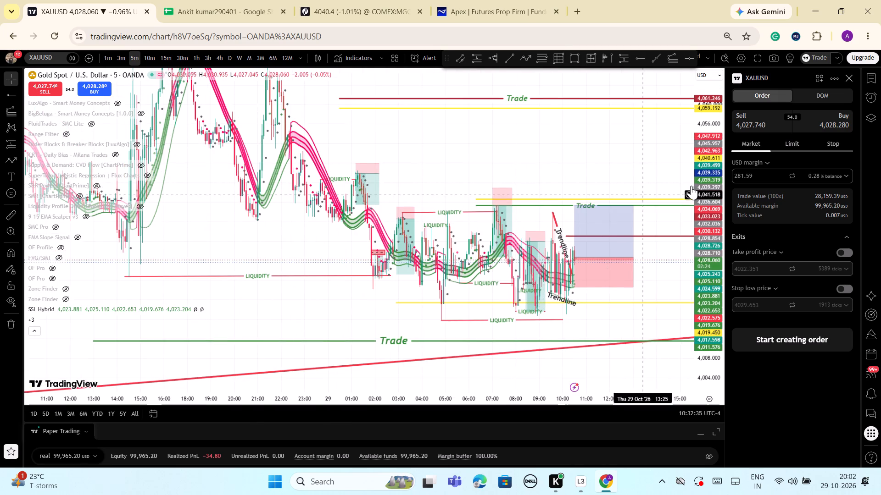
{"action": "left_click_drag", "start_coordinate": [697, 134], "coordinate": [708, 185]}
{"action": "scroll", "coordinate": [683, 233], "scroll_direction": "up", "scroll_amount": 3}
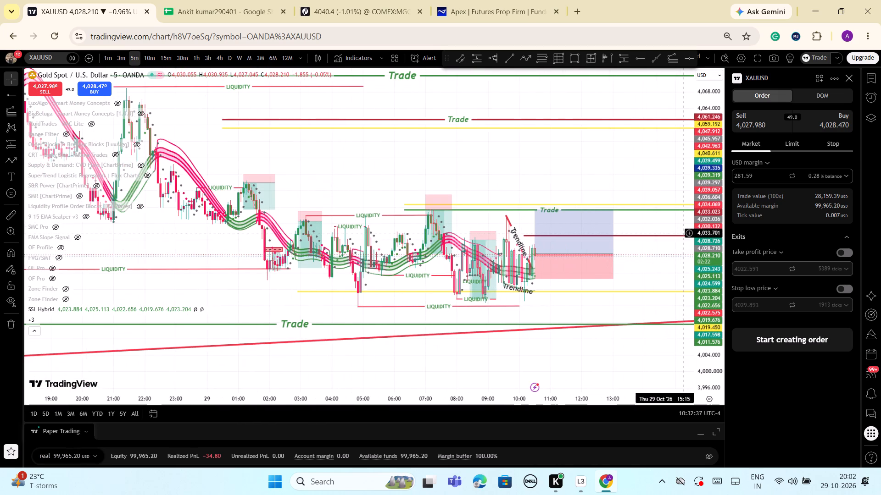
{"action": "scroll", "coordinate": [683, 233], "scroll_direction": "up", "scroll_amount": 2}
{"action": "scroll", "coordinate": [628, 280], "scroll_direction": "up", "scroll_amount": 3}
{"action": "left_click_drag", "start_coordinate": [621, 258], "coordinate": [613, 291]}
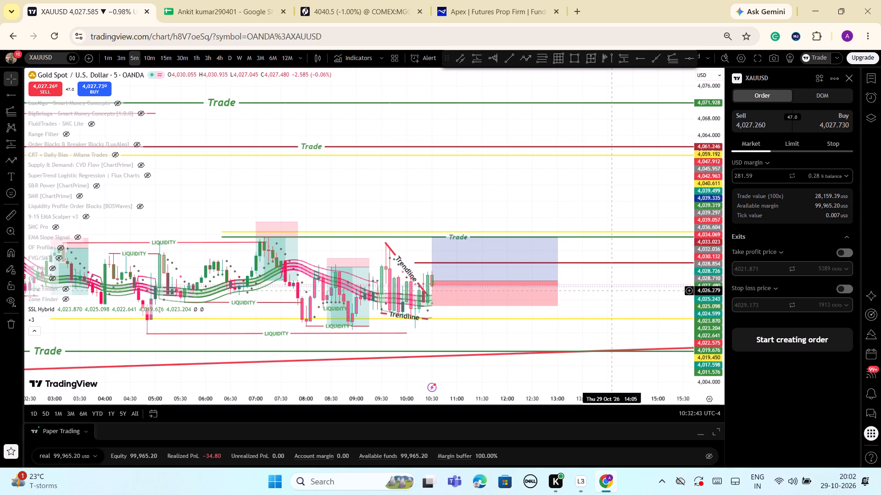
{"action": "scroll", "coordinate": [613, 291], "scroll_direction": "down", "scroll_amount": 1}
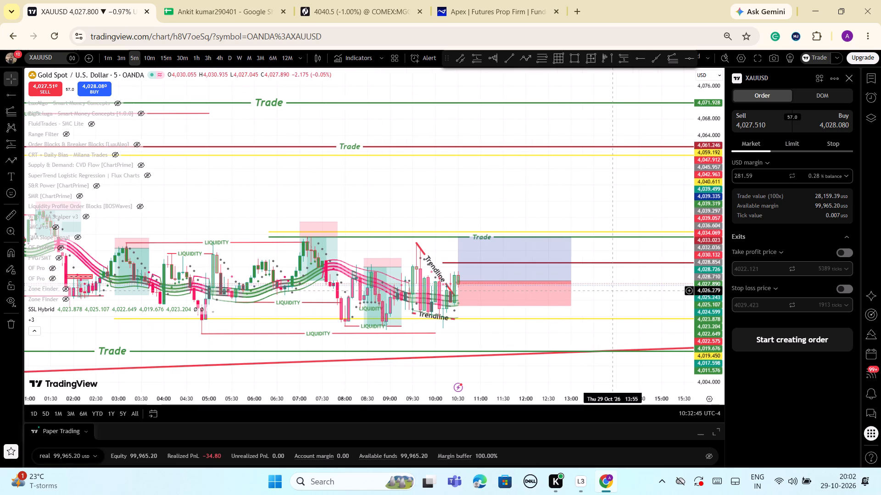
{"action": "scroll", "coordinate": [613, 291], "scroll_direction": "down", "scroll_amount": 5}
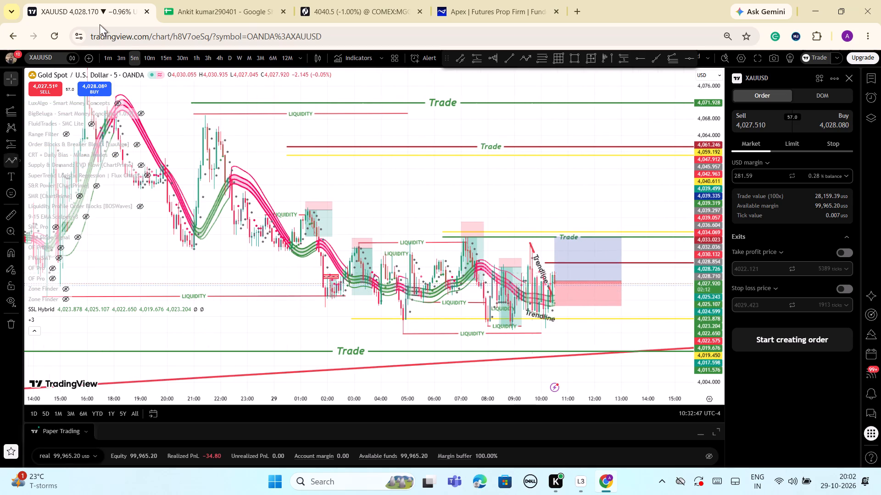
Set the XAUUSD chart interval to 1 minute and examine price against the long position, converging trendlines and SSL Hybrid bands.
{"action": "left_click", "coordinate": [107, 56]}
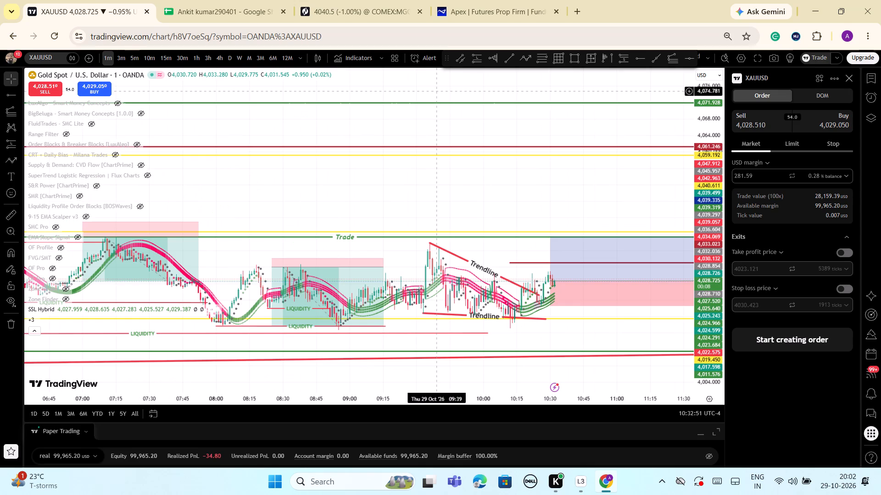
{"action": "scroll", "coordinate": [435, 91], "scroll_direction": "up", "scroll_amount": 1}
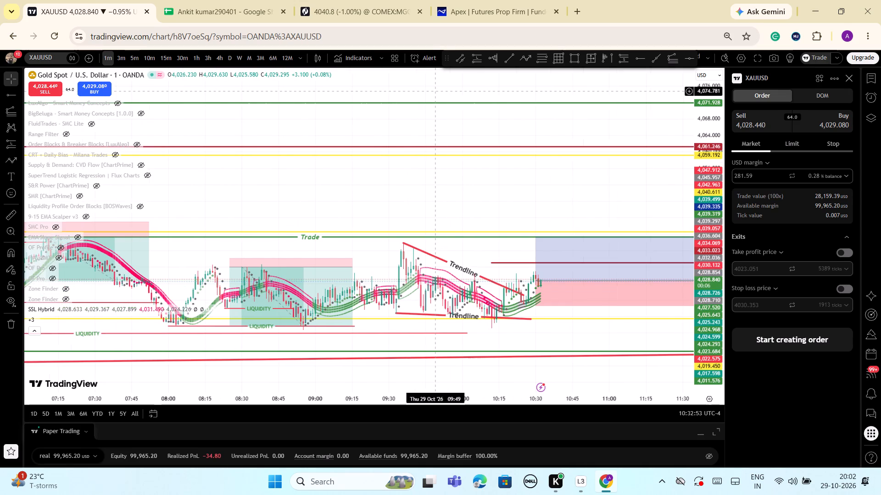
{"action": "scroll", "coordinate": [435, 91], "scroll_direction": "up", "scroll_amount": 1}
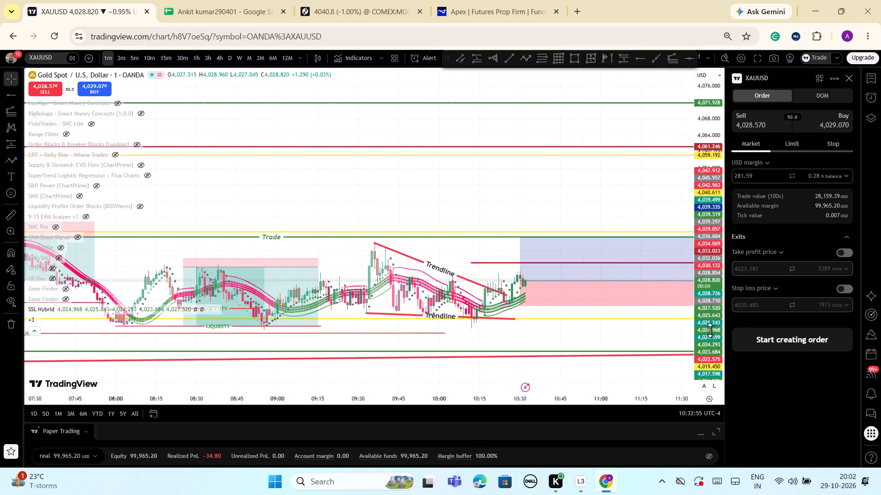
{"action": "left_click_drag", "start_coordinate": [707, 317], "coordinate": [688, 247]}
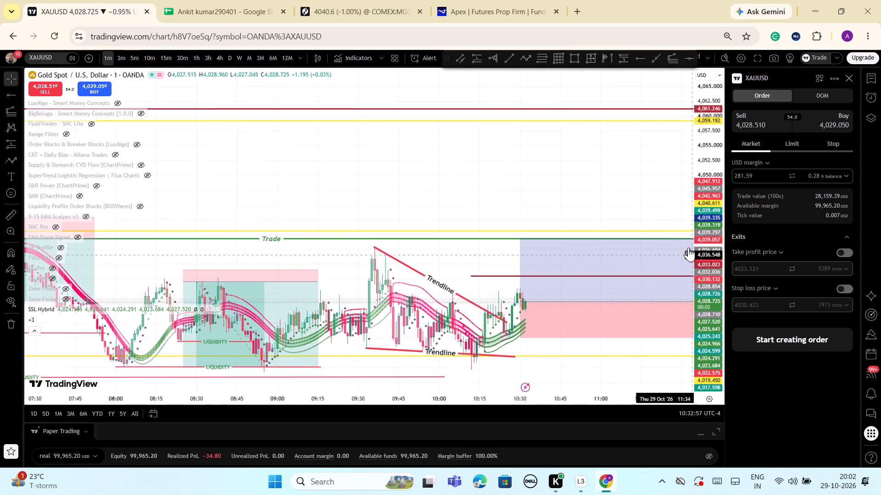
{"action": "left_click_drag", "start_coordinate": [688, 247], "coordinate": [680, 225]}
{"action": "scroll", "coordinate": [516, 195], "scroll_direction": "up", "scroll_amount": 3}
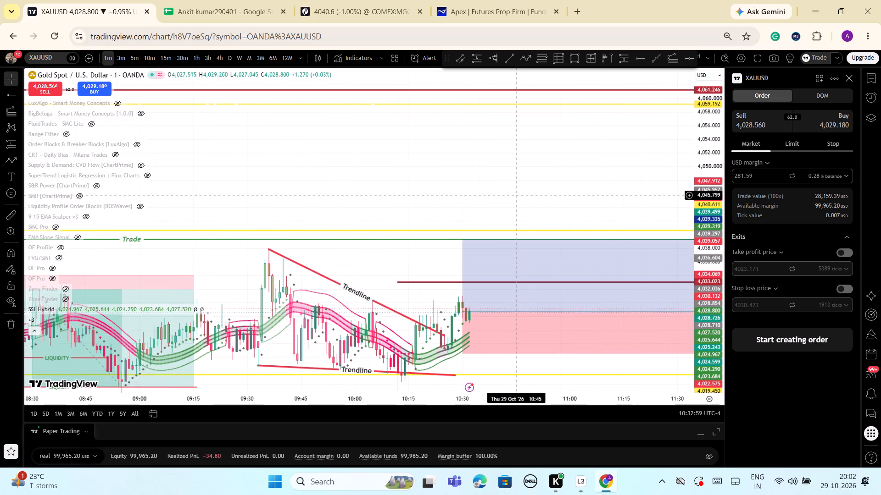
{"action": "scroll", "coordinate": [516, 195], "scroll_direction": "up", "scroll_amount": 3}
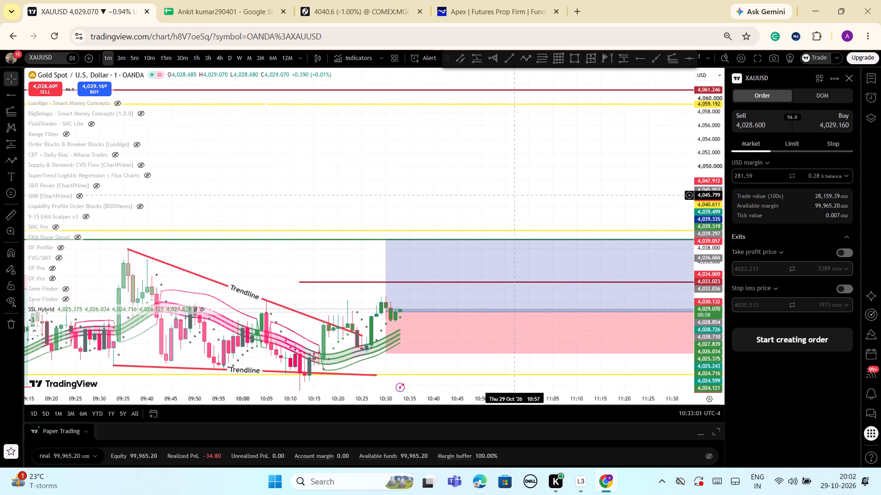
{"action": "scroll", "coordinate": [516, 195], "scroll_direction": "up", "scroll_amount": 2}
{"action": "scroll", "coordinate": [469, 171], "scroll_direction": "down", "scroll_amount": 4}
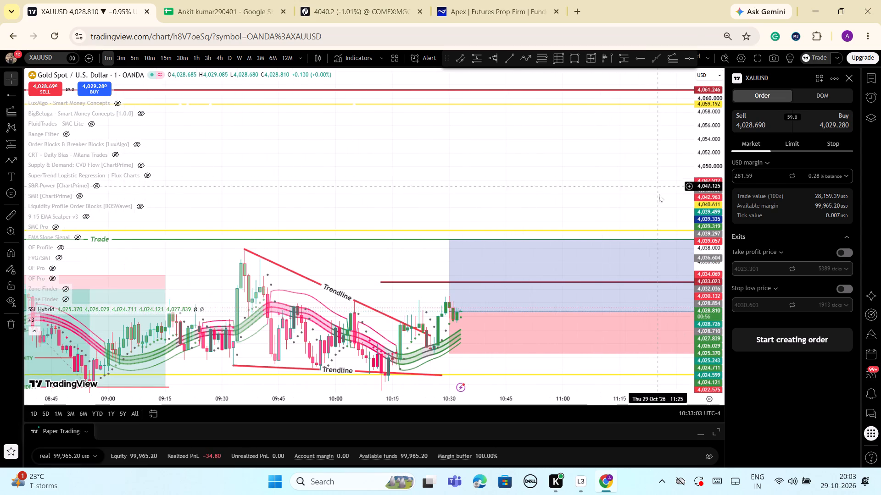
{"action": "left_click_drag", "start_coordinate": [712, 181], "coordinate": [708, 247]}
{"action": "scroll", "coordinate": [580, 239], "scroll_direction": "down", "scroll_amount": 2}
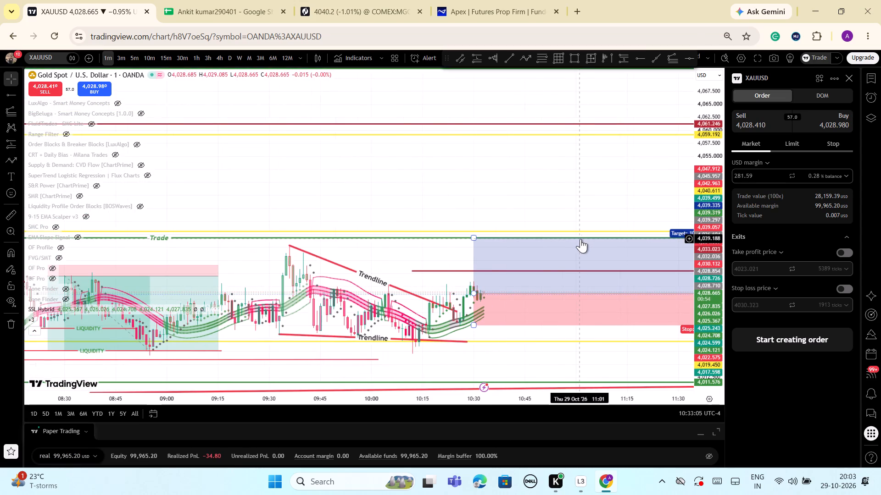
{"action": "scroll", "coordinate": [580, 239], "scroll_direction": "down", "scroll_amount": 1}
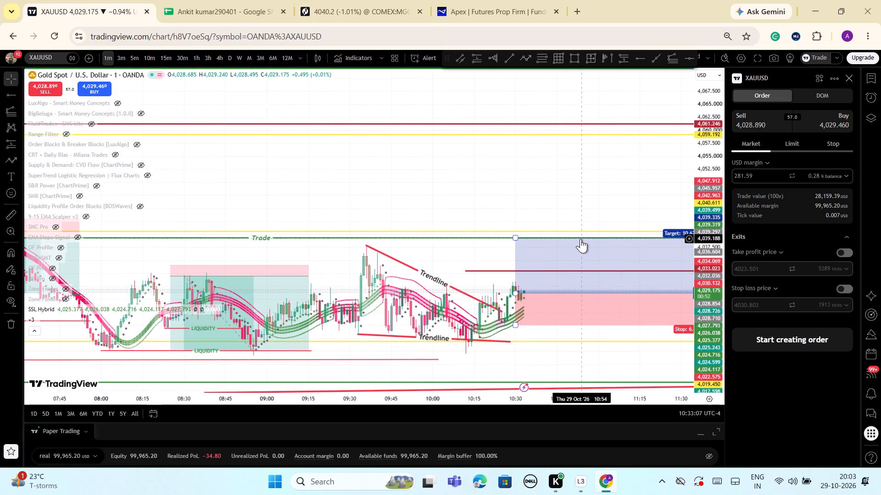
{"action": "left_click_drag", "start_coordinate": [713, 324], "coordinate": [702, 274]}
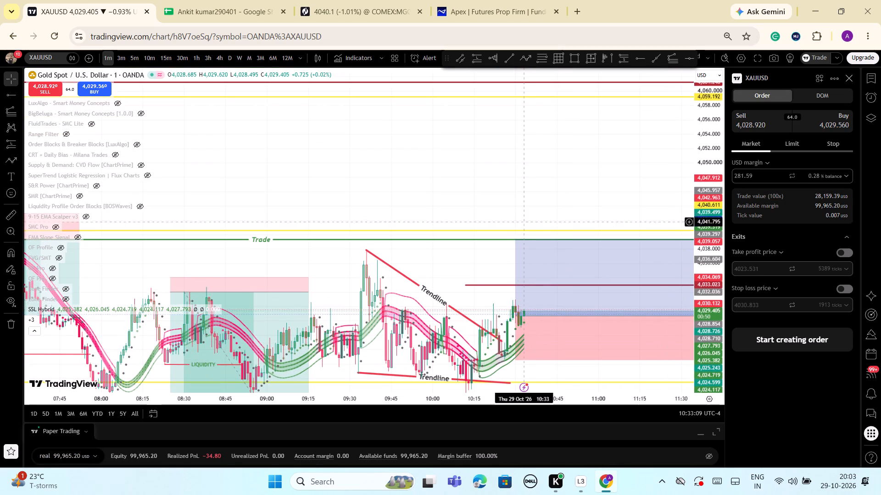
Examine the latest 1-minute XAUUSD candles against the long position, the descending trendline and the SSL Hybrid bands.
{"action": "scroll", "coordinate": [541, 172], "scroll_direction": "up", "scroll_amount": 6}
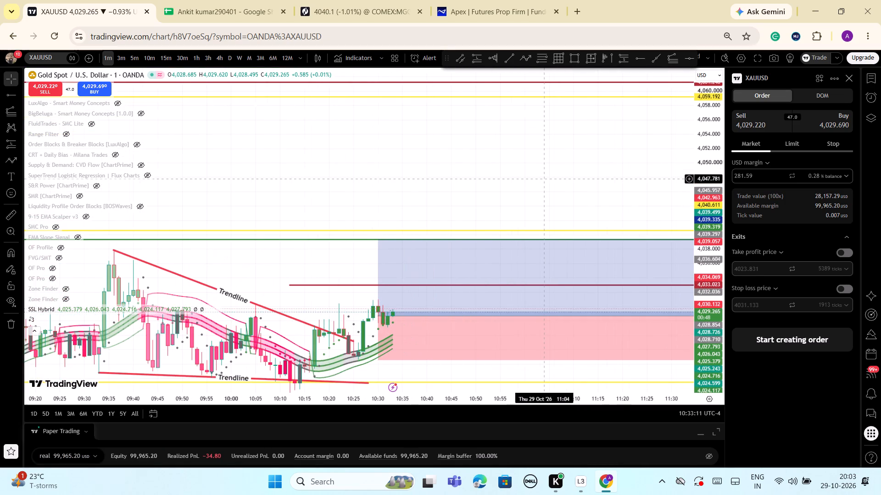
{"action": "left_click_drag", "start_coordinate": [715, 327], "coordinate": [704, 243]}
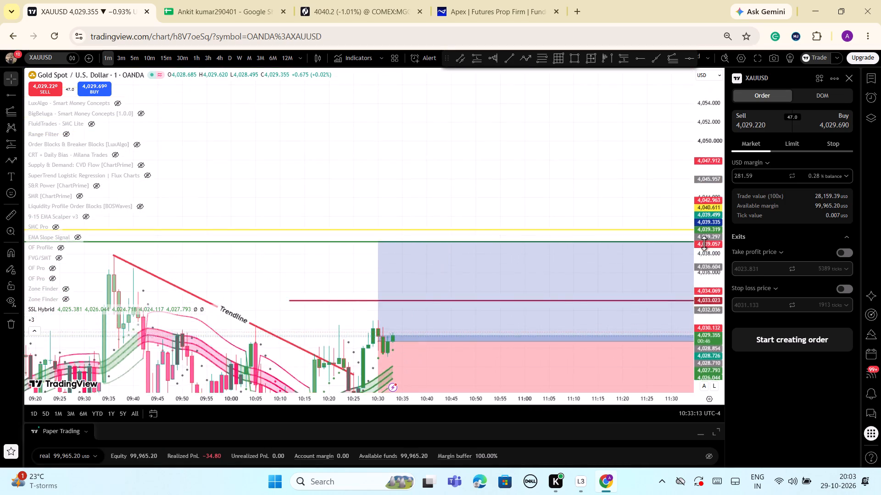
{"action": "left_click_drag", "start_coordinate": [704, 243], "coordinate": [698, 214]}
{"action": "left_click_drag", "start_coordinate": [519, 209], "coordinate": [541, 114]}
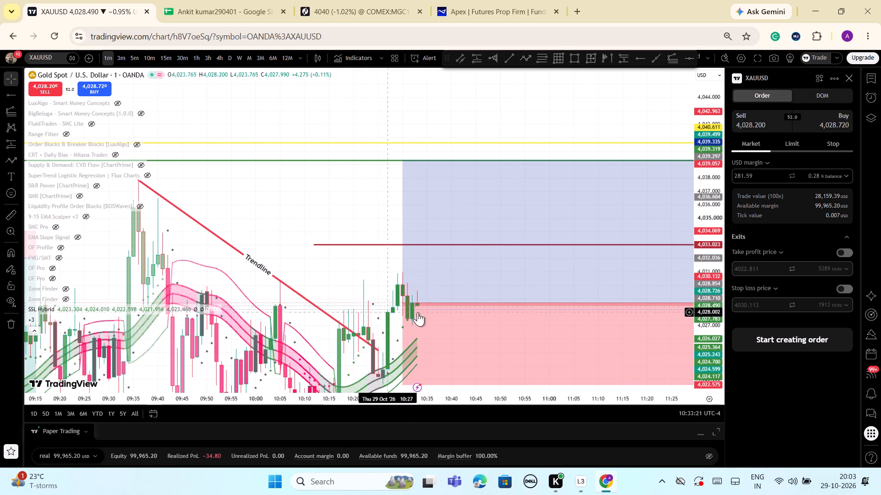
{"action": "left_click_drag", "start_coordinate": [709, 95], "coordinate": [719, 156]}
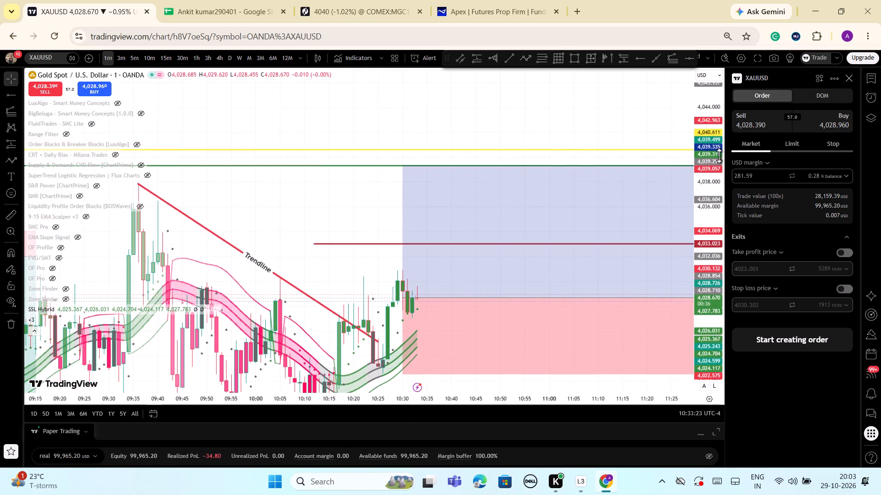
{"action": "left_click_drag", "start_coordinate": [719, 156], "coordinate": [707, 291]}
Compare the earlier 1-minute swings, liquidity markings and short positions with current price around the long position's entry.
{"action": "scroll", "coordinate": [485, 300], "scroll_direction": "down", "scroll_amount": 2}
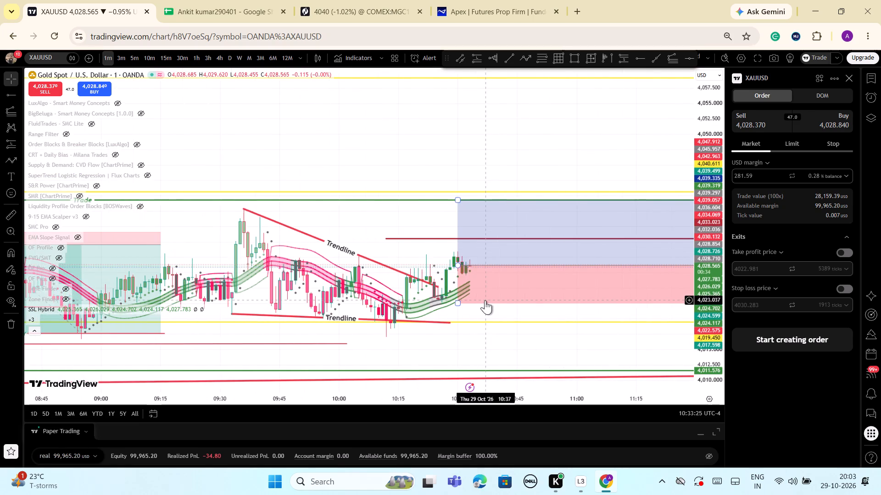
{"action": "scroll", "coordinate": [485, 300], "scroll_direction": "down", "scroll_amount": 8}
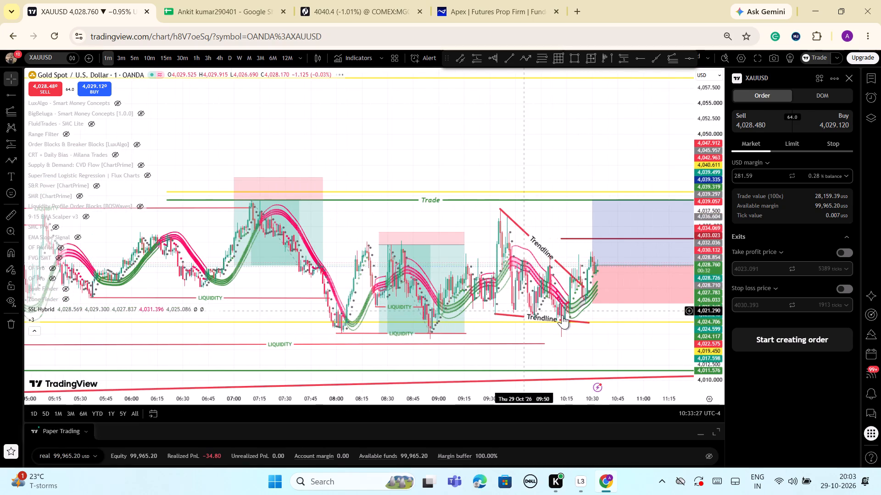
{"action": "scroll", "coordinate": [580, 313], "scroll_direction": "down", "scroll_amount": 2}
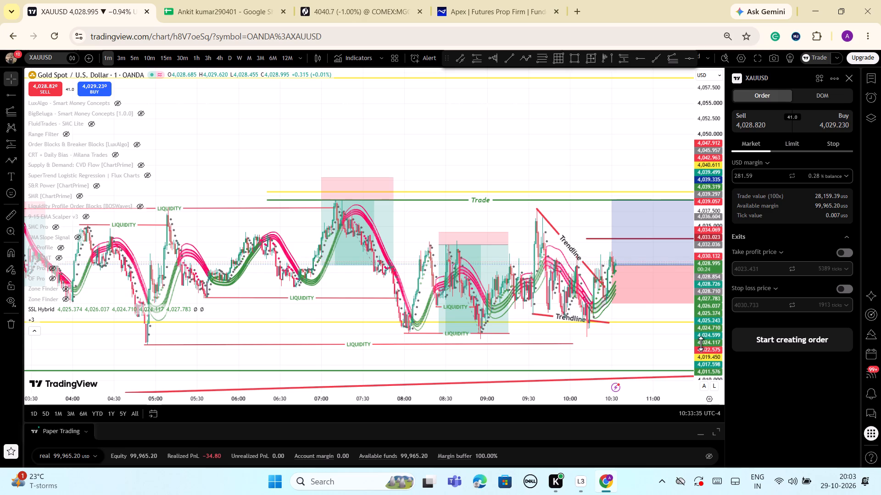
{"action": "scroll", "coordinate": [701, 344], "scroll_direction": "up", "scroll_amount": 3}
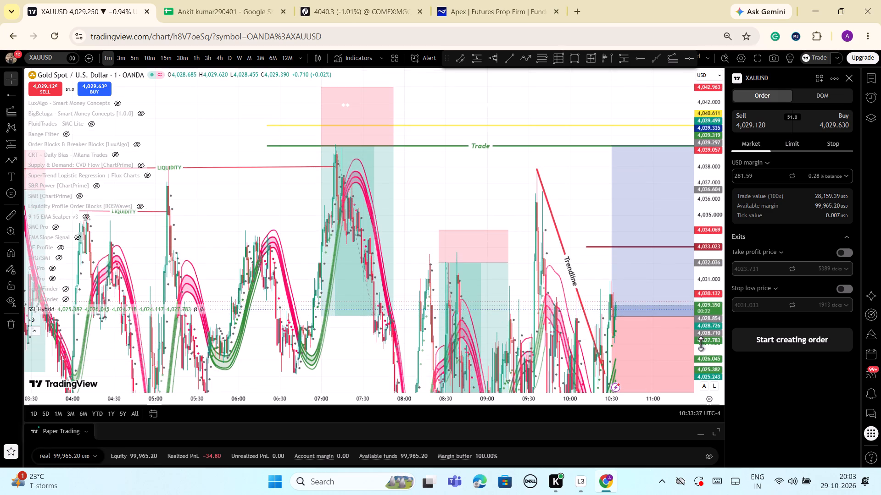
{"action": "left_click_drag", "start_coordinate": [704, 165], "coordinate": [704, 332]}
{"action": "scroll", "coordinate": [695, 333], "scroll_direction": "up", "scroll_amount": 2}
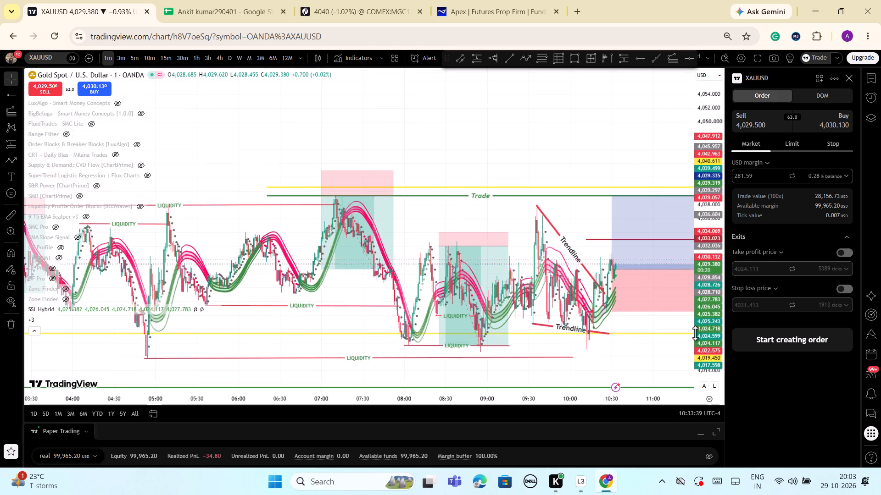
{"action": "scroll", "coordinate": [695, 333], "scroll_direction": "up", "scroll_amount": 2}
{"action": "scroll", "coordinate": [695, 333], "scroll_direction": "down", "scroll_amount": 3}
{"action": "scroll", "coordinate": [636, 334], "scroll_direction": "up", "scroll_amount": 3}
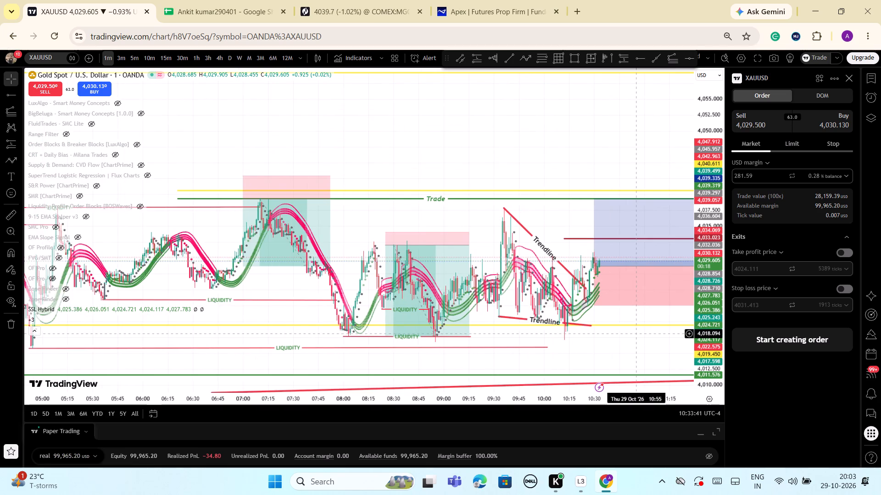
{"action": "scroll", "coordinate": [636, 334], "scroll_direction": "up", "scroll_amount": 5}
{"action": "left_click_drag", "start_coordinate": [709, 346], "coordinate": [698, 296]}
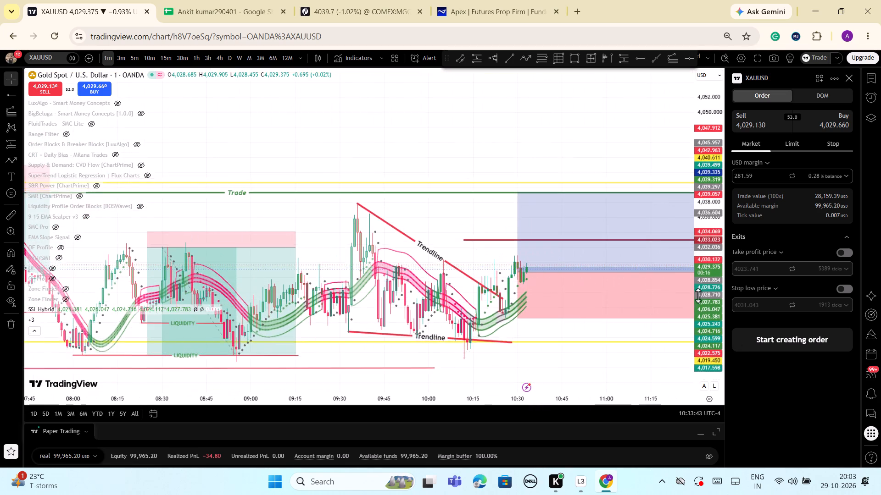
{"action": "left_click_drag", "start_coordinate": [698, 296], "coordinate": [697, 286]}
{"action": "scroll", "coordinate": [692, 288], "scroll_direction": "up", "scroll_amount": 6}
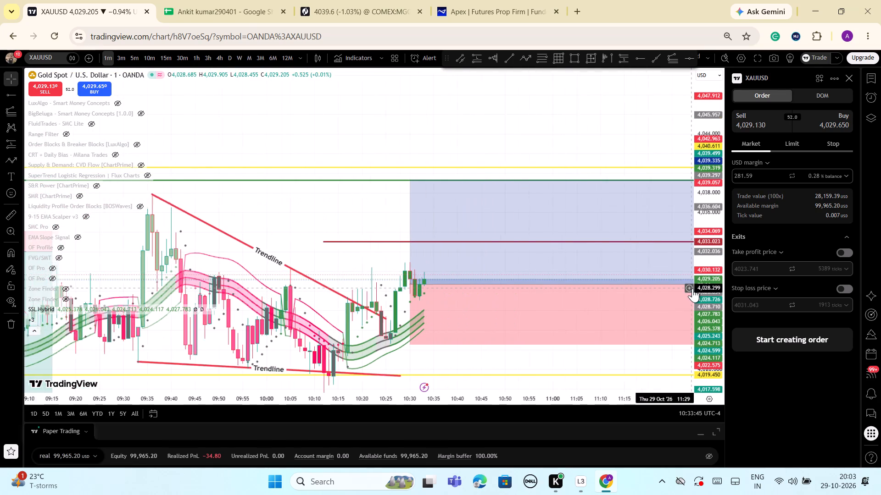
{"action": "scroll", "coordinate": [692, 288], "scroll_direction": "up", "scroll_amount": 2}
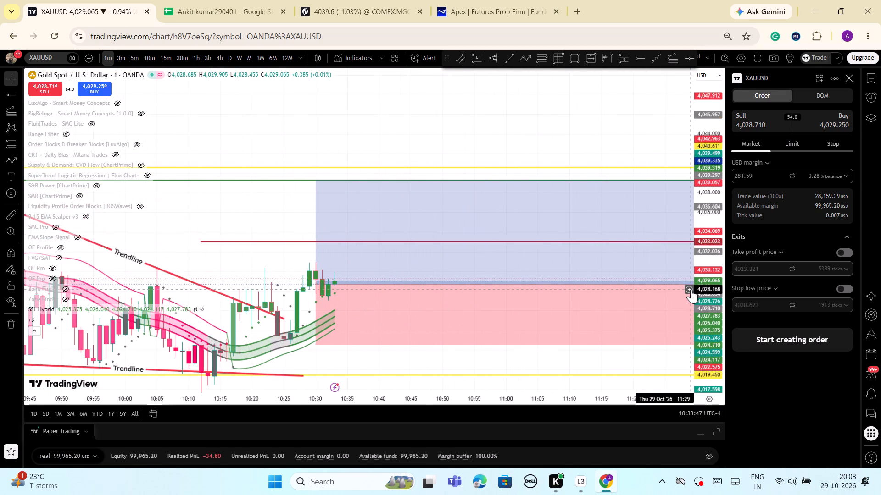
Switch to the GoCharting challenge and submit a close request for the open two-contract MGC1! position.
{"action": "left_click", "coordinate": [339, 11]}
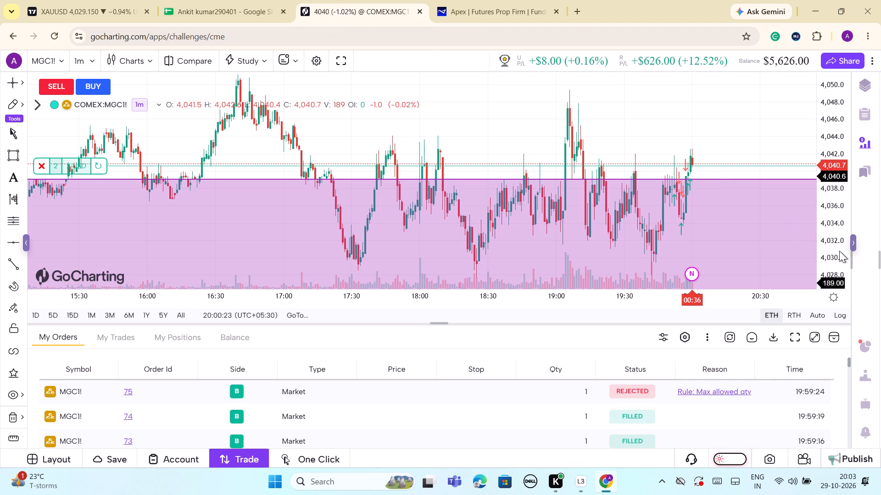
{"action": "left_click_drag", "start_coordinate": [826, 247], "coordinate": [819, 228]}
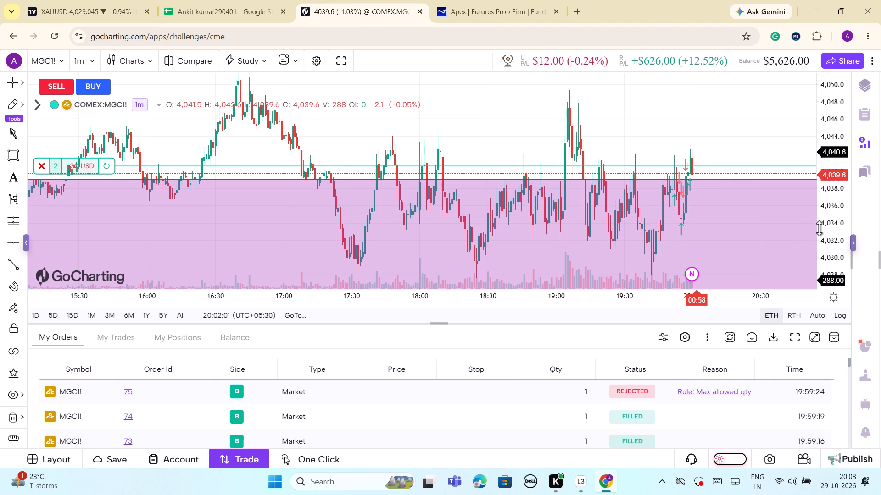
{"action": "left_click_drag", "start_coordinate": [819, 228], "coordinate": [821, 235]}
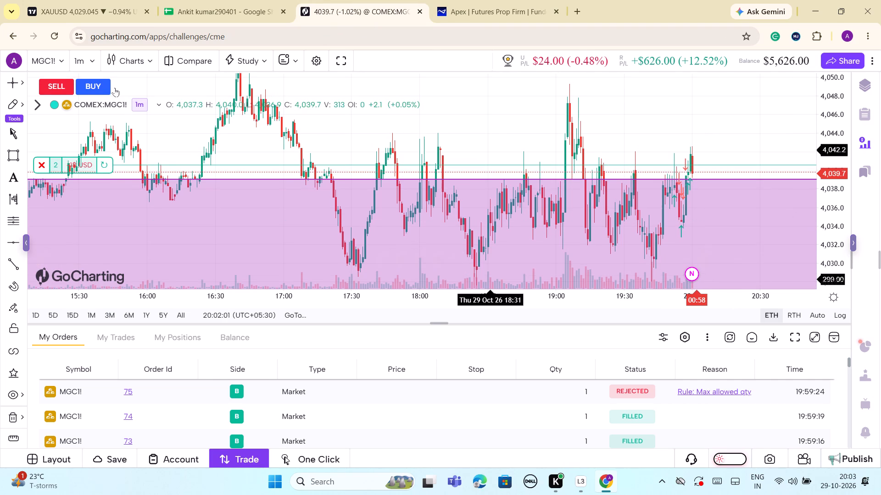
{"action": "left_click", "coordinate": [39, 167]}
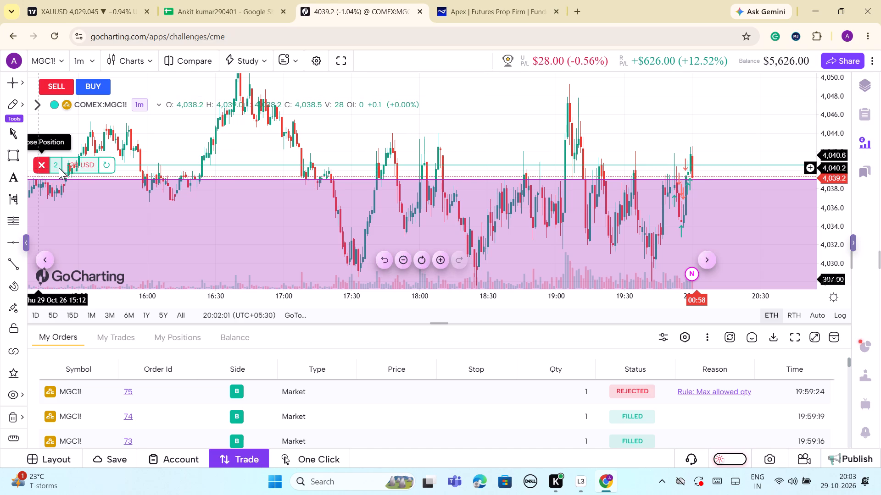
{"action": "left_click", "coordinate": [541, 304]}
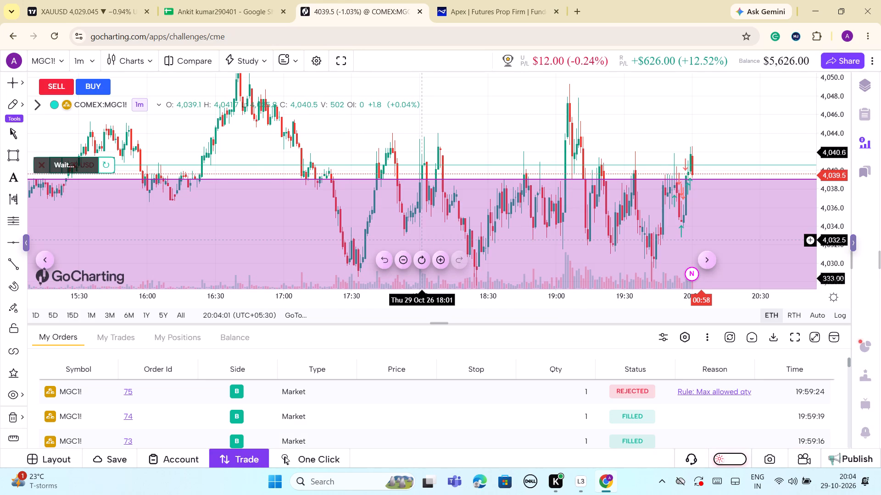
Examine the MGC1! 1-minute price history and trade markers against the purple zone.
{"action": "scroll", "coordinate": [421, 240], "scroll_direction": "down", "scroll_amount": 1}
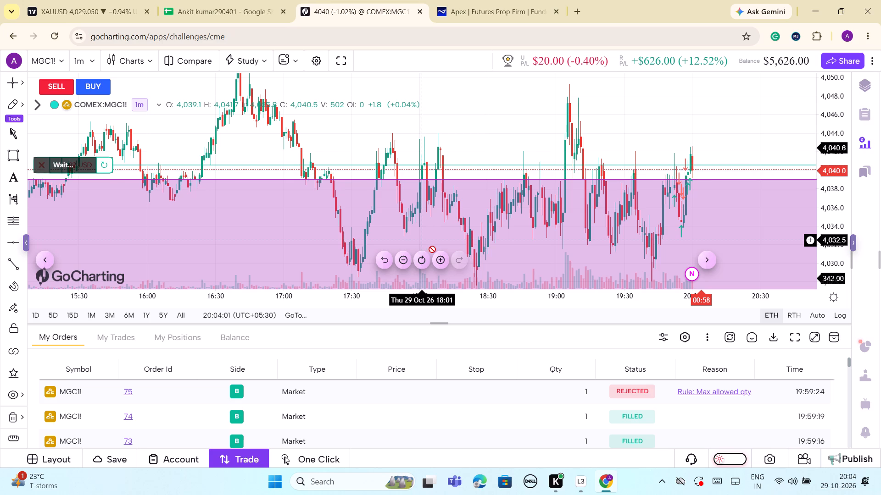
{"action": "scroll", "coordinate": [501, 289], "scroll_direction": "down", "scroll_amount": 8}
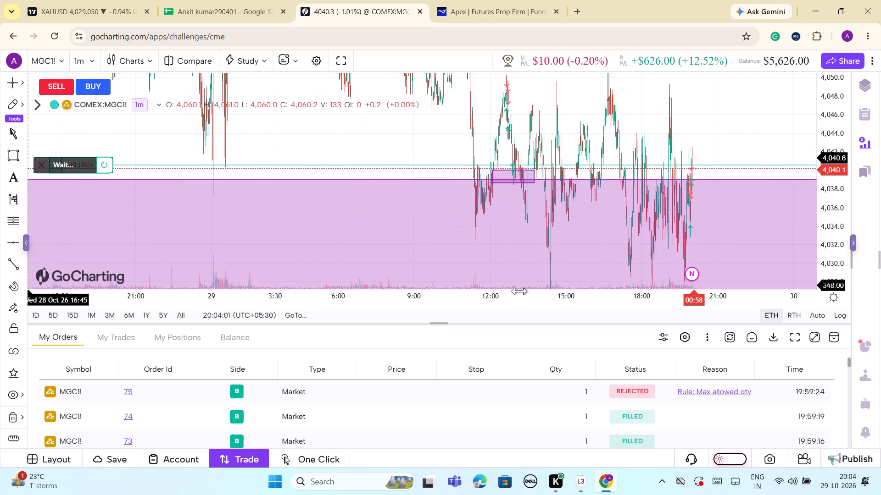
{"action": "left_click_drag", "start_coordinate": [835, 120], "coordinate": [837, 217]}
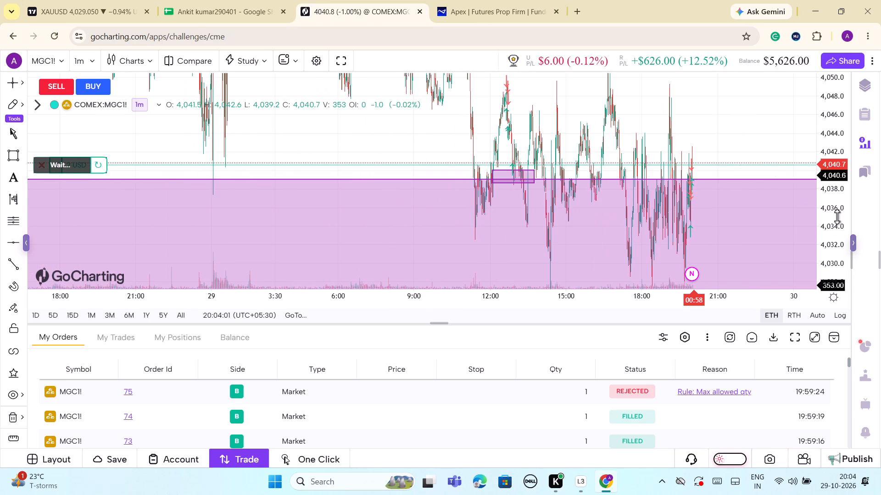
{"action": "left_click_drag", "start_coordinate": [837, 217], "coordinate": [833, 242]}
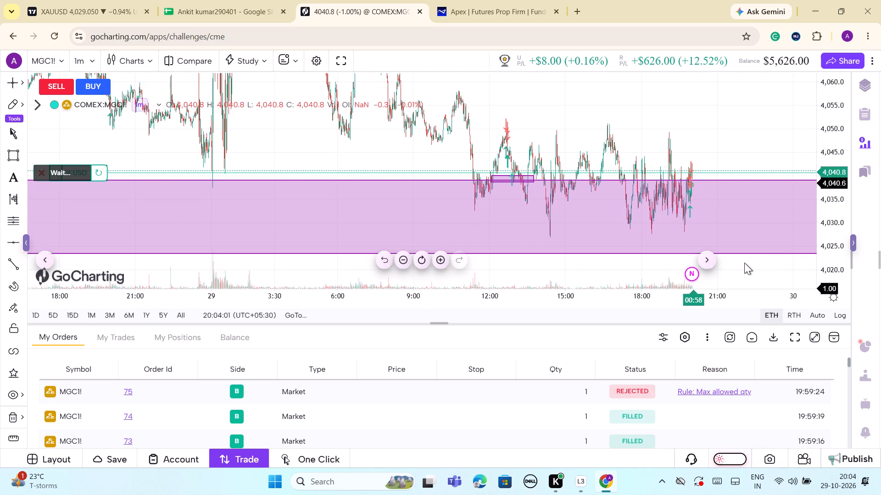
{"action": "scroll", "coordinate": [744, 263], "scroll_direction": "up", "scroll_amount": 9}
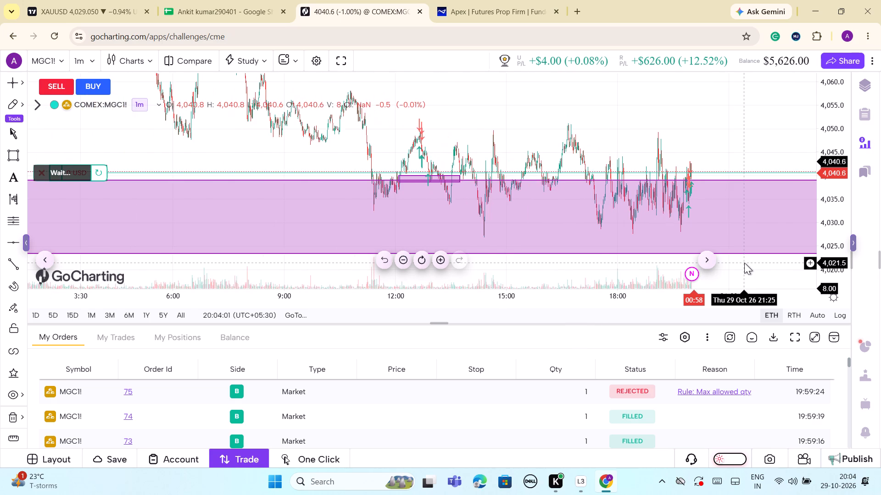
{"action": "scroll", "coordinate": [744, 263], "scroll_direction": "up", "scroll_amount": 14}
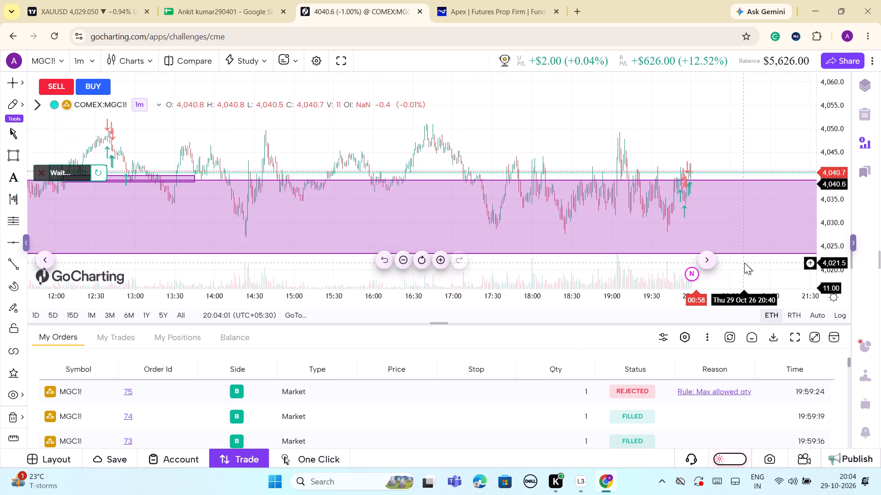
{"action": "scroll", "coordinate": [744, 263], "scroll_direction": "up", "scroll_amount": 10}
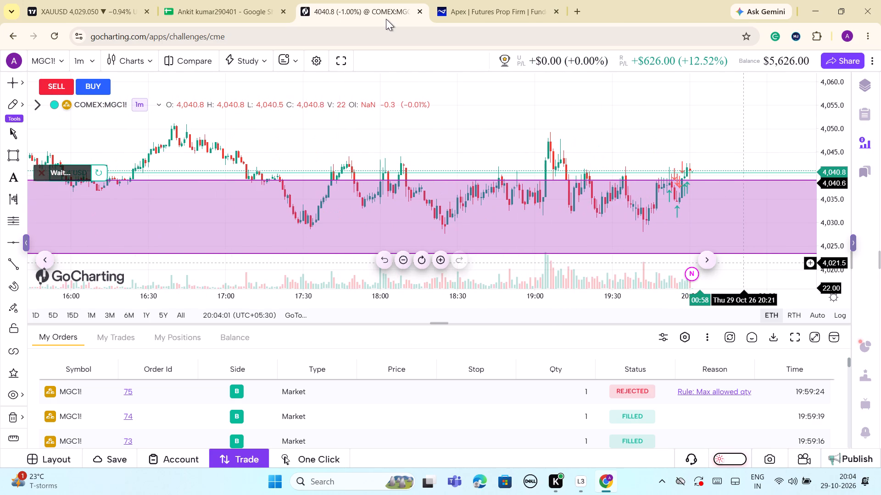
Return to the TradingView XAUUSD chart and examine 1-minute price against the long position, trendlines and liquidity levels.
{"action": "left_click", "coordinate": [93, 11]}
{"action": "scroll", "coordinate": [451, 223], "scroll_direction": "down", "scroll_amount": 2}
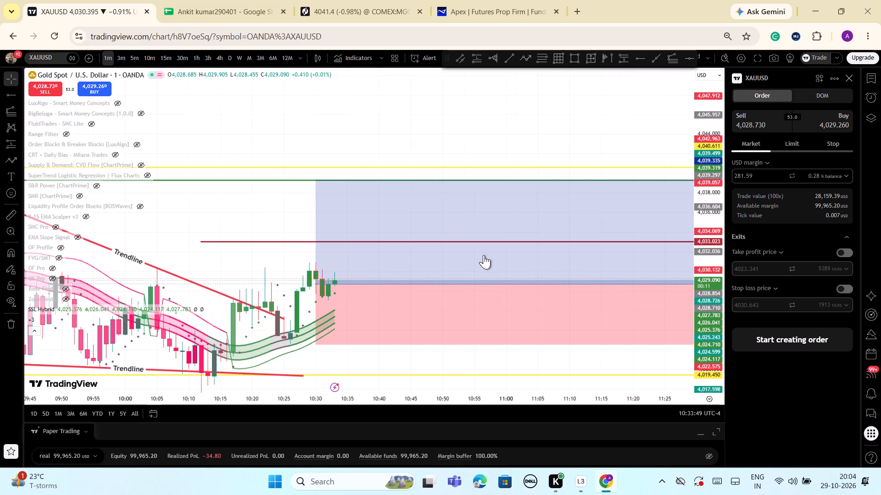
{"action": "scroll", "coordinate": [486, 257], "scroll_direction": "down", "scroll_amount": 6}
{"action": "scroll", "coordinate": [518, 283], "scroll_direction": "down", "scroll_amount": 3}
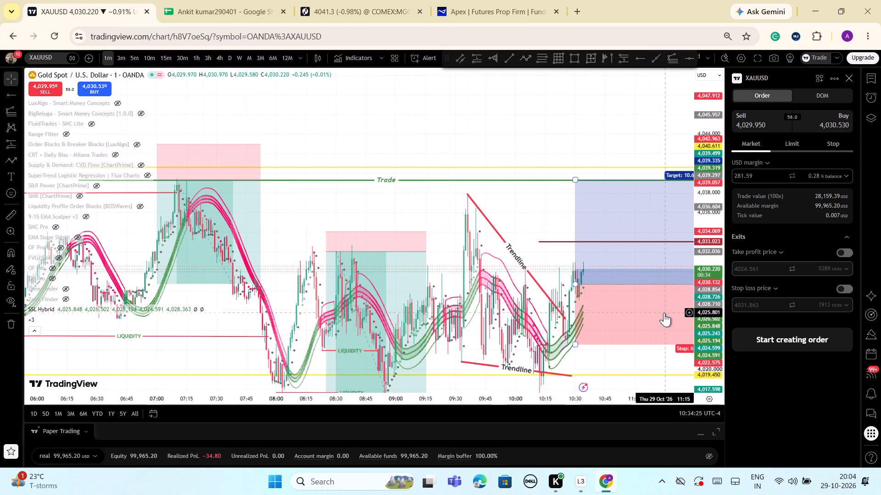
{"action": "scroll", "coordinate": [664, 313], "scroll_direction": "up", "scroll_amount": 5}
{"action": "scroll", "coordinate": [664, 313], "scroll_direction": "down", "scroll_amount": 3}
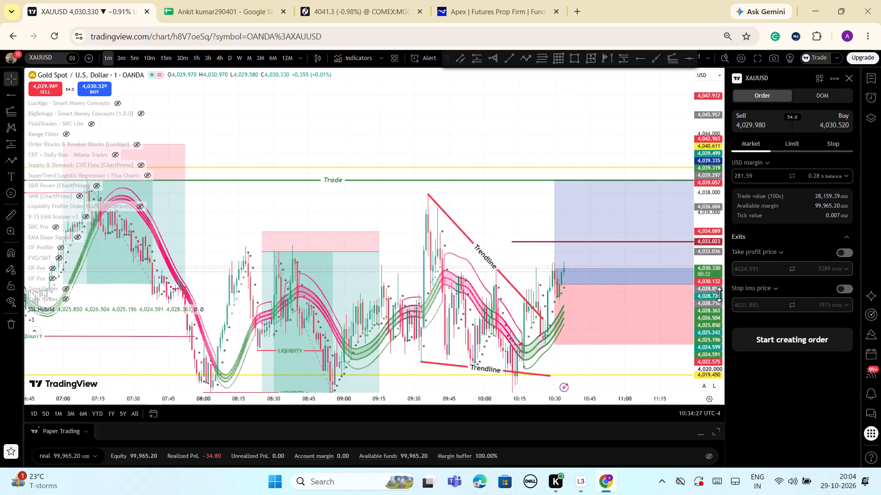
{"action": "left_click_drag", "start_coordinate": [719, 295], "coordinate": [709, 348]}
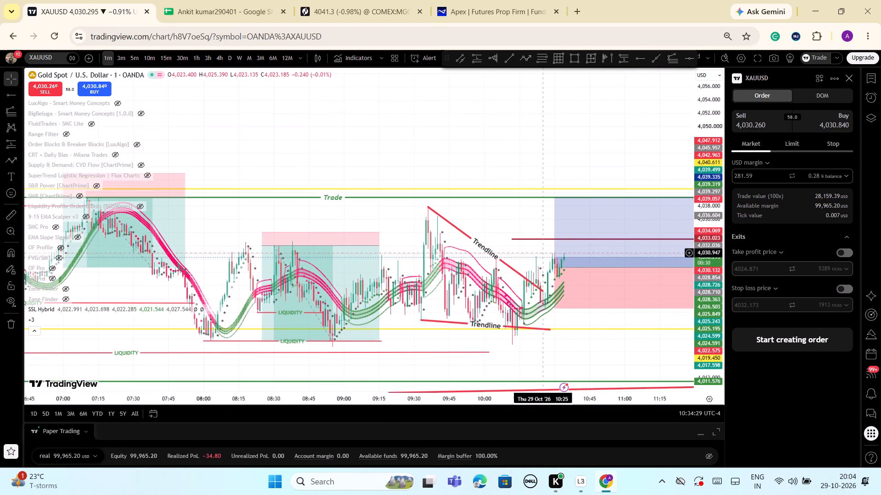
Set the XAUUSD chart interval to 5 minutes and examine the wider price history against the Trade levels, liquidity markings and trendlines.
{"action": "left_click", "coordinate": [136, 57]}
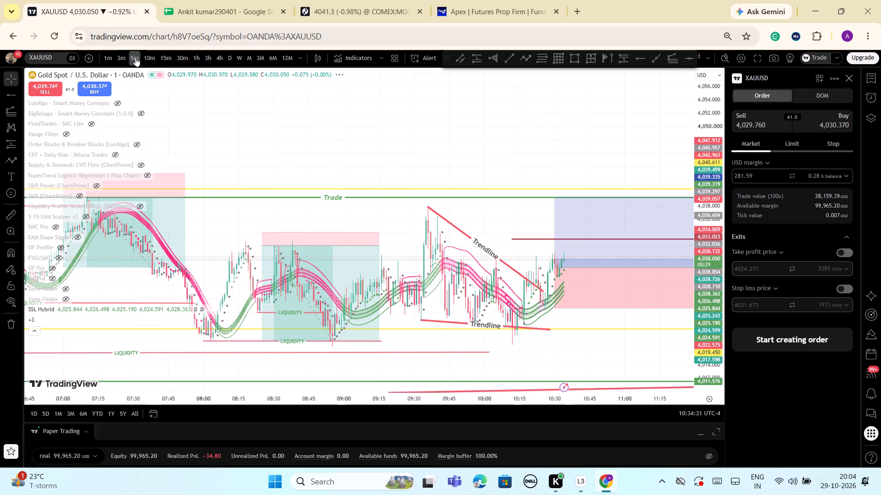
{"action": "scroll", "coordinate": [576, 321], "scroll_direction": "down", "scroll_amount": 2}
{"action": "scroll", "coordinate": [576, 321], "scroll_direction": "up", "scroll_amount": 6}
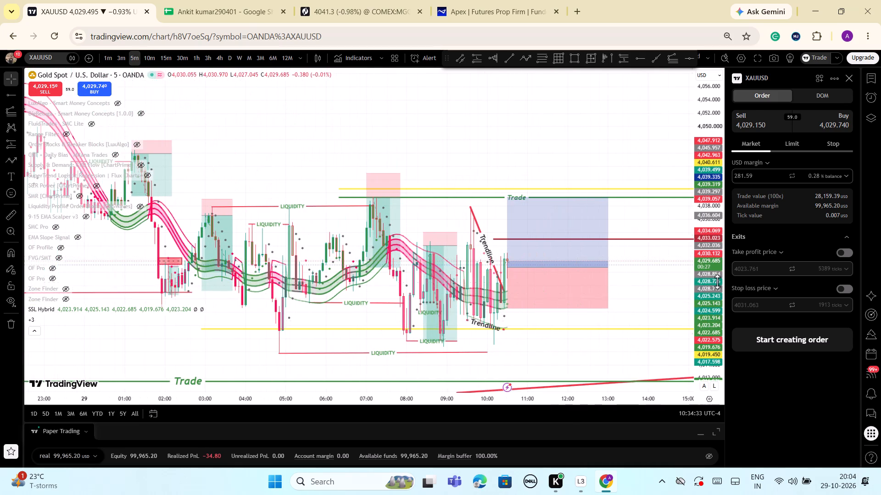
{"action": "left_click_drag", "start_coordinate": [719, 283], "coordinate": [710, 333]}
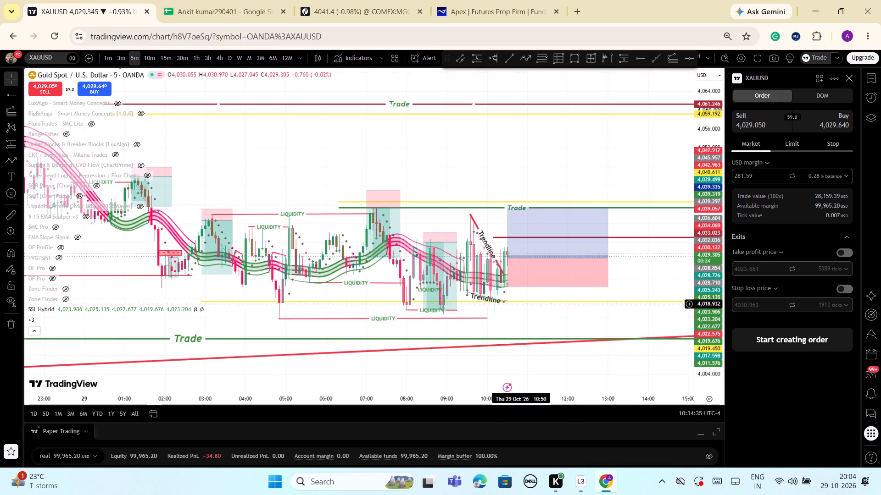
{"action": "scroll", "coordinate": [506, 287], "scroll_direction": "down", "scroll_amount": 6}
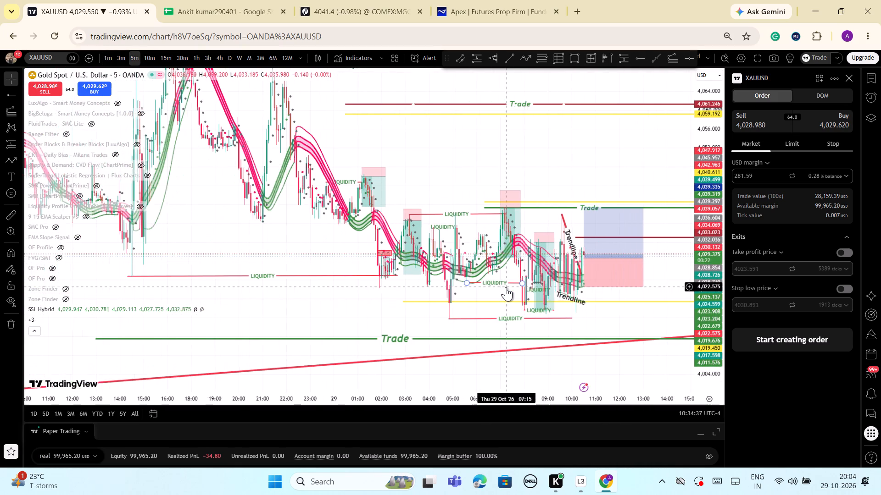
{"action": "scroll", "coordinate": [506, 287], "scroll_direction": "down", "scroll_amount": 2}
{"action": "left_click_drag", "start_coordinate": [706, 150], "coordinate": [706, 154]}
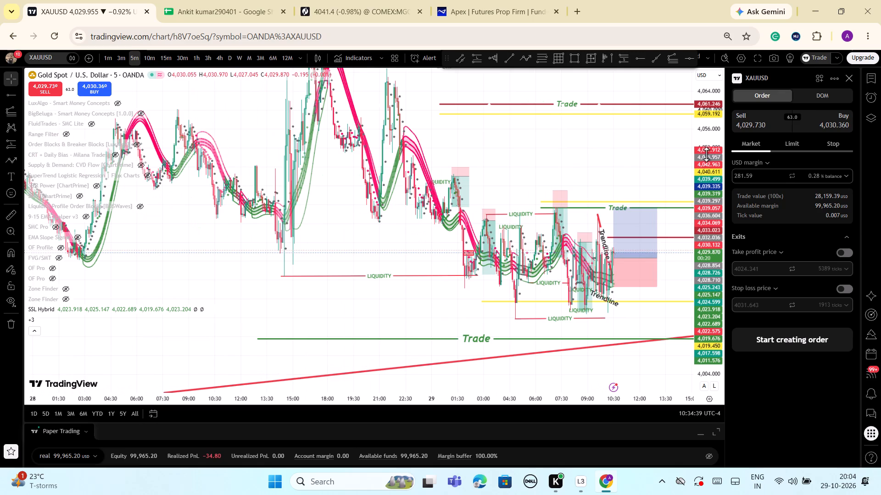
{"action": "left_click_drag", "start_coordinate": [706, 154], "coordinate": [707, 241]}
{"action": "scroll", "coordinate": [670, 276], "scroll_direction": "down", "scroll_amount": 3}
{"action": "left_click_drag", "start_coordinate": [627, 168], "coordinate": [627, 168]}
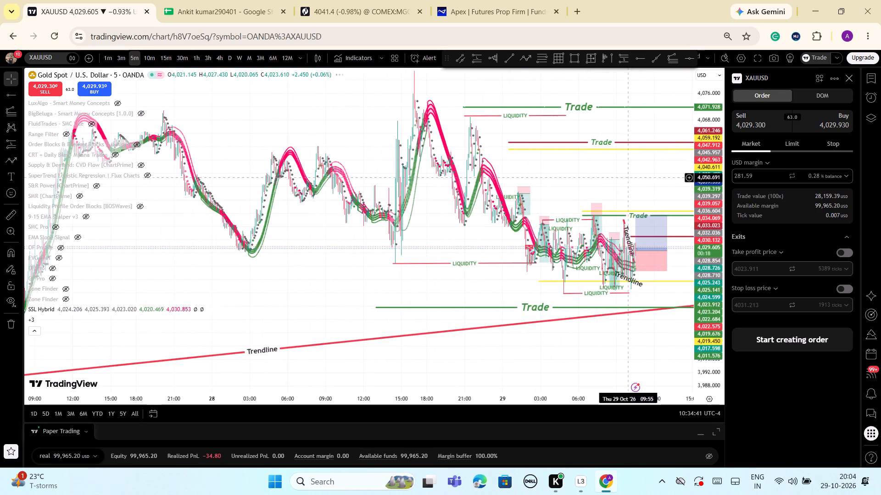
Examine recent 5-minute XAUUSD price action around the long position, trendlines, liquidity markings and nearby Trade levels.
{"action": "left_click_drag", "start_coordinate": [627, 168], "coordinate": [529, 228]}
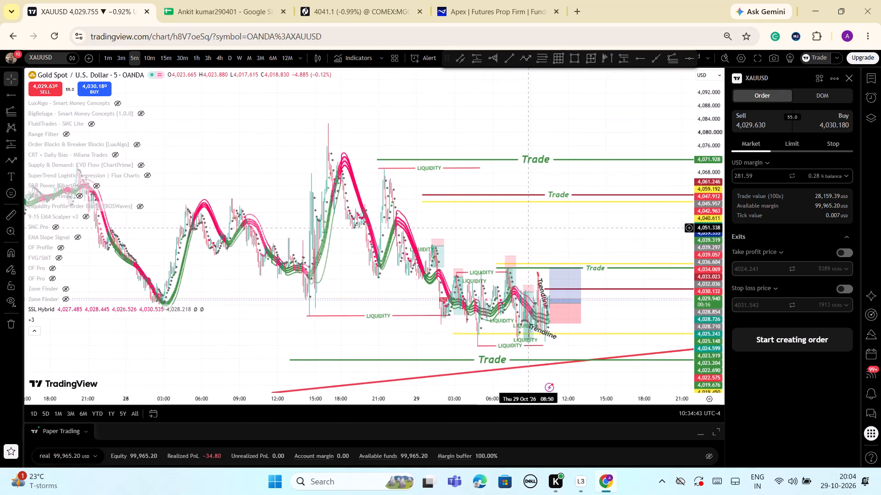
{"action": "left_click_drag", "start_coordinate": [529, 228], "coordinate": [503, 221]}
{"action": "scroll", "coordinate": [503, 221], "scroll_direction": "up", "scroll_amount": 2}
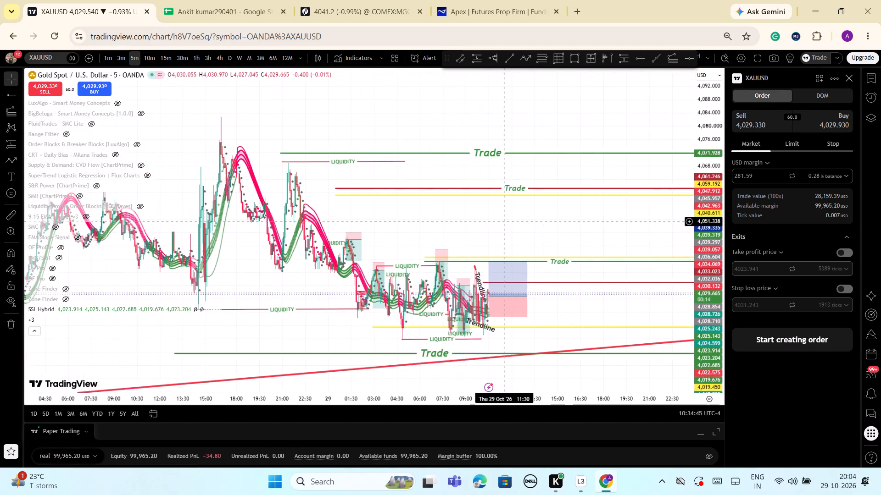
{"action": "scroll", "coordinate": [503, 221], "scroll_direction": "up", "scroll_amount": 4}
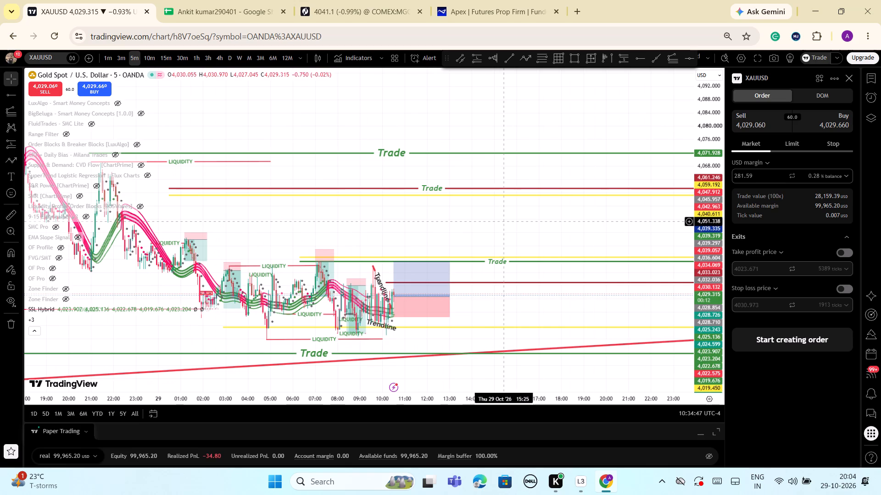
{"action": "scroll", "coordinate": [503, 221], "scroll_direction": "down", "scroll_amount": 2}
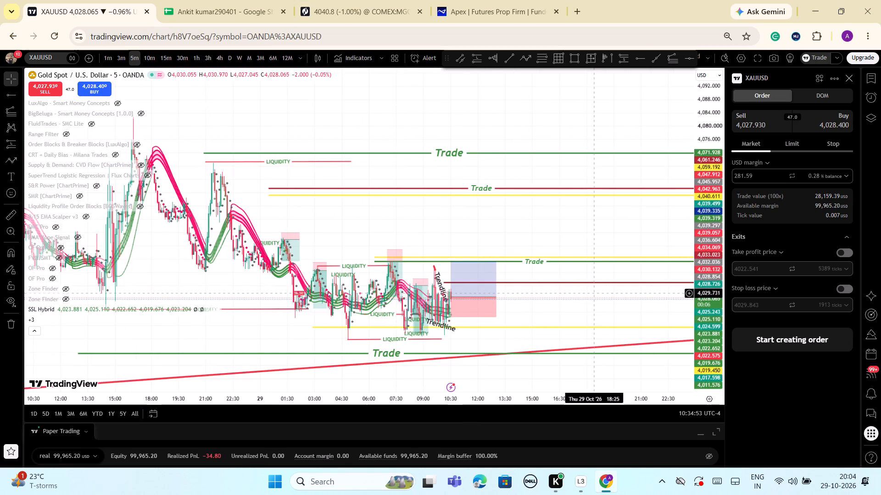
{"action": "scroll", "coordinate": [595, 293], "scroll_direction": "up", "scroll_amount": 4}
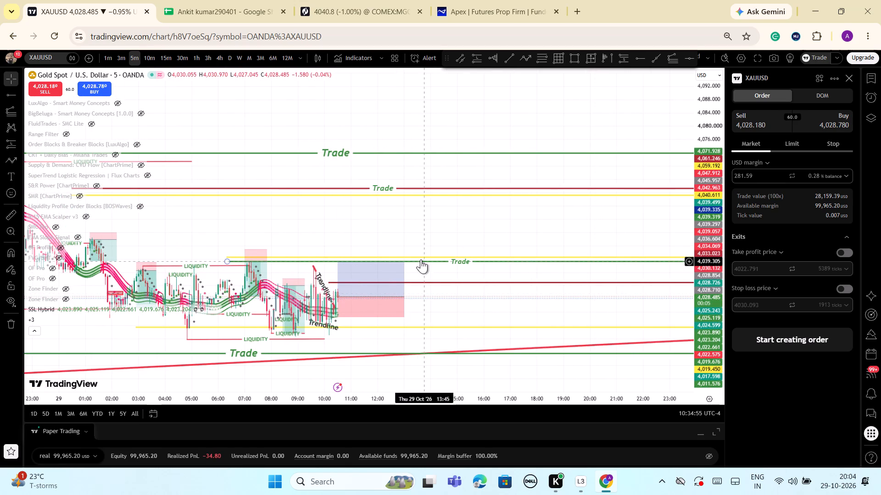
{"action": "scroll", "coordinate": [421, 259], "scroll_direction": "down", "scroll_amount": 2}
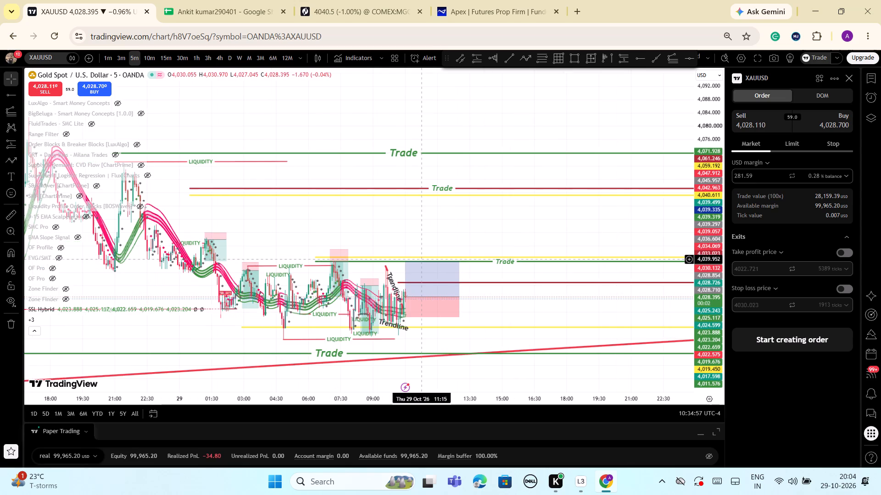
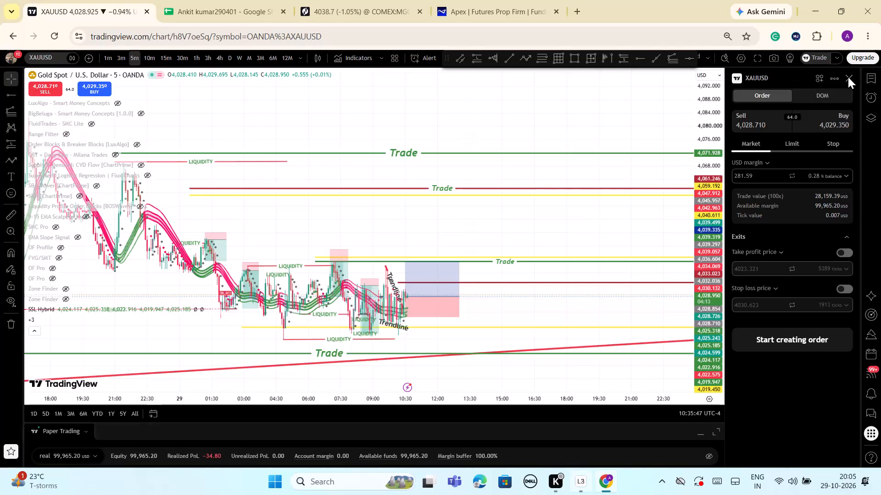
Close the XAUUSD order entry panel beside the chart.
{"action": "left_click", "coordinate": [847, 78]}
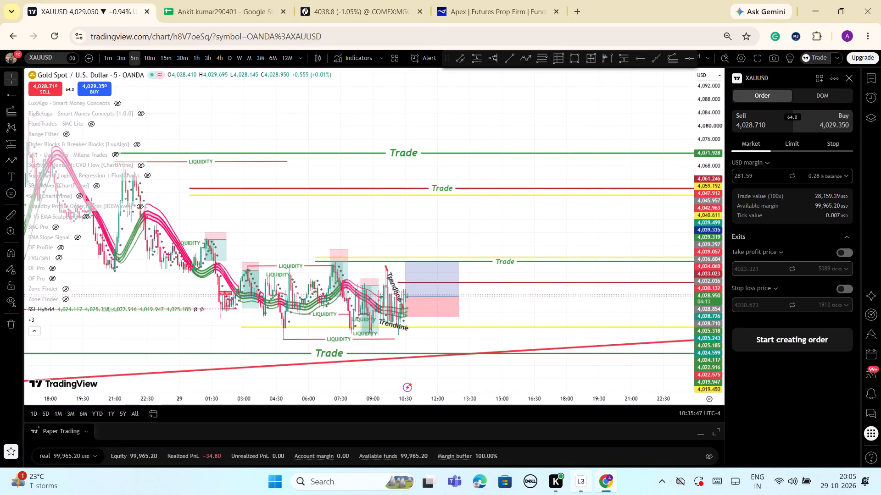
{"action": "left_click", "coordinate": [847, 79]}
Hide the SSL Hybrid indicator on the XAUUSD five-minute chart.
{"action": "scroll", "coordinate": [648, 179], "scroll_direction": "down", "scroll_amount": 1}
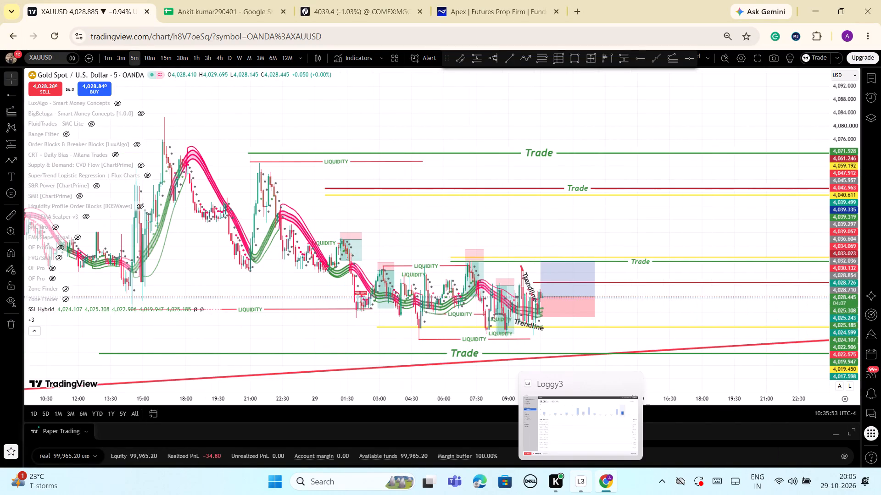
{"action": "scroll", "coordinate": [648, 179], "scroll_direction": "down", "scroll_amount": 1}
{"action": "scroll", "coordinate": [700, 239], "scroll_direction": "up", "scroll_amount": 4}
{"action": "scroll", "coordinate": [772, 143], "scroll_direction": "up", "scroll_amount": 4}
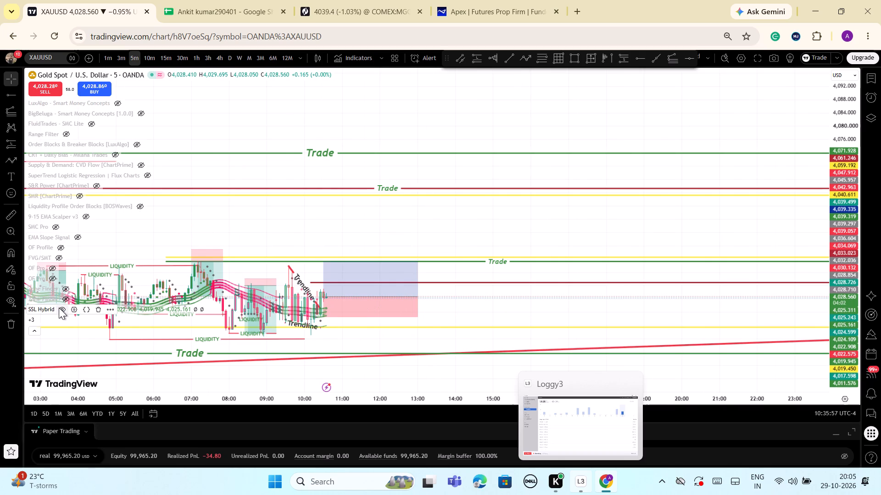
{"action": "left_click", "coordinate": [59, 308]}
Delete the blue and red long position drawing at the latest candles.
{"action": "scroll", "coordinate": [474, 217], "scroll_direction": "down", "scroll_amount": 2}
{"action": "scroll", "coordinate": [513, 216], "scroll_direction": "down", "scroll_amount": 2}
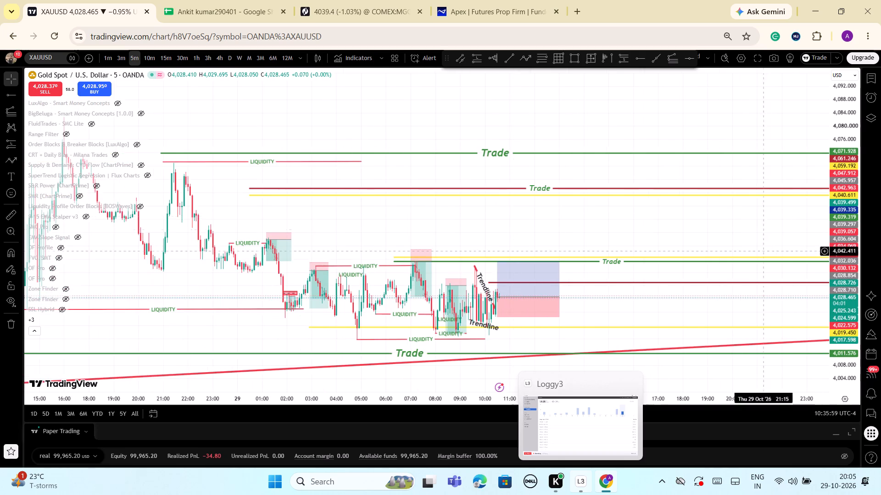
{"action": "scroll", "coordinate": [703, 266], "scroll_direction": "up", "scroll_amount": 4}
{"action": "left_click_drag", "start_coordinate": [487, 242], "coordinate": [650, 182]}
{"action": "scroll", "coordinate": [590, 246], "scroll_direction": "up", "scroll_amount": 4}
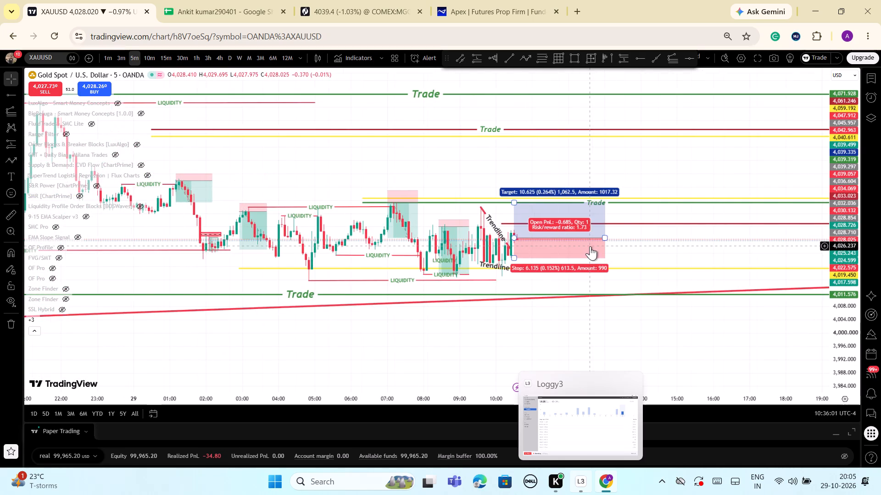
{"action": "scroll", "coordinate": [595, 261], "scroll_direction": "up", "scroll_amount": 4}
{"action": "left_click_drag", "start_coordinate": [495, 247], "coordinate": [710, 214]}
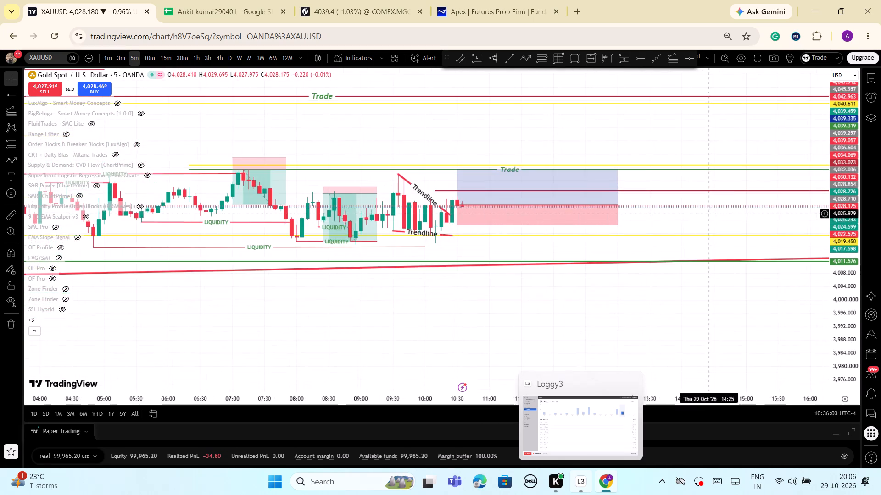
{"action": "left_click_drag", "start_coordinate": [851, 337], "coordinate": [823, 197]}
{"action": "scroll", "coordinate": [642, 201], "scroll_direction": "up", "scroll_amount": 2}
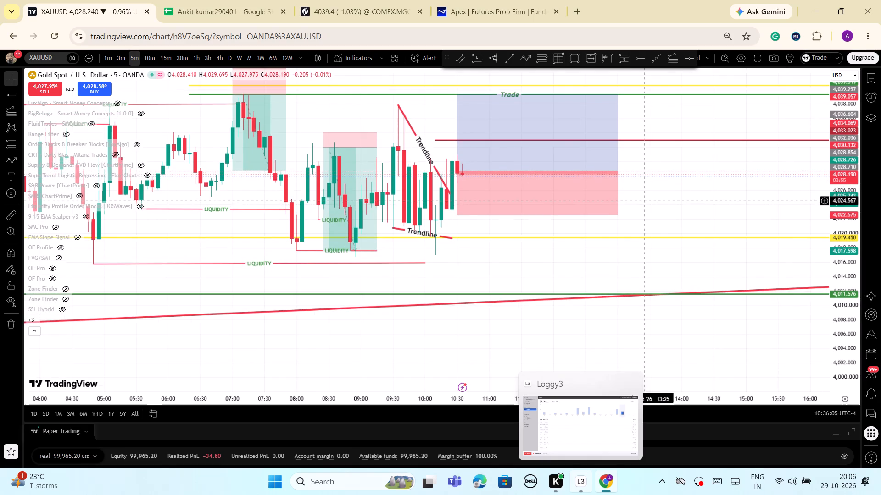
{"action": "scroll", "coordinate": [642, 201], "scroll_direction": "up", "scroll_amount": 2}
{"action": "left_click_drag", "start_coordinate": [598, 207], "coordinate": [703, 186]}
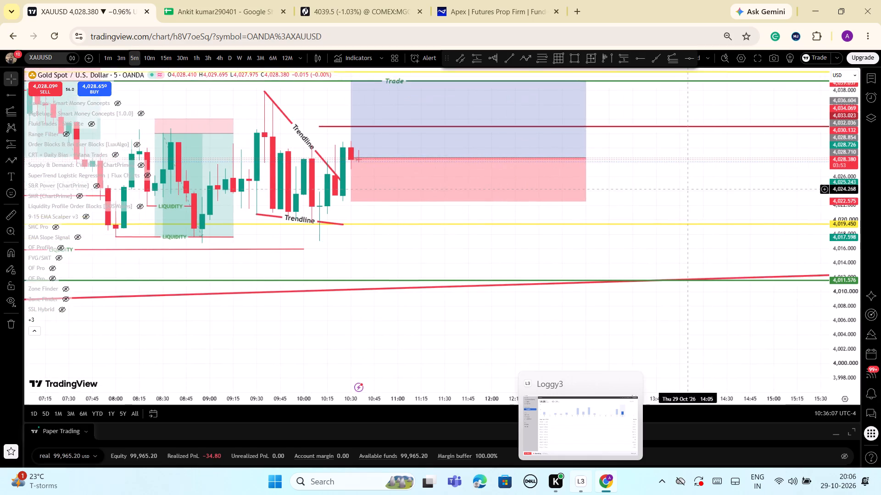
{"action": "left_click_drag", "start_coordinate": [703, 186], "coordinate": [745, 179]}
{"action": "left_click_drag", "start_coordinate": [849, 163], "coordinate": [845, 216]}
{"action": "scroll", "coordinate": [689, 202], "scroll_direction": "down", "scroll_amount": 3}
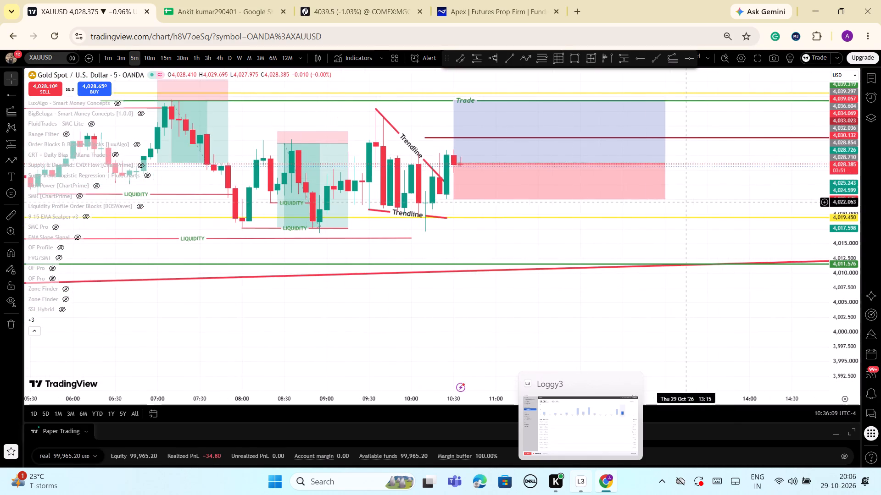
{"action": "left_click", "coordinate": [591, 176]}
{"action": "left_click", "coordinate": [254, 155]}
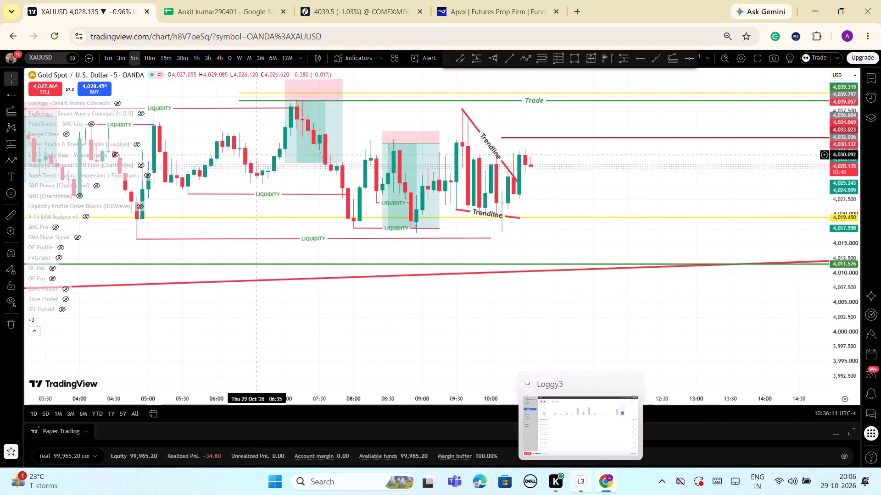
Examine the recent XAUUSD price action around the two trendlines and the nearby liquidity levels.
{"action": "scroll", "coordinate": [594, 168], "scroll_direction": "up", "scroll_amount": 3}
{"action": "scroll", "coordinate": [592, 168], "scroll_direction": "down", "scroll_amount": 7}
{"action": "scroll", "coordinate": [639, 182], "scroll_direction": "down", "scroll_amount": 3}
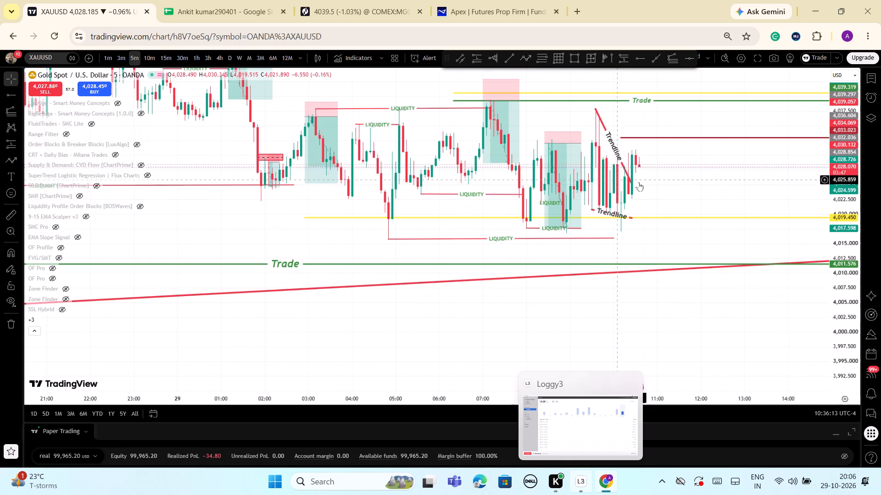
{"action": "left_click_drag", "start_coordinate": [847, 148], "coordinate": [852, 282]}
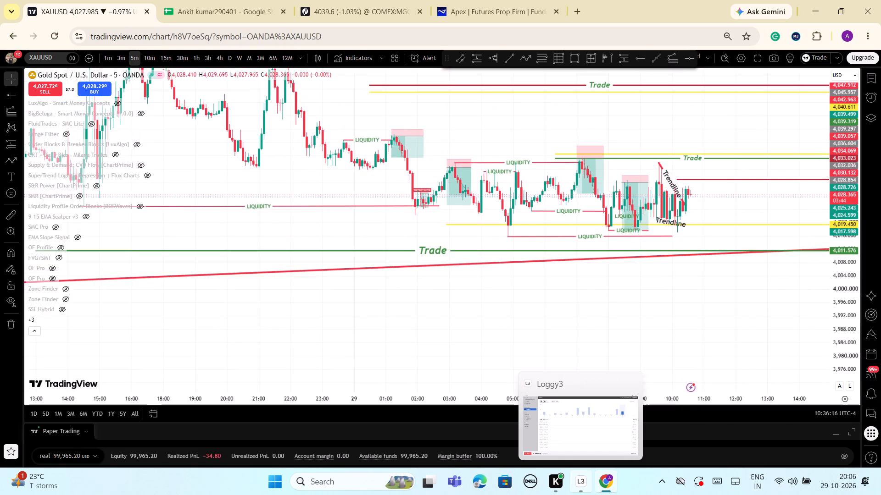
{"action": "scroll", "coordinate": [699, 242], "scroll_direction": "up", "scroll_amount": 2}
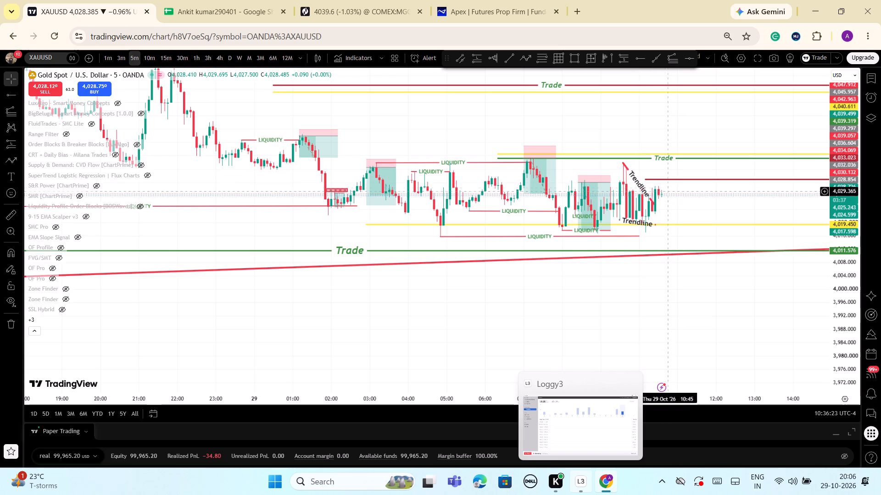
{"action": "left_click", "coordinate": [644, 192]}
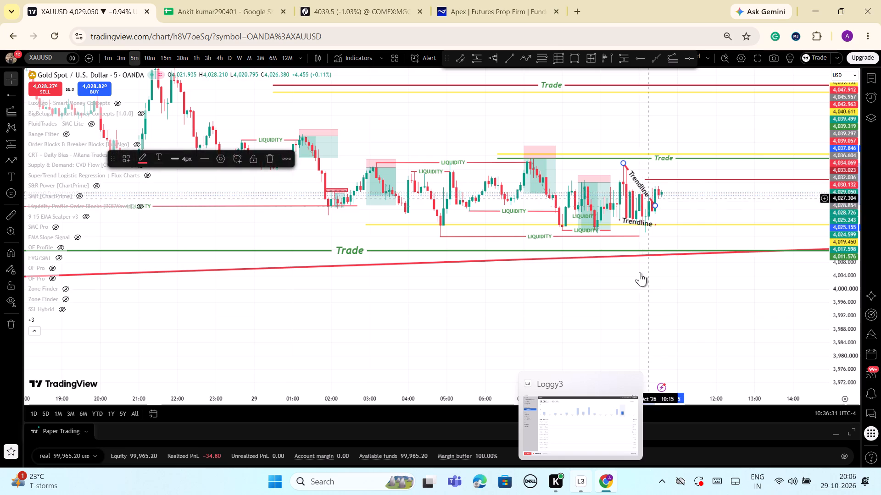
{"action": "left_click", "coordinate": [626, 303]}
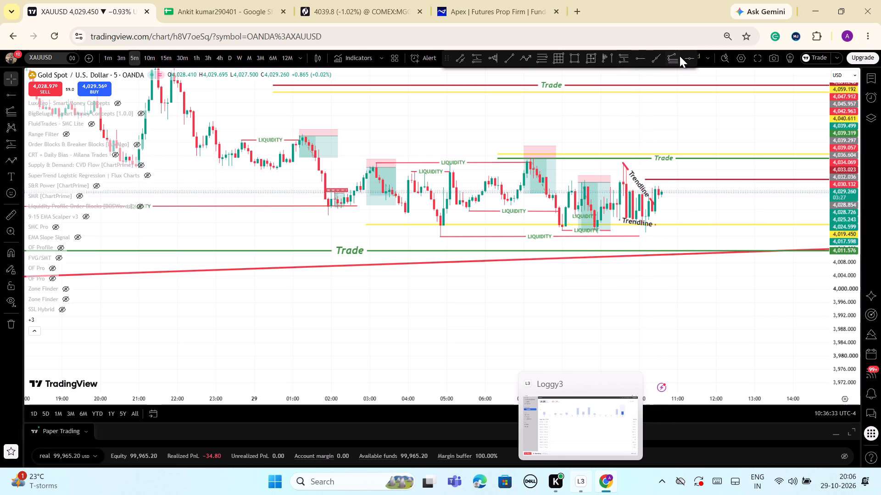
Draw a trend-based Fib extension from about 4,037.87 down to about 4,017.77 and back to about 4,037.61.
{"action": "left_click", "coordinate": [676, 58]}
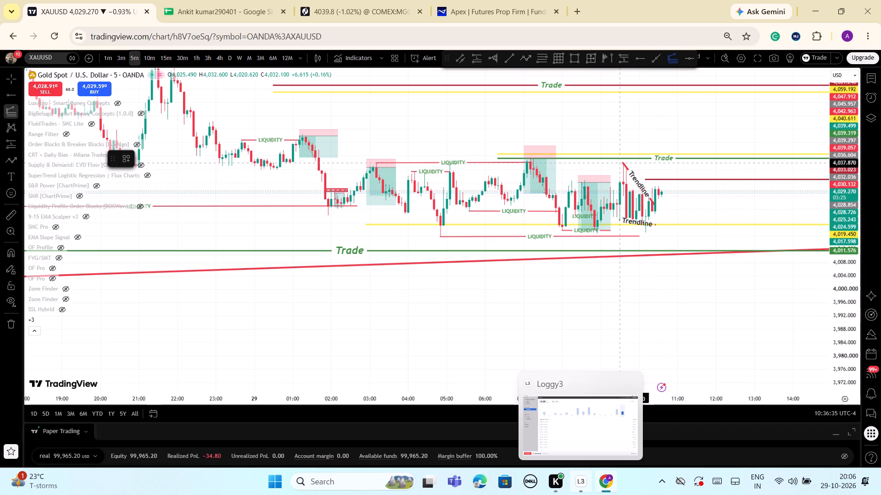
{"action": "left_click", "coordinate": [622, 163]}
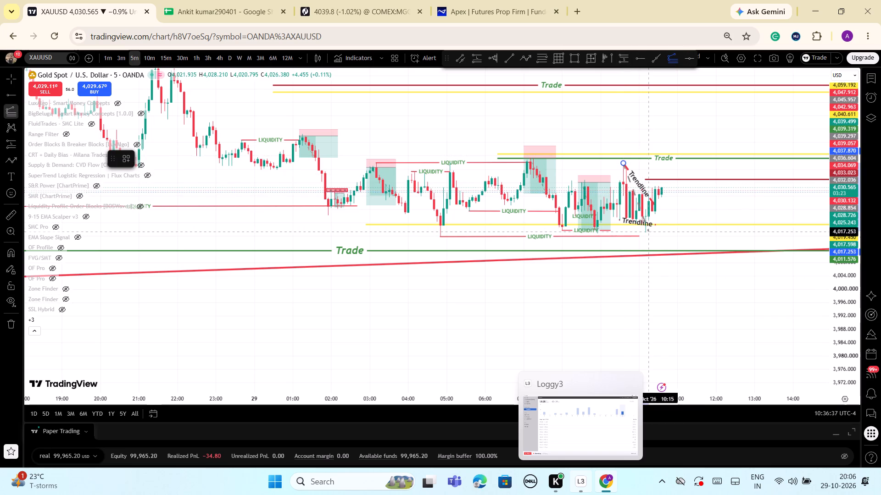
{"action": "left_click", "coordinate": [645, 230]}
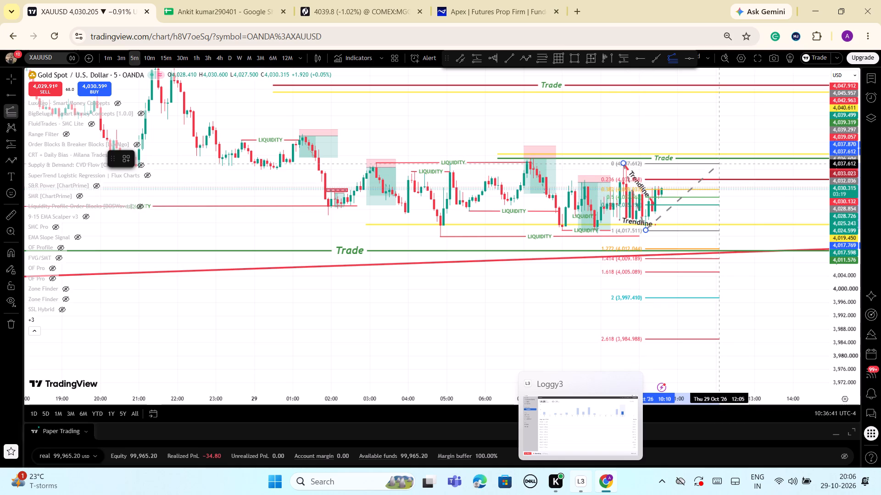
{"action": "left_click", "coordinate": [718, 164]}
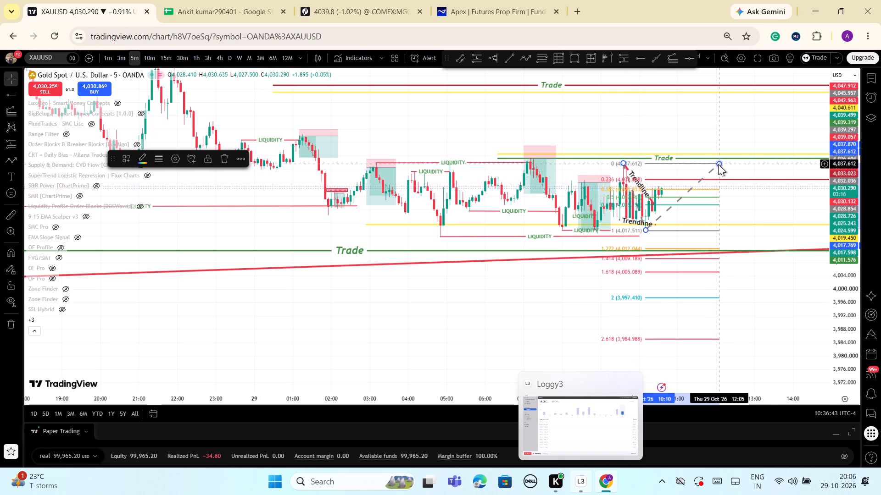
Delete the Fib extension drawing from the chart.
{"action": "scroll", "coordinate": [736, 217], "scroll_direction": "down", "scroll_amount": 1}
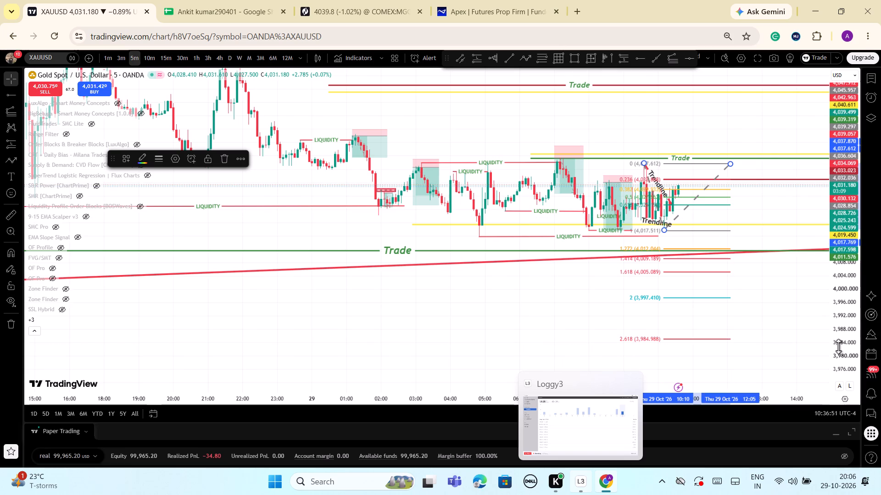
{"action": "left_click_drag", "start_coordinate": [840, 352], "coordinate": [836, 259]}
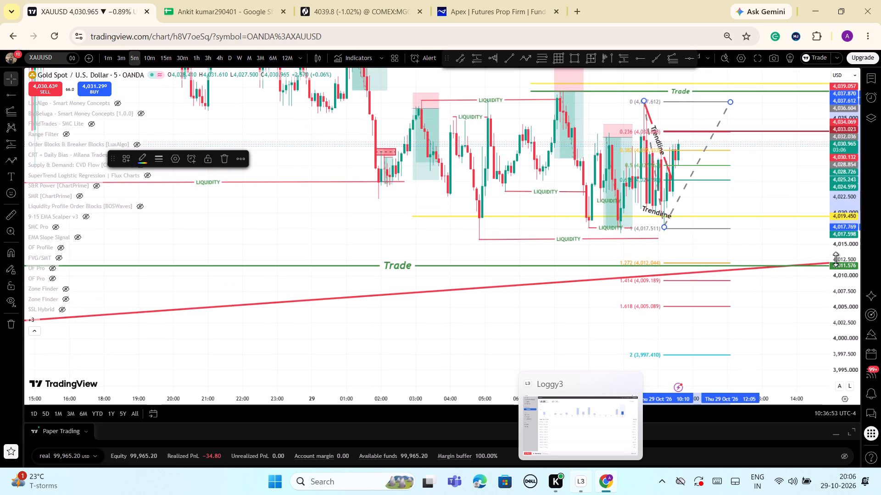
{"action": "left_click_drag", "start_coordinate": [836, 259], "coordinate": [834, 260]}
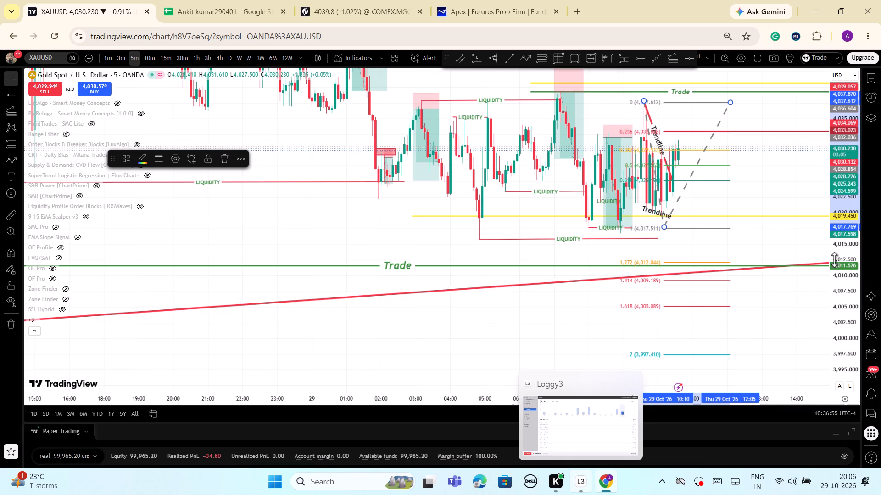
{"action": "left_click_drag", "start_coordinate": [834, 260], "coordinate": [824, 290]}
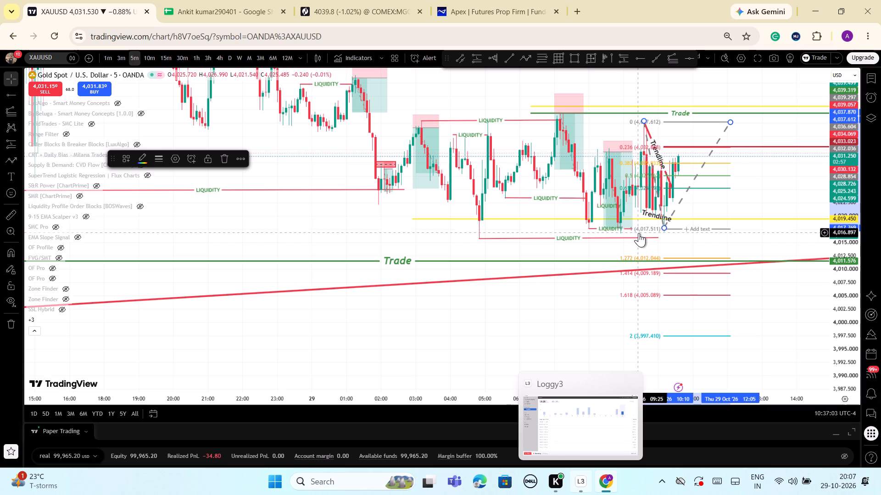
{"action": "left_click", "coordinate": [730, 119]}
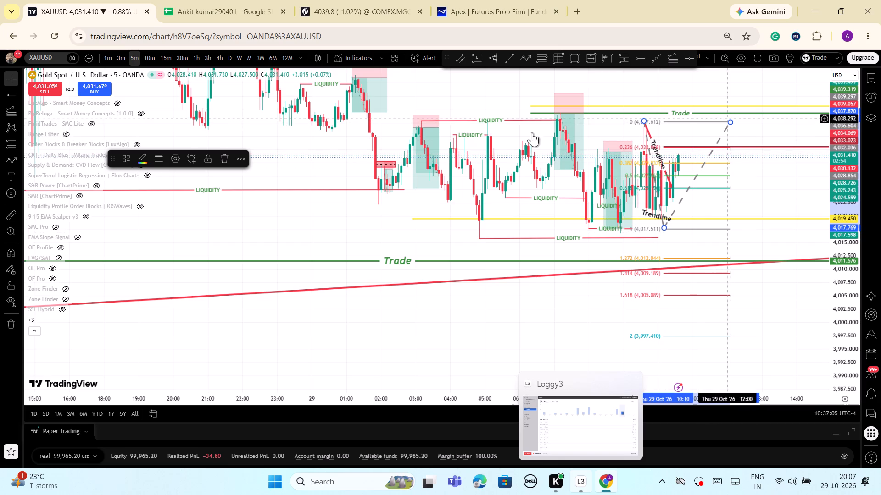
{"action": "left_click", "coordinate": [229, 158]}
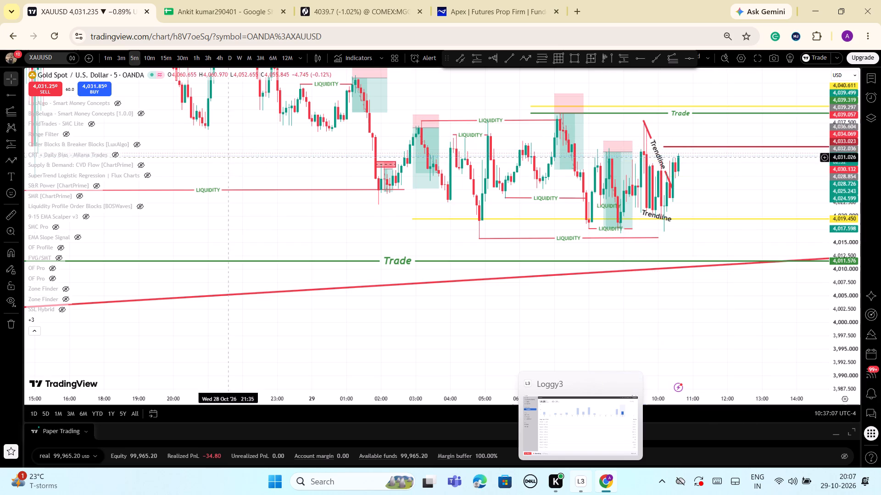
Collapse the indicator legend on the chart.
{"action": "left_click", "coordinate": [29, 330]}
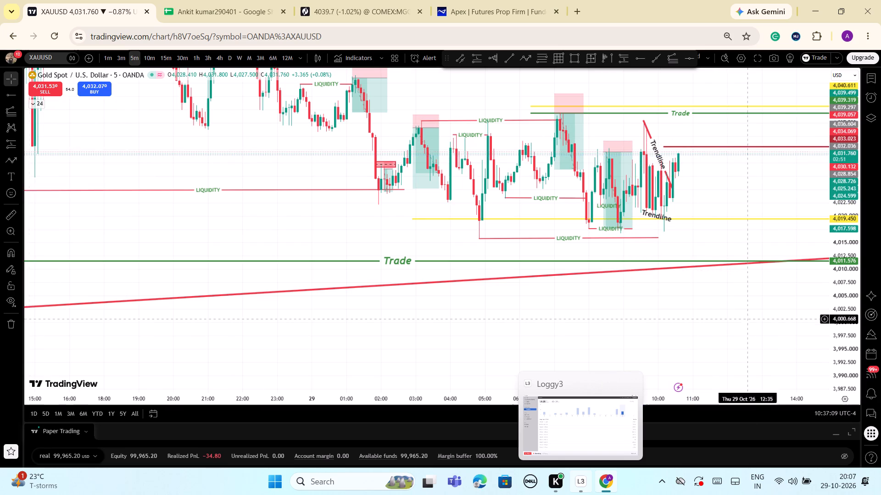
{"action": "scroll", "coordinate": [751, 319], "scroll_direction": "up", "scroll_amount": 1}
{"action": "left_click_drag", "start_coordinate": [842, 298], "coordinate": [851, 331]}
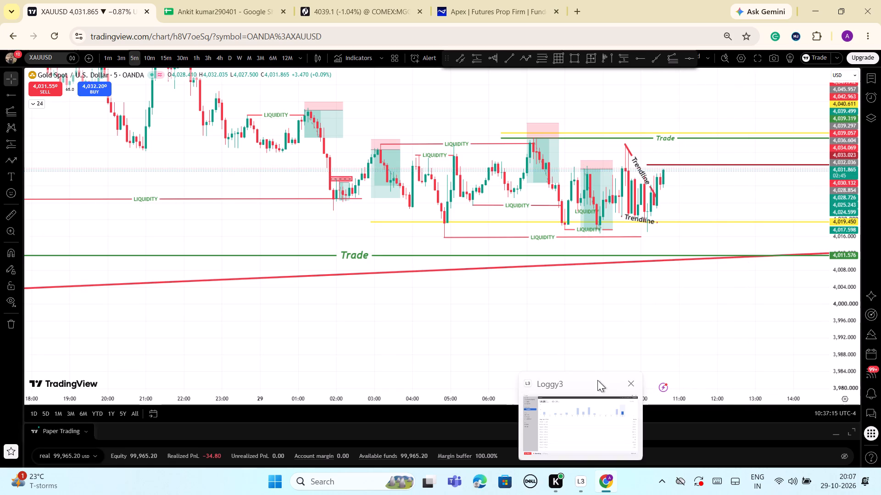
Switch to Loggy3, look through its window, and return to the XAUUSD chart.
{"action": "left_click", "coordinate": [580, 487]}
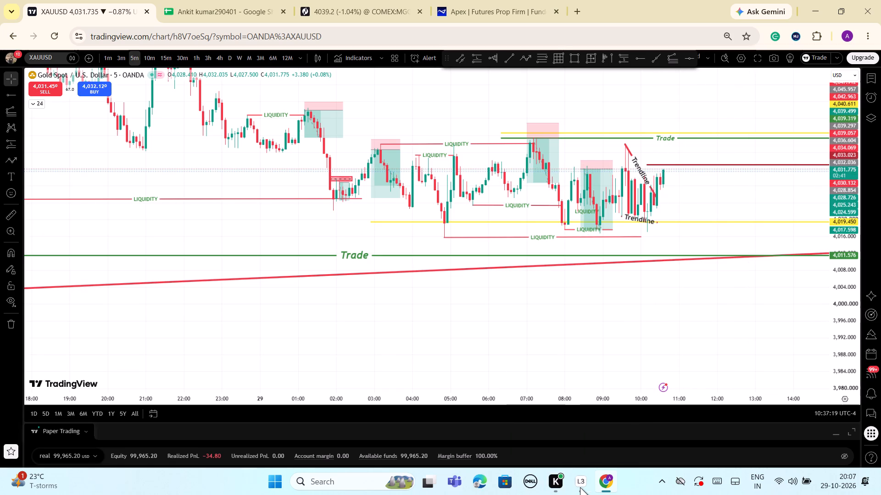
{"action": "left_click", "coordinate": [580, 487]}
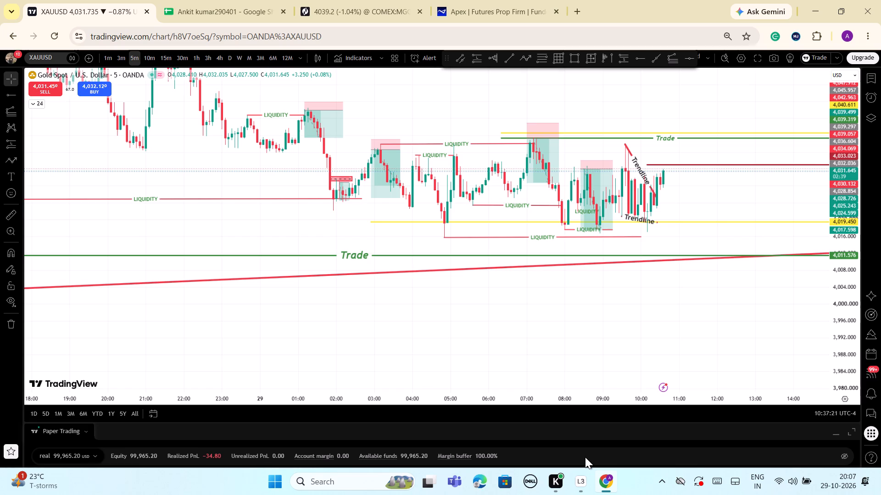
{"action": "left_click", "coordinate": [584, 480]}
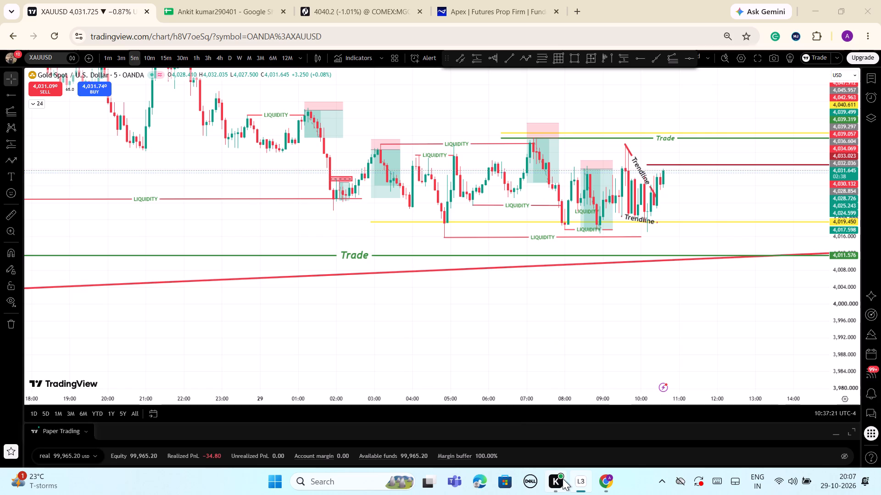
{"action": "left_click", "coordinate": [575, 483]}
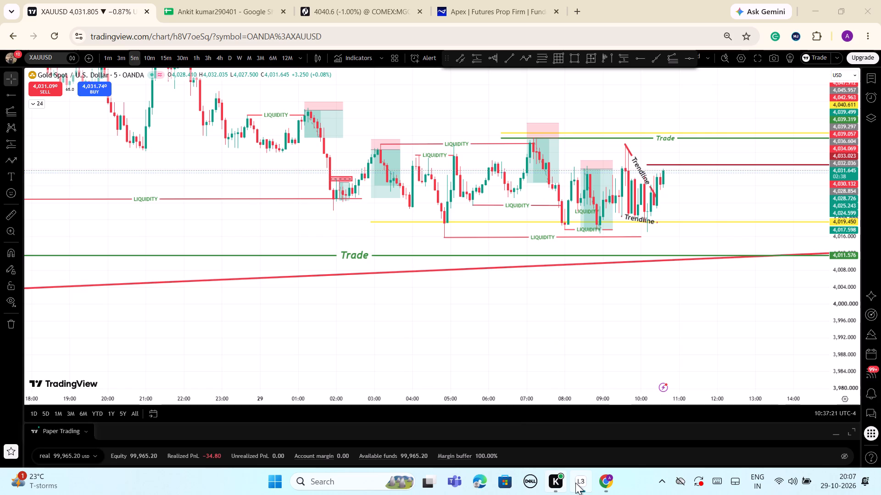
{"action": "left_click", "coordinate": [579, 481]}
{"action": "scroll", "coordinate": [614, 276], "scroll_direction": "up", "scroll_amount": 3}
{"action": "scroll", "coordinate": [614, 276], "scroll_direction": "down", "scroll_amount": 5}
{"action": "scroll", "coordinate": [389, 253], "scroll_direction": "down", "scroll_amount": 3}
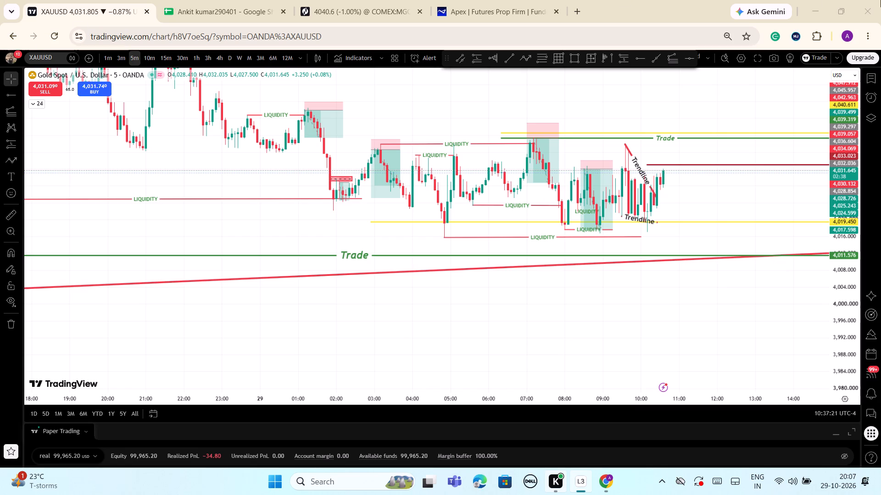
{"action": "left_click", "coordinate": [870, 12]}
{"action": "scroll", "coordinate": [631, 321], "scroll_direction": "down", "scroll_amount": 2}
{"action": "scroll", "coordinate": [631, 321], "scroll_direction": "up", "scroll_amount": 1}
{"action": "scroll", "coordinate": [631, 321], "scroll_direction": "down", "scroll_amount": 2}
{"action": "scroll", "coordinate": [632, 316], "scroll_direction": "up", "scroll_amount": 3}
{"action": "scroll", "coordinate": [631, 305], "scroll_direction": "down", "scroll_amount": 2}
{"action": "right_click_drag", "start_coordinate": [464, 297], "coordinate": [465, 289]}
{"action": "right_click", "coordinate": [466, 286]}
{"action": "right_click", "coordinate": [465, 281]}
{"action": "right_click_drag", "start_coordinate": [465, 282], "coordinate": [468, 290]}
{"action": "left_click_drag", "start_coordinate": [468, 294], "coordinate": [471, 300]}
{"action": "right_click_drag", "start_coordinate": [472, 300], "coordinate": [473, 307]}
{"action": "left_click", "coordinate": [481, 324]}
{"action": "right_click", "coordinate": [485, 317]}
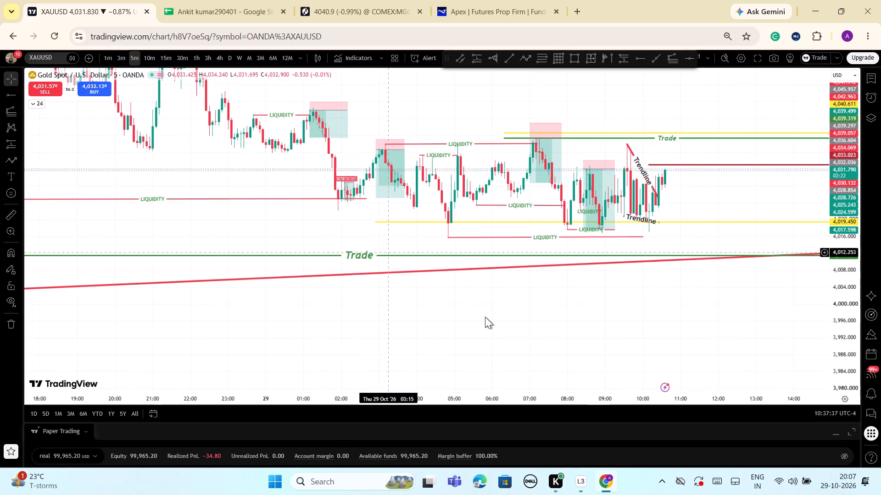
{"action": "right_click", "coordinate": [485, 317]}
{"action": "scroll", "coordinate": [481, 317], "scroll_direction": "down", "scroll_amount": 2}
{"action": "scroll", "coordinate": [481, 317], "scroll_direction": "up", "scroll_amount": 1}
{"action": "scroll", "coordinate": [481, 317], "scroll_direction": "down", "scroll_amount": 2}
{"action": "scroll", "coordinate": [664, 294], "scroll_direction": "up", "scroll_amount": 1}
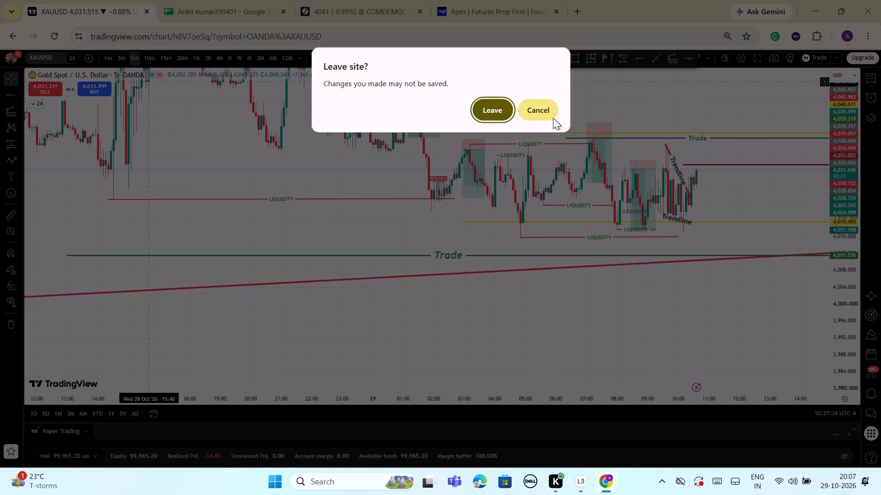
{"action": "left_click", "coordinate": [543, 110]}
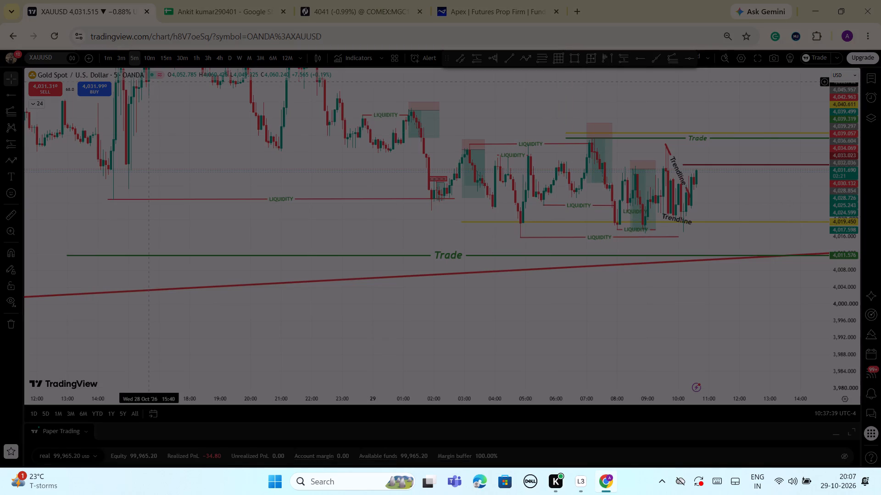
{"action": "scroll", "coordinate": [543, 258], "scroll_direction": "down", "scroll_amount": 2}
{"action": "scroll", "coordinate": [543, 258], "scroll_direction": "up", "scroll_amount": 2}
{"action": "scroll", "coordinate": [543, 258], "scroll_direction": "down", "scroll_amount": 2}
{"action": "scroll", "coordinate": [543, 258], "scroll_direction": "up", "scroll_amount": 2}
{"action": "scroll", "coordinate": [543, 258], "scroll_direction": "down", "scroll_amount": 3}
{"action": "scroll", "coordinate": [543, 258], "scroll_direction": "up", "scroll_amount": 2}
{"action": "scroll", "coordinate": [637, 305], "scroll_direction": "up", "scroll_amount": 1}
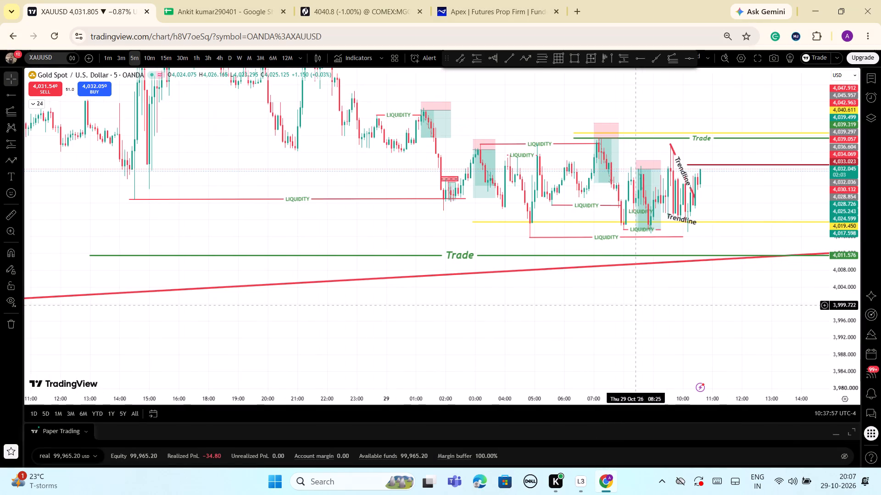
Switch the XAUUSD chart to the one-minute timeframe.
{"action": "scroll", "coordinate": [637, 305], "scroll_direction": "down", "scroll_amount": 1}
{"action": "left_click_drag", "start_coordinate": [848, 293], "coordinate": [838, 327]}
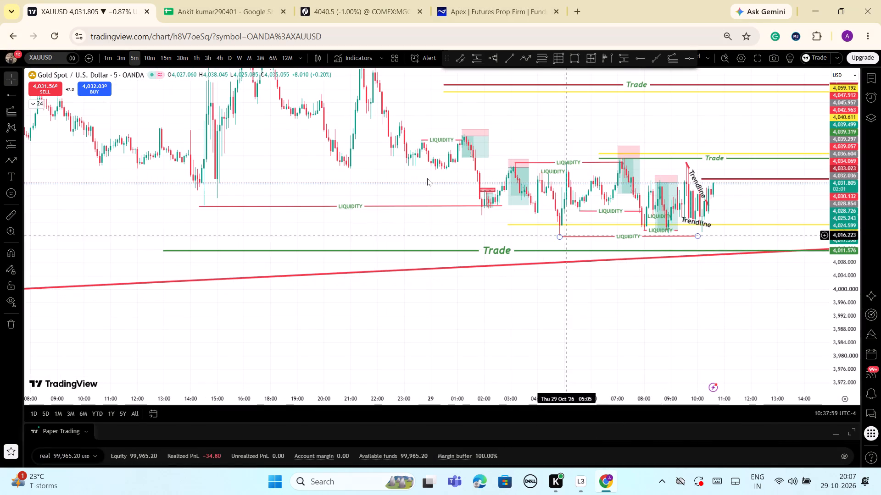
{"action": "left_click", "coordinate": [112, 57]}
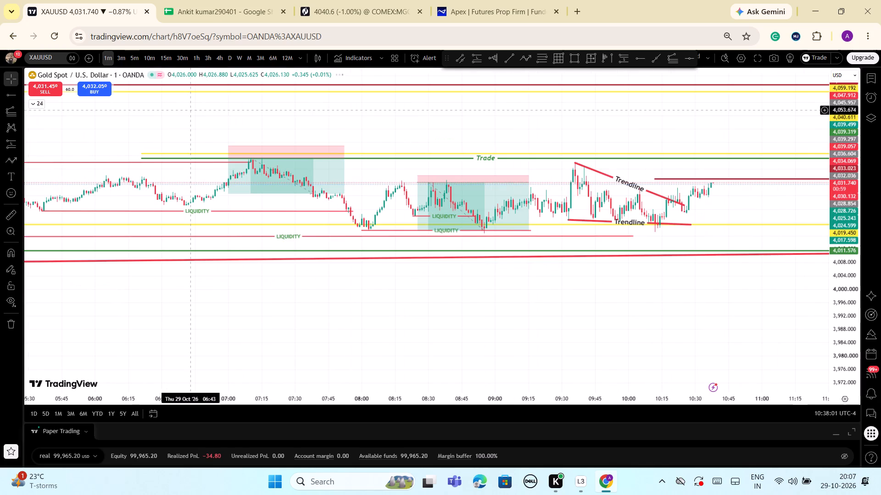
Draw a rising trend line under the recent lows from about 4,017.23 at 10:12 to about 4,030.29 at 10:43.
{"action": "scroll", "coordinate": [806, 354], "scroll_direction": "down", "scroll_amount": 4}
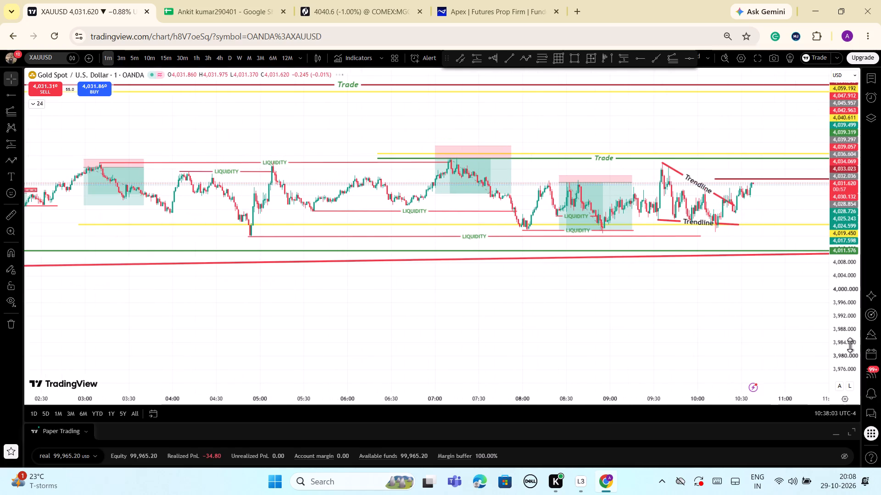
{"action": "left_click_drag", "start_coordinate": [850, 346], "coordinate": [815, 256]}
{"action": "scroll", "coordinate": [810, 255], "scroll_direction": "up", "scroll_amount": 2}
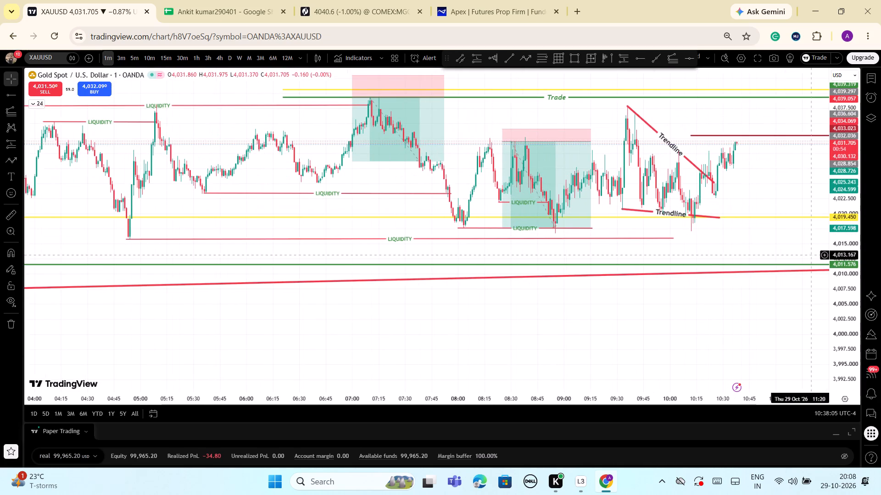
{"action": "scroll", "coordinate": [702, 210], "scroll_direction": "up", "scroll_amount": 2}
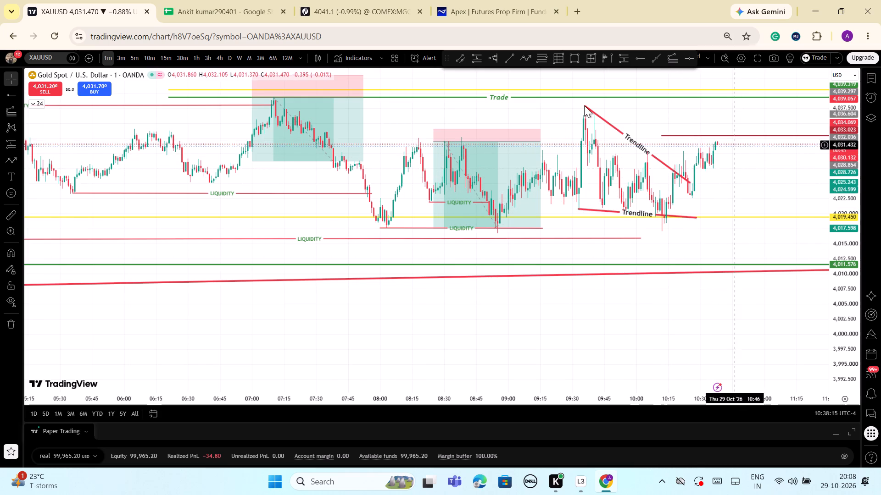
{"action": "left_click", "coordinate": [506, 60]}
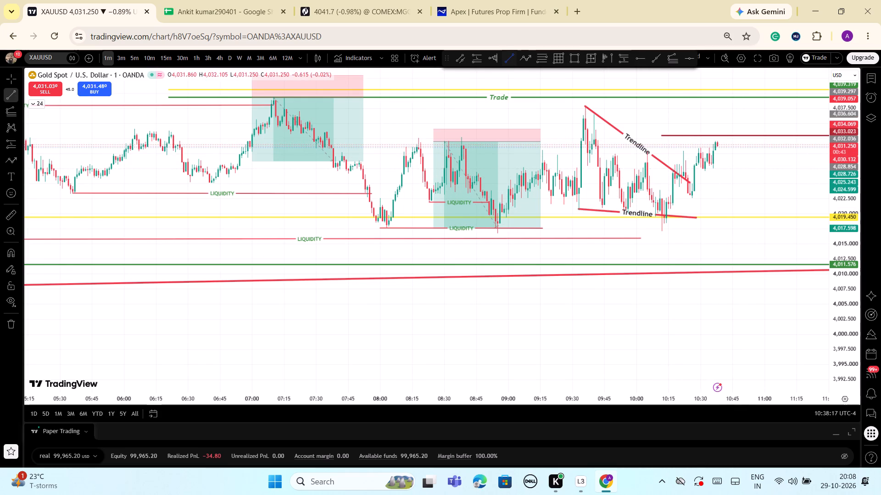
{"action": "left_click", "coordinate": [661, 231]}
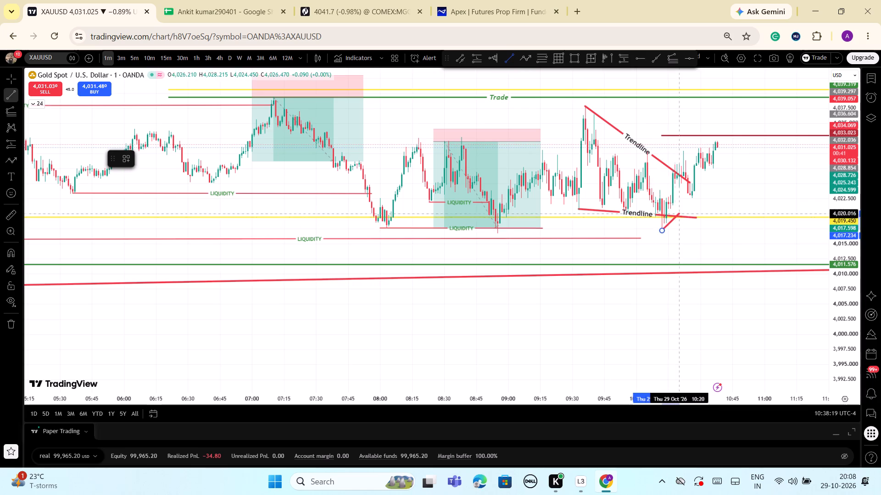
{"action": "left_click", "coordinate": [729, 152]}
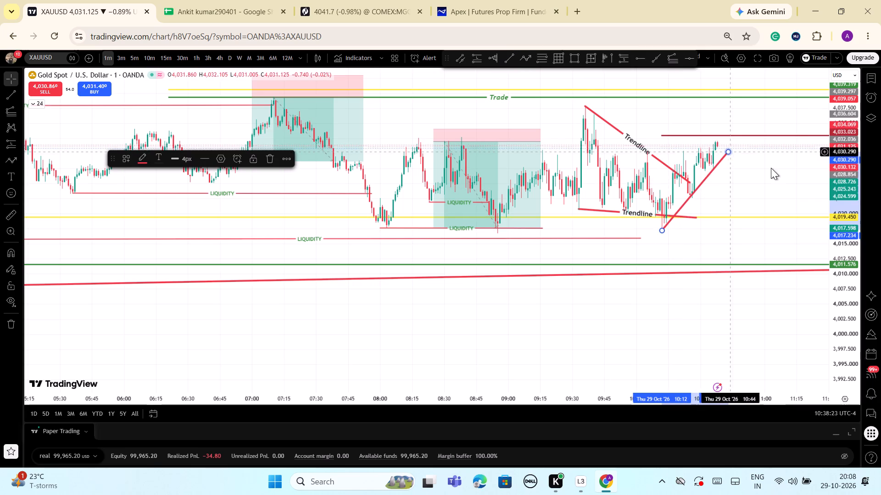
{"action": "left_click", "coordinate": [783, 174]}
Apply a saved drawing template to the new rising line so it carries the label "Trendline".
{"action": "left_click", "coordinate": [712, 174]}
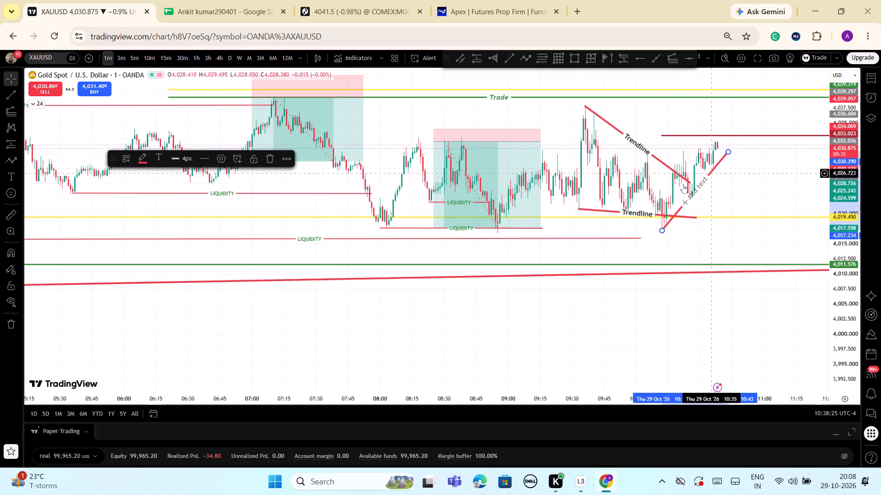
{"action": "left_click", "coordinate": [131, 163]}
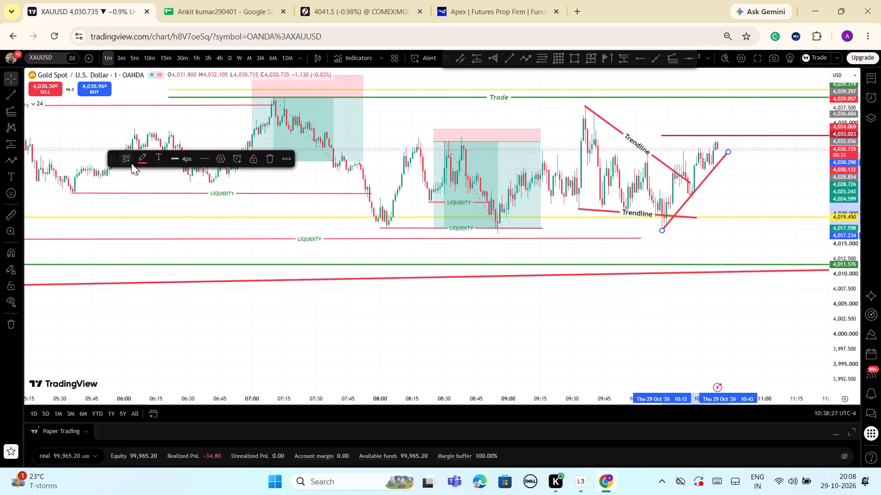
{"action": "left_click", "coordinate": [144, 236]}
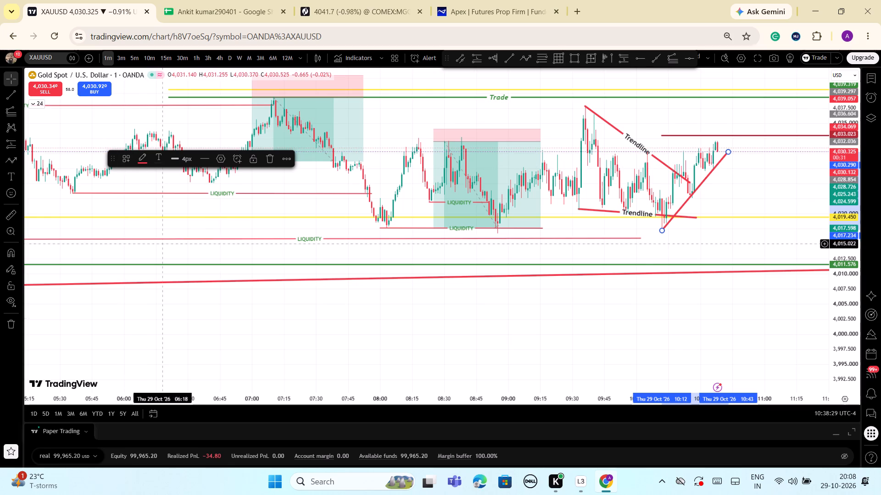
Draw a second rising trend line over the recent highs from about 4,028.08 at 10:18 to about 4,033.14 at 10:39.
{"action": "scroll", "coordinate": [750, 349], "scroll_direction": "up", "scroll_amount": 2}
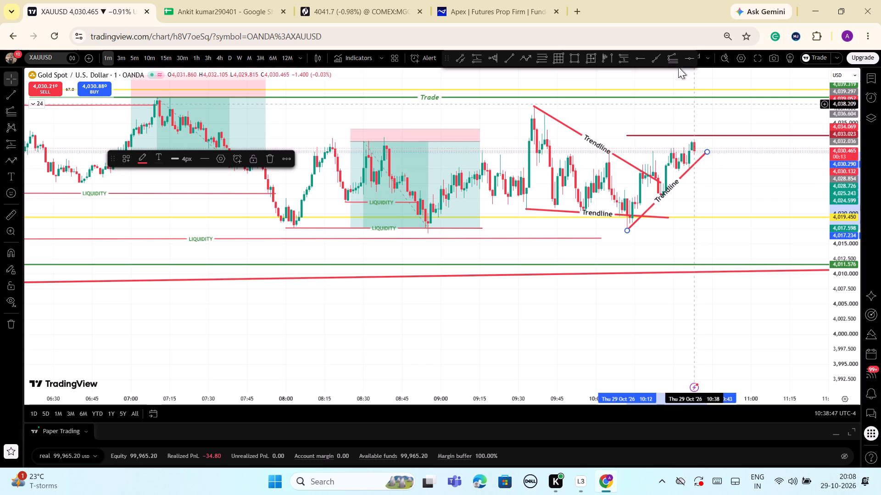
{"action": "left_click", "coordinate": [507, 60]}
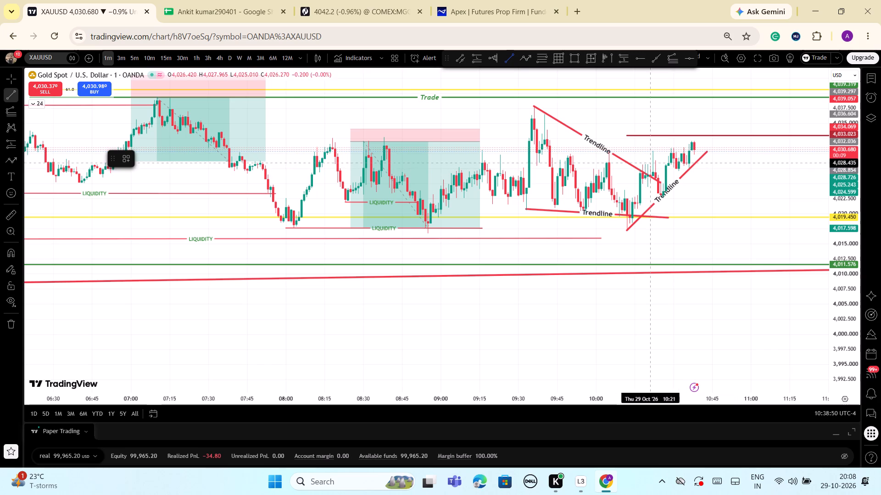
{"action": "left_click", "coordinate": [642, 165]}
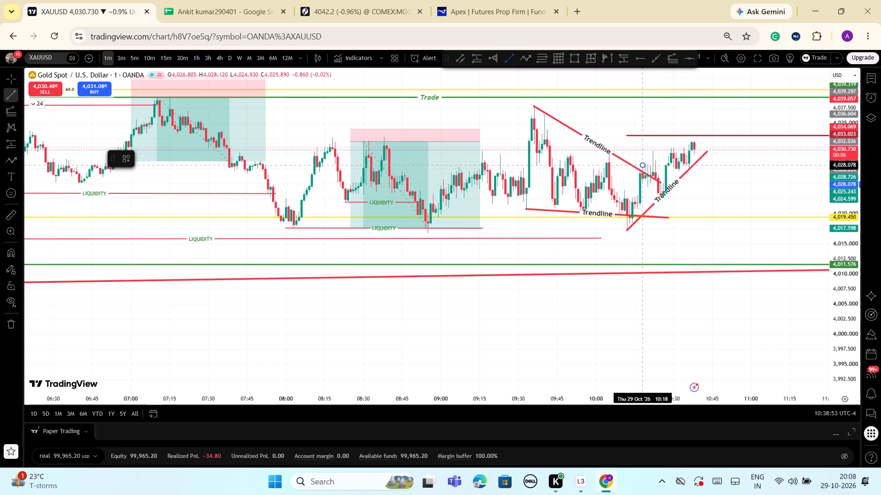
{"action": "left_click", "coordinate": [696, 135]}
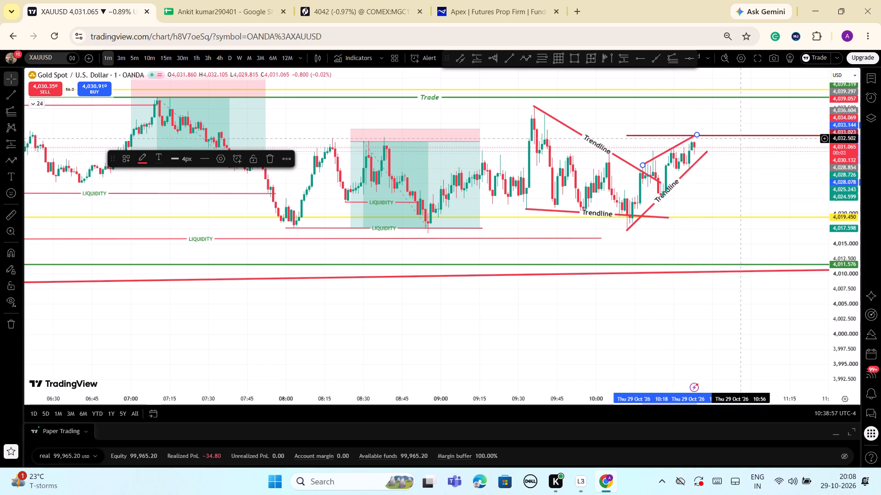
{"action": "left_click", "coordinate": [673, 150]}
{"action": "left_click", "coordinate": [772, 182]}
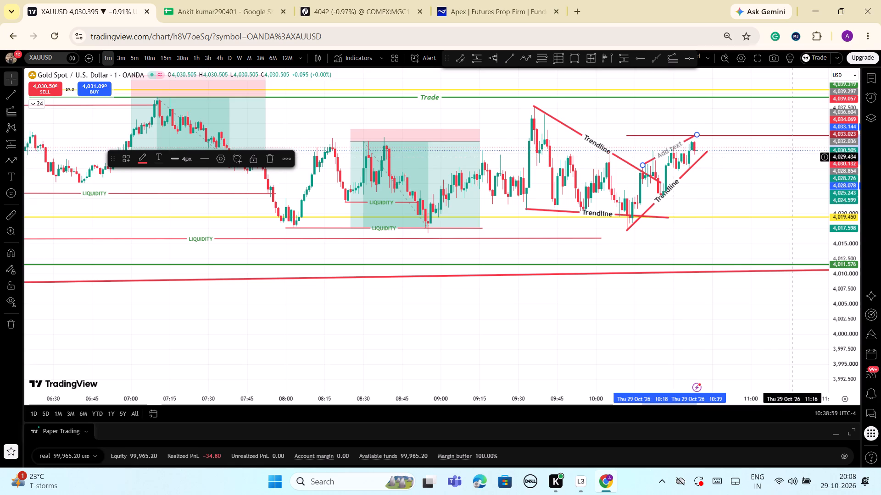
{"action": "left_click", "coordinate": [730, 182]}
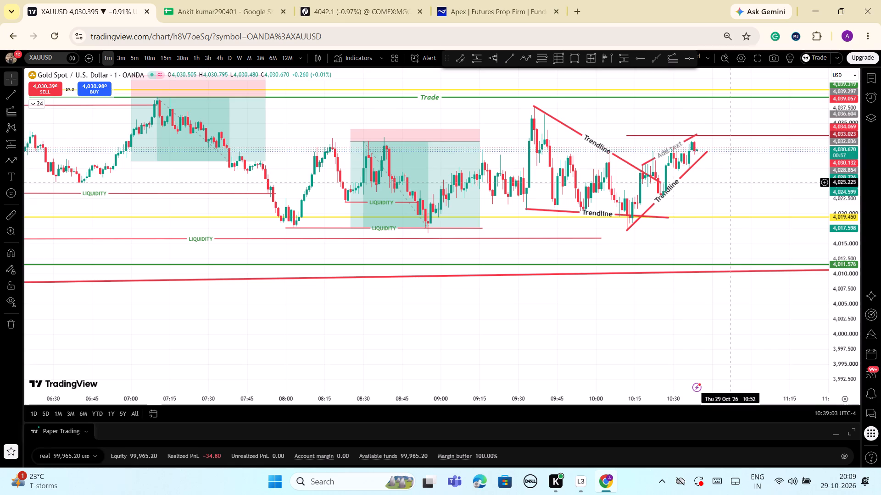
Apply the same "Trendline" label template to the upper rising line.
{"action": "left_click", "coordinate": [695, 136]}
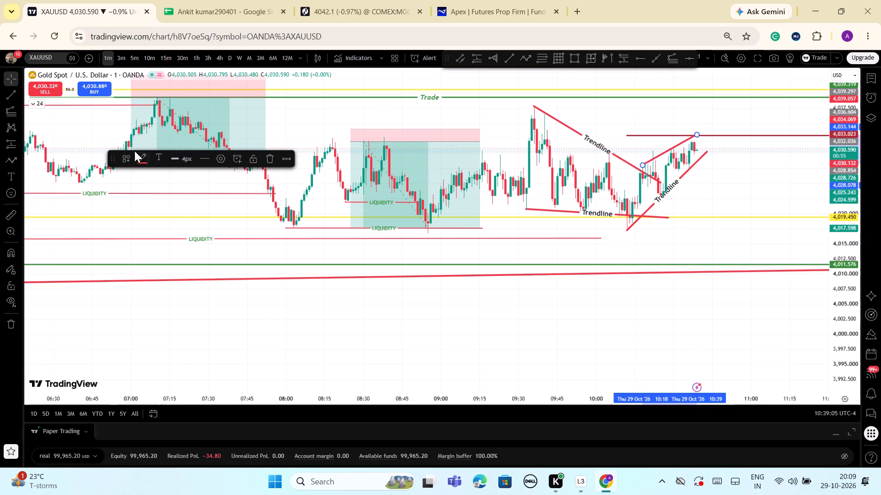
{"action": "left_click", "coordinate": [125, 157]}
{"action": "left_click", "coordinate": [139, 236]}
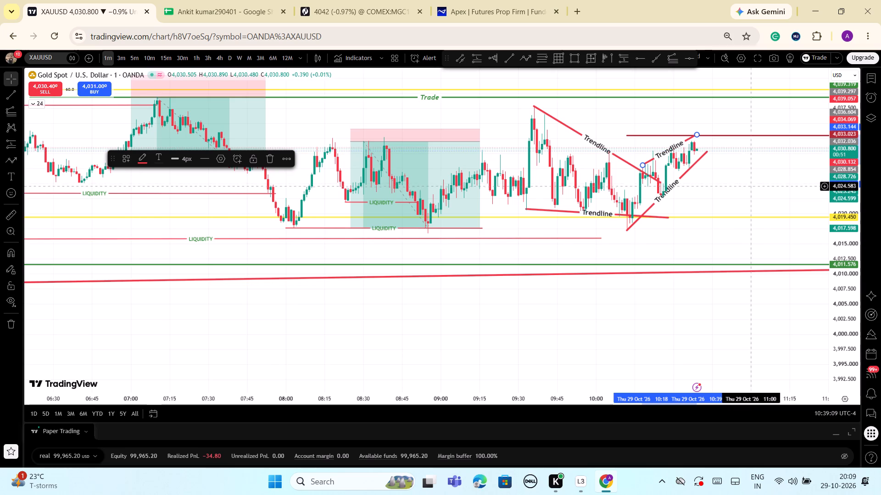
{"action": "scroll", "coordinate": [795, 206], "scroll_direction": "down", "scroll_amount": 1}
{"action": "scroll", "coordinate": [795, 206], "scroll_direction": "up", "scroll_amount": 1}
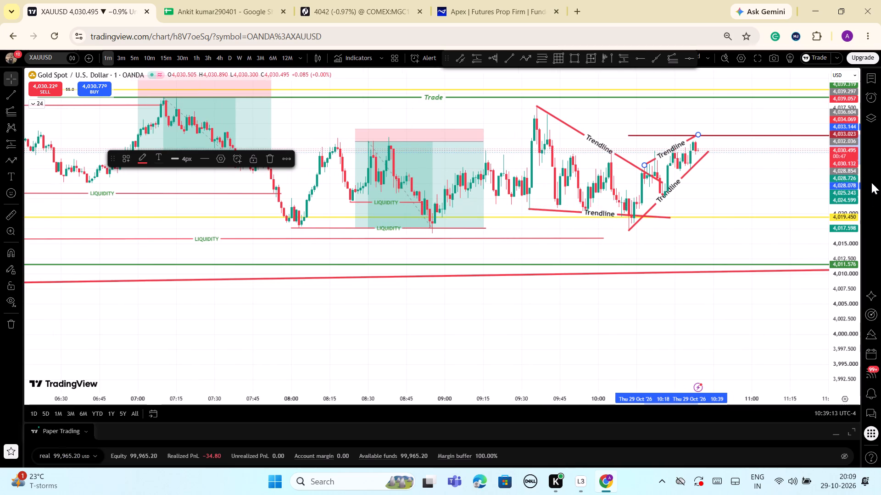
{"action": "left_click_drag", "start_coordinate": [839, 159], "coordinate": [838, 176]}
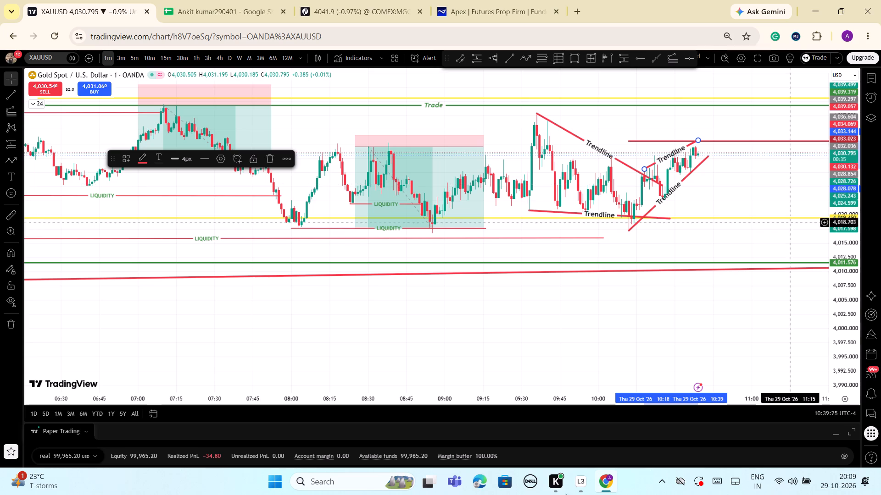
Switch to Loggy3 and look through the list of recorded sessions for 29 Oct.
{"action": "left_click", "coordinate": [584, 489]}
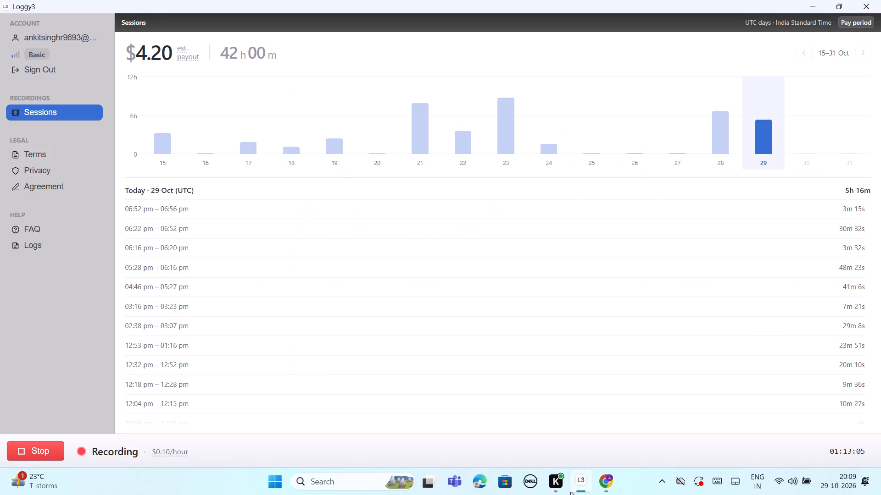
{"action": "scroll", "coordinate": [312, 241], "scroll_direction": "down", "scroll_amount": 2}
{"action": "scroll", "coordinate": [327, 253], "scroll_direction": "up", "scroll_amount": 2}
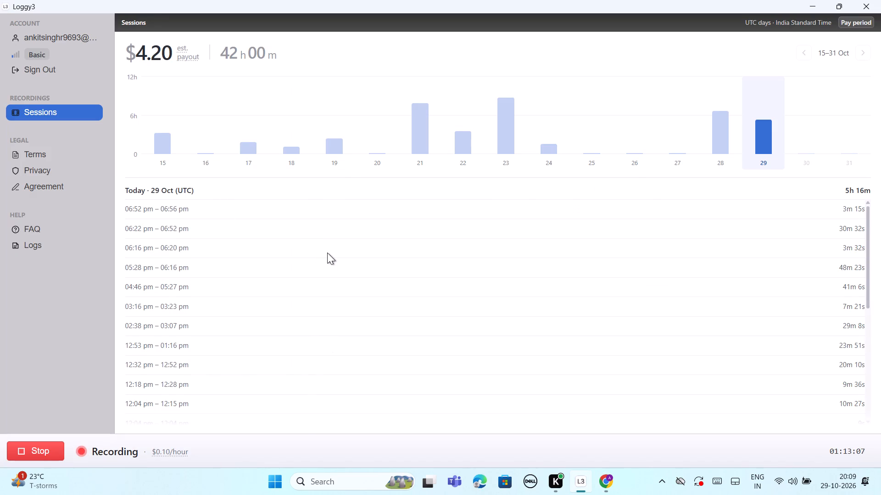
{"action": "scroll", "coordinate": [327, 253], "scroll_direction": "down", "scroll_amount": 2}
{"action": "scroll", "coordinate": [327, 253], "scroll_direction": "up", "scroll_amount": 7}
{"action": "scroll", "coordinate": [280, 244], "scroll_direction": "down", "scroll_amount": 8}
{"action": "scroll", "coordinate": [280, 244], "scroll_direction": "up", "scroll_amount": 12}
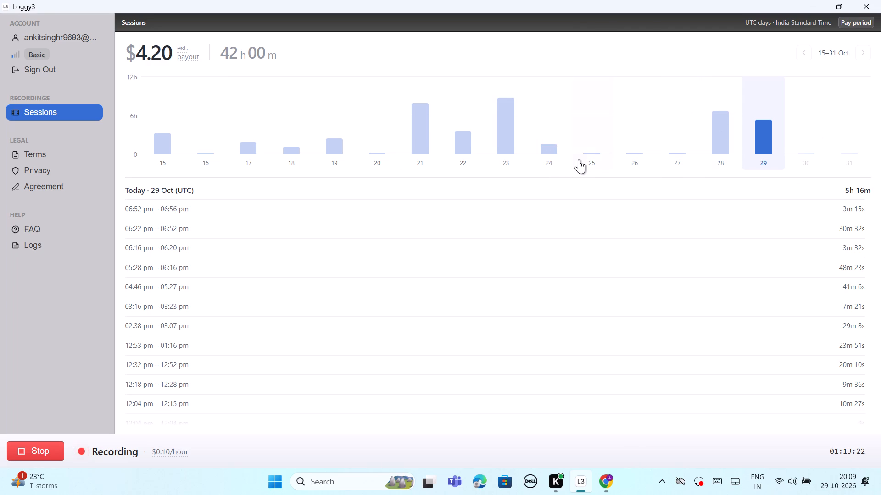
{"action": "scroll", "coordinate": [784, 199], "scroll_direction": "down", "scroll_amount": 1}
{"action": "scroll", "coordinate": [782, 202], "scroll_direction": "up", "scroll_amount": 3}
{"action": "scroll", "coordinate": [851, 62], "scroll_direction": "up", "scroll_amount": 2}
{"action": "scroll", "coordinate": [878, 215], "scroll_direction": "up", "scroll_amount": 2}
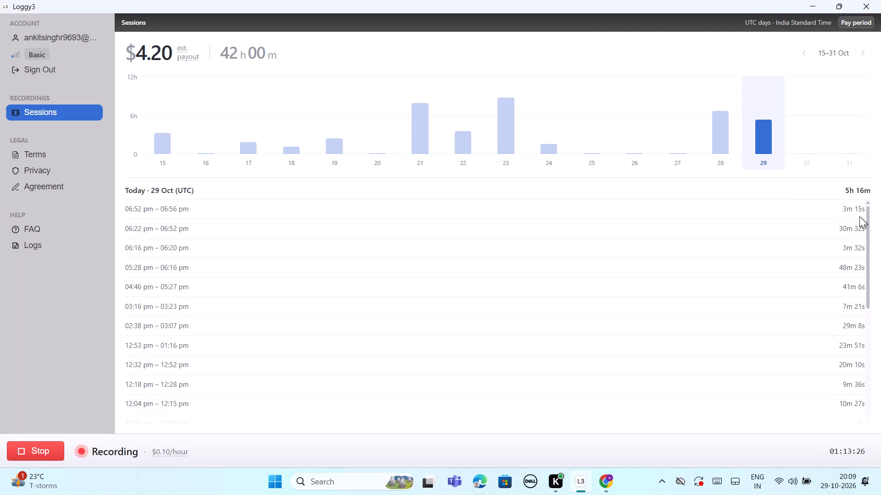
{"action": "scroll", "coordinate": [854, 224], "scroll_direction": "down", "scroll_amount": 4}
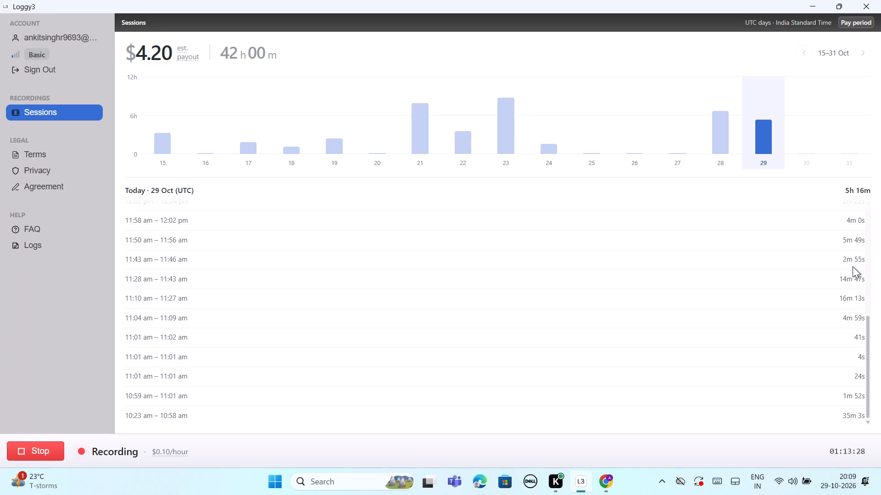
{"action": "scroll", "coordinate": [848, 338], "scroll_direction": "down", "scroll_amount": 2}
{"action": "scroll", "coordinate": [848, 343], "scroll_direction": "up", "scroll_amount": 4}
{"action": "scroll", "coordinate": [848, 343], "scroll_direction": "down", "scroll_amount": 5}
{"action": "scroll", "coordinate": [848, 343], "scroll_direction": "up", "scroll_amount": 2}
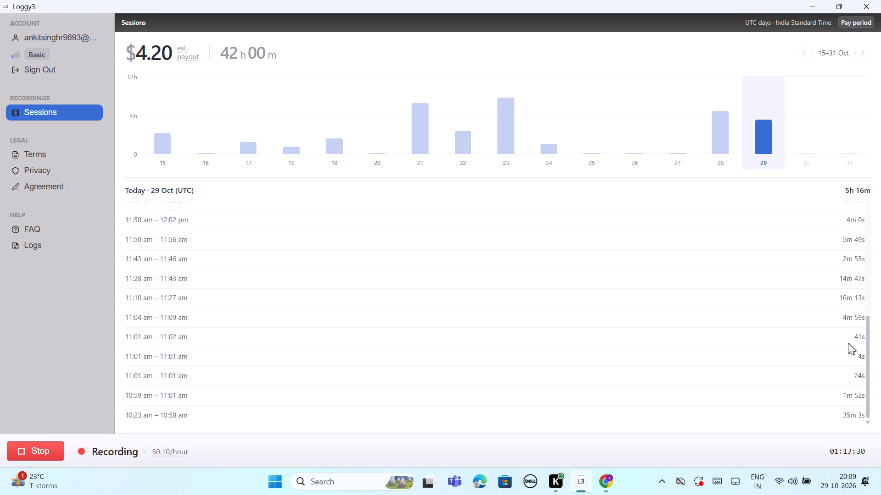
{"action": "scroll", "coordinate": [848, 343], "scroll_direction": "up", "scroll_amount": 4}
{"action": "scroll", "coordinate": [848, 343], "scroll_direction": "down", "scroll_amount": 7}
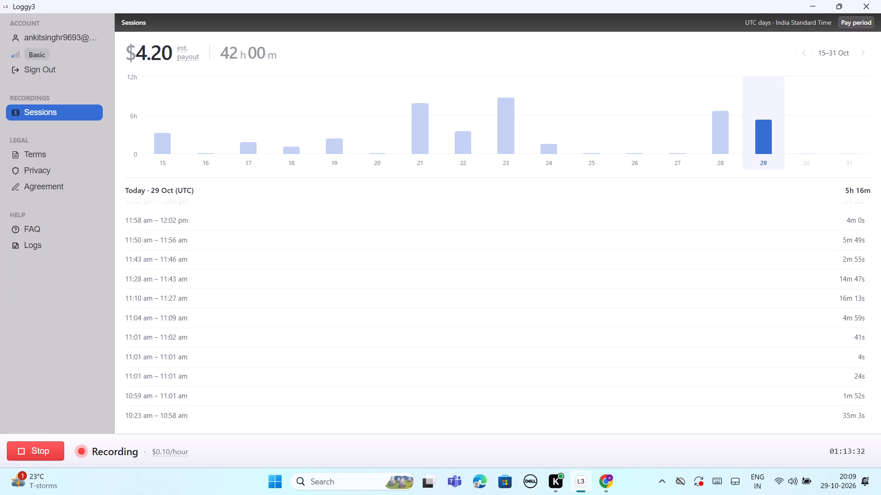
{"action": "scroll", "coordinate": [175, 233], "scroll_direction": "up", "scroll_amount": 5}
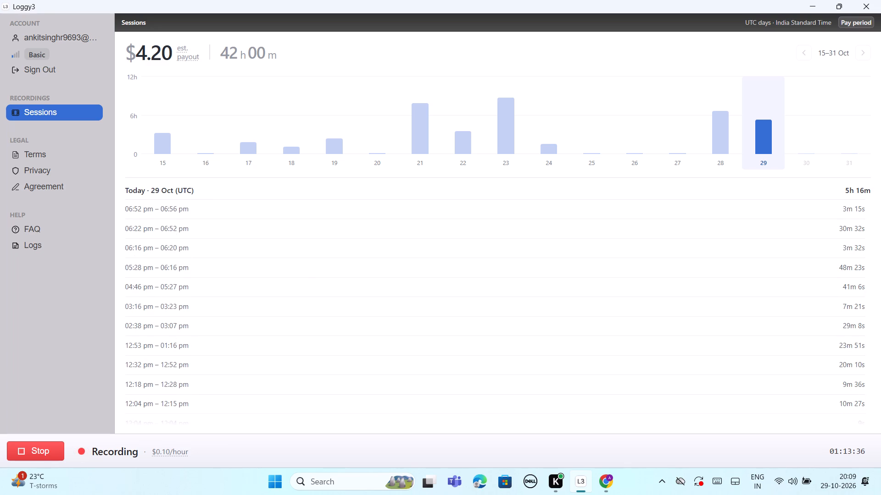
Look through the 29 Oct session list and check the hourly rate tiers in Loggy3.
{"action": "scroll", "coordinate": [682, 239], "scroll_direction": "up", "scroll_amount": 1}
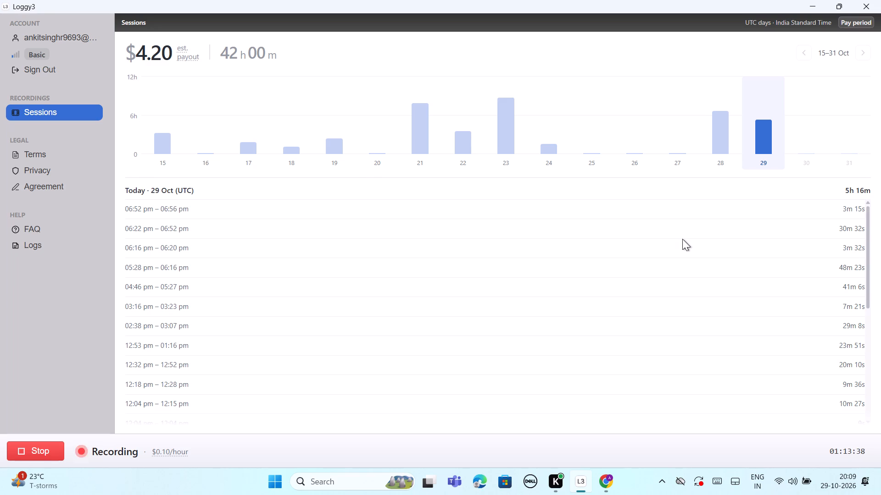
{"action": "scroll", "coordinate": [682, 239], "scroll_direction": "up", "scroll_amount": 1}
{"action": "scroll", "coordinate": [682, 239], "scroll_direction": "down", "scroll_amount": 1}
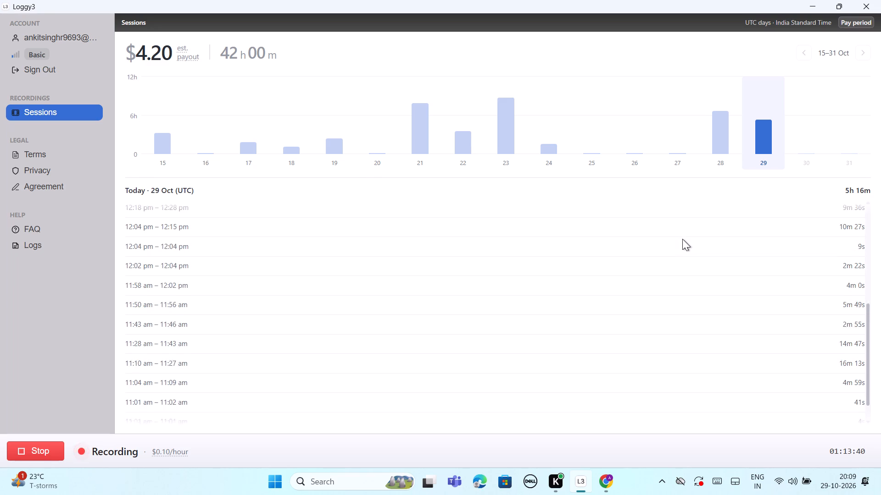
{"action": "scroll", "coordinate": [682, 239], "scroll_direction": "down", "scroll_amount": 1}
{"action": "scroll", "coordinate": [682, 239], "scroll_direction": "up", "scroll_amount": 2}
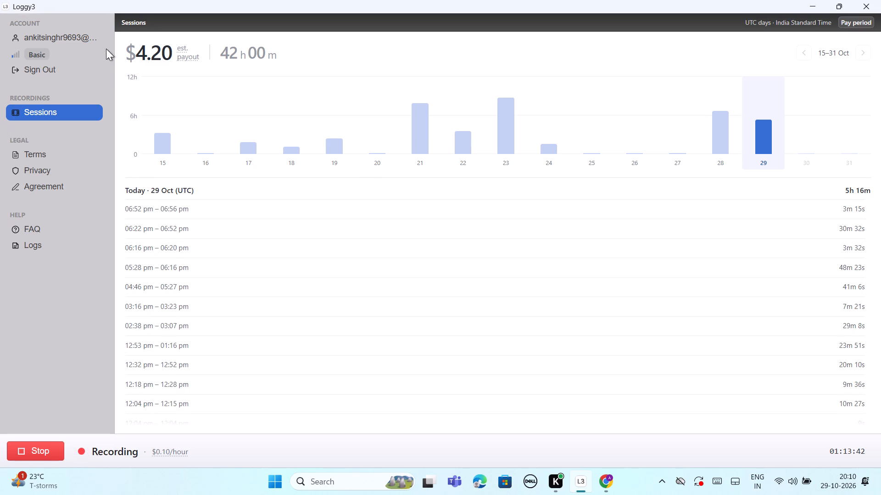
{"action": "left_click", "coordinate": [42, 57]}
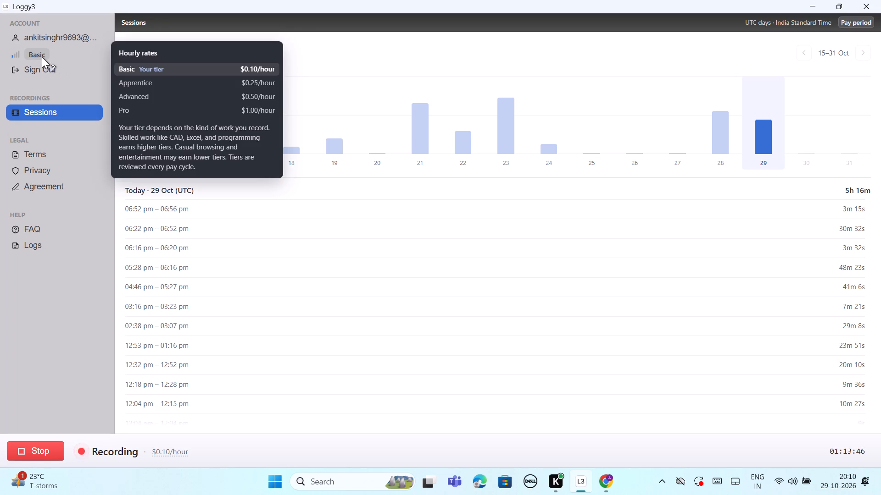
Close the Loggy3 window and its notice to return to the XAUUSD chart.
{"action": "left_click", "coordinate": [812, 5]}
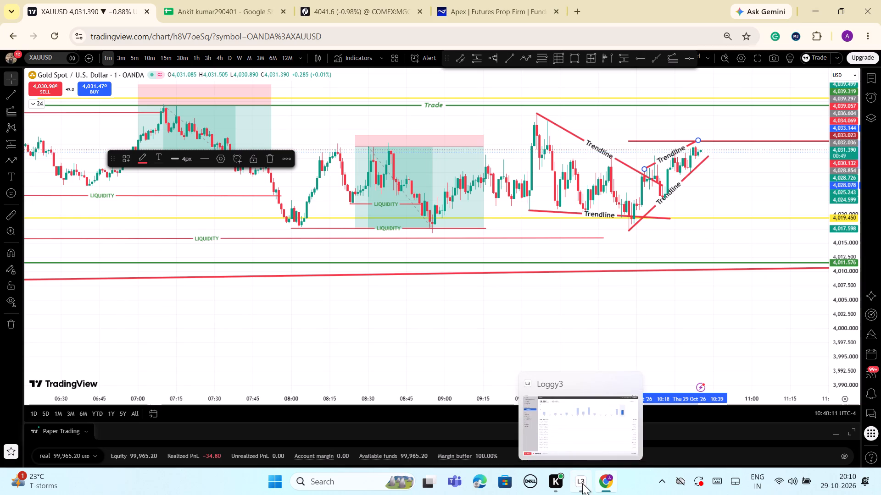
{"action": "left_click", "coordinate": [629, 382]}
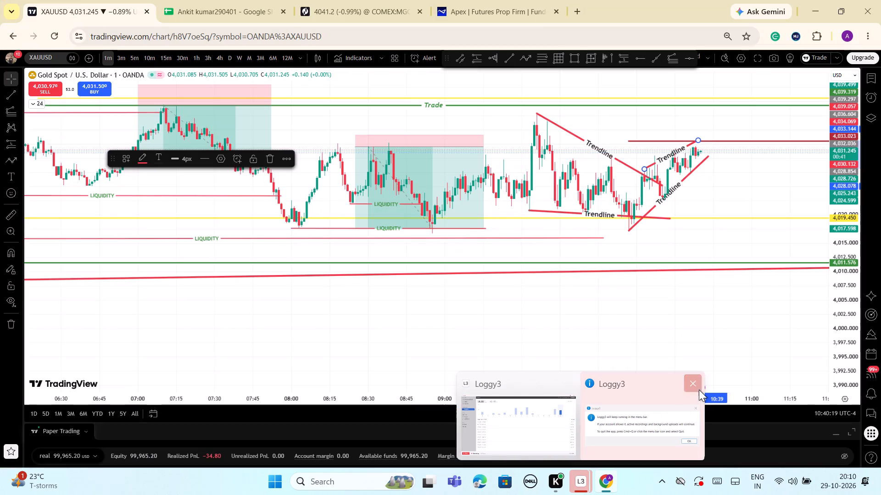
{"action": "left_click", "coordinate": [692, 380]}
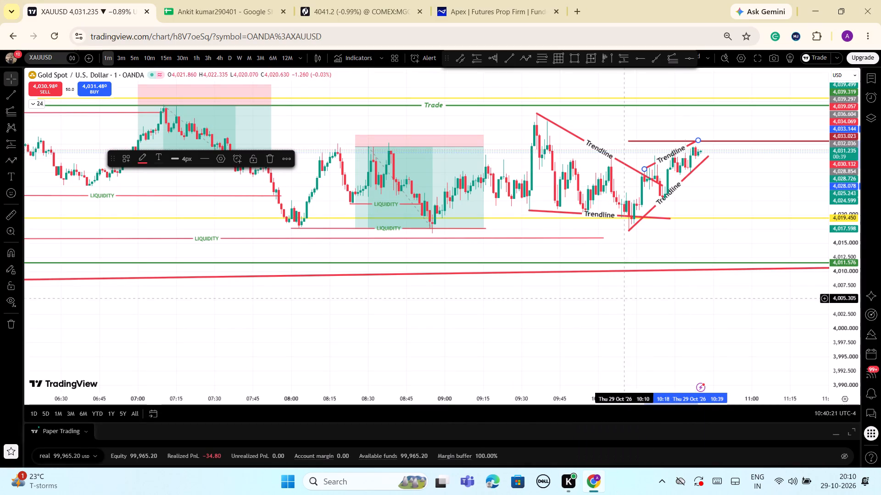
Place a short position from 10:40 with entry at about 4,030.40 and stop at about 4,033.90.
{"action": "scroll", "coordinate": [674, 297], "scroll_direction": "up", "scroll_amount": 2}
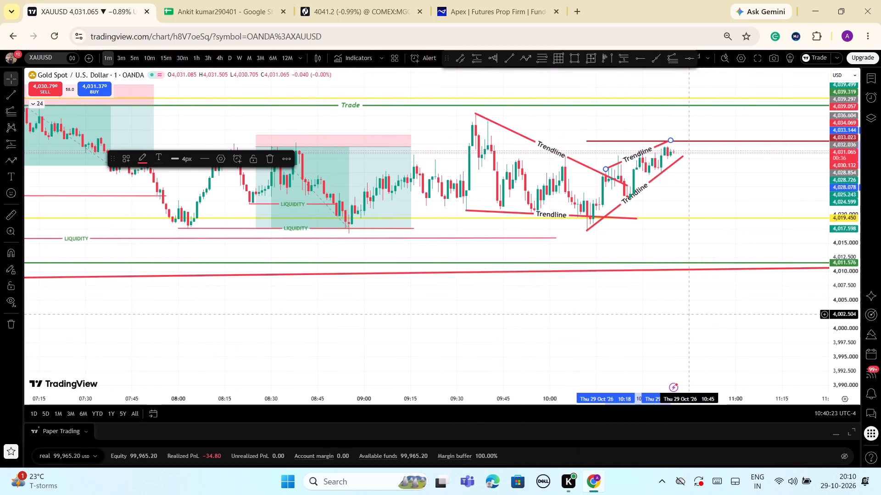
{"action": "scroll", "coordinate": [690, 314], "scroll_direction": "up", "scroll_amount": 2}
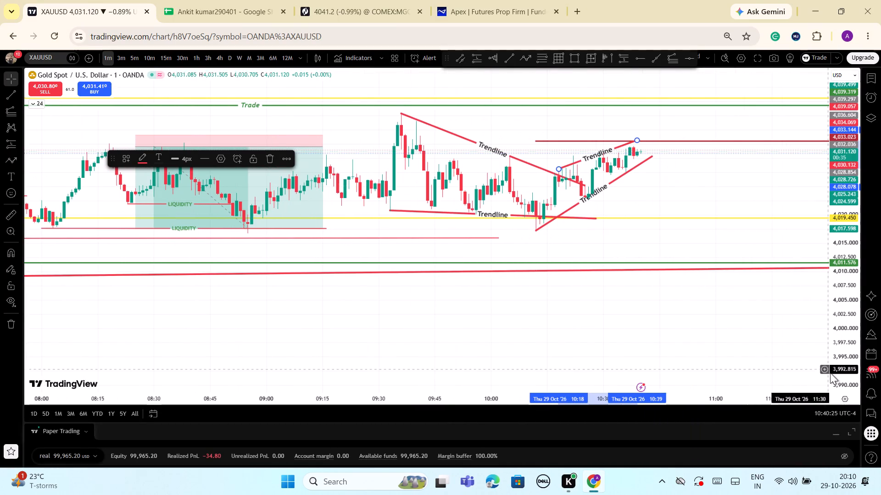
{"action": "left_click_drag", "start_coordinate": [836, 362], "coordinate": [835, 283]}
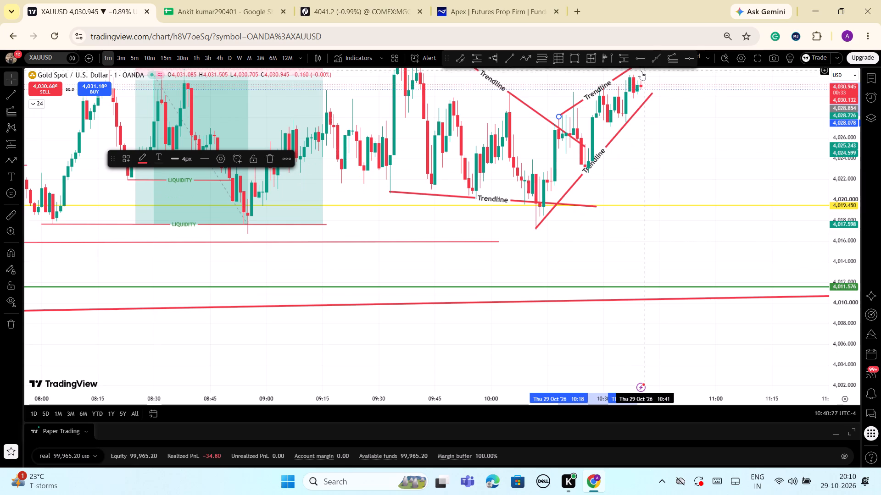
{"action": "left_click_drag", "start_coordinate": [714, 137], "coordinate": [731, 215]}
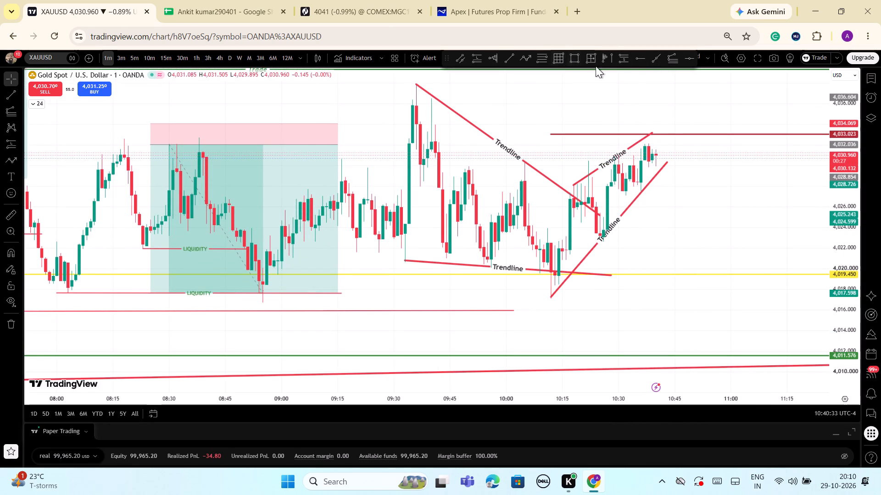
{"action": "left_click", "coordinate": [624, 56]}
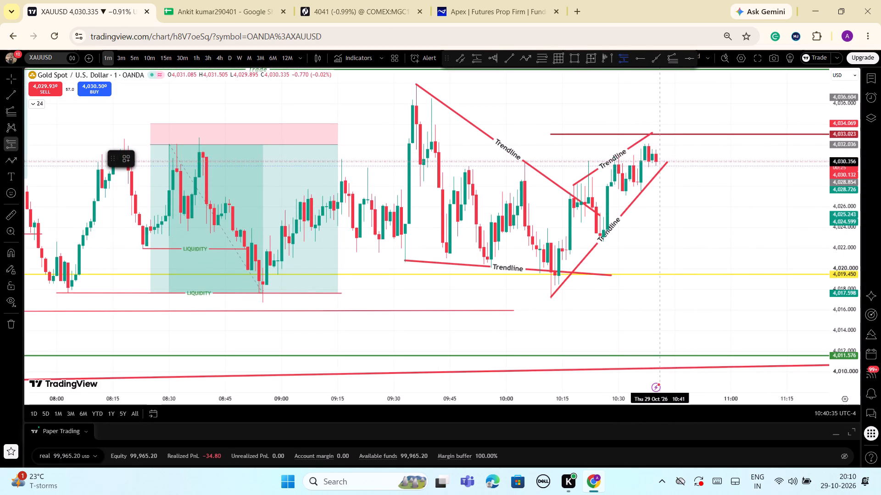
{"action": "left_click", "coordinate": [657, 161]}
{"action": "left_click_drag", "start_coordinate": [656, 118], "coordinate": [658, 125]}
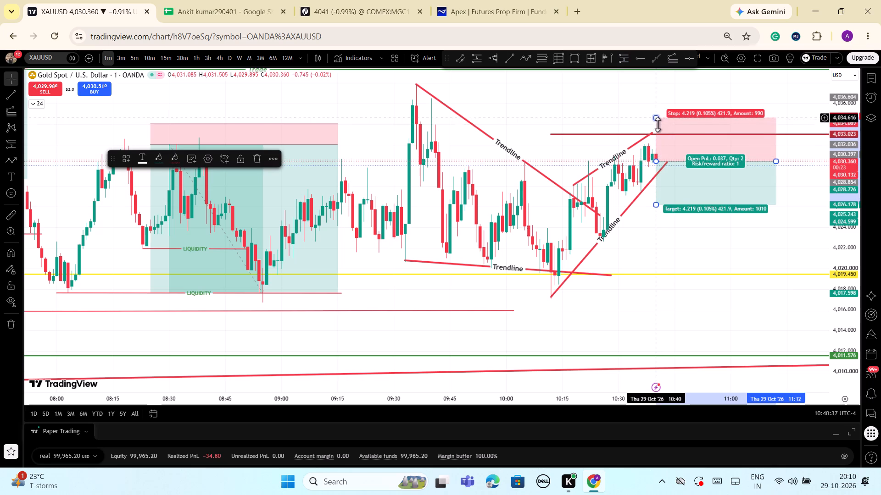
{"action": "left_click_drag", "start_coordinate": [658, 125], "coordinate": [659, 125]}
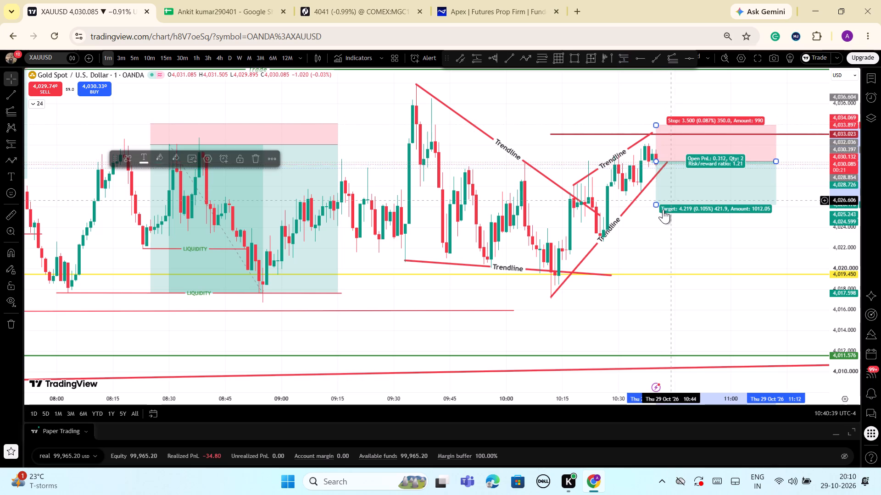
Extend the short position's target down to about 4,019.15 and shorten its time span.
{"action": "left_click_drag", "start_coordinate": [657, 204], "coordinate": [656, 275]}
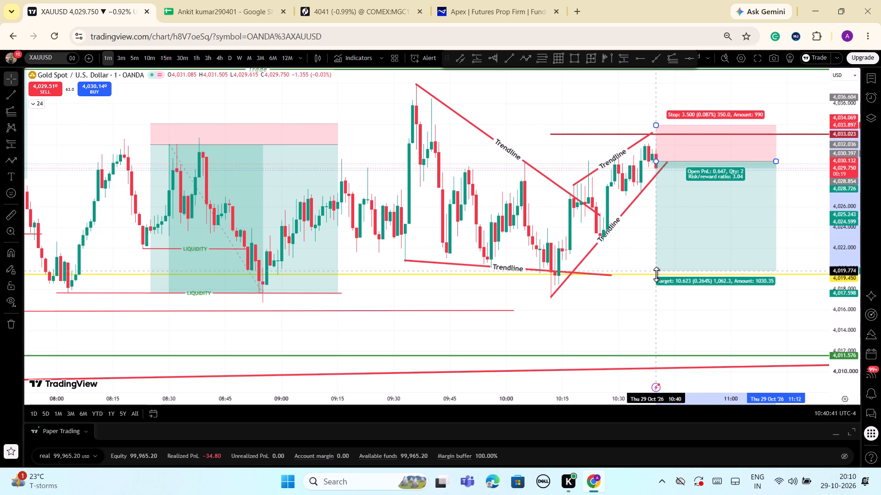
{"action": "left_click_drag", "start_coordinate": [656, 275], "coordinate": [656, 277]}
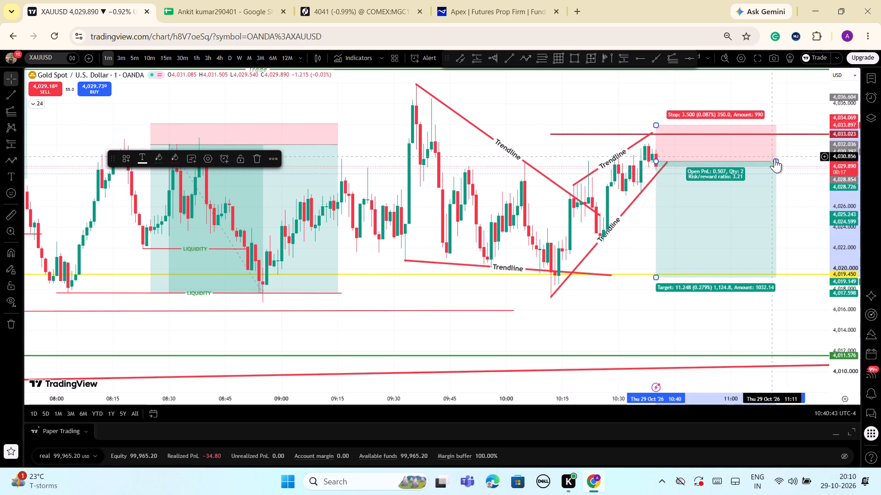
{"action": "left_click_drag", "start_coordinate": [775, 159], "coordinate": [699, 163]}
{"action": "left_click", "coordinate": [769, 207]}
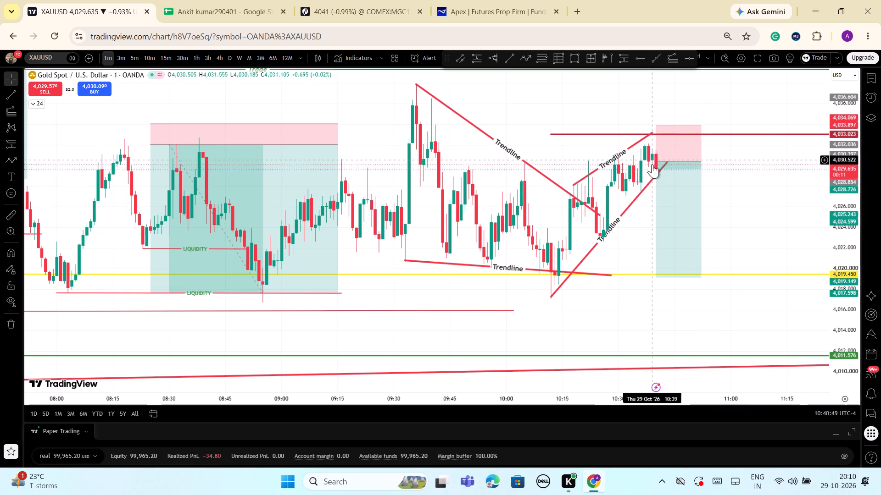
Examine the short setup against the trend lines and liquidity levels on the one-minute chart.
{"action": "scroll", "coordinate": [795, 241], "scroll_direction": "down", "scroll_amount": 1}
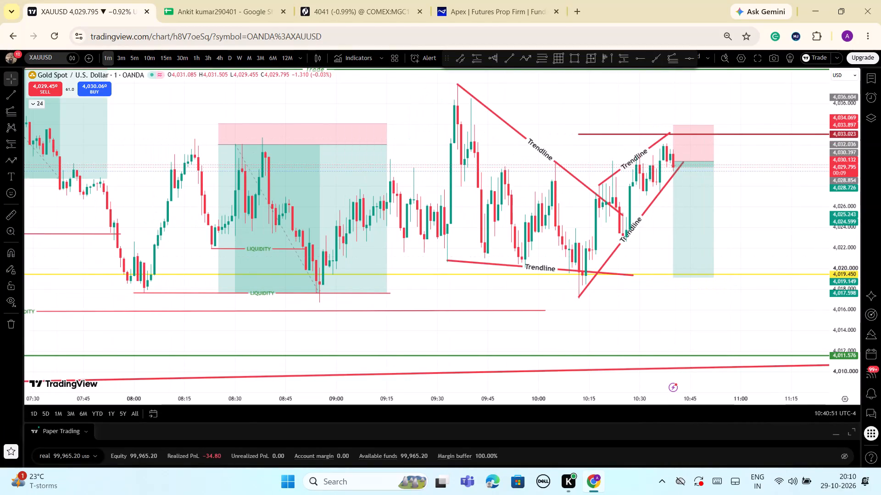
{"action": "left_click_drag", "start_coordinate": [841, 326], "coordinate": [841, 271]}
{"action": "scroll", "coordinate": [781, 267], "scroll_direction": "up", "scroll_amount": 2}
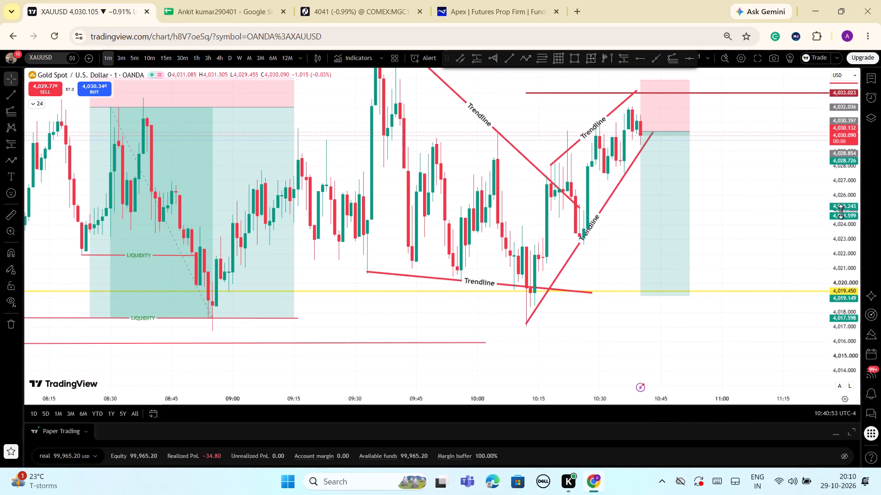
{"action": "left_click_drag", "start_coordinate": [837, 206], "coordinate": [853, 279]}
{"action": "scroll", "coordinate": [781, 276], "scroll_direction": "up", "scroll_amount": 1}
{"action": "scroll", "coordinate": [747, 237], "scroll_direction": "down", "scroll_amount": 1}
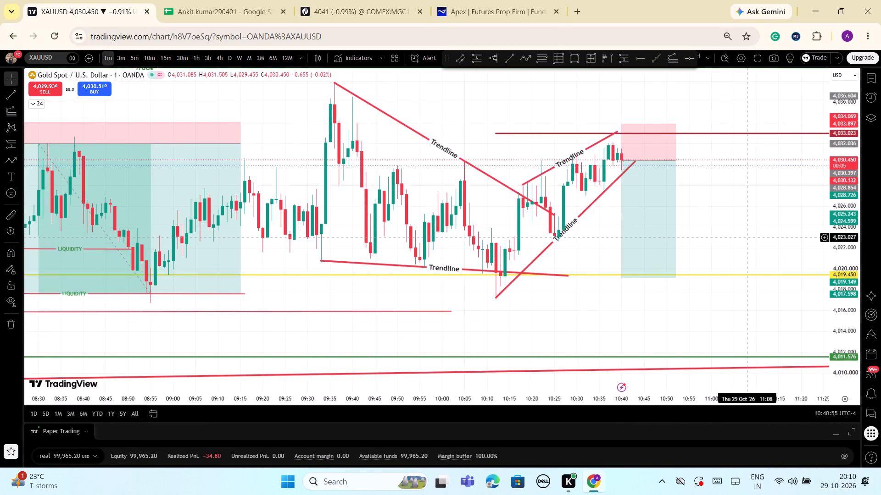
{"action": "left_click_drag", "start_coordinate": [865, 164], "coordinate": [855, 229]}
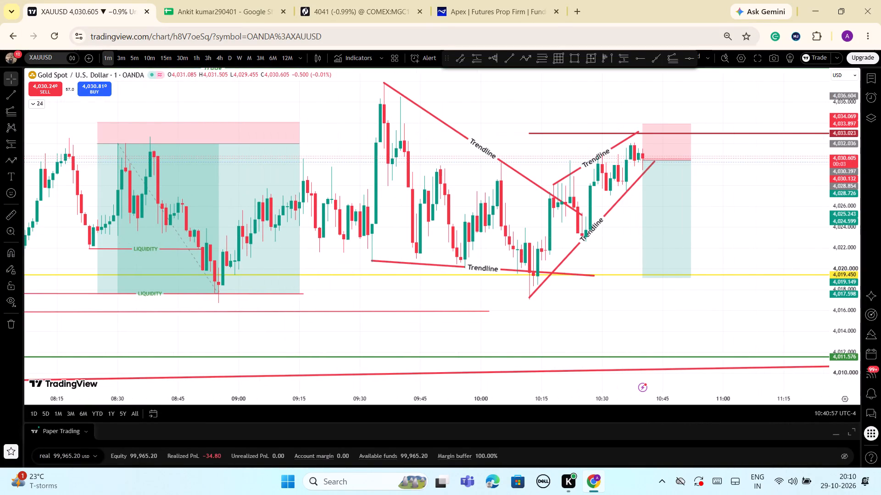
{"action": "left_click_drag", "start_coordinate": [778, 185], "coordinate": [775, 215]}
{"action": "scroll", "coordinate": [737, 222], "scroll_direction": "up", "scroll_amount": 1}
{"action": "scroll", "coordinate": [742, 262], "scroll_direction": "down", "scroll_amount": 1}
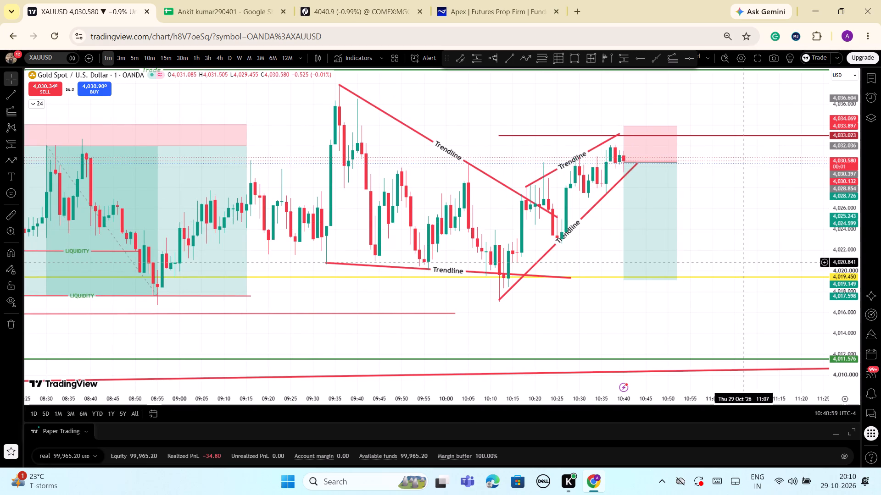
{"action": "scroll", "coordinate": [742, 263], "scroll_direction": "down", "scroll_amount": 5}
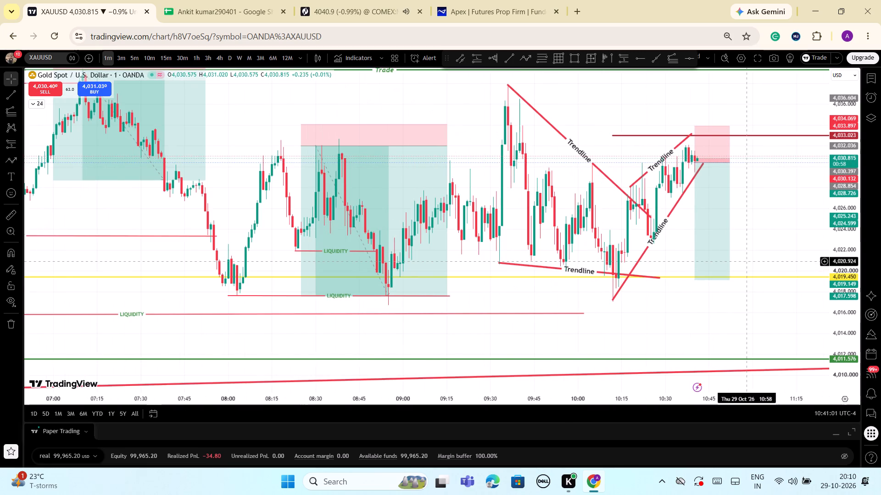
{"action": "scroll", "coordinate": [746, 261], "scroll_direction": "up", "scroll_amount": 1}
{"action": "scroll", "coordinate": [746, 261], "scroll_direction": "down", "scroll_amount": 2}
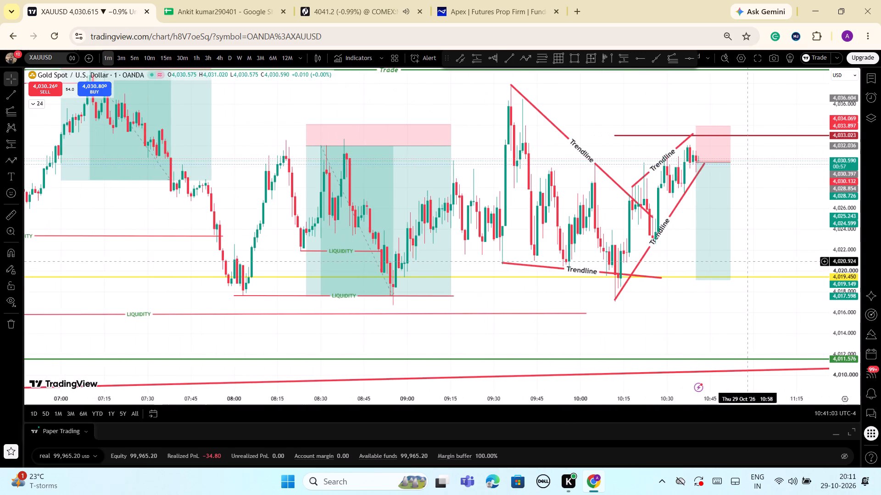
{"action": "scroll", "coordinate": [747, 265], "scroll_direction": "down", "scroll_amount": 2}
{"action": "scroll", "coordinate": [747, 265], "scroll_direction": "up", "scroll_amount": 2}
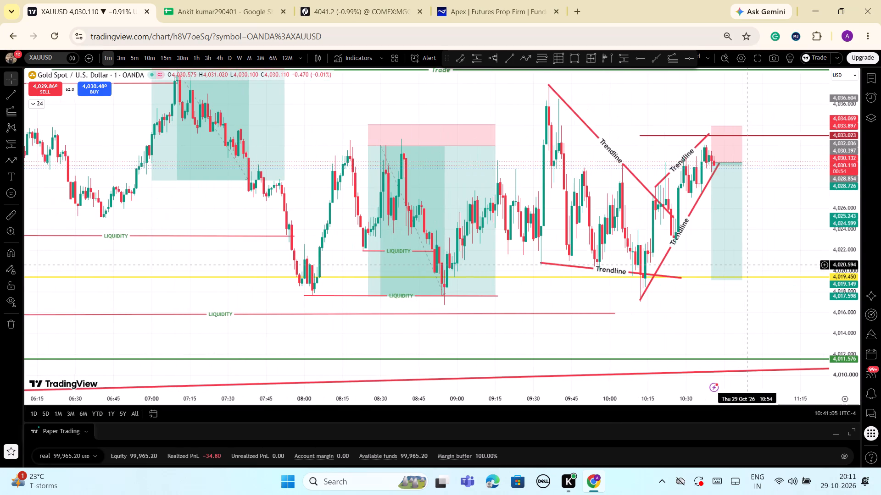
{"action": "left_click_drag", "start_coordinate": [844, 287], "coordinate": [837, 225]}
{"action": "scroll", "coordinate": [775, 241], "scroll_direction": "up", "scroll_amount": 7}
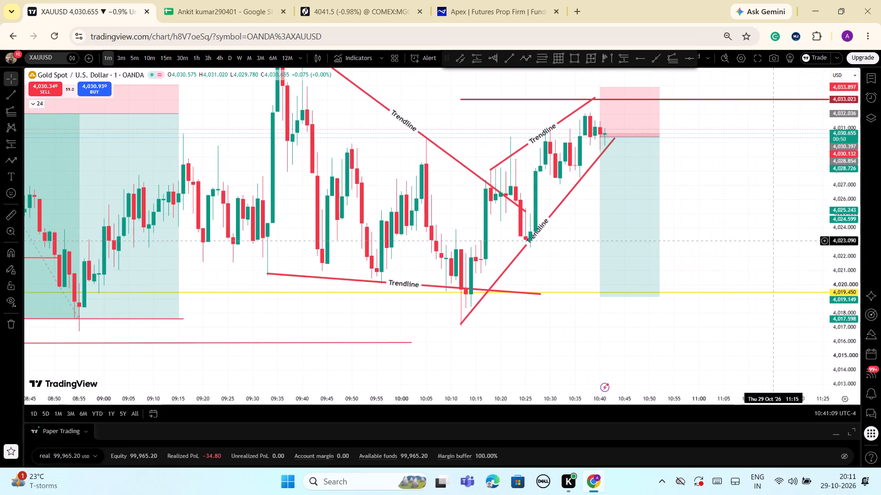
{"action": "scroll", "coordinate": [775, 241], "scroll_direction": "down", "scroll_amount": 10}
{"action": "left_click_drag", "start_coordinate": [840, 181], "coordinate": [844, 247]}
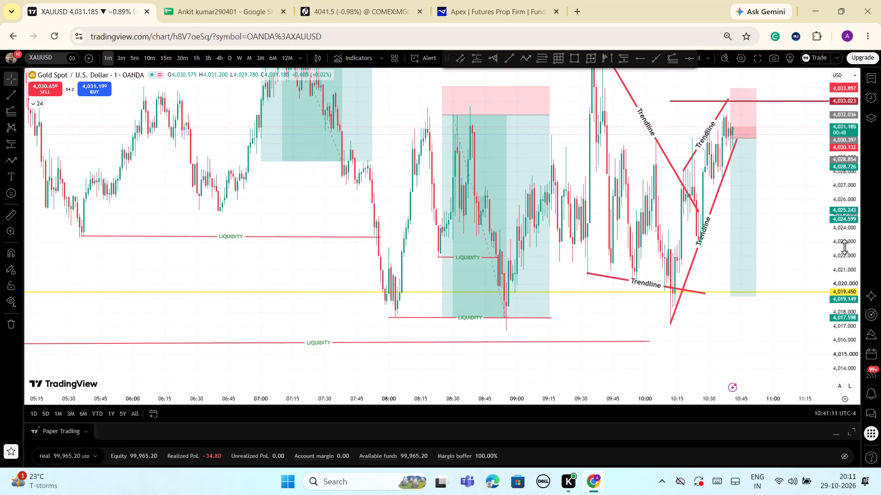
{"action": "left_click_drag", "start_coordinate": [844, 247], "coordinate": [838, 316]}
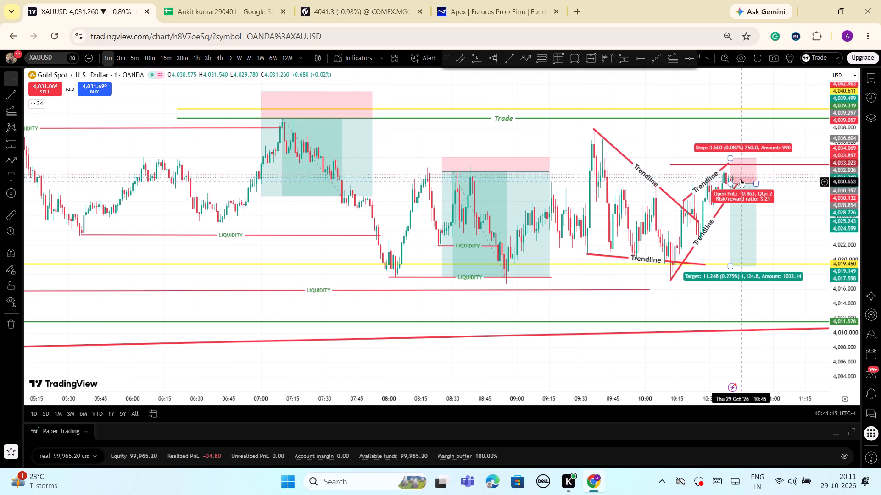
On the three-minute chart, move the short position up to entry about 4,033.06, stop about 4,036.56 and target about 4,021.81.
{"action": "left_click", "coordinate": [119, 58]}
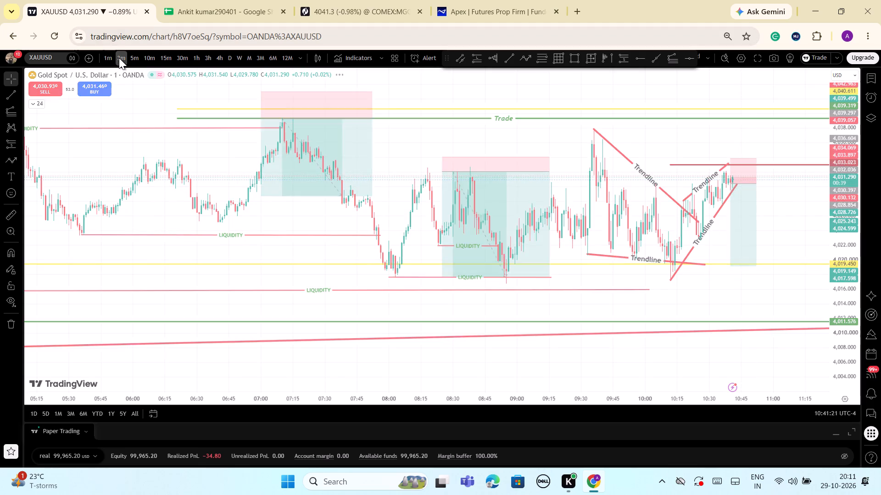
{"action": "left_click_drag", "start_coordinate": [842, 254], "coordinate": [842, 291]}
{"action": "scroll", "coordinate": [775, 287], "scroll_direction": "up", "scroll_amount": 5}
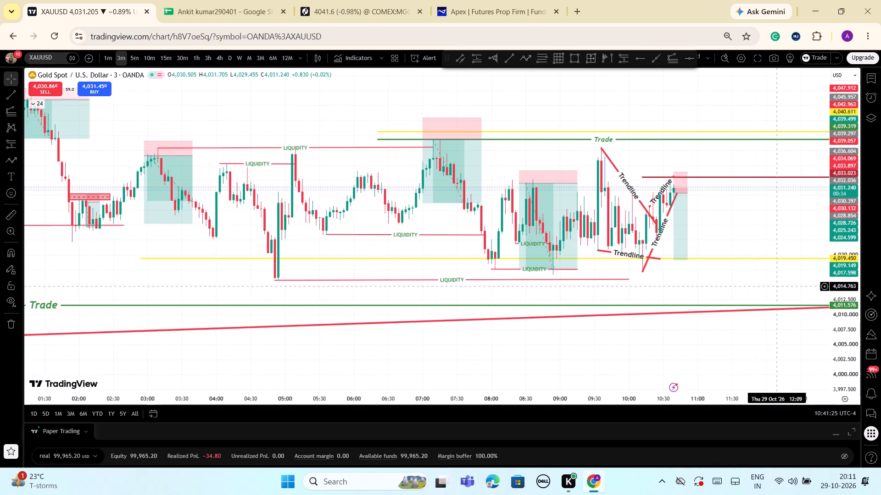
{"action": "scroll", "coordinate": [775, 287], "scroll_direction": "up", "scroll_amount": 3}
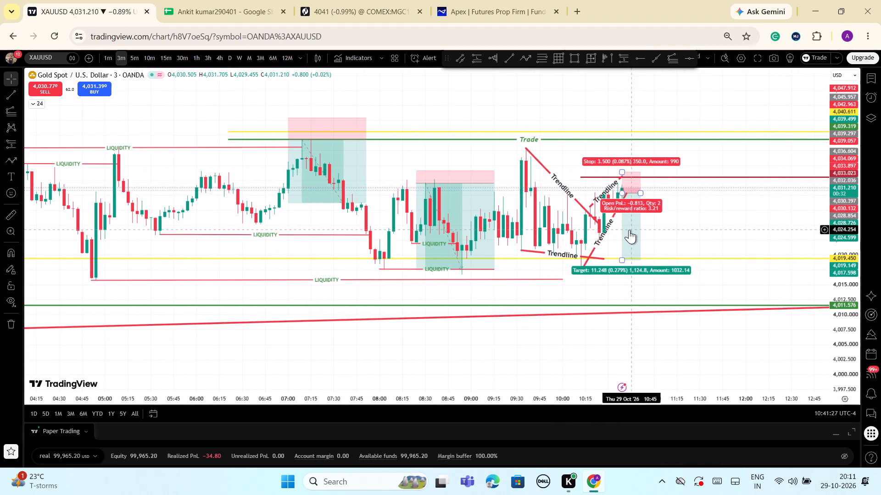
{"action": "left_click_drag", "start_coordinate": [629, 230], "coordinate": [635, 216]}
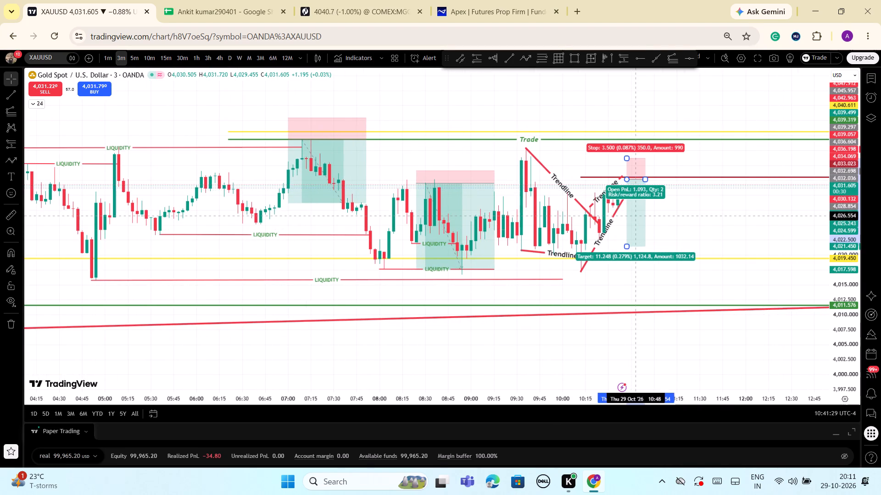
{"action": "left_click_drag", "start_coordinate": [635, 216], "coordinate": [634, 214]}
{"action": "left_click", "coordinate": [734, 245]}
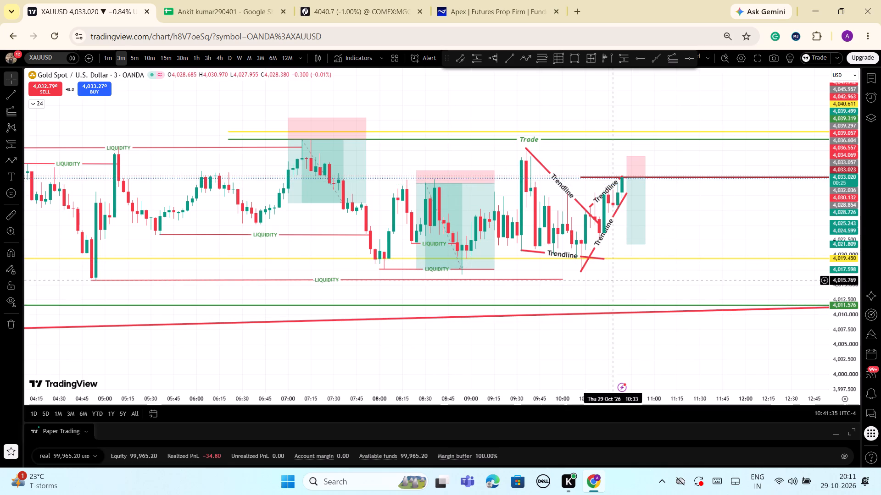
Examine the short setup against the trend lines, liquidity levels and earlier trades on the five-minute chart.
{"action": "left_click", "coordinate": [134, 60]}
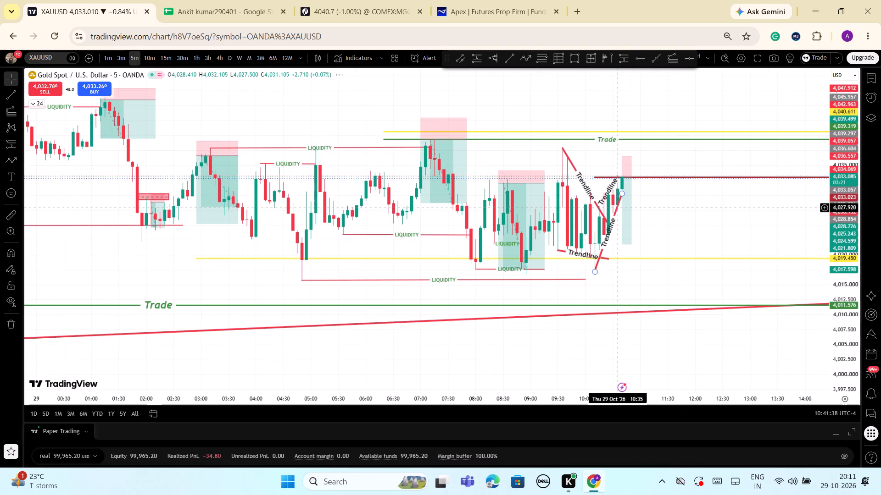
{"action": "left_click_drag", "start_coordinate": [841, 211], "coordinate": [839, 240]}
{"action": "scroll", "coordinate": [771, 233], "scroll_direction": "down", "scroll_amount": 2}
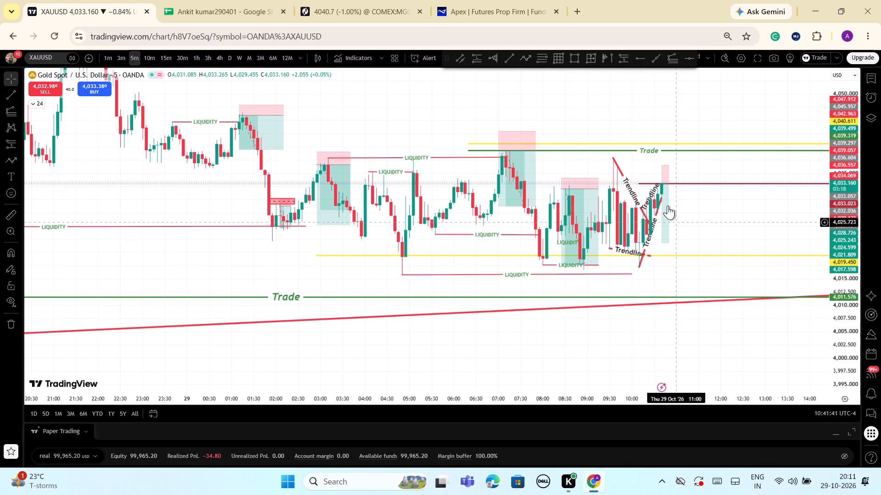
{"action": "scroll", "coordinate": [737, 221], "scroll_direction": "up", "scroll_amount": 2}
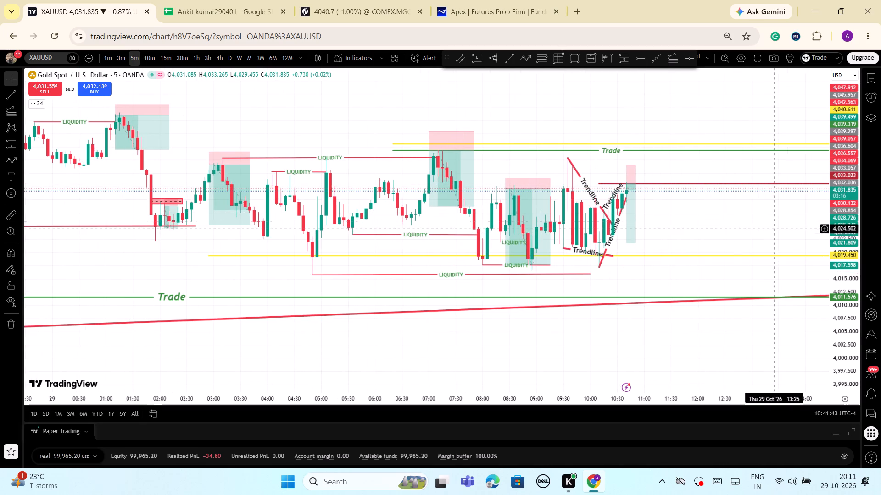
{"action": "left_click_drag", "start_coordinate": [853, 279], "coordinate": [841, 249]}
{"action": "scroll", "coordinate": [706, 239], "scroll_direction": "up", "scroll_amount": 1}
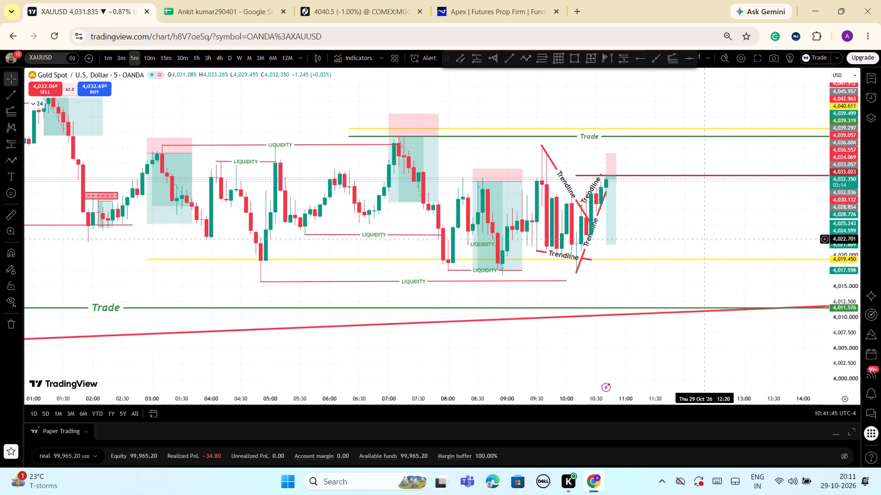
{"action": "left_click_drag", "start_coordinate": [669, 233], "coordinate": [773, 211]}
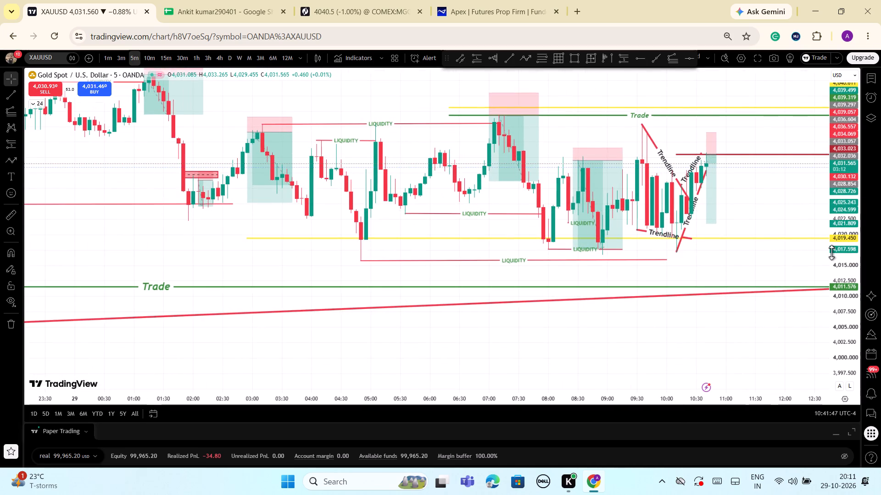
{"action": "left_click_drag", "start_coordinate": [834, 253], "coordinate": [836, 264]}
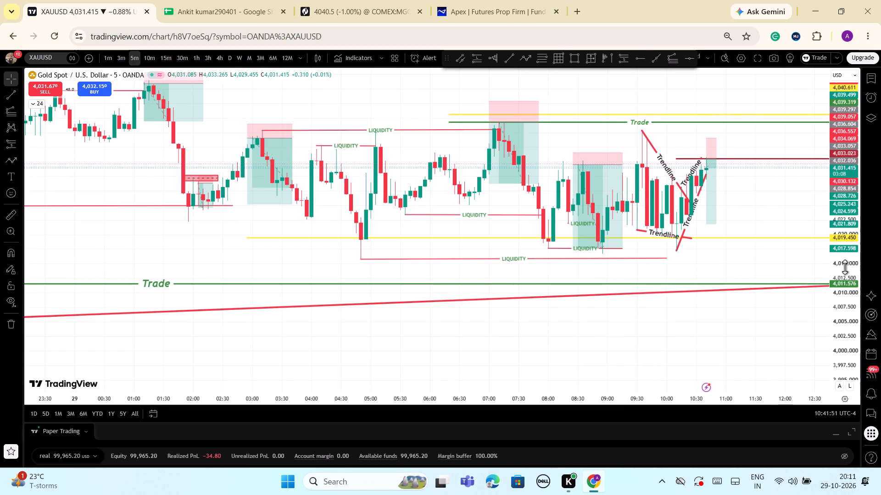
{"action": "left_click_drag", "start_coordinate": [847, 269], "coordinate": [835, 225]}
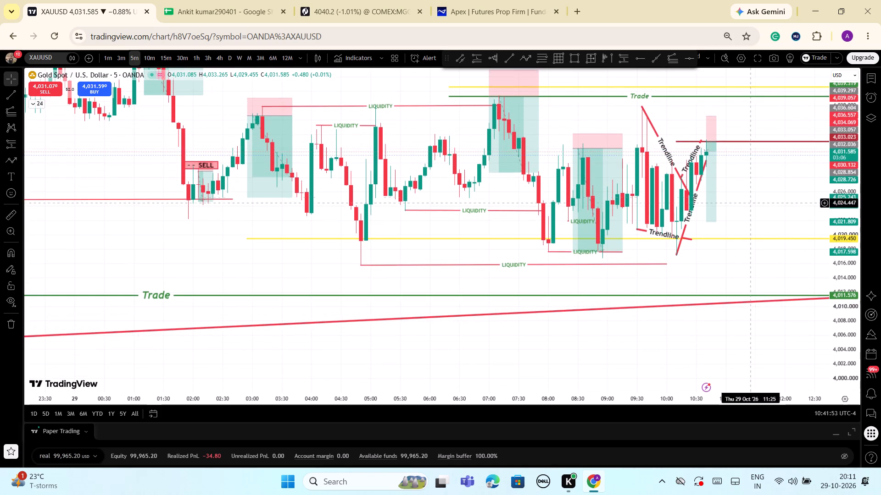
{"action": "scroll", "coordinate": [750, 205], "scroll_direction": "up", "scroll_amount": 4}
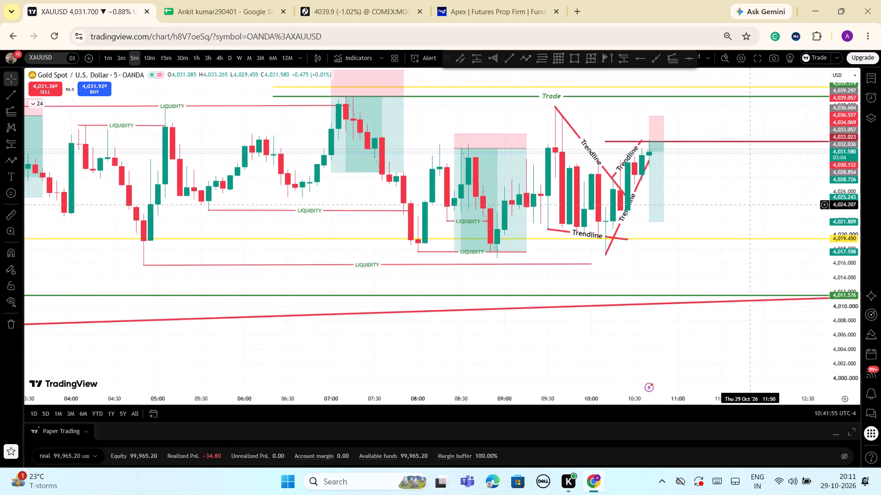
{"action": "scroll", "coordinate": [750, 205], "scroll_direction": "up", "scroll_amount": 3}
On the one-minute chart, shift the short position slightly earlier, with entry about 4,033.18, stop about 4,036.68 and target about 4,021.93.
{"action": "left_click", "coordinate": [108, 62]}
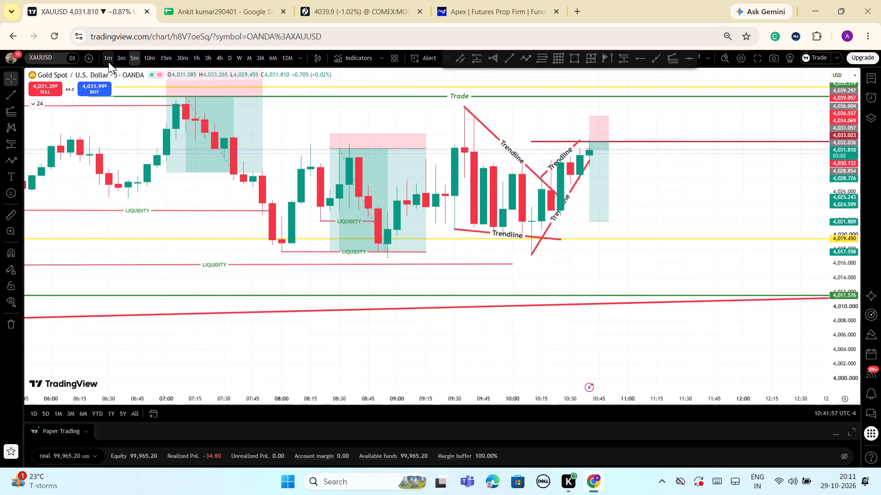
{"action": "scroll", "coordinate": [814, 292], "scroll_direction": "down", "scroll_amount": 5}
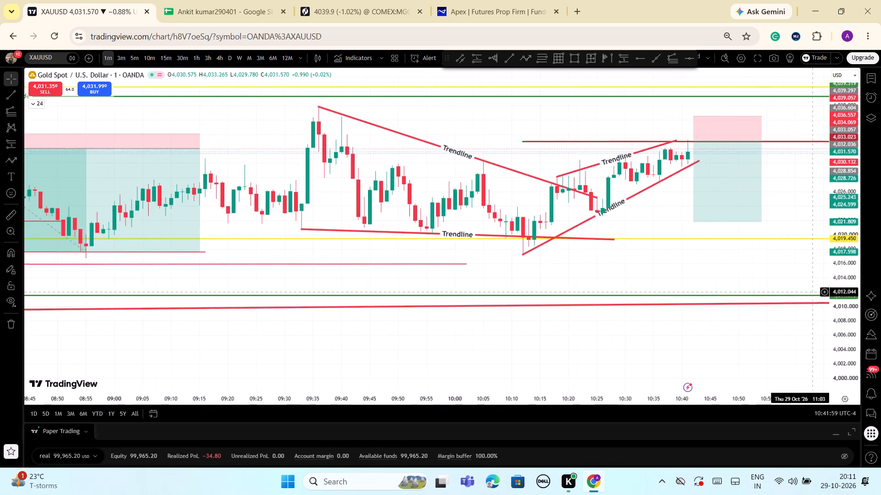
{"action": "scroll", "coordinate": [814, 292], "scroll_direction": "down", "scroll_amount": 8}
{"action": "left_click_drag", "start_coordinate": [784, 214], "coordinate": [777, 213]}
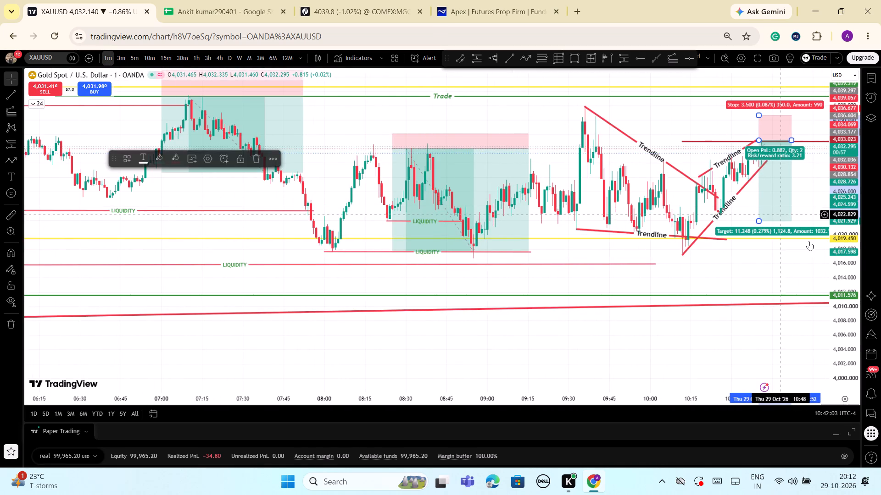
{"action": "left_click", "coordinate": [814, 194]}
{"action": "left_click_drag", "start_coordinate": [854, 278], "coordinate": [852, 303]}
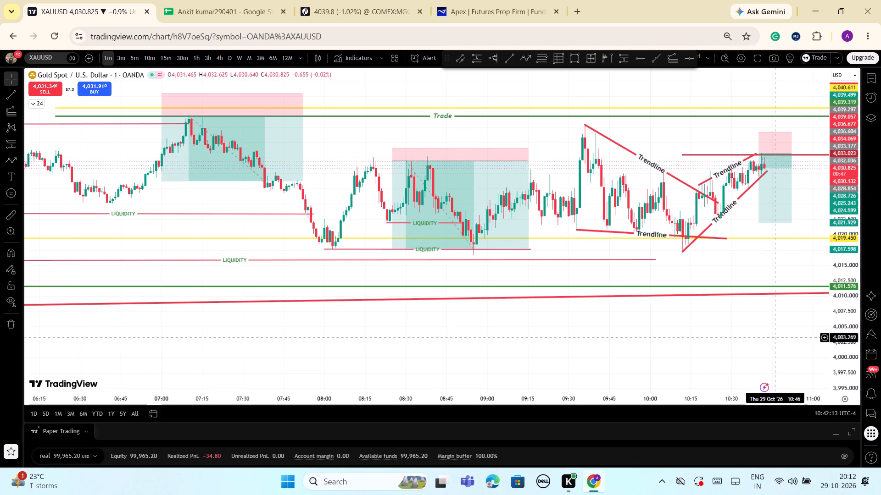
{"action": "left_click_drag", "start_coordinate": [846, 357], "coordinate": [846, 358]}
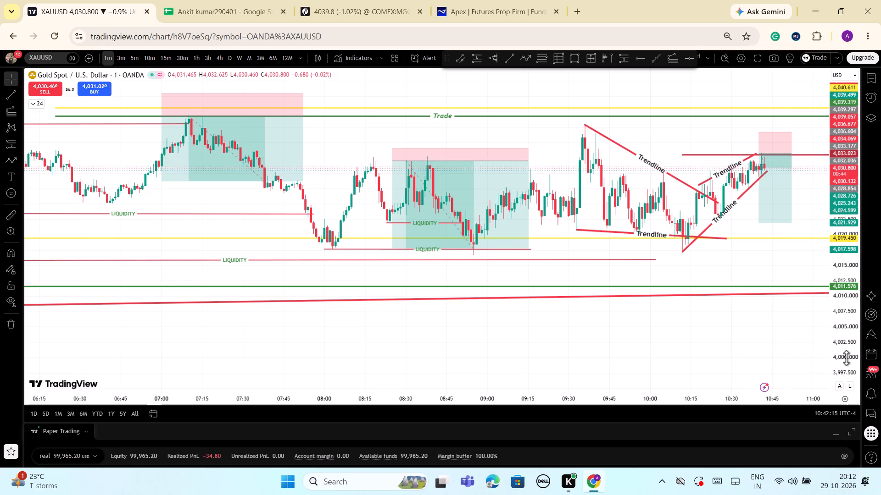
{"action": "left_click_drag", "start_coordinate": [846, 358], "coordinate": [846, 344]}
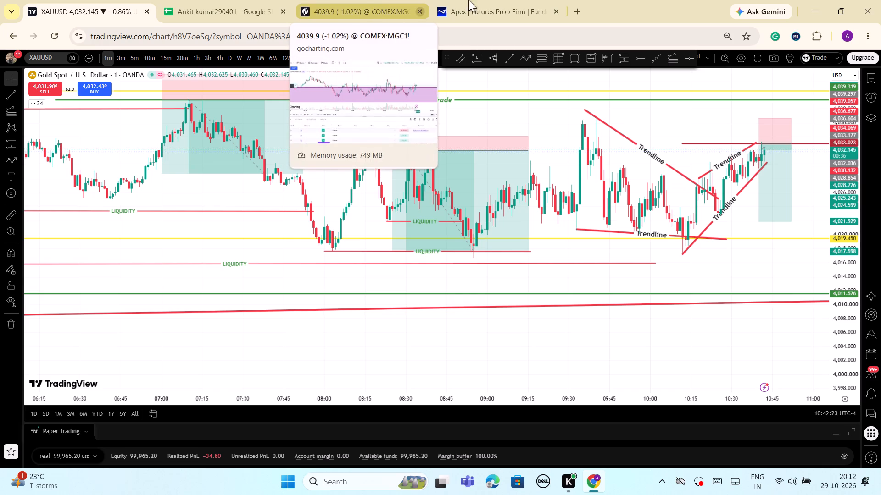
Close the Apex futures prop firm page.
{"action": "left_click", "coordinate": [556, 16]}
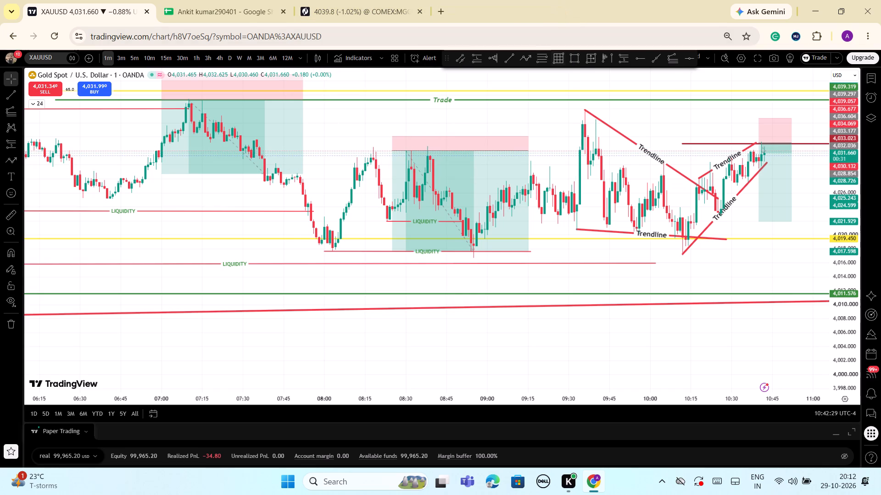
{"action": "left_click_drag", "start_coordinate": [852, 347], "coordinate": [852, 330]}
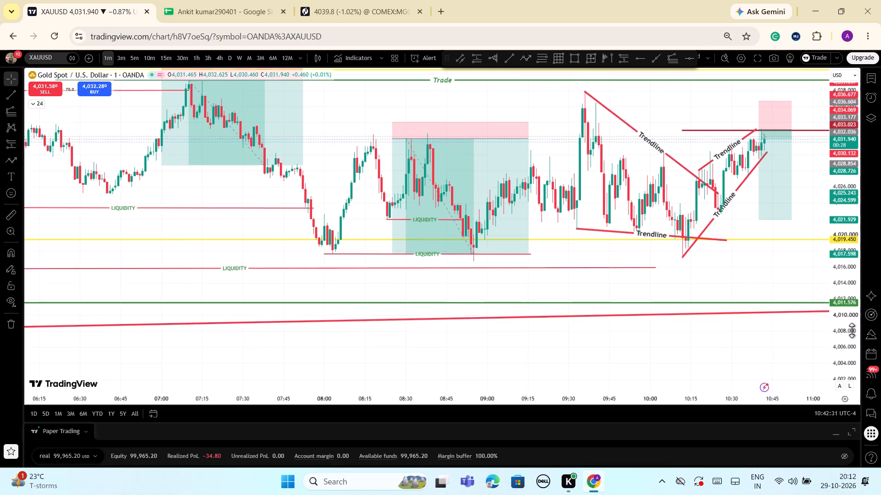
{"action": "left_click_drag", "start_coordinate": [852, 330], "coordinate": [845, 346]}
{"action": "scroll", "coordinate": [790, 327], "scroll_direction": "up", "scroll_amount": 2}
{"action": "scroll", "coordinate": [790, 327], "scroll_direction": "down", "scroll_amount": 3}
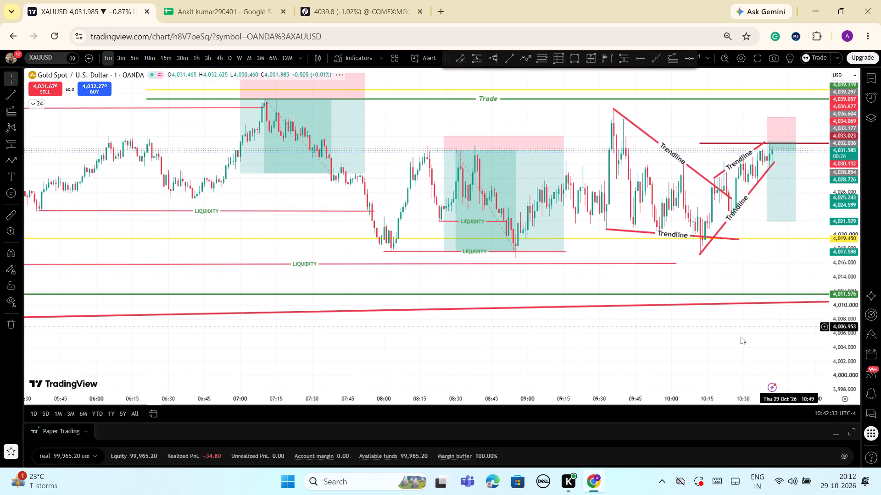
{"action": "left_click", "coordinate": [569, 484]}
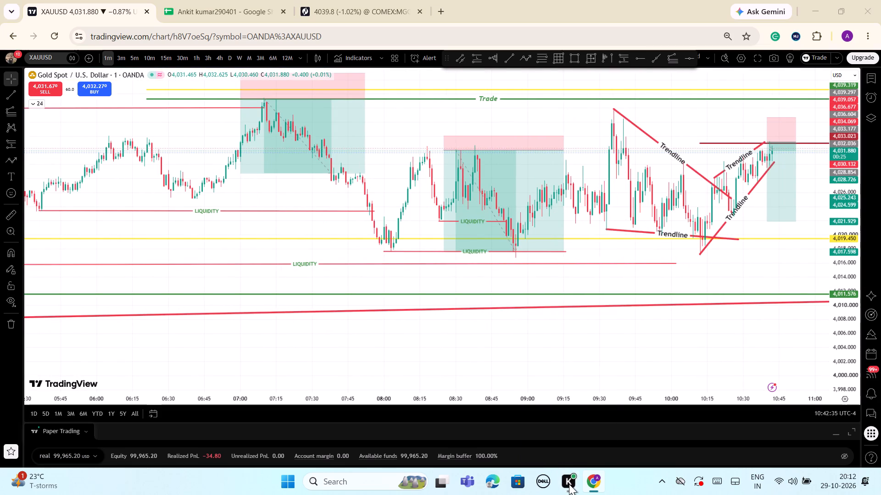
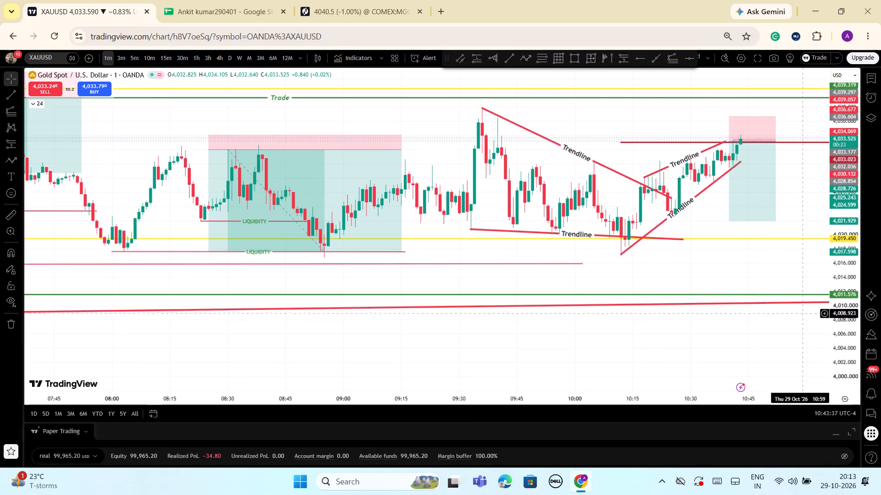
Examine the short setup against the trend lines, liquidity levels and earlier trades across the one-minute chart's history.
{"action": "scroll", "coordinate": [802, 313], "scroll_direction": "down", "scroll_amount": 2}
{"action": "left_click_drag", "start_coordinate": [842, 188], "coordinate": [846, 221]}
{"action": "scroll", "coordinate": [797, 239], "scroll_direction": "down", "scroll_amount": 2}
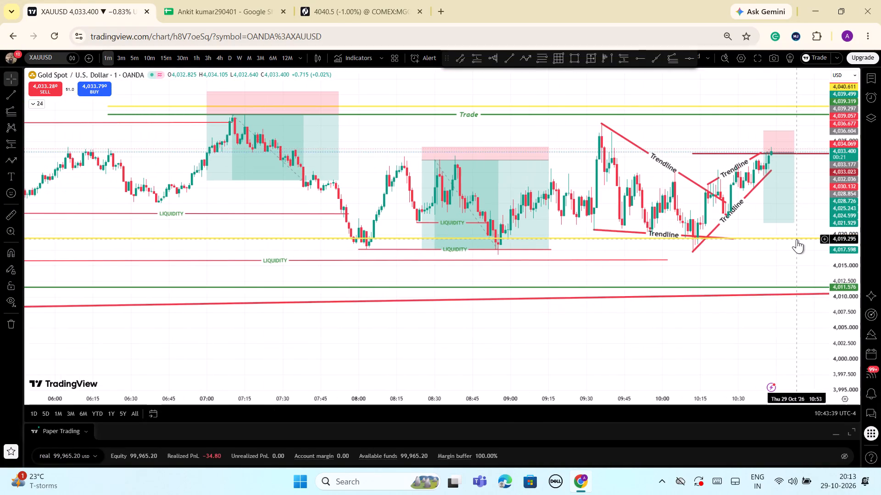
{"action": "scroll", "coordinate": [797, 239], "scroll_direction": "down", "scroll_amount": 5}
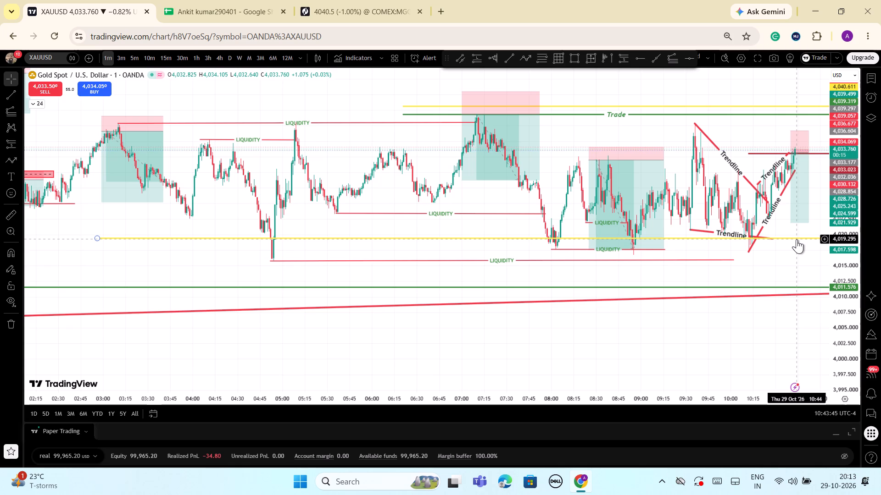
{"action": "scroll", "coordinate": [797, 239], "scroll_direction": "up", "scroll_amount": 1}
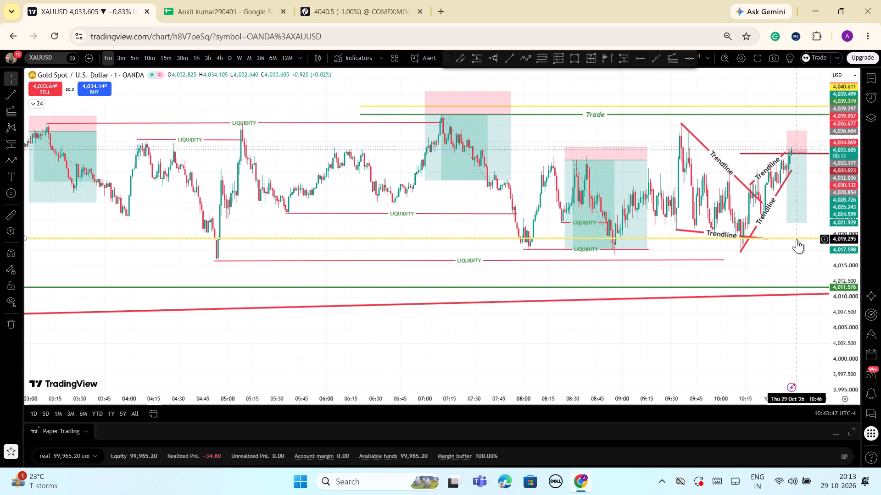
{"action": "scroll", "coordinate": [797, 239], "scroll_direction": "up", "scroll_amount": 3}
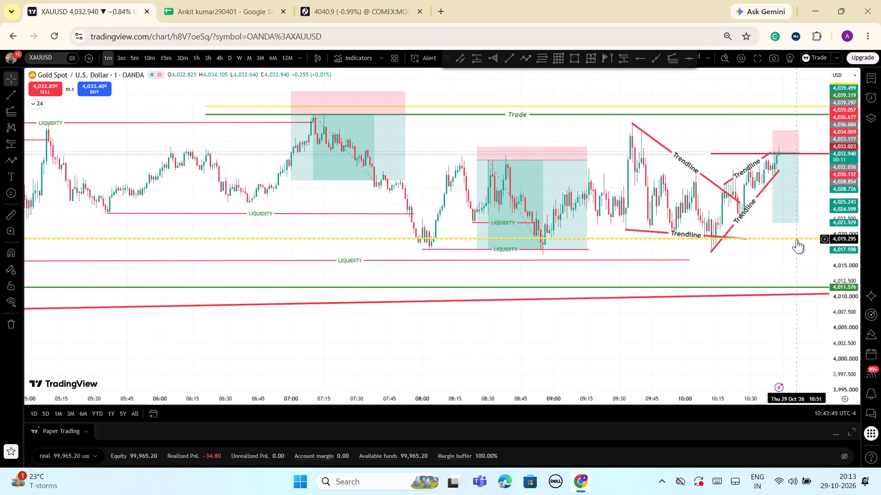
{"action": "scroll", "coordinate": [797, 239], "scroll_direction": "up", "scroll_amount": 3}
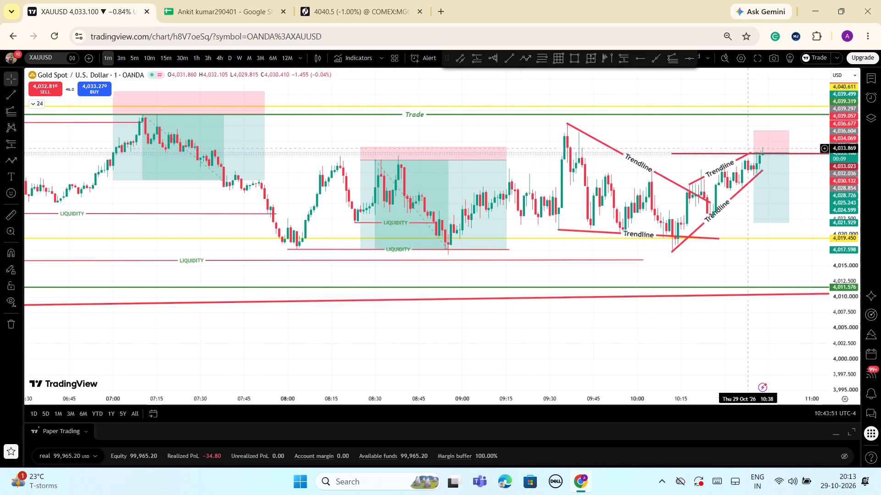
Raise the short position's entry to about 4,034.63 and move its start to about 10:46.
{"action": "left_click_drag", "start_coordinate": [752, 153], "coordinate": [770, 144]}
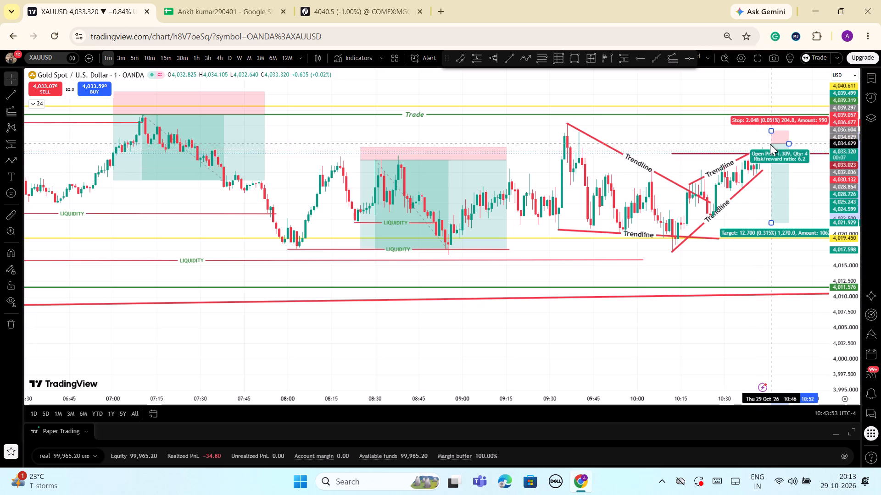
Extend the upper rising trend line to about 4,035.73 at 10:49, reaching into the short position's stop zone.
{"action": "left_click_drag", "start_coordinate": [752, 152], "coordinate": [765, 146]}
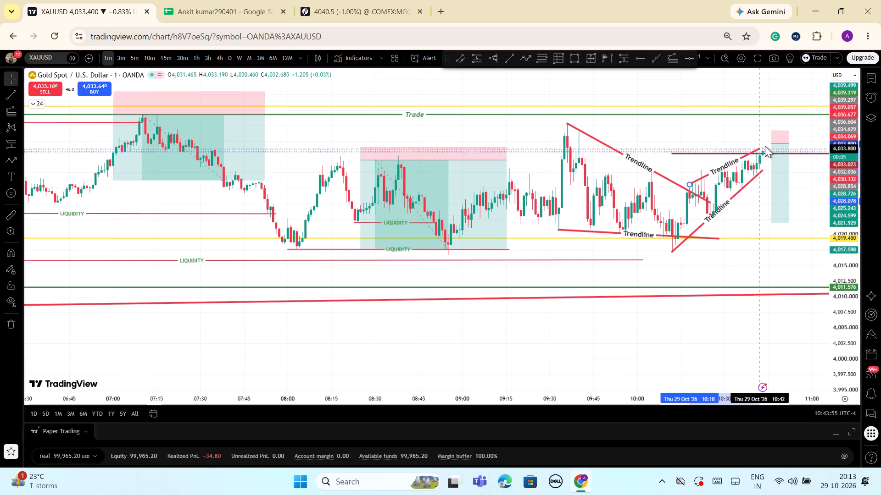
{"action": "left_click_drag", "start_coordinate": [765, 146], "coordinate": [777, 139]}
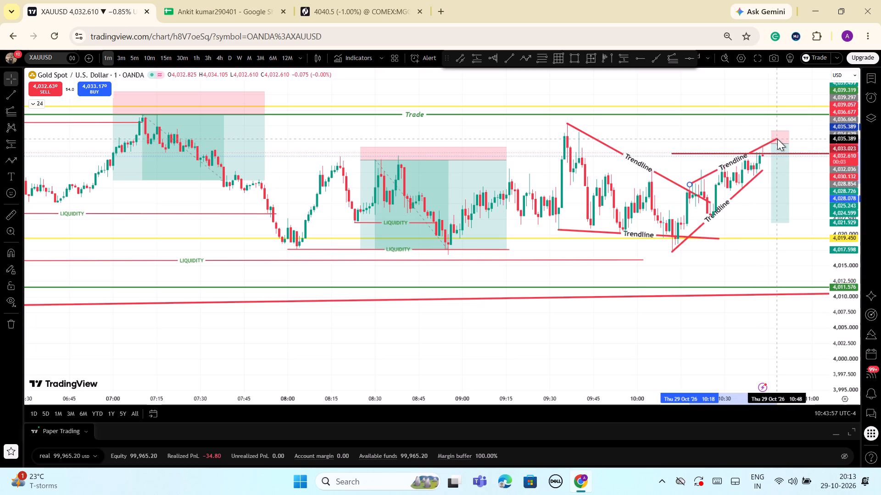
{"action": "left_click_drag", "start_coordinate": [777, 139], "coordinate": [796, 150]}
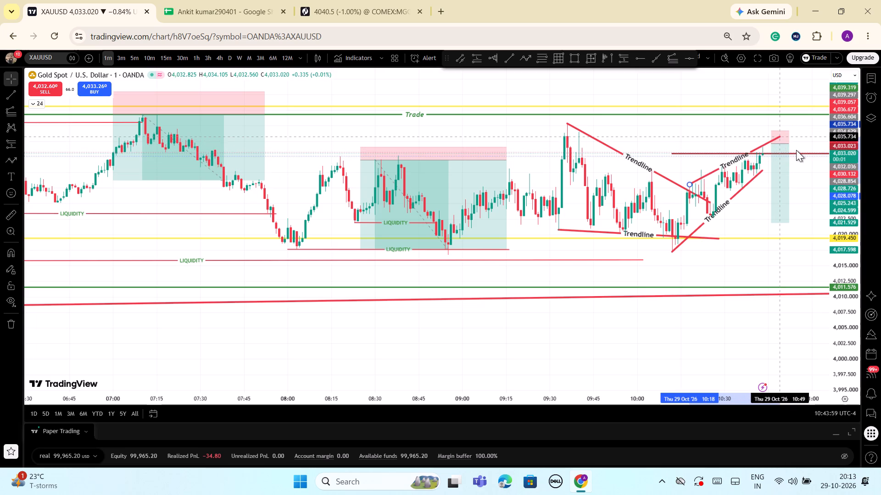
{"action": "left_click_drag", "start_coordinate": [796, 150], "coordinate": [780, 137]}
{"action": "left_click", "coordinate": [824, 188]}
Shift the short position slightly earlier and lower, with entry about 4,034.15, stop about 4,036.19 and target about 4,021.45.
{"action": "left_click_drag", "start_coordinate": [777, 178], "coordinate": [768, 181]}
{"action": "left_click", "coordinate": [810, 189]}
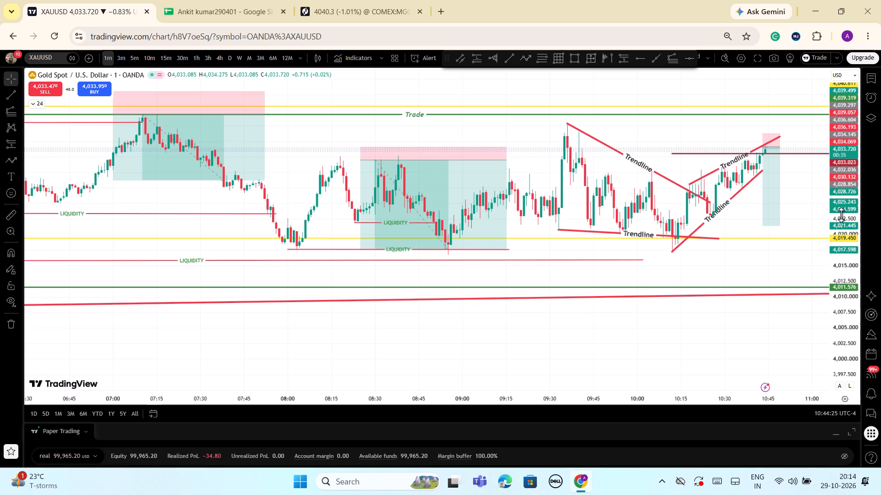
Delete the latest short position at the end of the rising trend lines.
{"action": "scroll", "coordinate": [766, 262], "scroll_direction": "down", "scroll_amount": 2}
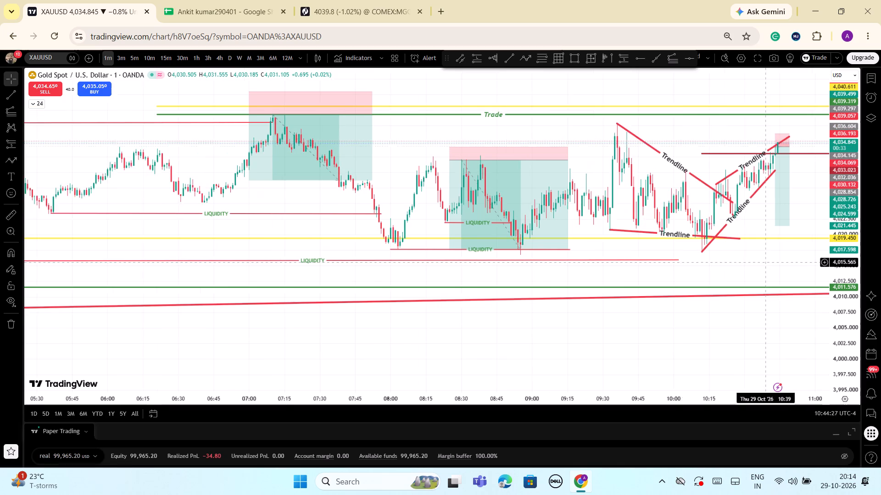
{"action": "scroll", "coordinate": [766, 262], "scroll_direction": "down", "scroll_amount": 8}
{"action": "scroll", "coordinate": [823, 263], "scroll_direction": "down", "scroll_amount": 3}
{"action": "scroll", "coordinate": [769, 266], "scroll_direction": "up", "scroll_amount": 3}
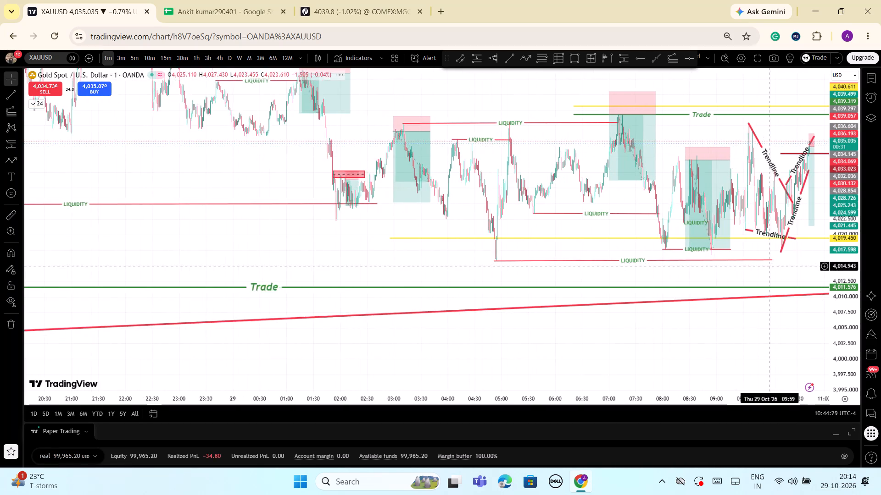
{"action": "scroll", "coordinate": [769, 266], "scroll_direction": "up", "scroll_amount": 6}
{"action": "left_click", "coordinate": [803, 217]}
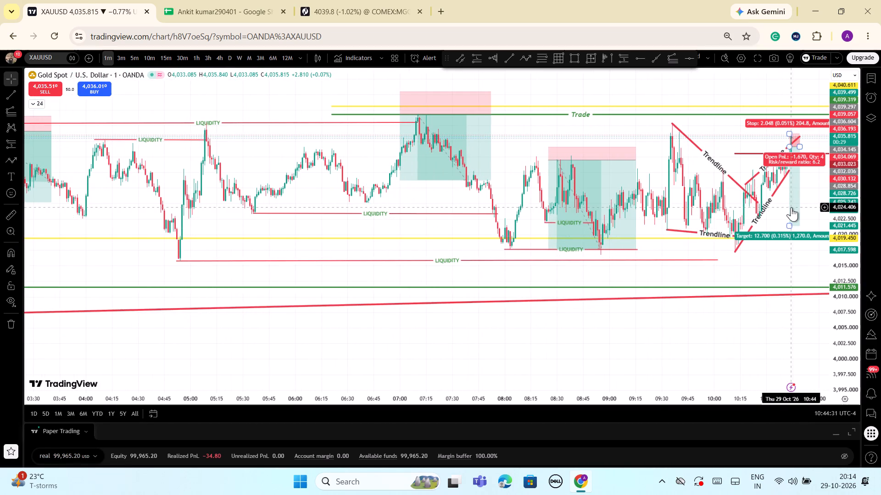
{"action": "left_click", "coordinate": [791, 207]}
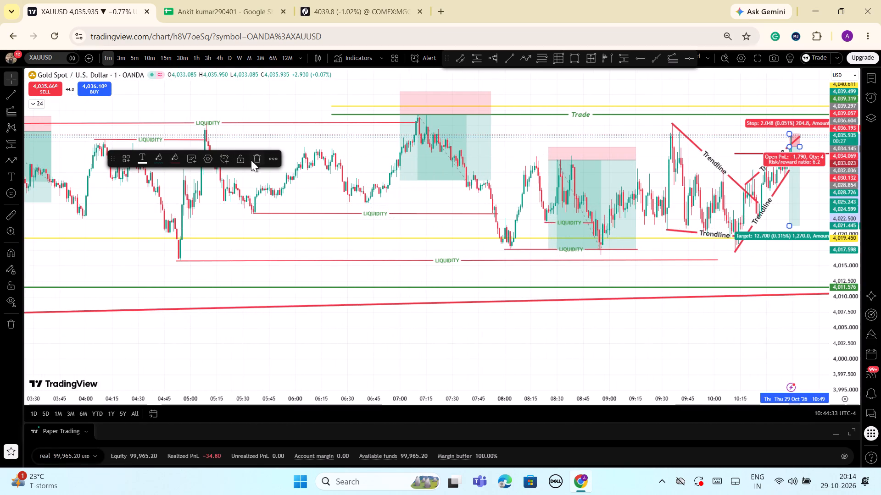
{"action": "left_click", "coordinate": [251, 160]}
Examine gold's price action against the marked levels and trend lines on the one-minute, five-minute and four-hour charts.
{"action": "scroll", "coordinate": [854, 283], "scroll_direction": "up", "scroll_amount": 3}
{"action": "scroll", "coordinate": [880, 263], "scroll_direction": "down", "scroll_amount": 2}
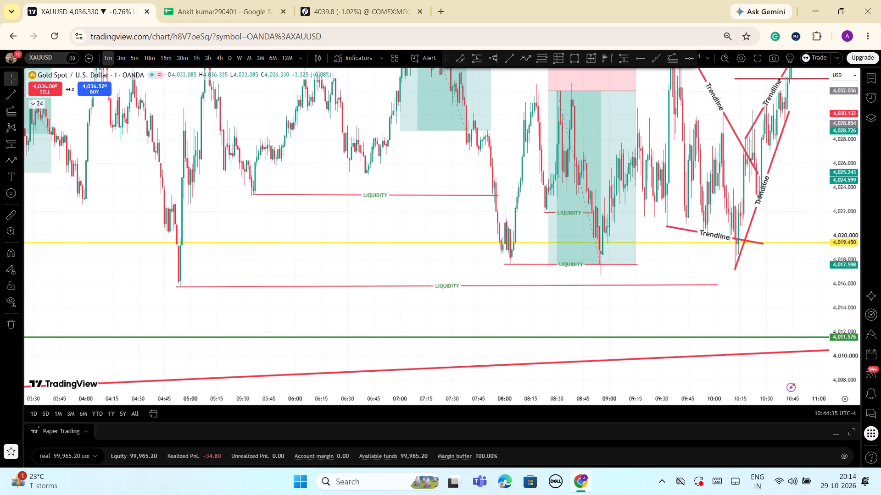
{"action": "left_click_drag", "start_coordinate": [850, 144], "coordinate": [841, 292]}
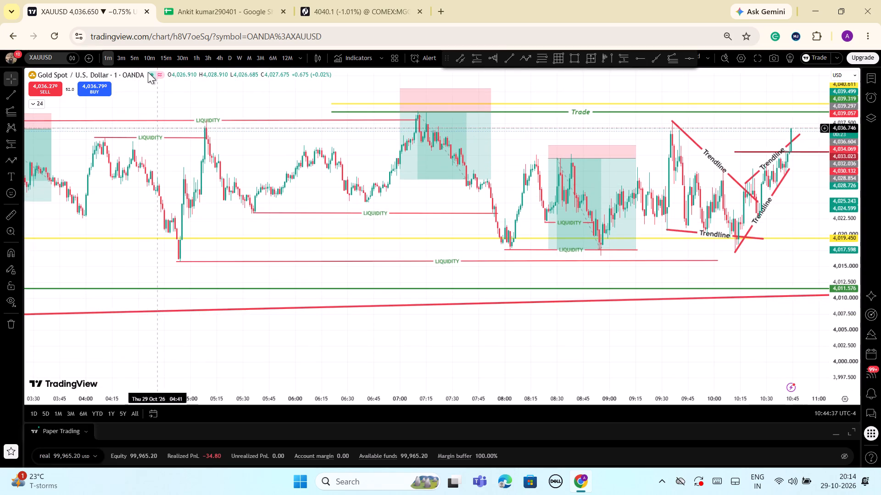
{"action": "left_click", "coordinate": [135, 60]}
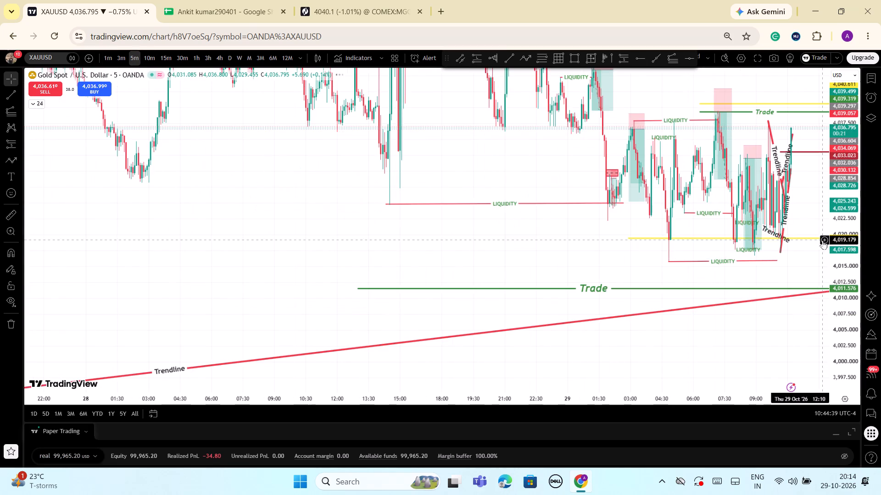
{"action": "left_click_drag", "start_coordinate": [841, 175], "coordinate": [860, 259]}
{"action": "scroll", "coordinate": [817, 240], "scroll_direction": "up", "scroll_amount": 7}
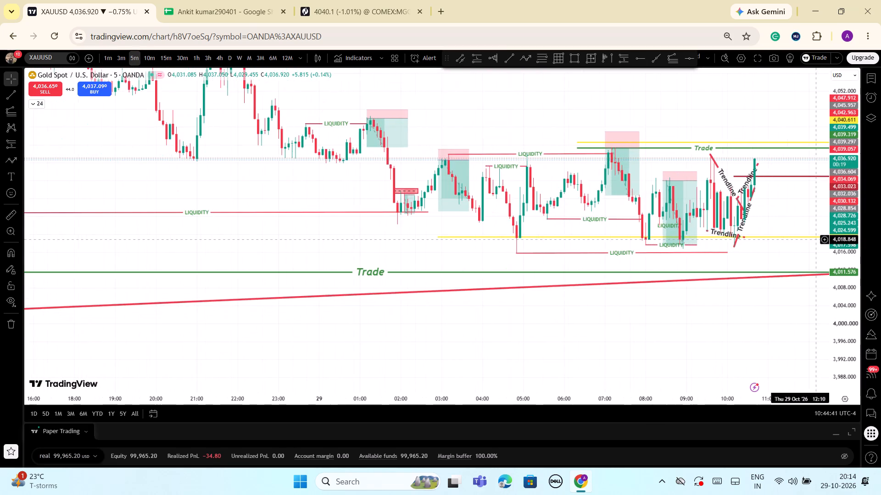
{"action": "left_click", "coordinate": [217, 57]}
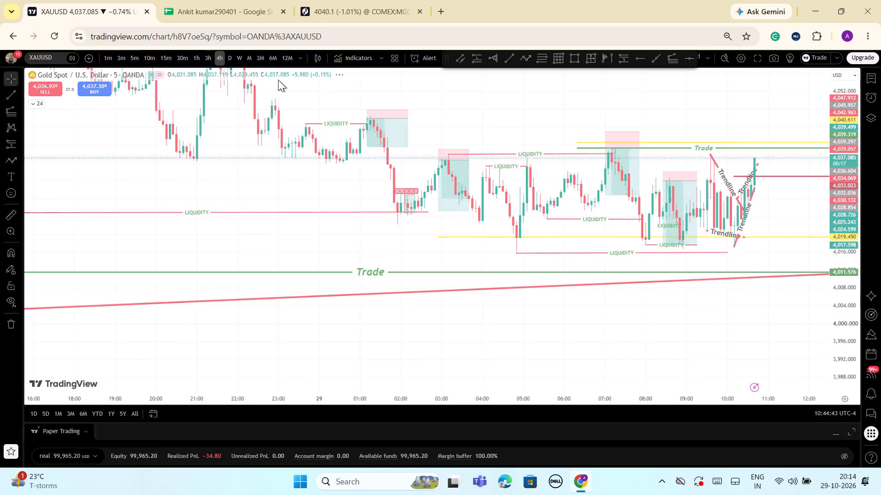
{"action": "left_click_drag", "start_coordinate": [843, 145], "coordinate": [798, 364]}
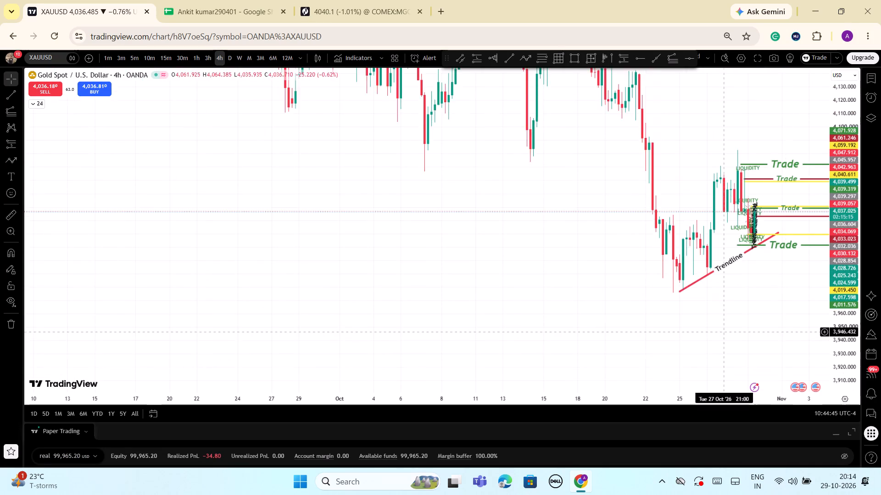
{"action": "scroll", "coordinate": [723, 332], "scroll_direction": "up", "scroll_amount": 6}
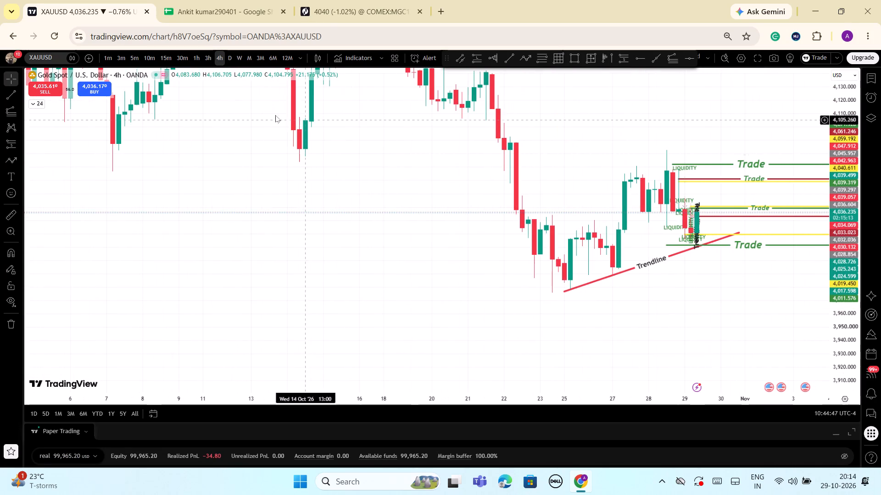
Switch to the GoCharting CME challenge page and reload it.
{"action": "left_click", "coordinate": [330, 11]}
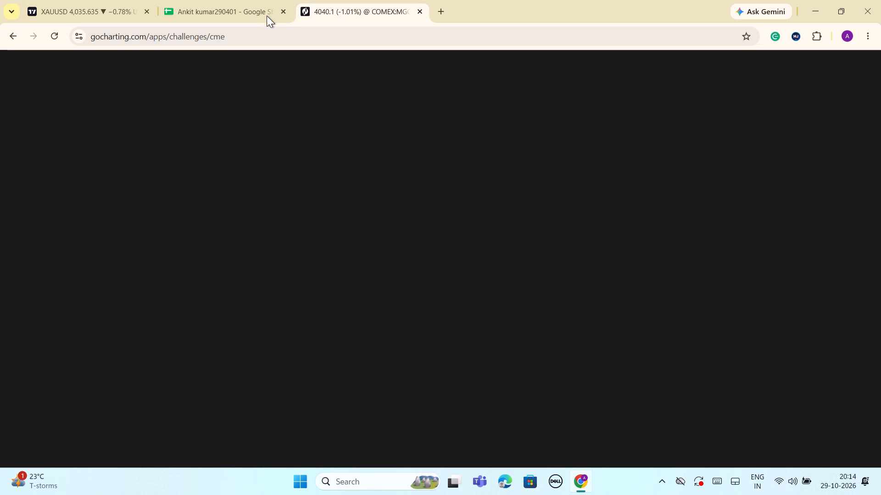
{"action": "triple_click", "coordinate": [352, 13]}
{"action": "left_click", "coordinate": [352, 13]}
{"action": "left_click", "coordinate": [54, 34]}
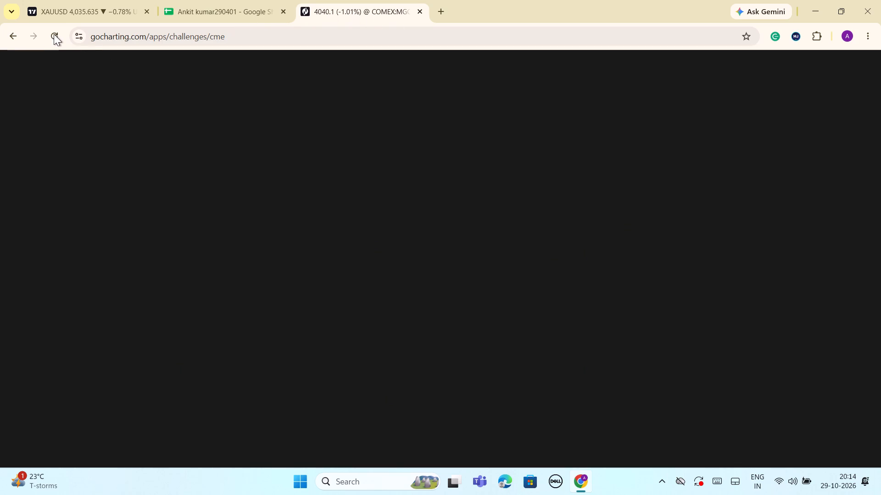
{"action": "double_click", "coordinate": [54, 34]}
{"action": "left_click", "coordinate": [229, 9]}
{"action": "left_click", "coordinate": [106, 9]}
{"action": "left_click_drag", "start_coordinate": [458, 11], "coordinate": [454, 11]}
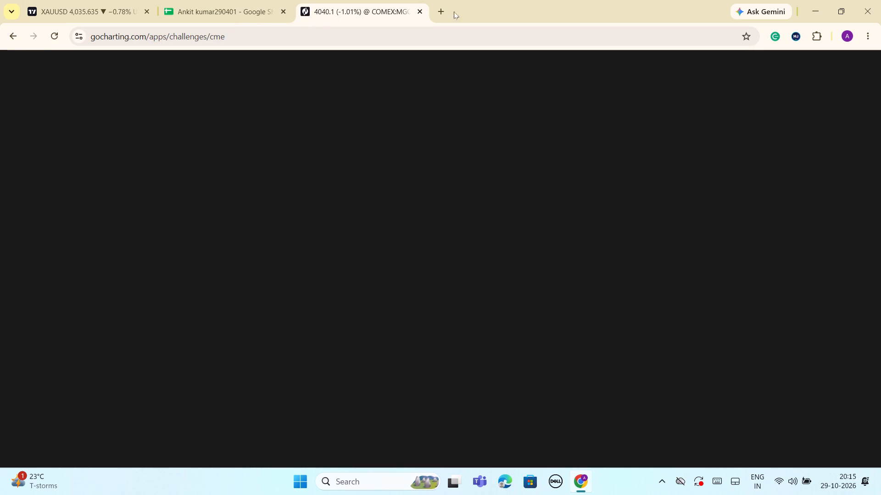
{"action": "left_click_drag", "start_coordinate": [454, 11], "coordinate": [447, 11]}
{"action": "left_click_drag", "start_coordinate": [406, 7], "coordinate": [401, 8]}
{"action": "left_click", "coordinate": [356, 8]}
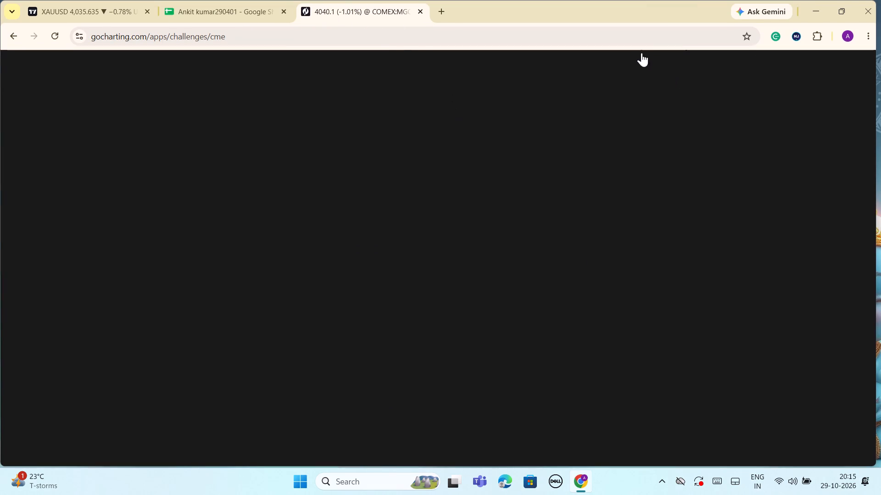
{"action": "triple_click", "coordinate": [50, 38]}
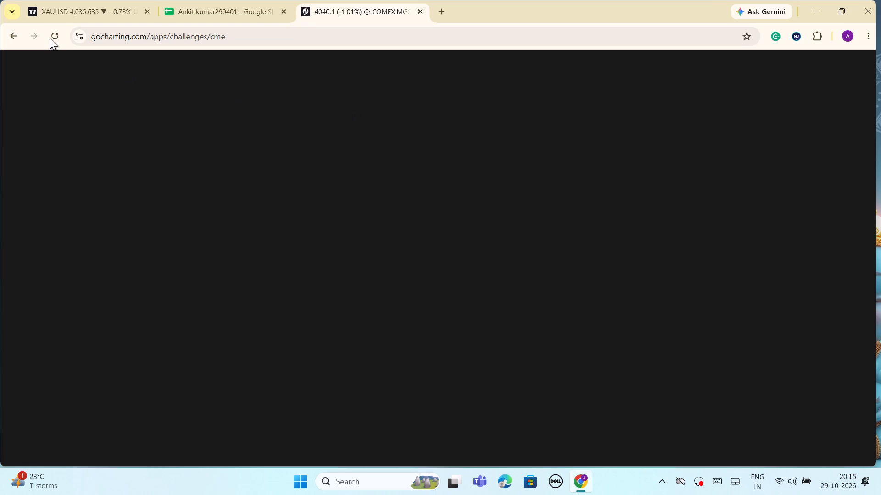
{"action": "left_click", "coordinate": [55, 37]}
{"action": "left_click", "coordinate": [352, 23]}
{"action": "left_click", "coordinate": [356, 16]}
{"action": "triple_click", "coordinate": [365, 11]}
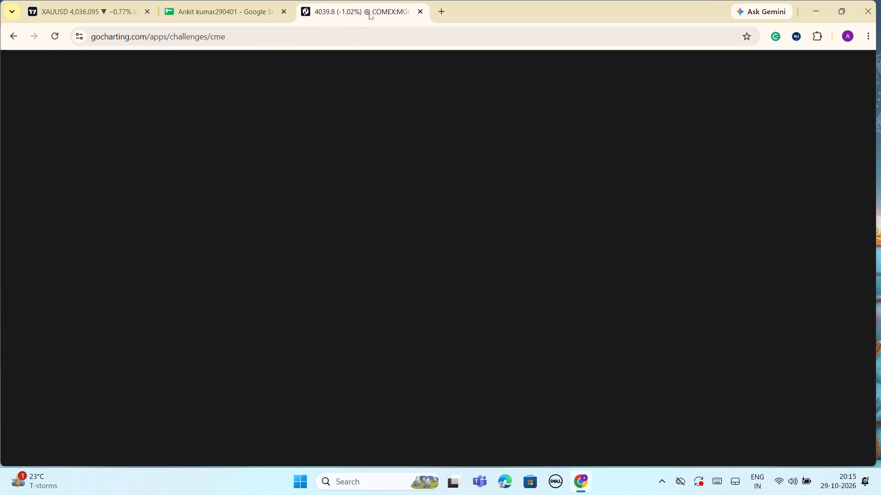
{"action": "left_click", "coordinate": [369, 12]}
{"action": "left_click_drag", "start_coordinate": [373, 11], "coordinate": [379, 17]}
{"action": "triple_click", "coordinate": [359, 7]}
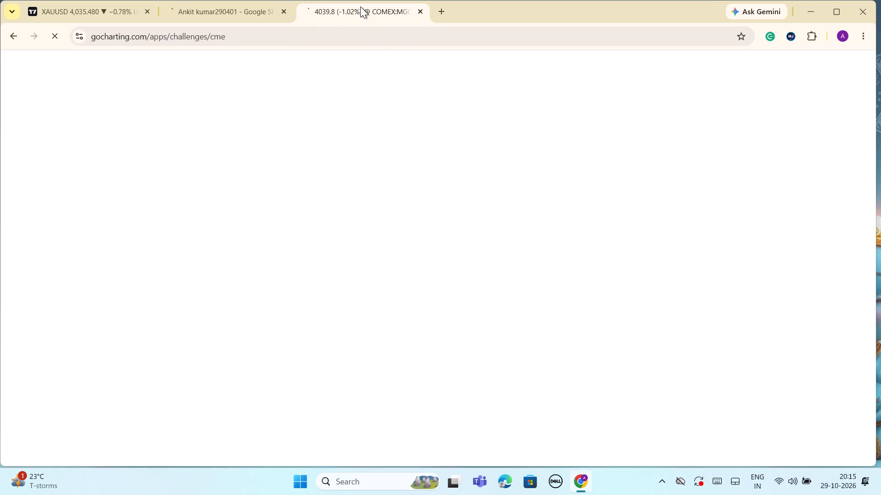
{"action": "triple_click", "coordinate": [360, 6]}
{"action": "double_click", "coordinate": [360, 6]}
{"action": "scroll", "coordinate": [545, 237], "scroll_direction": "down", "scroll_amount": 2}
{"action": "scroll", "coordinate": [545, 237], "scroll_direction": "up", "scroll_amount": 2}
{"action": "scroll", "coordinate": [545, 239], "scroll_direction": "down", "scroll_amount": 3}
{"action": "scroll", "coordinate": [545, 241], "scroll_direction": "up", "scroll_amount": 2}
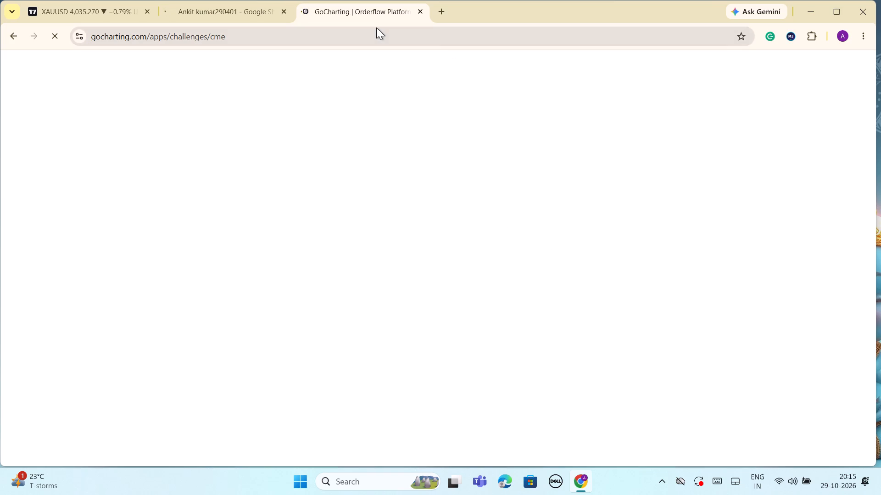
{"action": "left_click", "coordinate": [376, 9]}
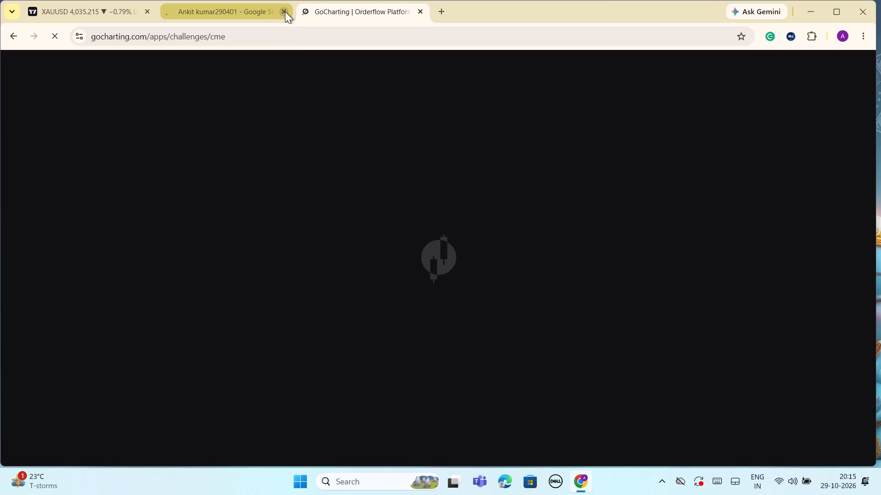
Close the Google Sheets page.
{"action": "left_click", "coordinate": [285, 11]}
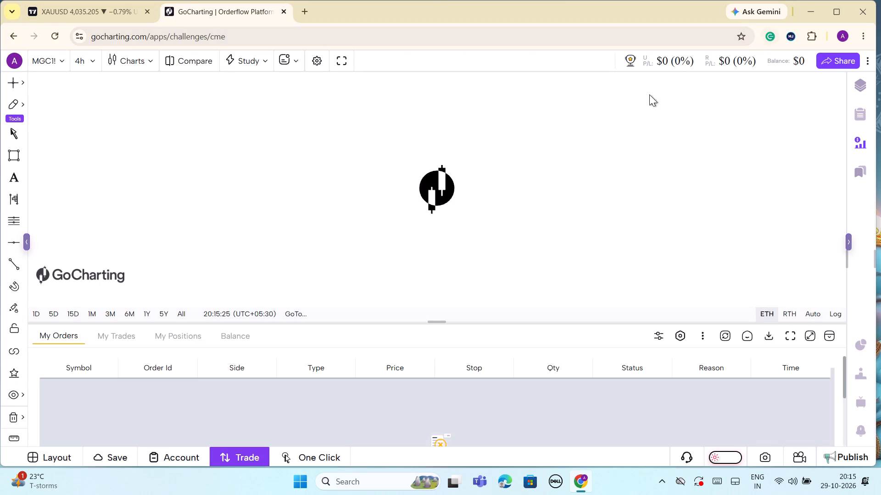
Draw a rising trend line on the four-hour MGC1! chart from the 23 Oct low near 3,989 to about 4,033 on 30 Oct.
{"action": "scroll", "coordinate": [573, 152], "scroll_direction": "down", "scroll_amount": 2}
{"action": "scroll", "coordinate": [556, 210], "scroll_direction": "down", "scroll_amount": 1}
{"action": "scroll", "coordinate": [553, 213], "scroll_direction": "up", "scroll_amount": 2}
{"action": "scroll", "coordinate": [553, 213], "scroll_direction": "down", "scroll_amount": 3}
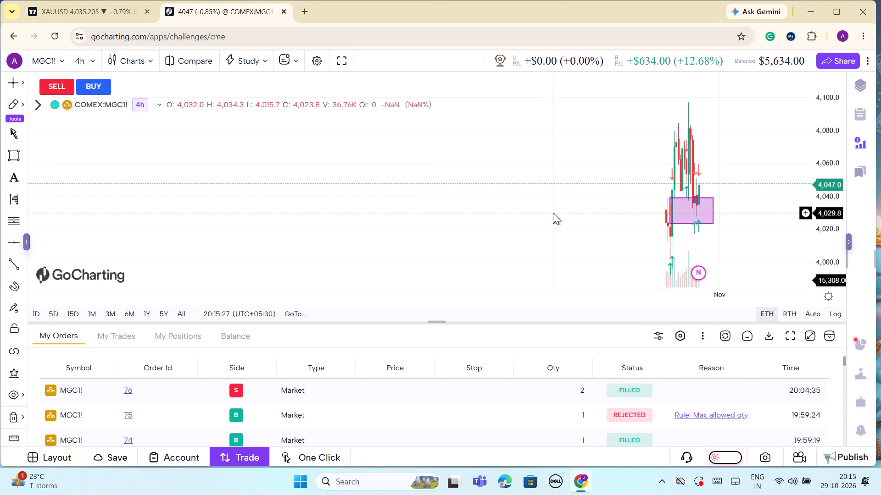
{"action": "scroll", "coordinate": [812, 244], "scroll_direction": "down", "scroll_amount": 2}
{"action": "scroll", "coordinate": [759, 222], "scroll_direction": "down", "scroll_amount": 2}
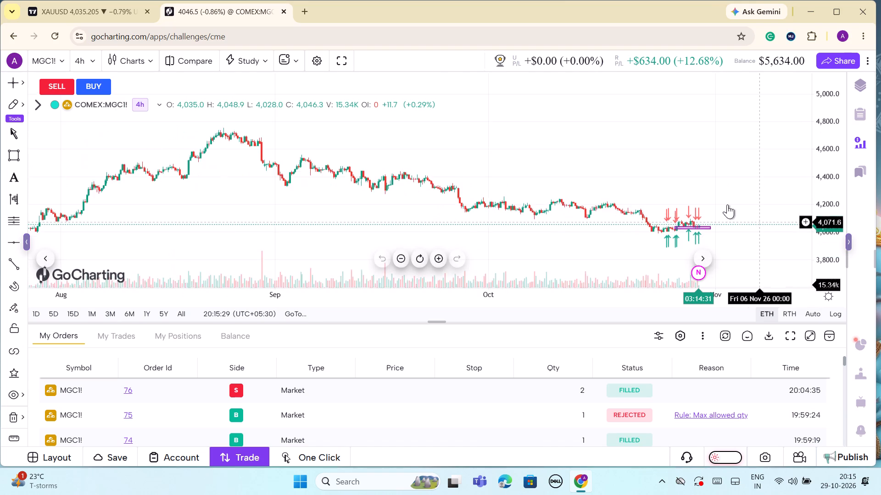
{"action": "left_click_drag", "start_coordinate": [824, 247], "coordinate": [805, 127]}
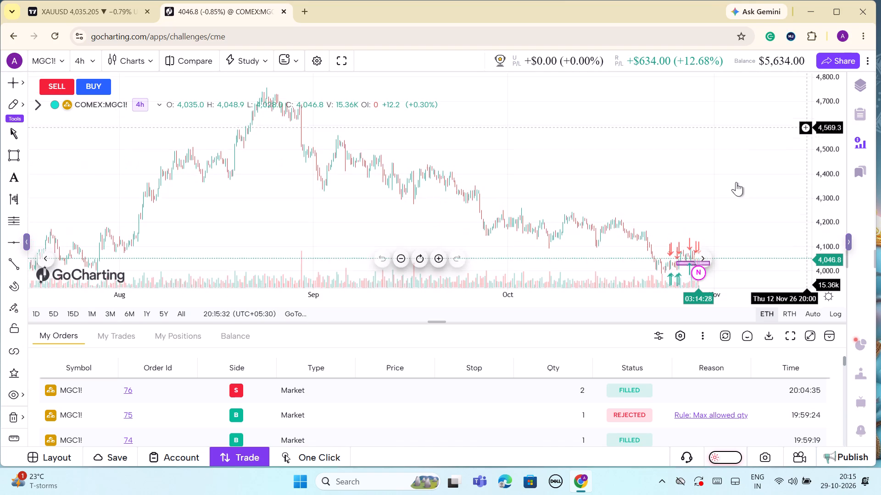
{"action": "left_click_drag", "start_coordinate": [736, 182], "coordinate": [673, 83]}
{"action": "scroll", "coordinate": [647, 167], "scroll_direction": "up", "scroll_amount": 13}
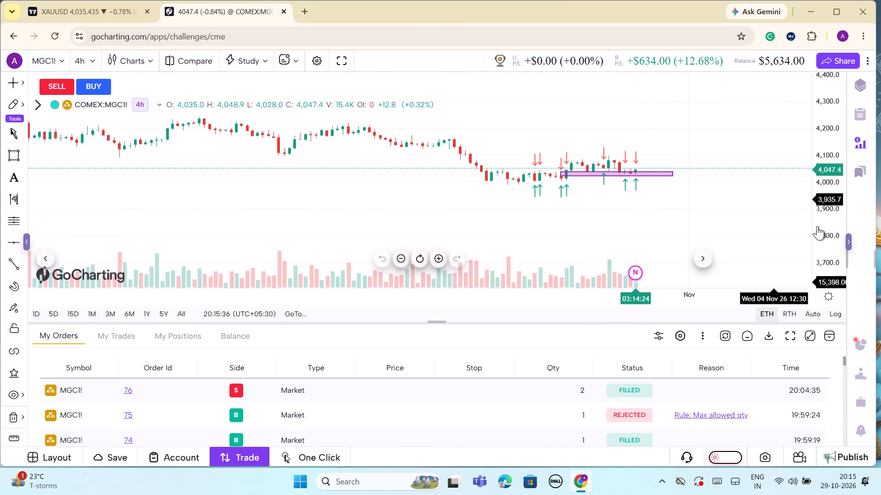
{"action": "left_click_drag", "start_coordinate": [823, 234], "coordinate": [814, 64]}
{"action": "left_click_drag", "start_coordinate": [728, 192], "coordinate": [726, 271]}
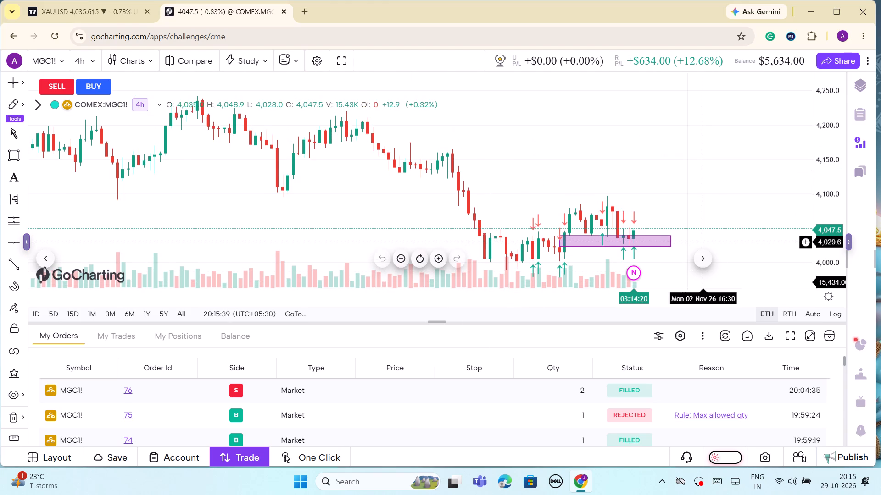
{"action": "scroll", "coordinate": [702, 242], "scroll_direction": "up", "scroll_amount": 3}
{"action": "left_click_drag", "start_coordinate": [837, 265], "coordinate": [821, 169]}
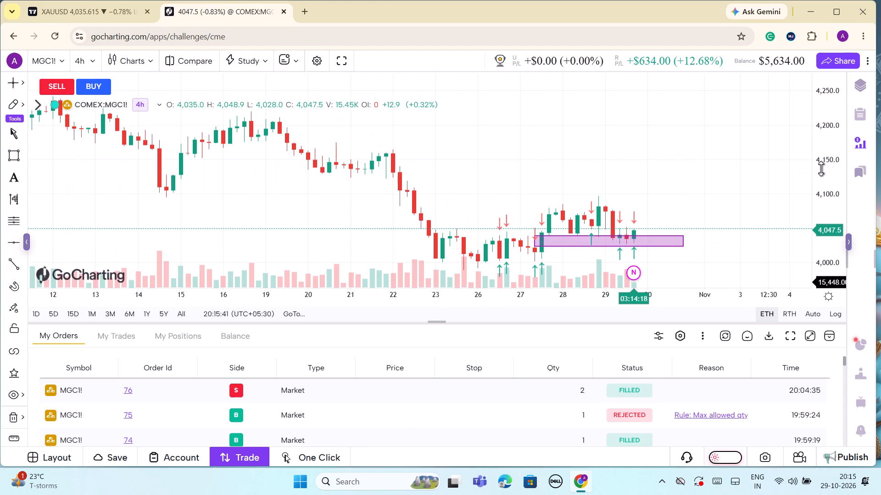
{"action": "left_click_drag", "start_coordinate": [821, 169], "coordinate": [821, 162]}
{"action": "left_click_drag", "start_coordinate": [711, 214], "coordinate": [746, 83]}
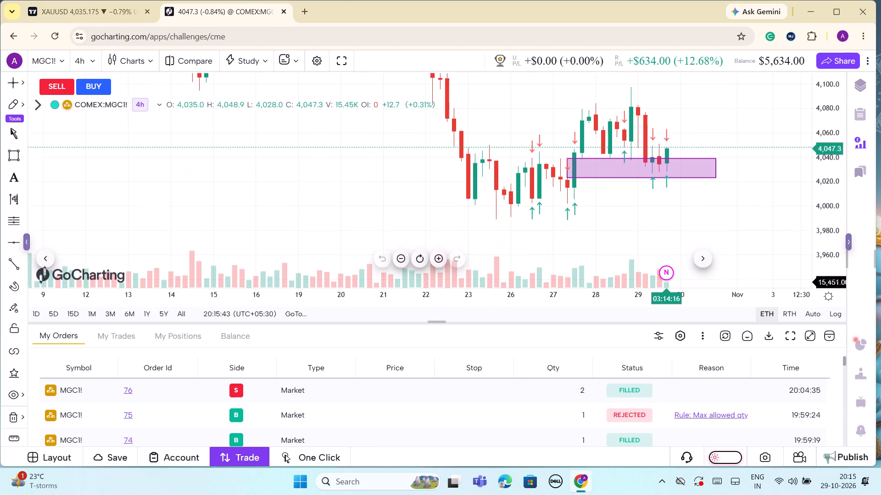
{"action": "left_click", "coordinate": [12, 261]}
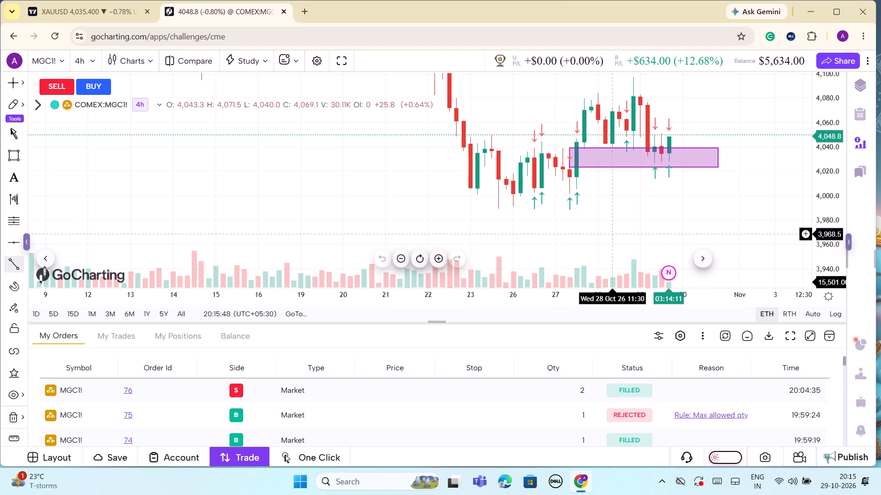
{"action": "left_click", "coordinate": [498, 209]}
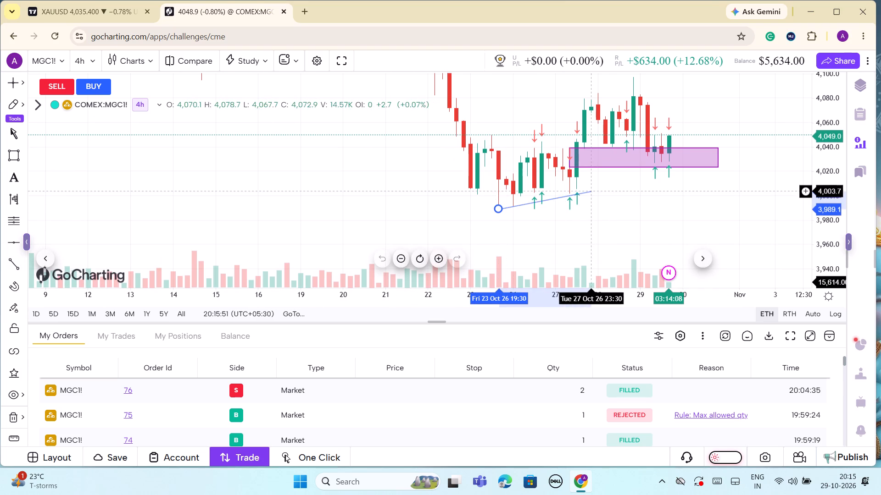
{"action": "left_click", "coordinate": [688, 155]}
{"action": "left_click", "coordinate": [647, 205]}
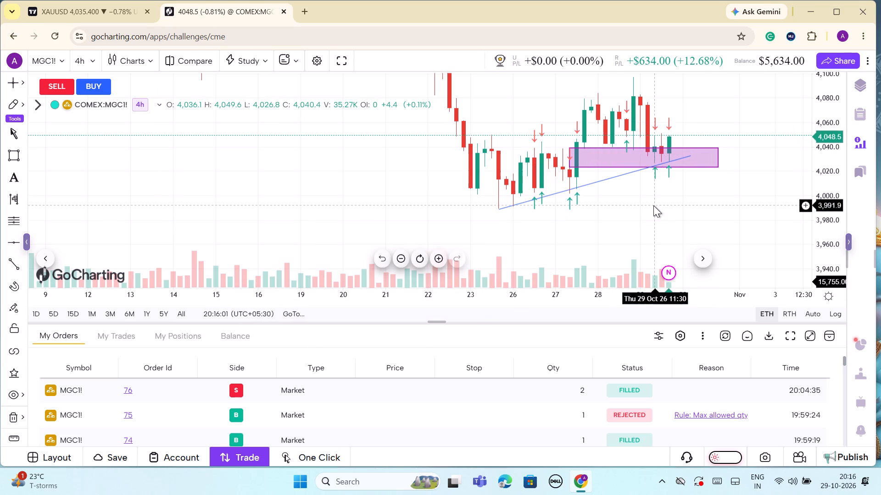
Buy two MGC1! contracts at market through one-contract orders, and try to add a third contract.
{"action": "left_click", "coordinate": [105, 87]}
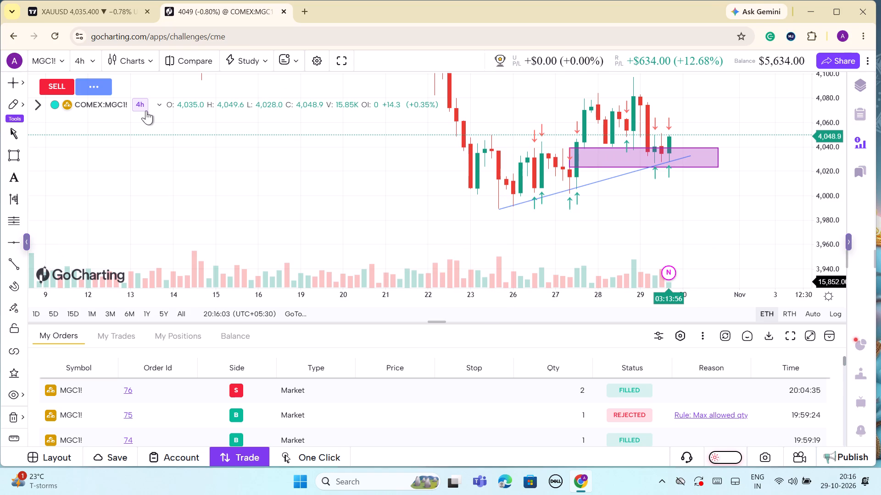
{"action": "left_click", "coordinate": [98, 86]}
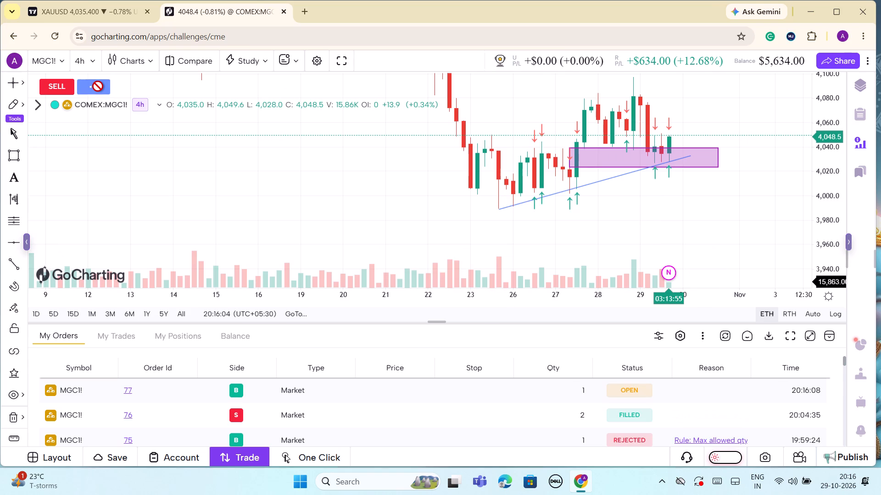
{"action": "double_click", "coordinate": [98, 87]}
{"action": "triple_click", "coordinate": [98, 87]}
{"action": "triple_click", "coordinate": [98, 87]}
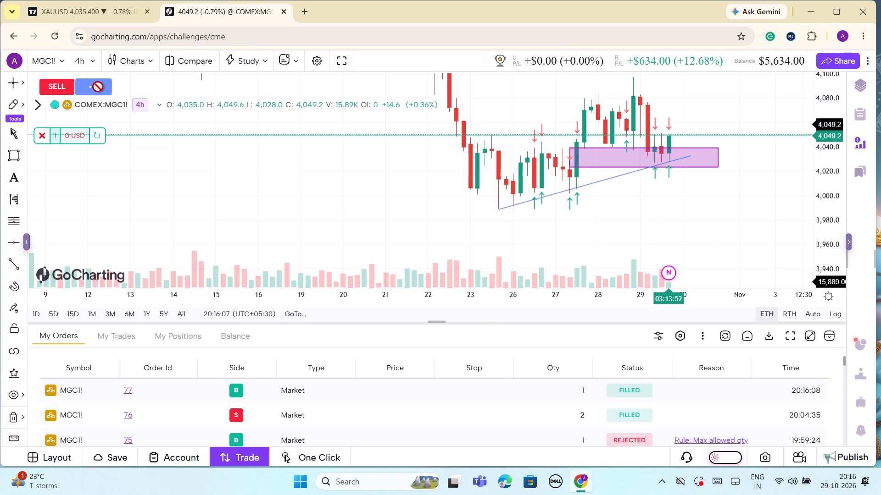
{"action": "double_click", "coordinate": [98, 87]}
{"action": "left_click", "coordinate": [98, 87]}
{"action": "triple_click", "coordinate": [98, 87]}
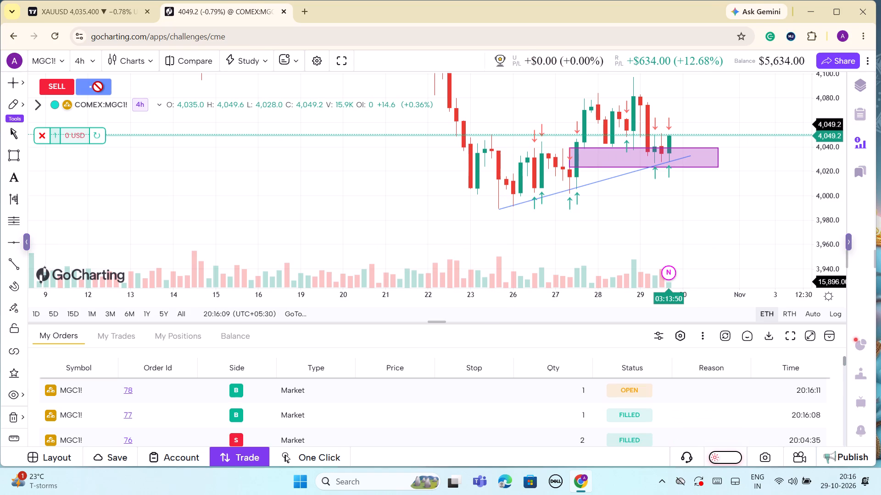
{"action": "triple_click", "coordinate": [98, 87]}
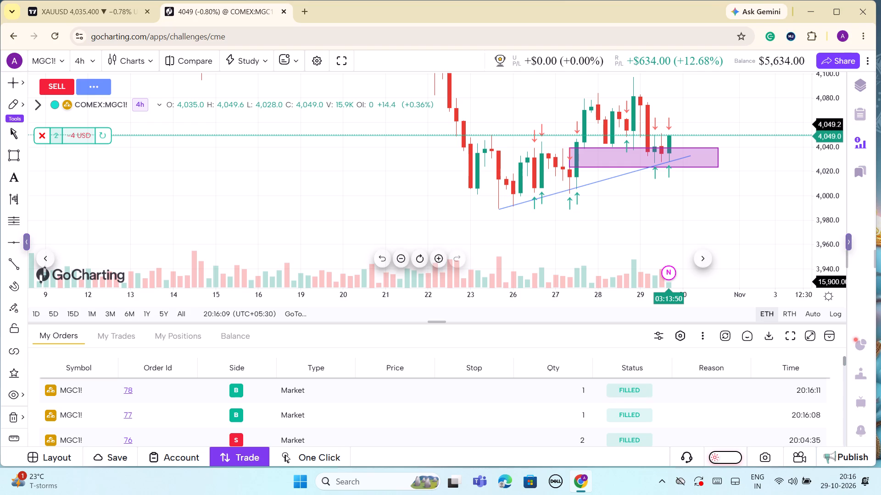
{"action": "left_click", "coordinate": [90, 90]}
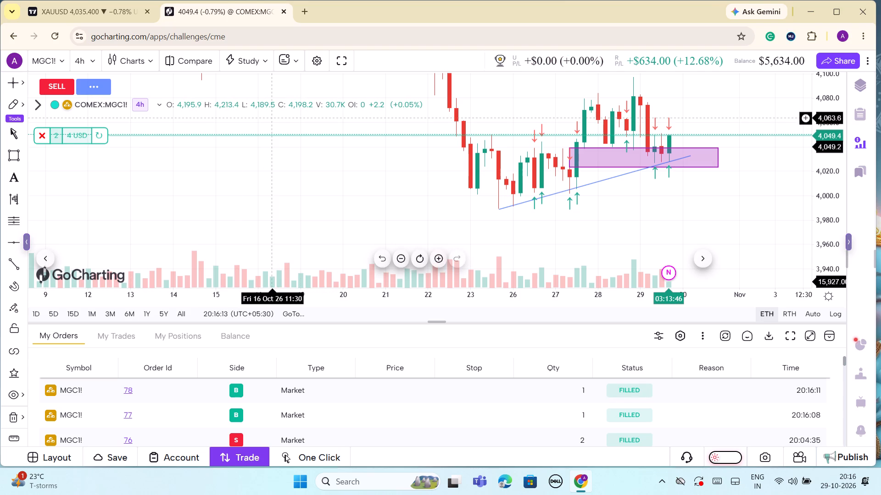
Switch the MGC1! chart to the one-minute interval and reset its view.
{"action": "left_click", "coordinate": [93, 60]}
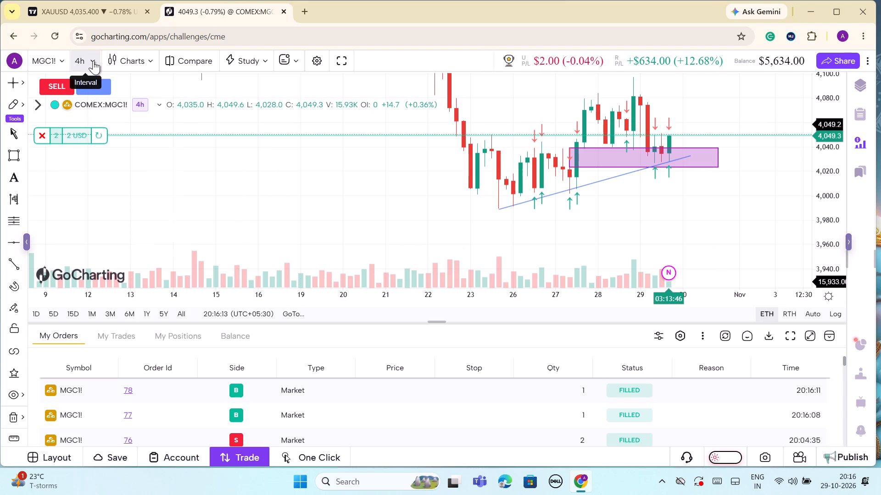
{"action": "left_click", "coordinate": [92, 92]}
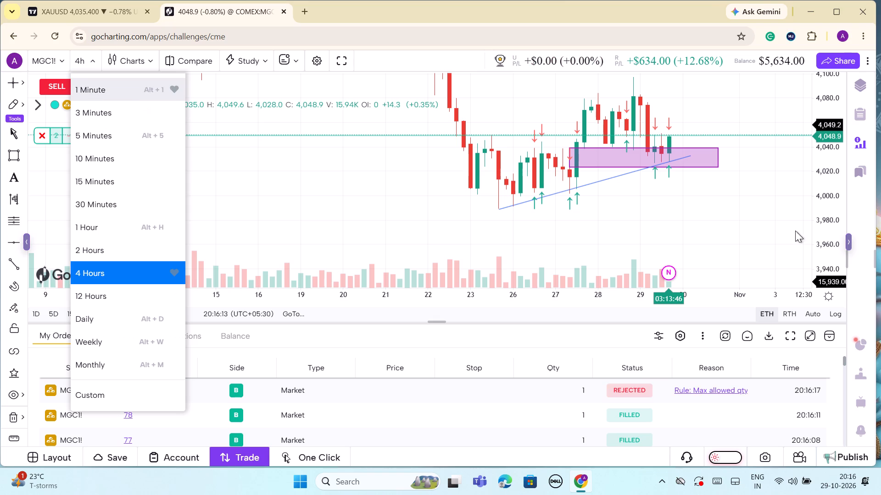
{"action": "scroll", "coordinate": [831, 228], "scroll_direction": "down", "scroll_amount": 2}
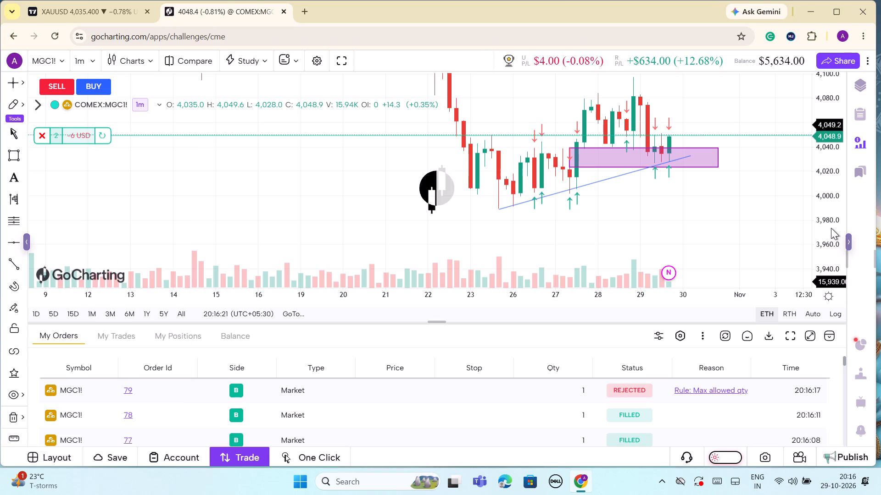
{"action": "scroll", "coordinate": [817, 202], "scroll_direction": "down", "scroll_amount": 5}
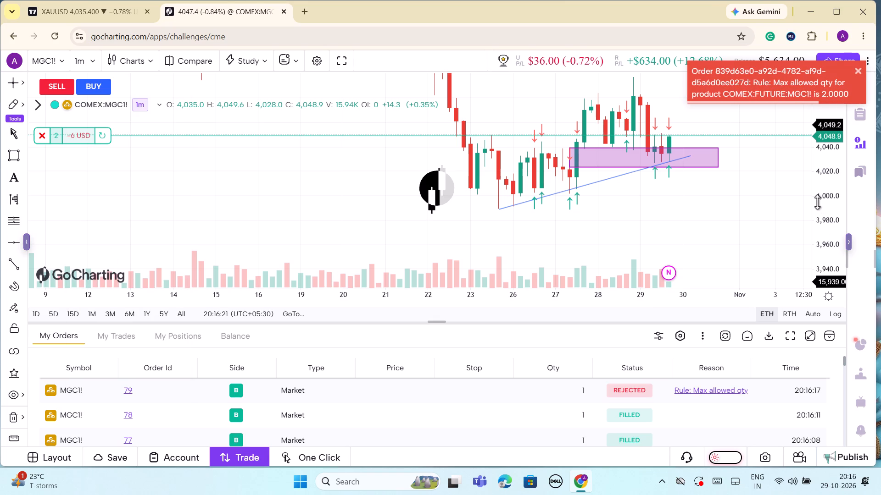
{"action": "scroll", "coordinate": [817, 202], "scroll_direction": "down", "scroll_amount": 2}
{"action": "scroll", "coordinate": [817, 202], "scroll_direction": "up", "scroll_amount": 1}
{"action": "scroll", "coordinate": [705, 229], "scroll_direction": "up", "scroll_amount": 8}
{"action": "scroll", "coordinate": [705, 229], "scroll_direction": "down", "scroll_amount": 3}
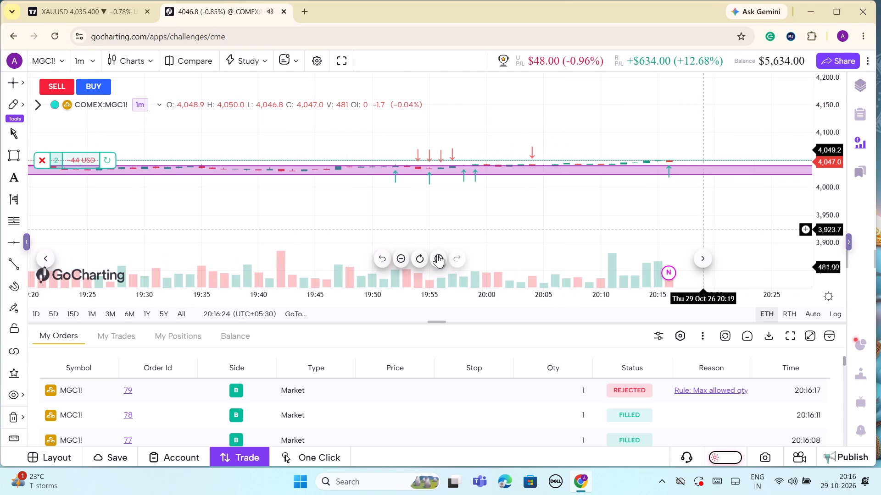
{"action": "left_click", "coordinate": [421, 257]}
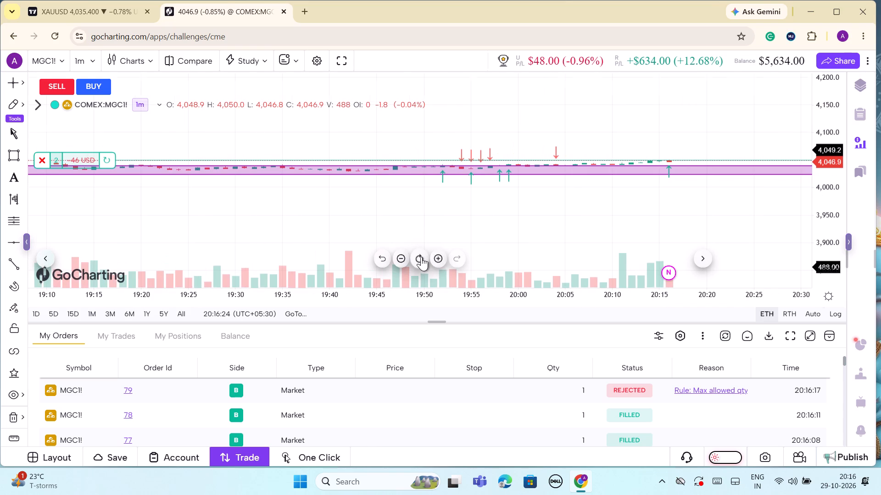
Examine the one-minute MGC1! price action back through 29 Oct around the purple zone and the open long position.
{"action": "scroll", "coordinate": [506, 215], "scroll_direction": "down", "scroll_amount": 3}
{"action": "scroll", "coordinate": [551, 196], "scroll_direction": "down", "scroll_amount": 18}
{"action": "scroll", "coordinate": [574, 190], "scroll_direction": "down", "scroll_amount": 3}
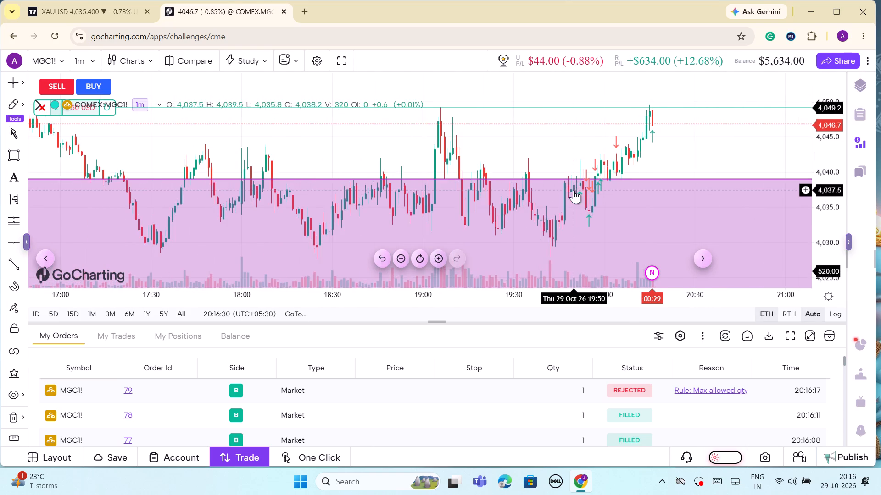
{"action": "scroll", "coordinate": [574, 190], "scroll_direction": "down", "scroll_amount": 11}
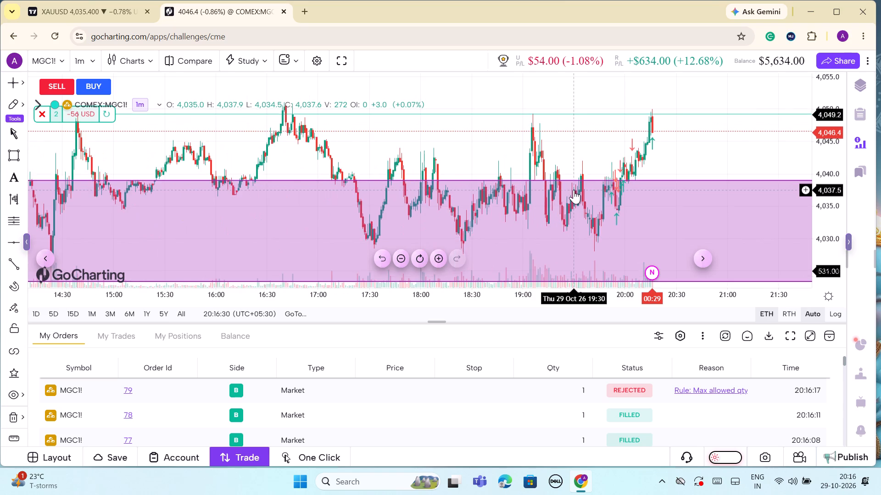
{"action": "scroll", "coordinate": [574, 190], "scroll_direction": "down", "scroll_amount": 9}
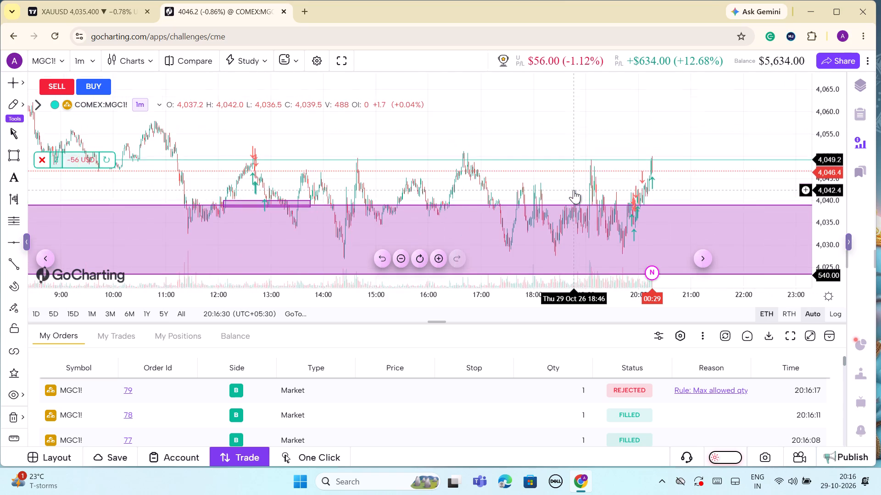
{"action": "scroll", "coordinate": [574, 190], "scroll_direction": "down", "scroll_amount": 8}
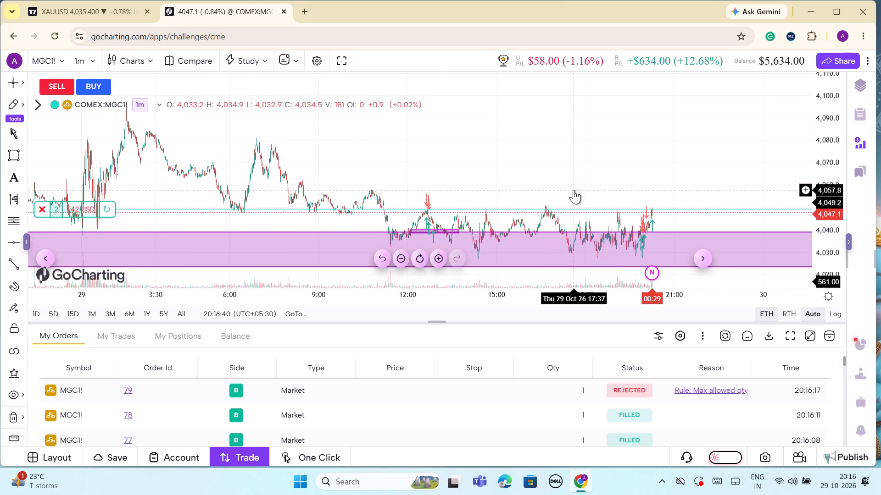
{"action": "scroll", "coordinate": [574, 190], "scroll_direction": "down", "scroll_amount": 1}
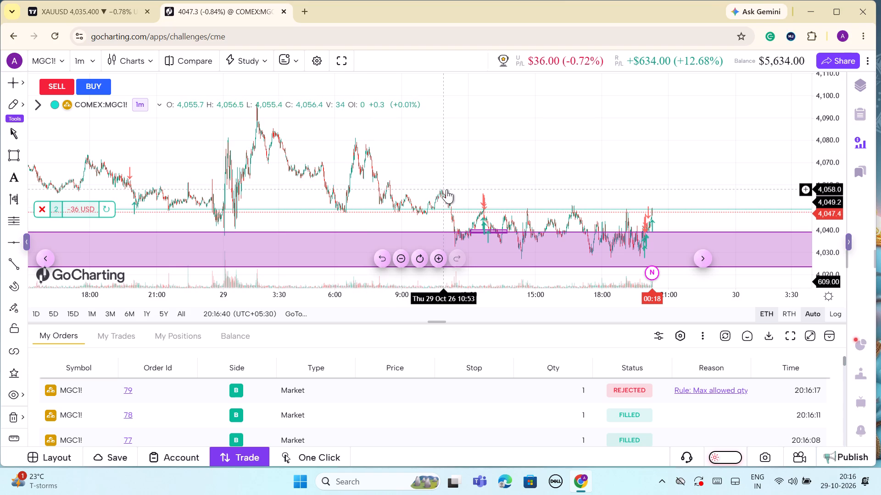
{"action": "scroll", "coordinate": [679, 195], "scroll_direction": "up", "scroll_amount": 7}
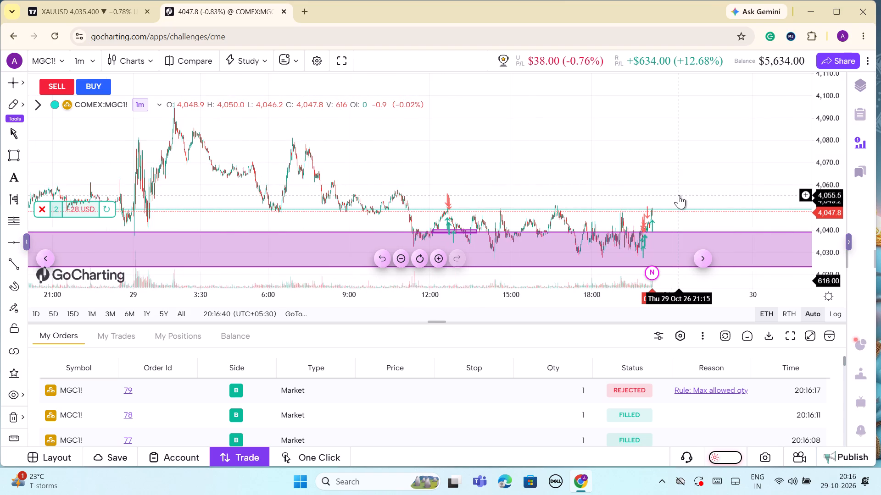
{"action": "scroll", "coordinate": [679, 195], "scroll_direction": "up", "scroll_amount": 15}
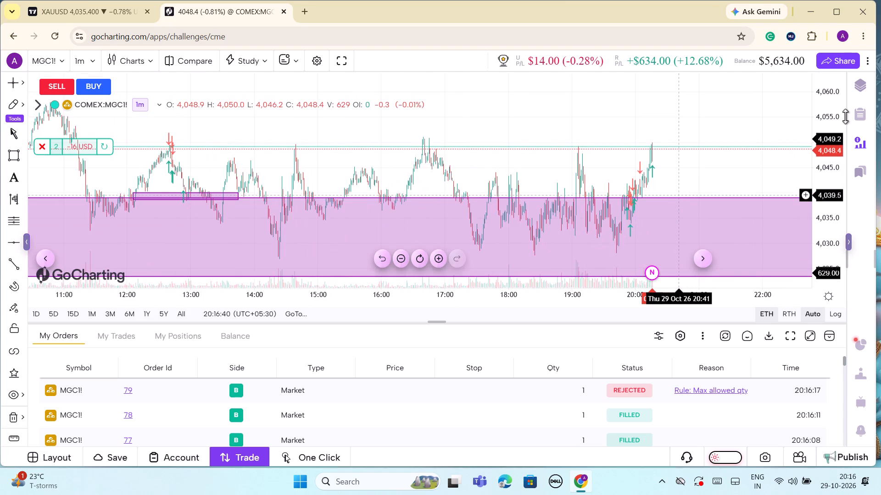
{"action": "left_click_drag", "start_coordinate": [830, 91], "coordinate": [807, 235]}
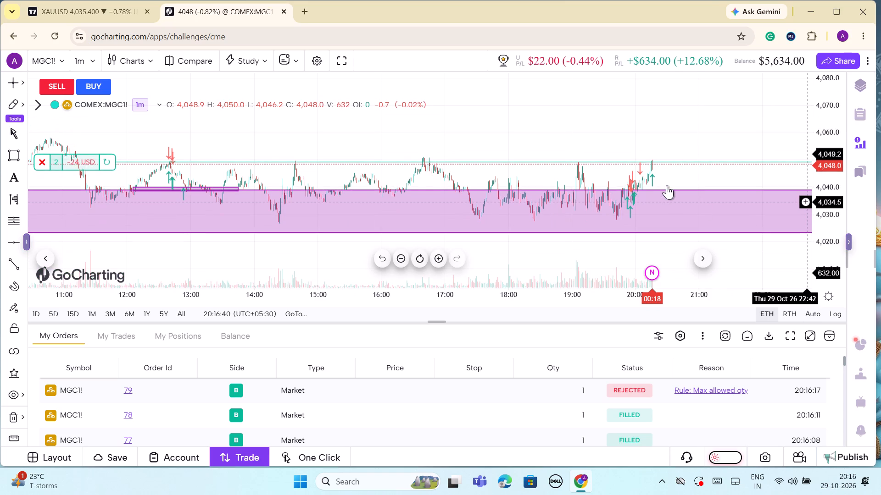
{"action": "scroll", "coordinate": [665, 183], "scroll_direction": "up", "scroll_amount": 14}
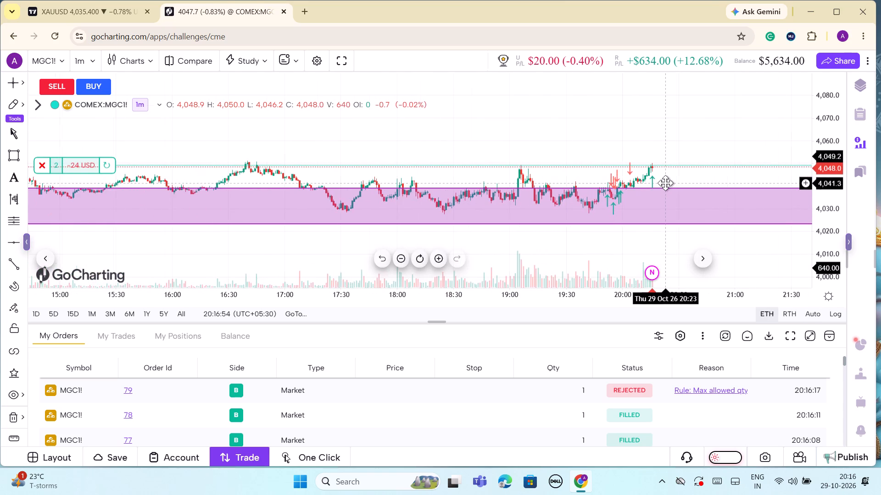
{"action": "scroll", "coordinate": [665, 183], "scroll_direction": "up", "scroll_amount": 5}
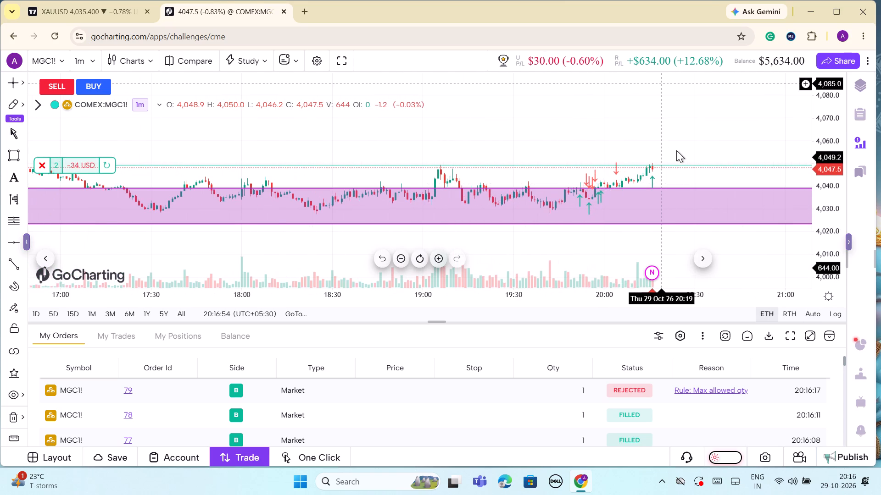
Rescale the one-minute MGC1! chart to examine the latest candles against the long entry line and the purple zone.
{"action": "scroll", "coordinate": [825, 124], "scroll_direction": "down", "scroll_amount": 7}
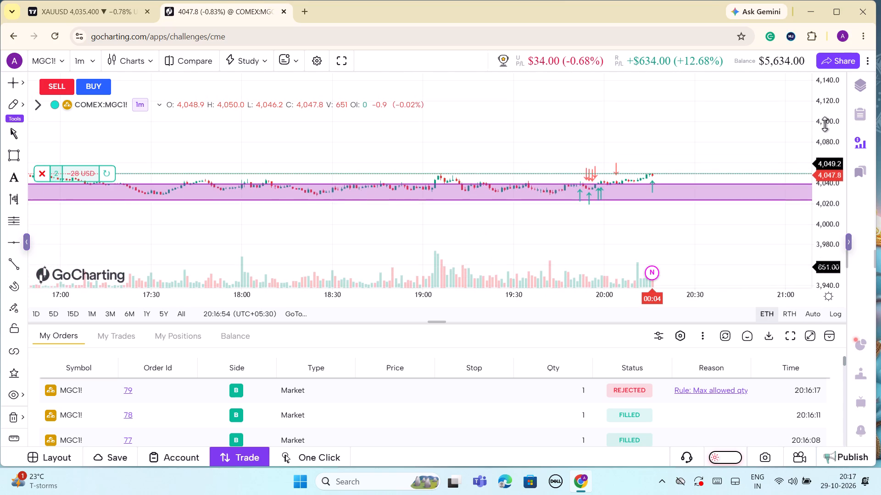
{"action": "scroll", "coordinate": [825, 124], "scroll_direction": "up", "scroll_amount": 5}
{"action": "scroll", "coordinate": [825, 124], "scroll_direction": "down", "scroll_amount": 7}
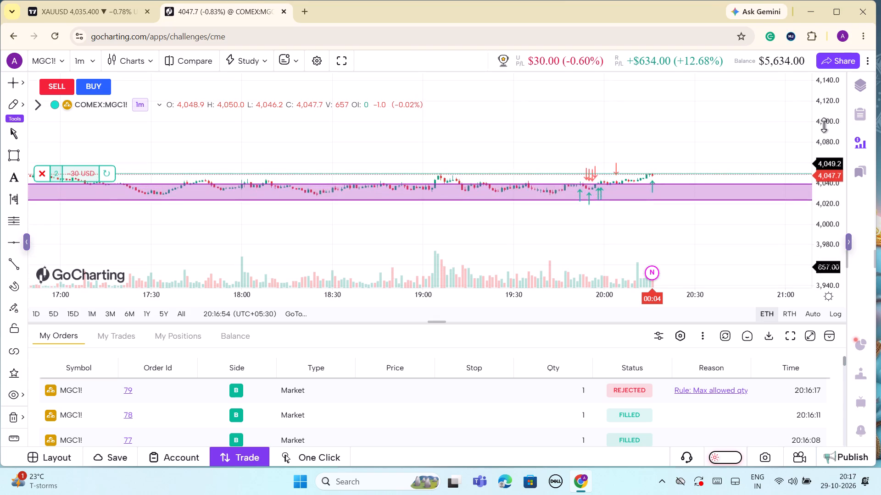
{"action": "scroll", "coordinate": [824, 125], "scroll_direction": "down", "scroll_amount": 4}
{"action": "scroll", "coordinate": [824, 125], "scroll_direction": "up", "scroll_amount": 13}
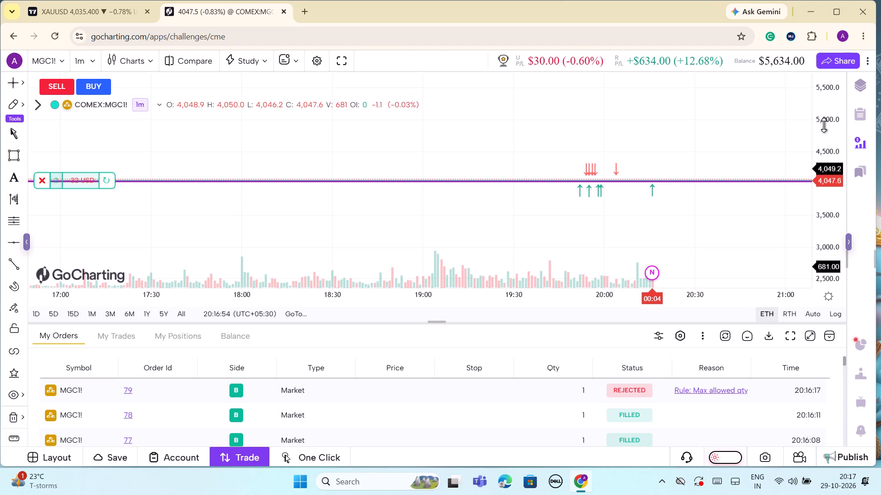
{"action": "scroll", "coordinate": [824, 125], "scroll_direction": "up", "scroll_amount": 13}
{"action": "left_click_drag", "start_coordinate": [837, 103], "coordinate": [833, 120]}
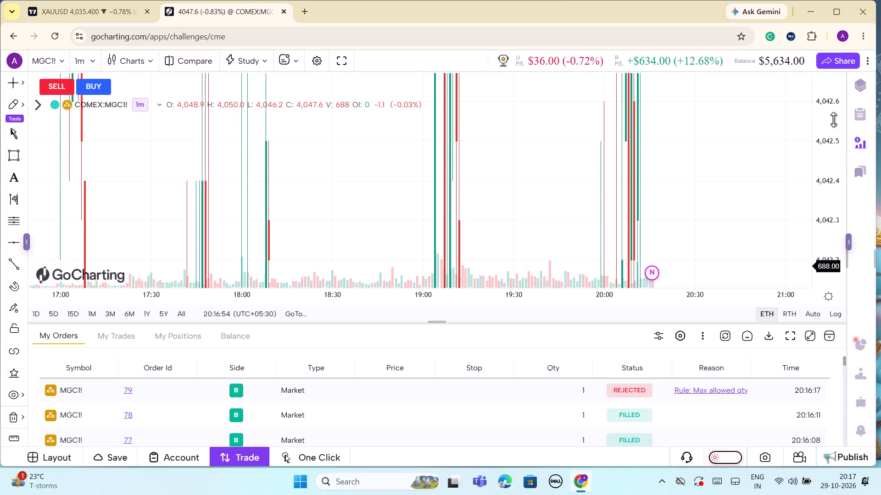
{"action": "left_click_drag", "start_coordinate": [833, 120], "coordinate": [825, 318]}
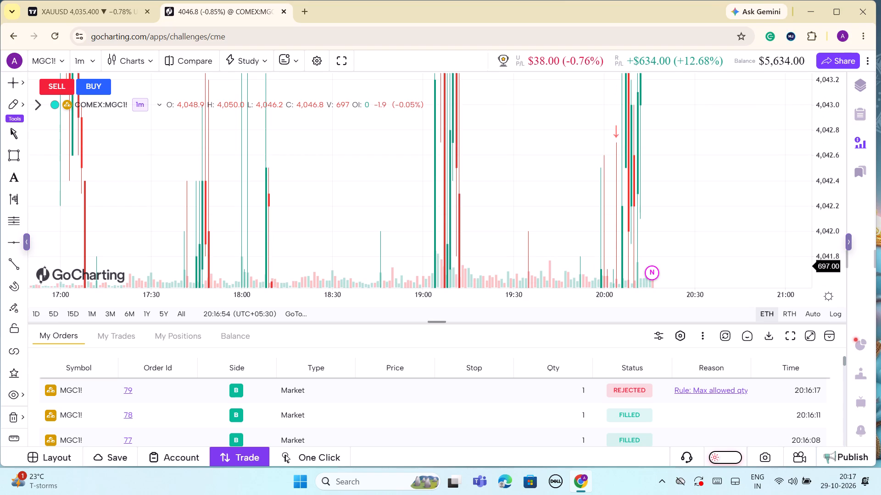
{"action": "left_click_drag", "start_coordinate": [836, 109], "coordinate": [829, 264]}
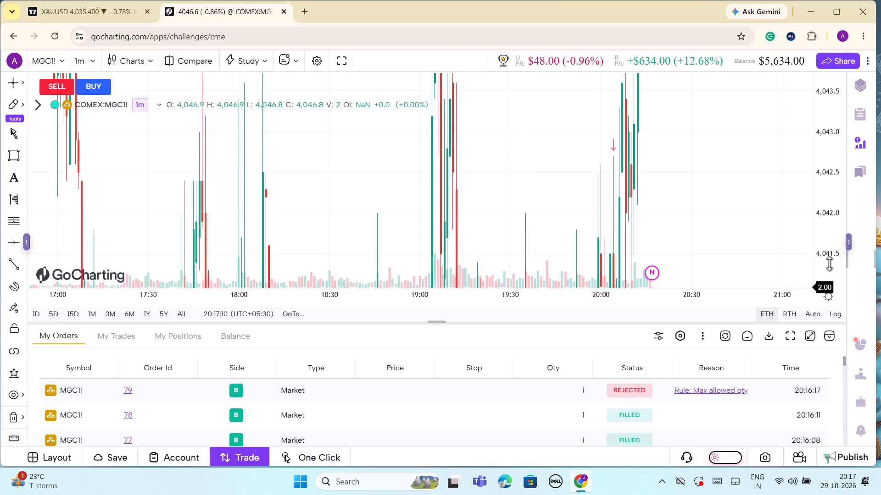
{"action": "left_click_drag", "start_coordinate": [829, 264], "coordinate": [829, 315]}
{"action": "left_click_drag", "start_coordinate": [731, 157], "coordinate": [662, 286]}
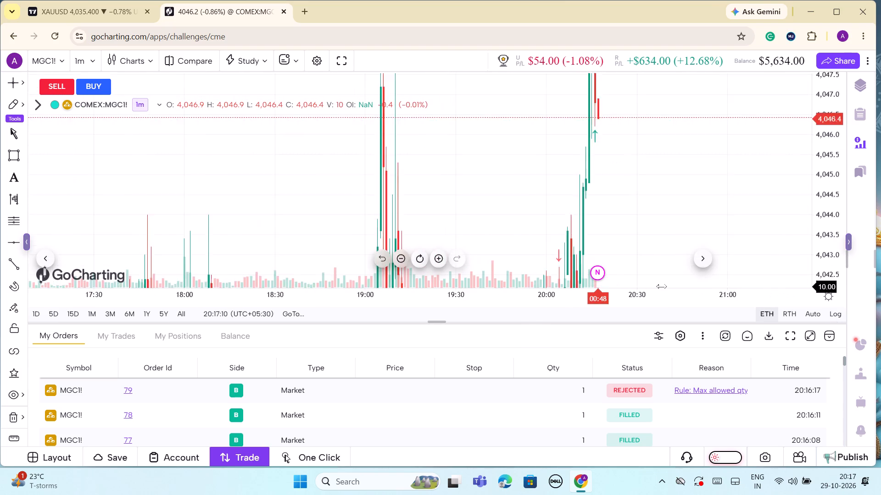
{"action": "left_click_drag", "start_coordinate": [662, 286], "coordinate": [660, 304]}
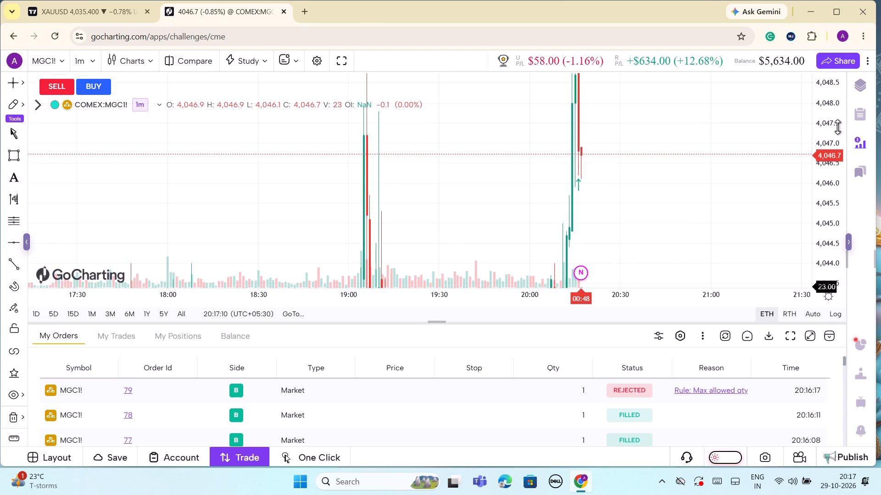
{"action": "left_click_drag", "start_coordinate": [837, 127], "coordinate": [794, 347]}
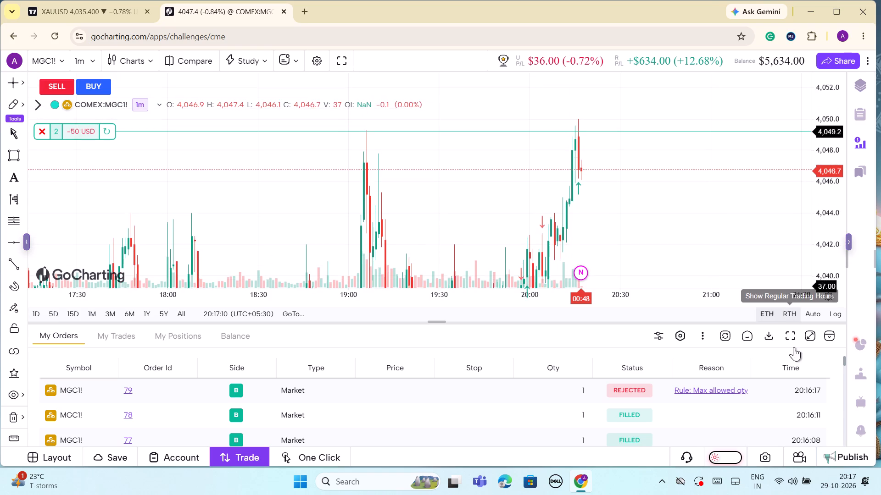
{"action": "left_click_drag", "start_coordinate": [794, 347], "coordinate": [794, 356]}
{"action": "scroll", "coordinate": [681, 200], "scroll_direction": "down", "scroll_amount": 5}
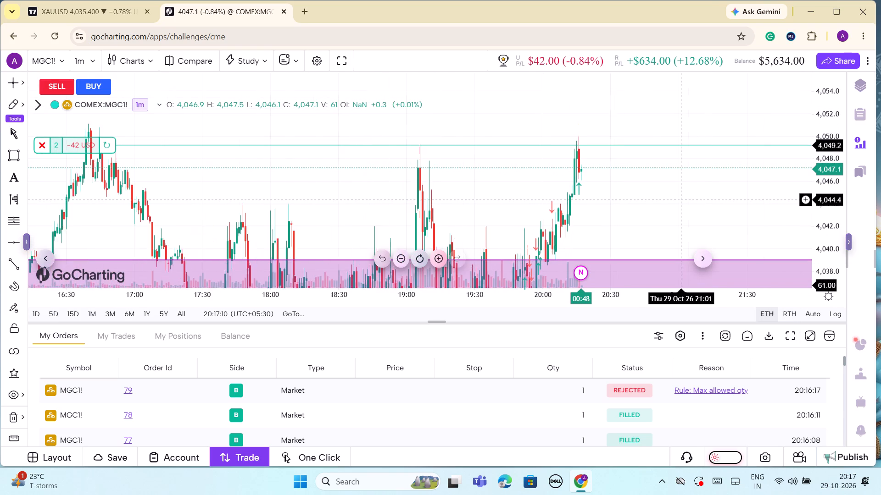
{"action": "scroll", "coordinate": [705, 199], "scroll_direction": "down", "scroll_amount": 3}
{"action": "left_click_drag", "start_coordinate": [841, 92], "coordinate": [830, 180]}
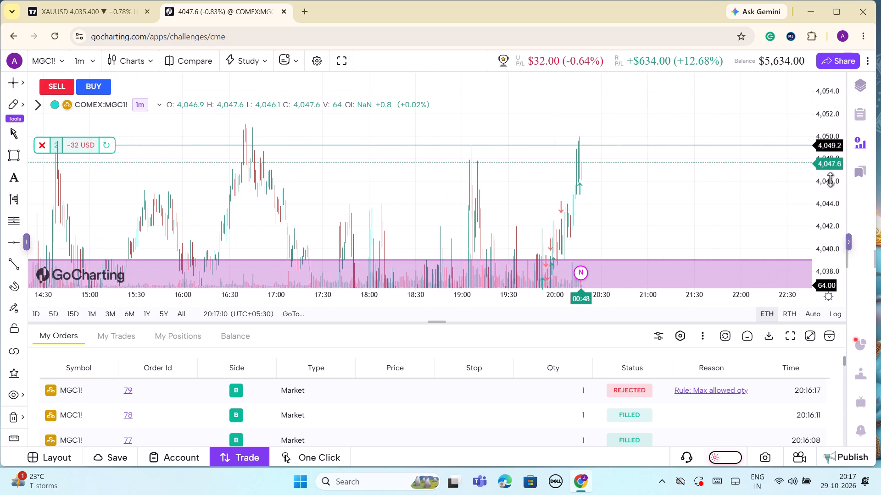
{"action": "left_click_drag", "start_coordinate": [830, 180], "coordinate": [811, 230]}
{"action": "scroll", "coordinate": [609, 175], "scroll_direction": "up", "scroll_amount": 9}
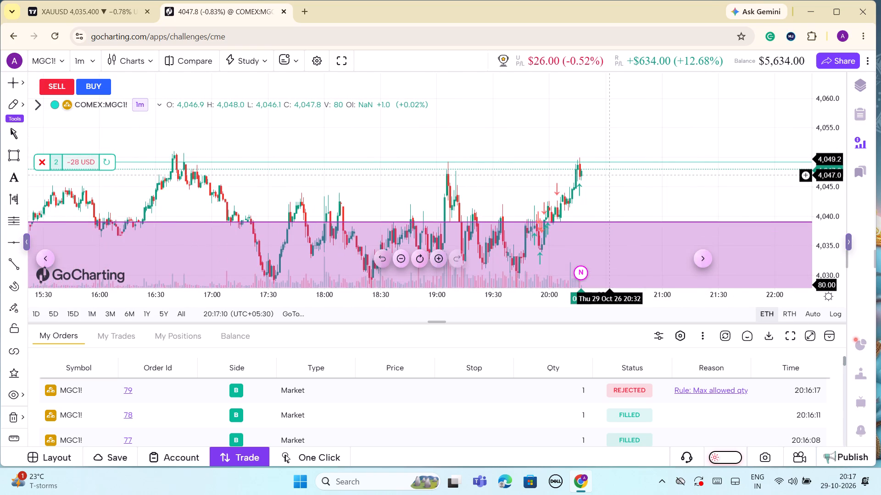
{"action": "scroll", "coordinate": [605, 177], "scroll_direction": "up", "scroll_amount": 7}
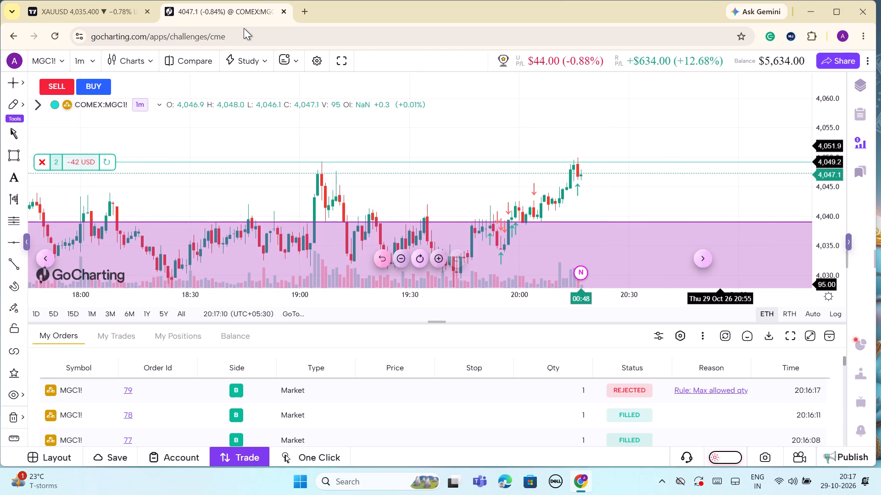
Switch to the XAUUSD chart in TradingView and set it to the one-minute interval.
{"action": "left_click", "coordinate": [117, 10]}
{"action": "scroll", "coordinate": [752, 221], "scroll_direction": "up", "scroll_amount": 4}
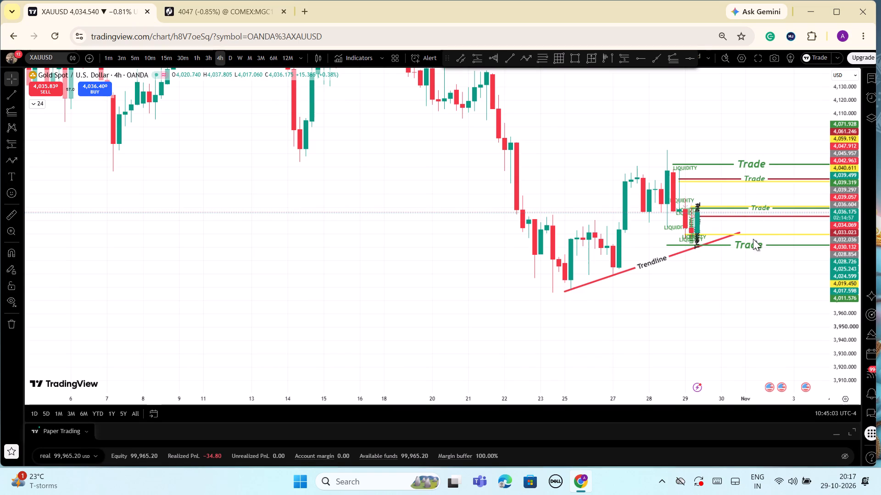
{"action": "scroll", "coordinate": [752, 239], "scroll_direction": "up", "scroll_amount": 15}
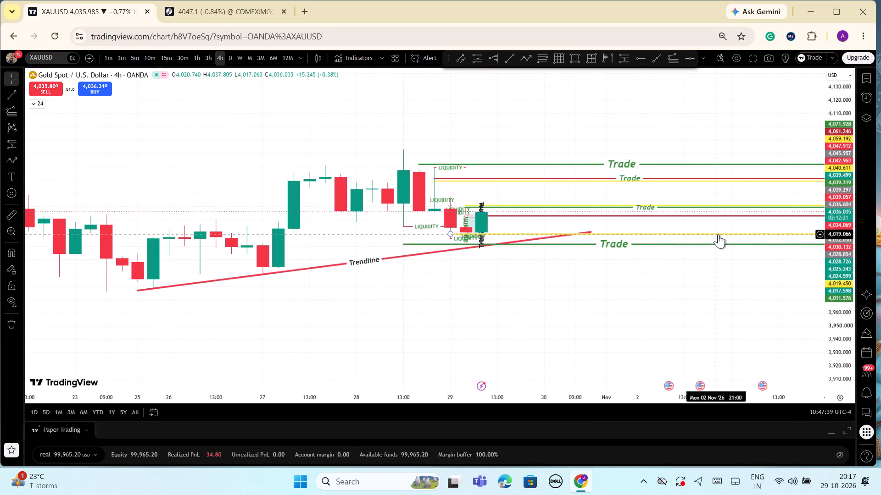
{"action": "left_click", "coordinate": [108, 55]}
{"action": "scroll", "coordinate": [664, 242], "scroll_direction": "down", "scroll_amount": 3}
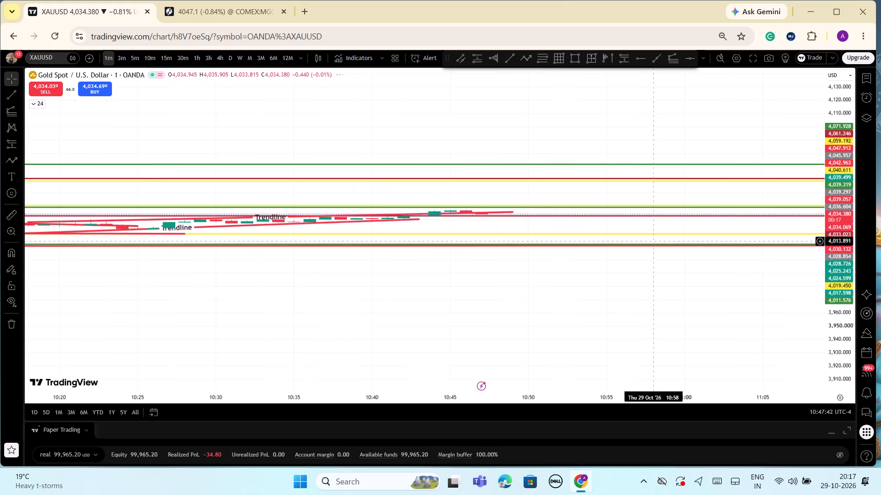
Remove all drawings from the XAUUSD chart.
{"action": "right_click", "coordinate": [585, 104]}
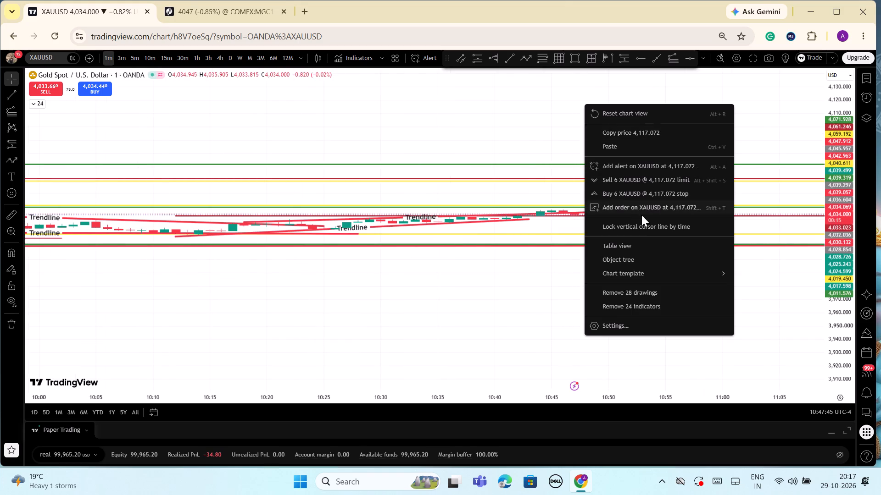
{"action": "left_click", "coordinate": [627, 291]}
Examine the cleared one-minute XAUUSD chart from 27 Oct onwards, focusing on the swing highs and lows of 29 Oct.
{"action": "scroll", "coordinate": [652, 237], "scroll_direction": "down", "scroll_amount": 5}
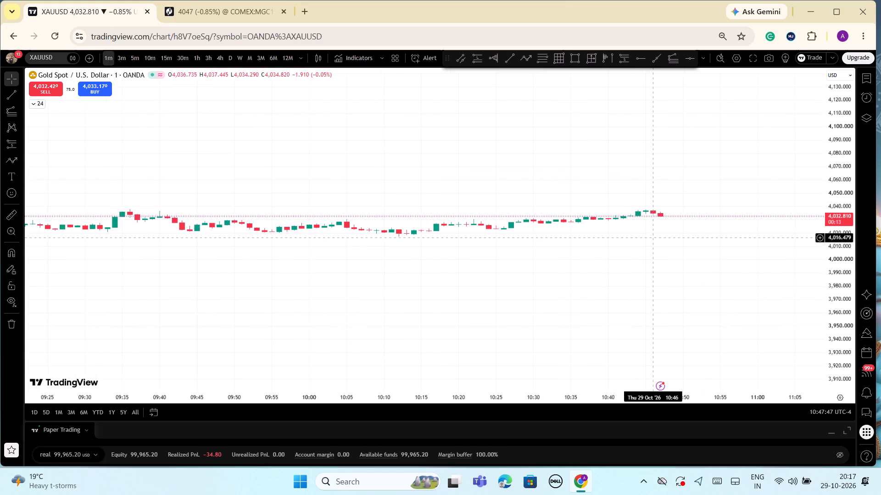
{"action": "scroll", "coordinate": [652, 238], "scroll_direction": "down", "scroll_amount": 19}
{"action": "scroll", "coordinate": [654, 238], "scroll_direction": "down", "scroll_amount": 13}
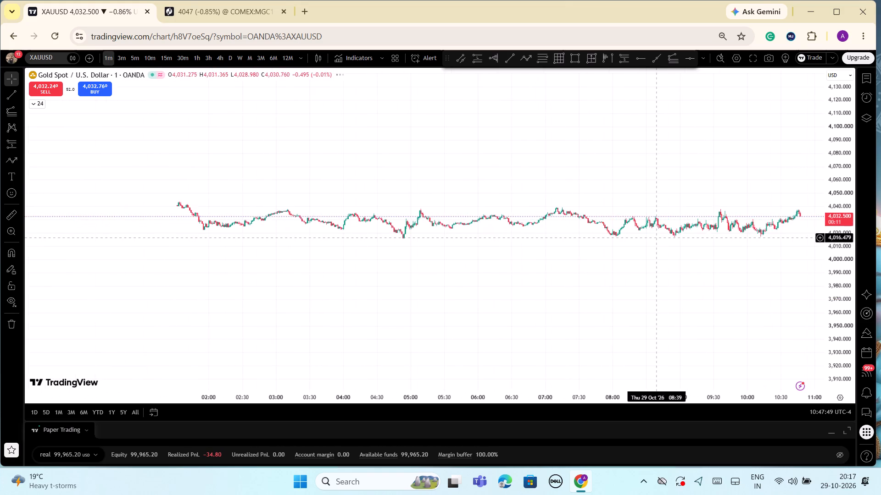
{"action": "scroll", "coordinate": [656, 238], "scroll_direction": "down", "scroll_amount": 20}
{"action": "scroll", "coordinate": [656, 238], "scroll_direction": "down", "scroll_amount": 6}
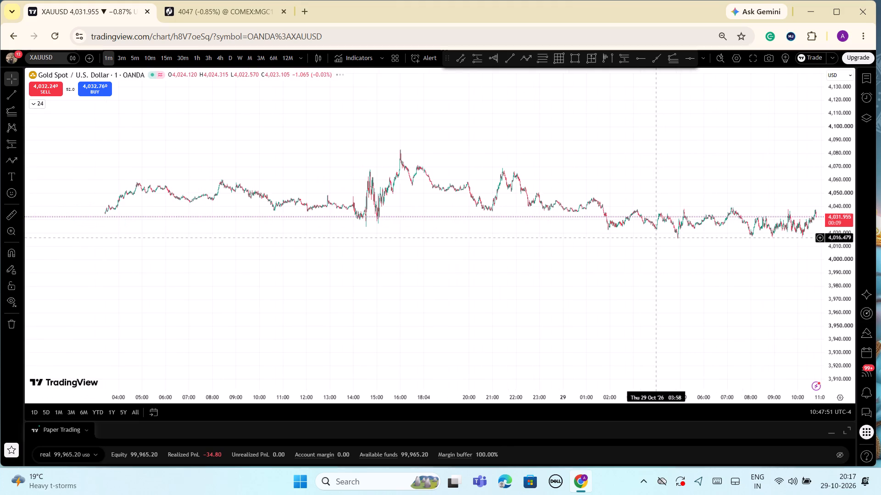
{"action": "scroll", "coordinate": [656, 238], "scroll_direction": "down", "scroll_amount": 13}
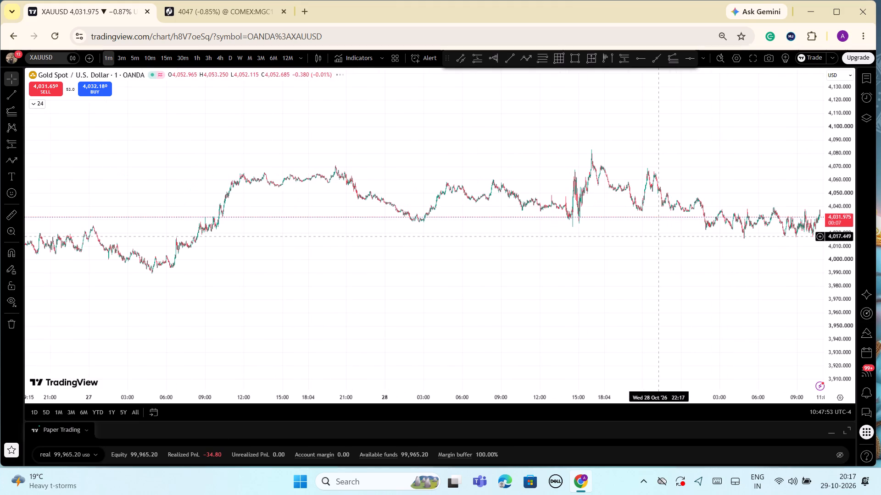
{"action": "left_click_drag", "start_coordinate": [750, 193], "coordinate": [626, 172]}
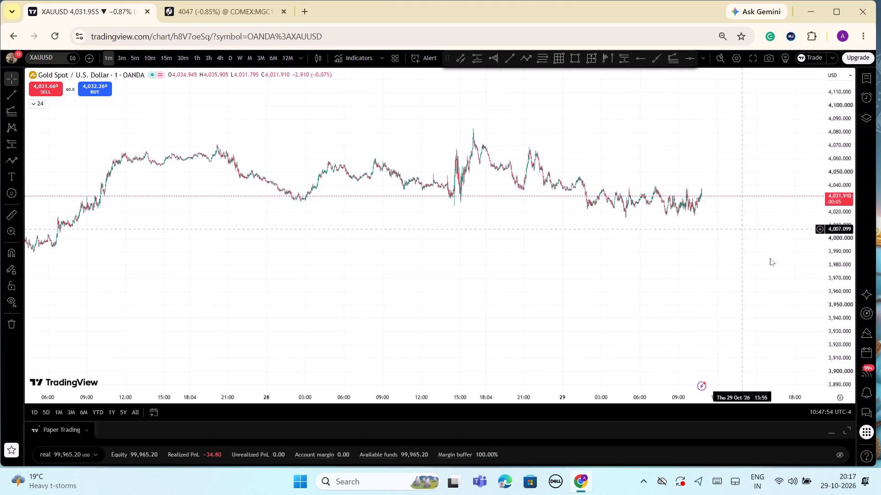
{"action": "left_click_drag", "start_coordinate": [833, 327], "coordinate": [832, 161]}
{"action": "scroll", "coordinate": [725, 227], "scroll_direction": "up", "scroll_amount": 4}
{"action": "left_click_drag", "start_coordinate": [713, 232], "coordinate": [689, 296]}
{"action": "left_click_drag", "start_coordinate": [841, 314], "coordinate": [842, 206]}
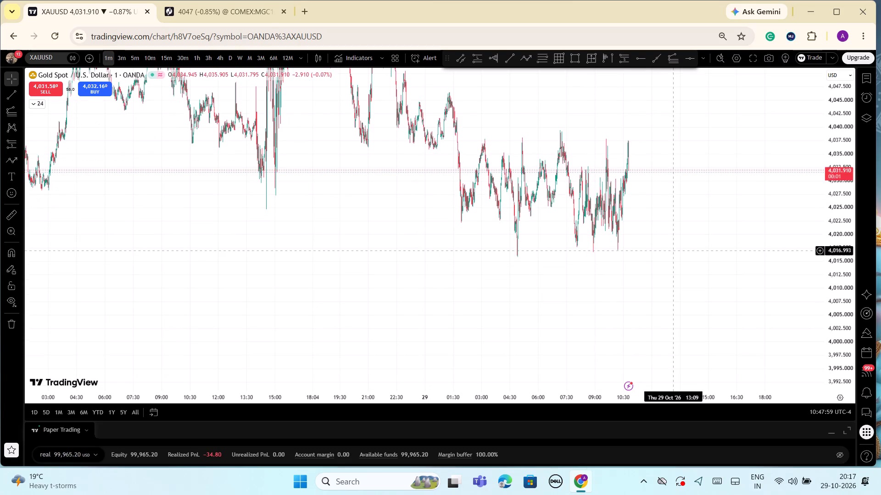
{"action": "left_click", "coordinate": [674, 251]}
{"action": "scroll", "coordinate": [674, 251], "scroll_direction": "up", "scroll_amount": 4}
{"action": "scroll", "coordinate": [604, 239], "scroll_direction": "up", "scroll_amount": 3}
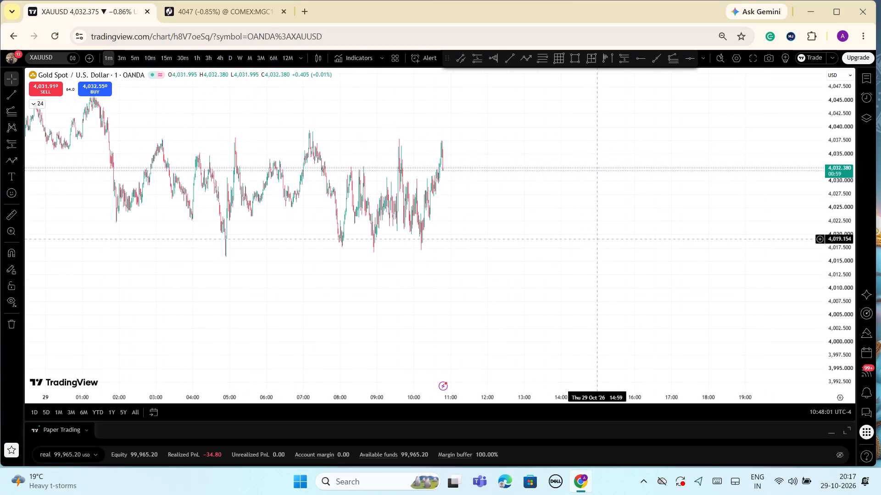
{"action": "left_click_drag", "start_coordinate": [508, 239], "coordinate": [724, 296]}
{"action": "left_click_drag", "start_coordinate": [474, 228], "coordinate": [649, 242]}
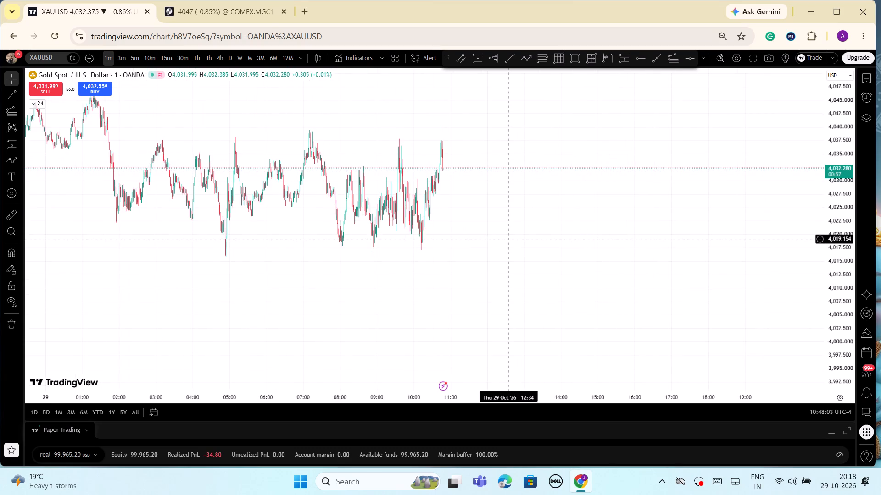
Examine the 29 Oct swings on the one-minute XAUUSD chart, from about 04:00 up to the latest candles.
{"action": "left_click_drag", "start_coordinate": [649, 242], "coordinate": [729, 251]}
{"action": "scroll", "coordinate": [766, 275], "scroll_direction": "up", "scroll_amount": 5}
{"action": "scroll", "coordinate": [523, 242], "scroll_direction": "up", "scroll_amount": 4}
{"action": "scroll", "coordinate": [625, 236], "scroll_direction": "up", "scroll_amount": 1}
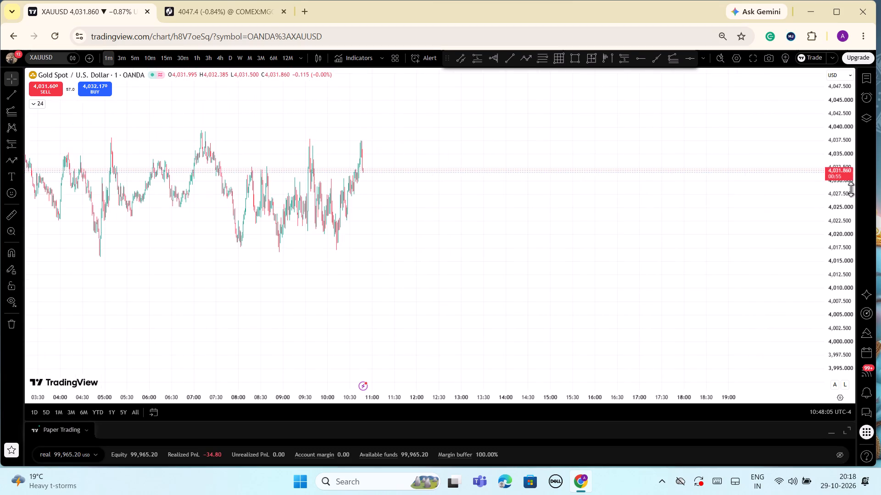
{"action": "left_click_drag", "start_coordinate": [839, 122], "coordinate": [751, 228]}
{"action": "scroll", "coordinate": [361, 182], "scroll_direction": "up", "scroll_amount": 4}
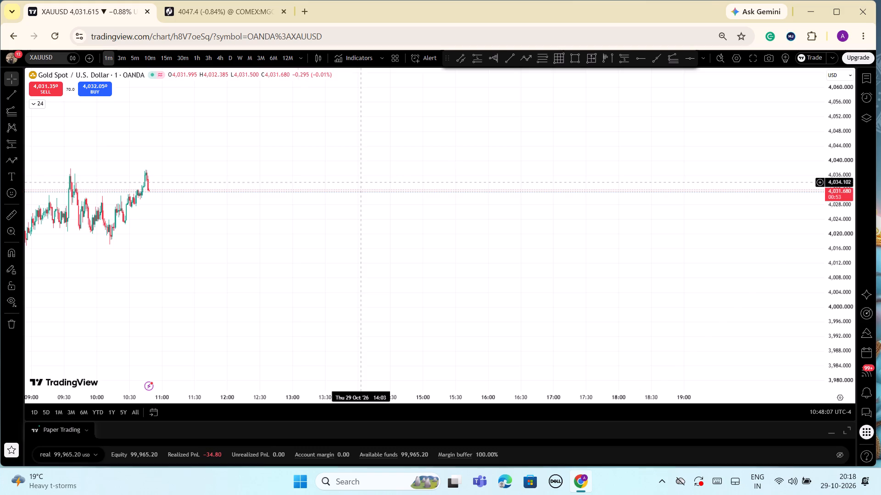
{"action": "left_click_drag", "start_coordinate": [215, 169], "coordinate": [652, 183]}
{"action": "scroll", "coordinate": [510, 185], "scroll_direction": "up", "scroll_amount": 4}
{"action": "left_click_drag", "start_coordinate": [313, 215], "coordinate": [367, 201]}
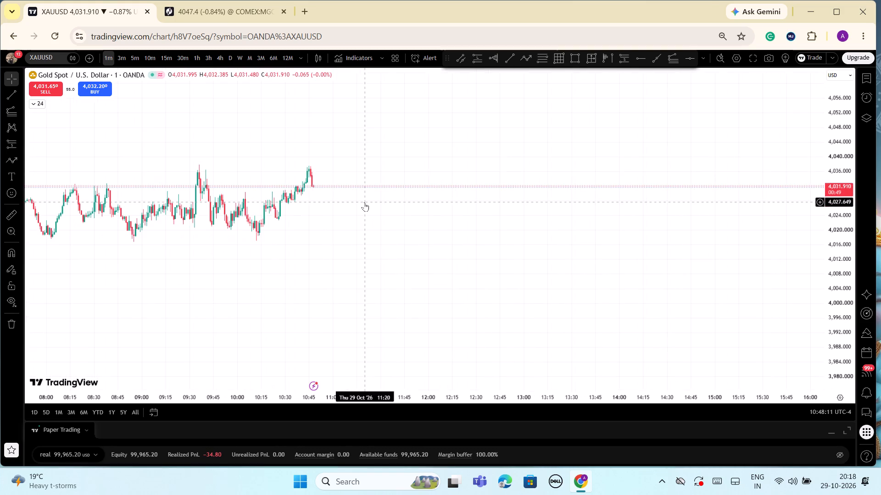
{"action": "scroll", "coordinate": [328, 220], "scroll_direction": "down", "scroll_amount": 3}
{"action": "scroll", "coordinate": [389, 222], "scroll_direction": "up", "scroll_amount": 3}
{"action": "left_click_drag", "start_coordinate": [365, 220], "coordinate": [705, 219]}
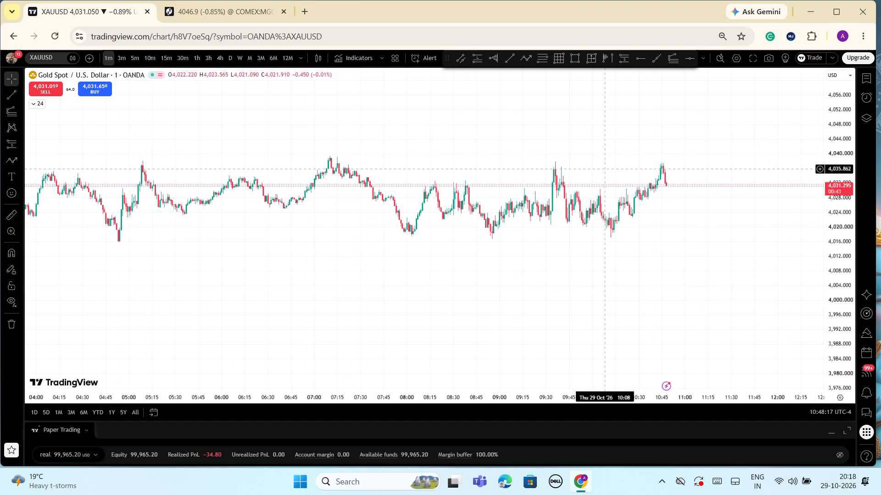
Switch to the GoCharting CME challenge and close the full MGC1! long position of 2 contracts.
{"action": "left_click", "coordinate": [222, 11]}
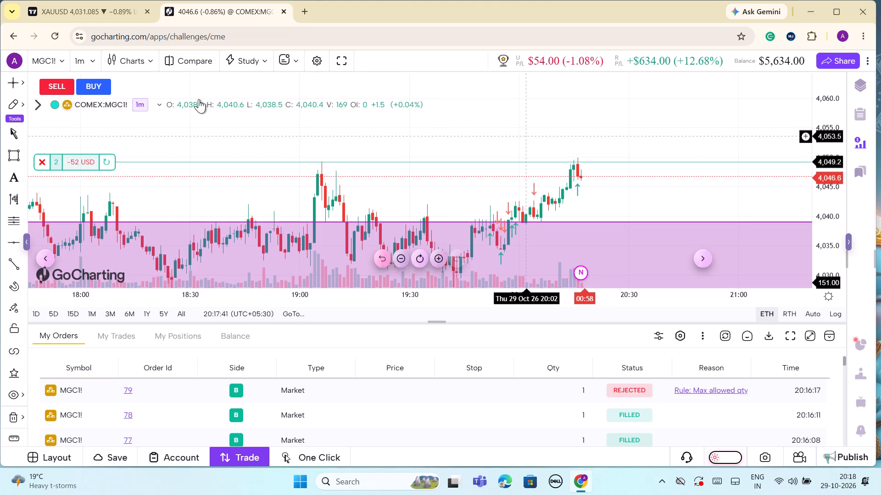
{"action": "left_click", "coordinate": [39, 166]}
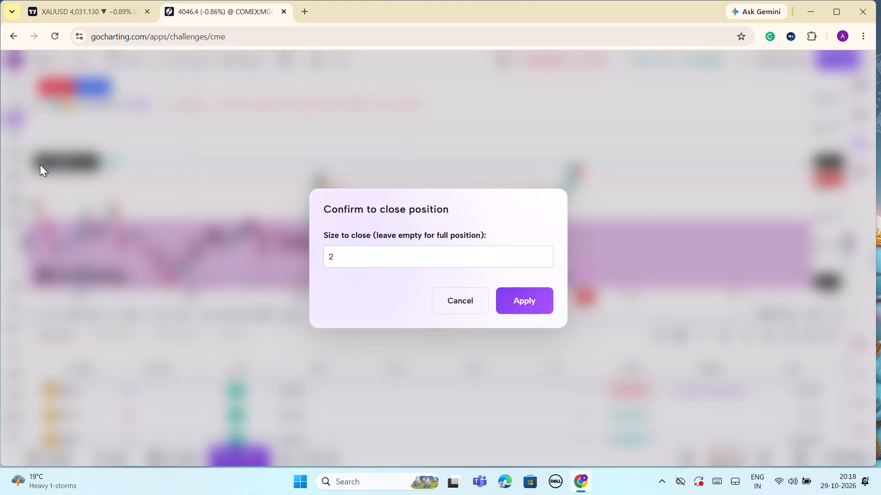
{"action": "left_click", "coordinate": [511, 304]}
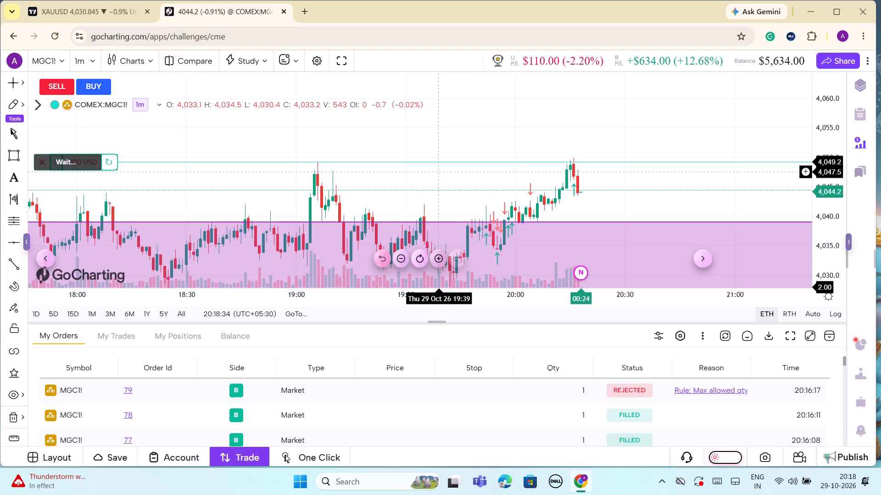
{"action": "scroll", "coordinate": [442, 171], "scroll_direction": "down", "scroll_amount": 3}
{"action": "scroll", "coordinate": [442, 171], "scroll_direction": "up", "scroll_amount": 3}
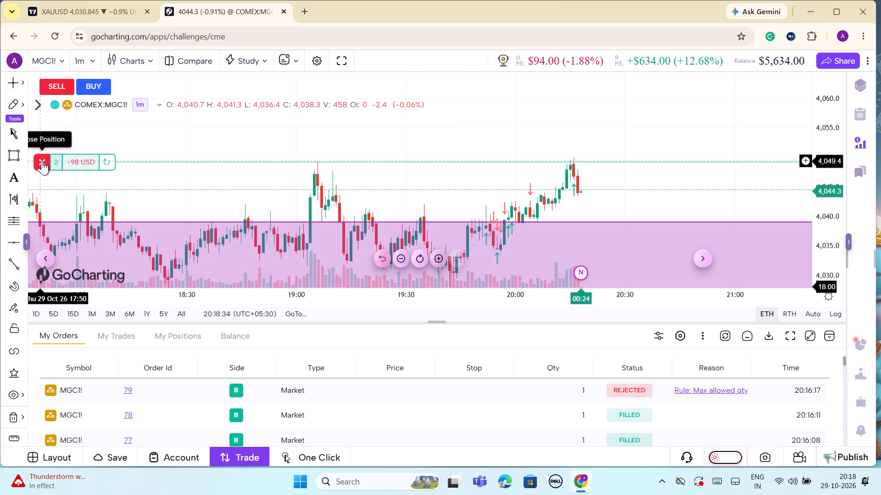
{"action": "left_click", "coordinate": [42, 161]}
{"action": "left_click", "coordinate": [526, 300]}
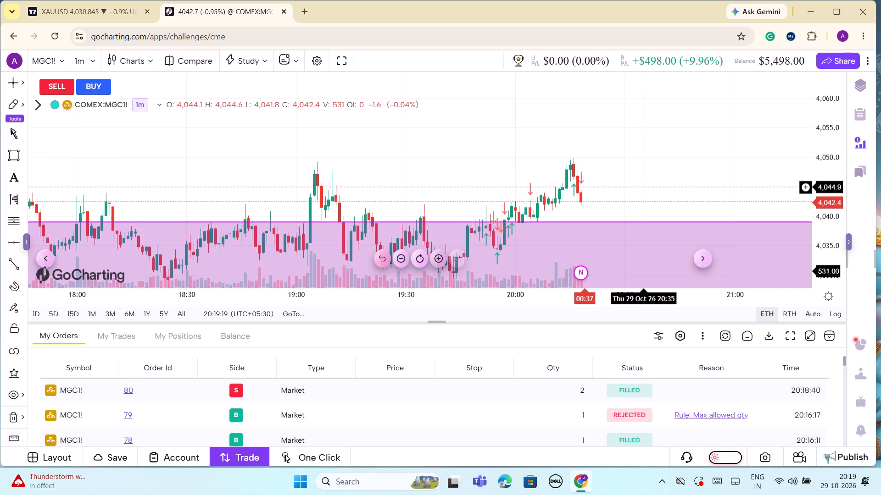
Return to the XAUUSD chart in TradingView, reset the chart view and examine the one-minute swing highs and lows of 29 Oct.
{"action": "left_click", "coordinate": [79, 1]}
{"action": "left_click", "coordinate": [80, 10]}
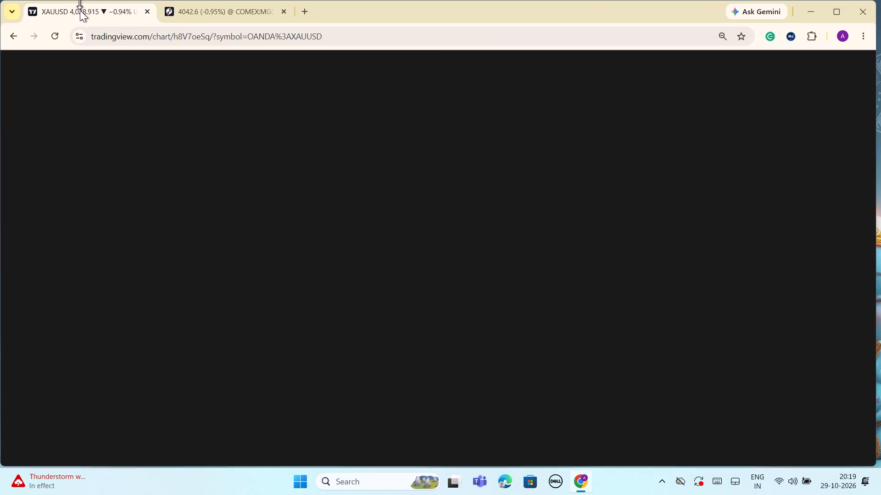
{"action": "scroll", "coordinate": [648, 186], "scroll_direction": "down", "scroll_amount": 2}
{"action": "scroll", "coordinate": [751, 212], "scroll_direction": "down", "scroll_amount": 2}
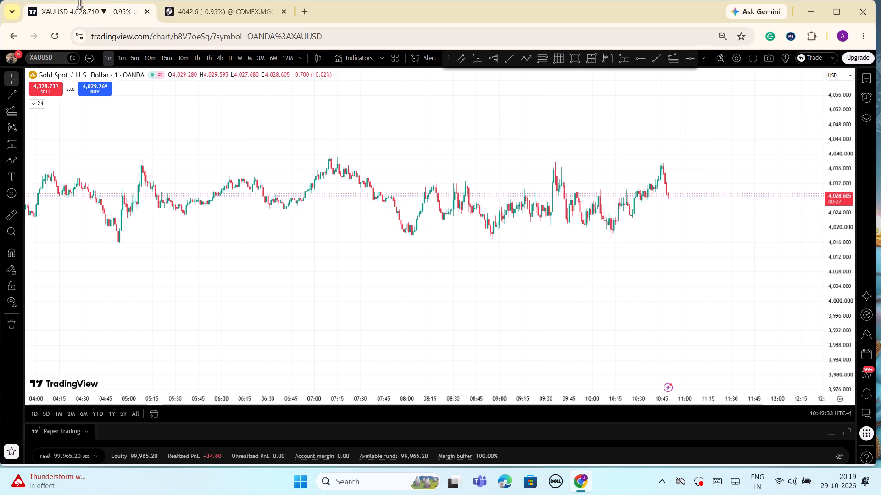
{"action": "scroll", "coordinate": [839, 264], "scroll_direction": "down", "scroll_amount": 2}
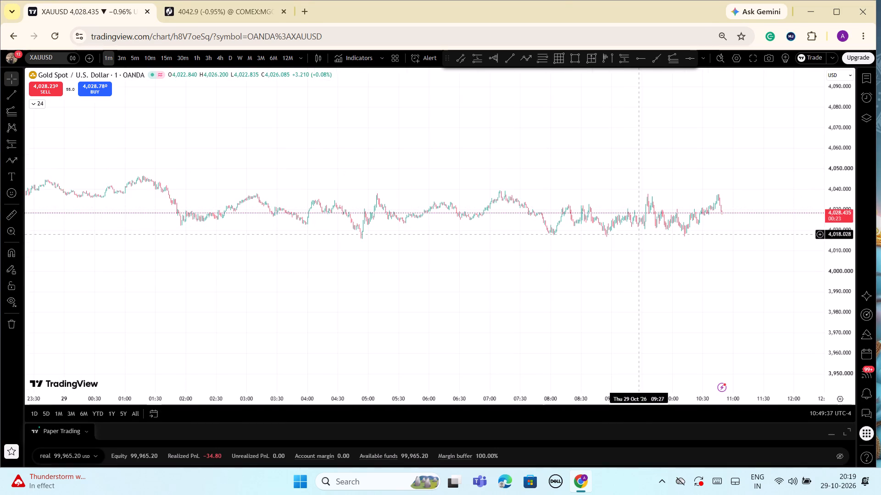
{"action": "left_click", "coordinate": [459, 375]}
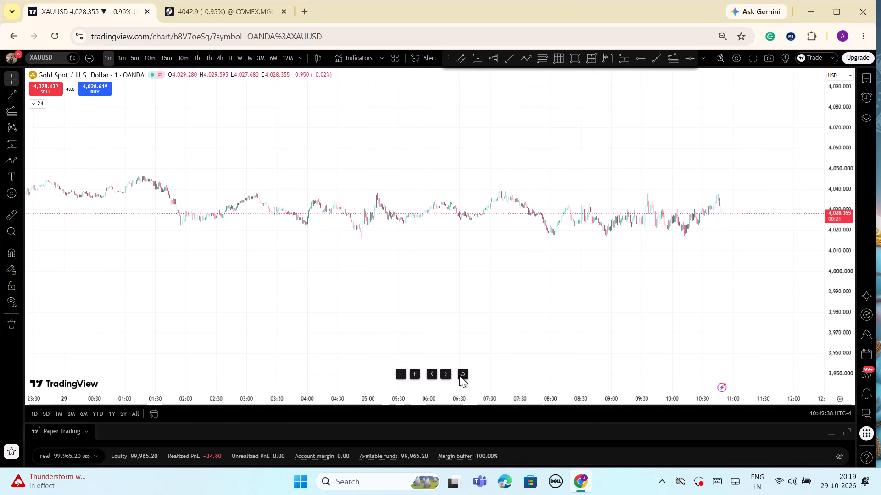
{"action": "scroll", "coordinate": [495, 360], "scroll_direction": "down", "scroll_amount": 2}
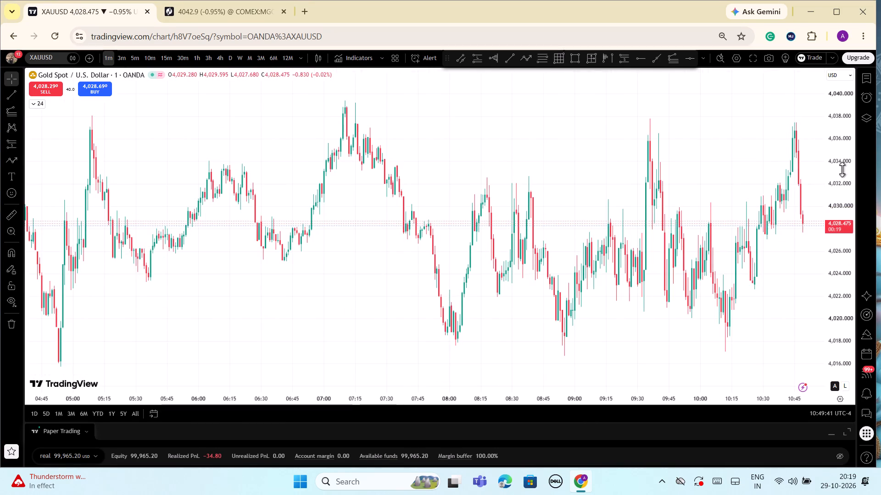
{"action": "left_click_drag", "start_coordinate": [842, 170], "coordinate": [841, 253]}
{"action": "scroll", "coordinate": [805, 255], "scroll_direction": "up", "scroll_amount": 6}
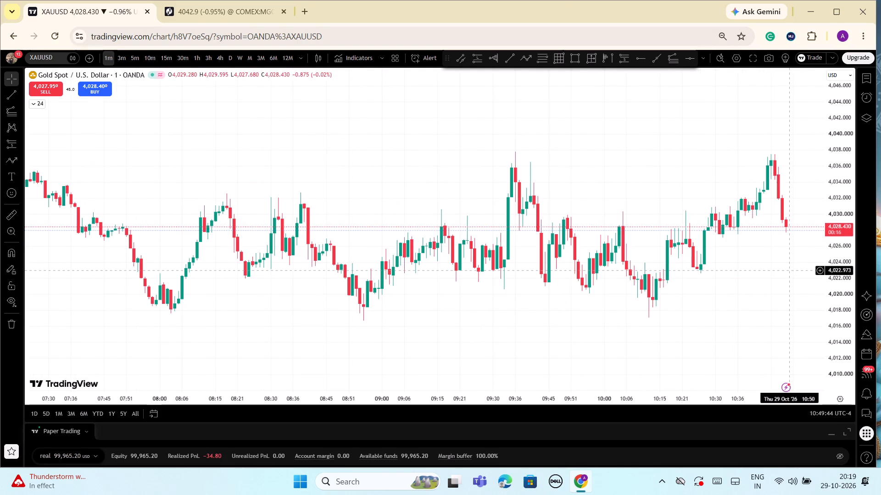
{"action": "scroll", "coordinate": [588, 179], "scroll_direction": "down", "scroll_amount": 3}
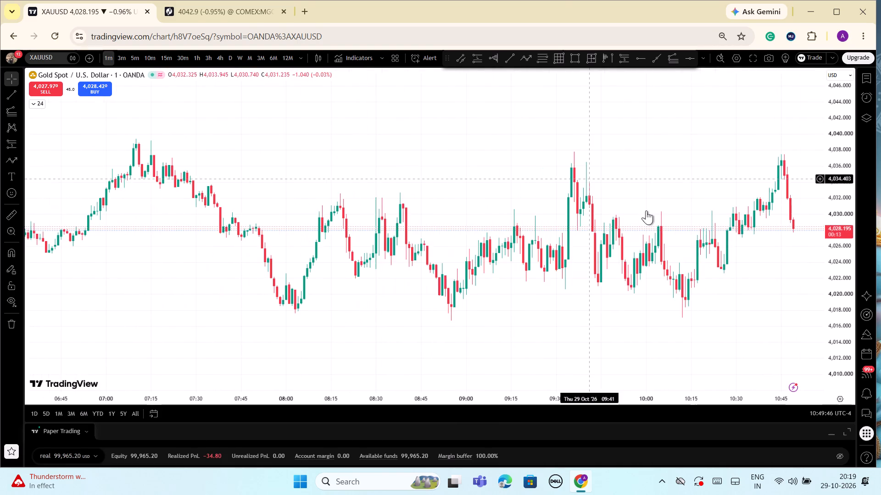
{"action": "scroll", "coordinate": [645, 208], "scroll_direction": "down", "scroll_amount": 5}
{"action": "scroll", "coordinate": [649, 220], "scroll_direction": "up", "scroll_amount": 2}
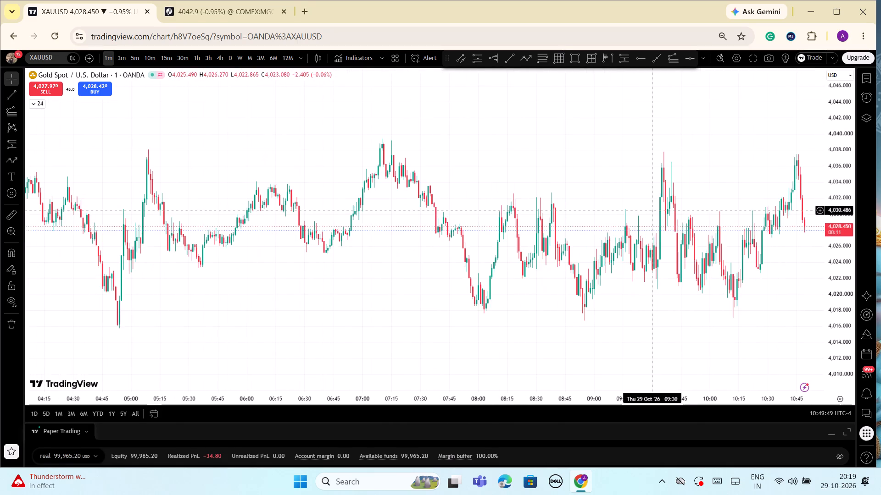
{"action": "scroll", "coordinate": [651, 208], "scroll_direction": "up", "scroll_amount": 2}
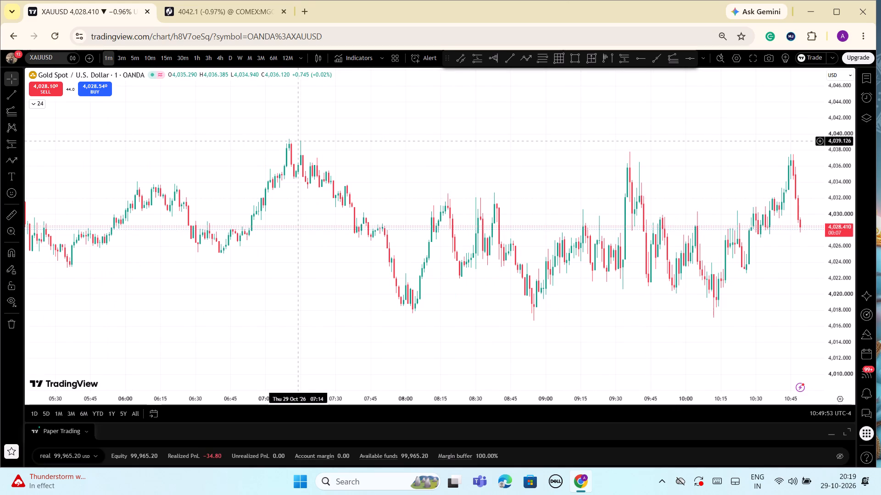
{"action": "scroll", "coordinate": [299, 142], "scroll_direction": "up", "scroll_amount": 1}
{"action": "scroll", "coordinate": [507, 218], "scroll_direction": "up", "scroll_amount": 3}
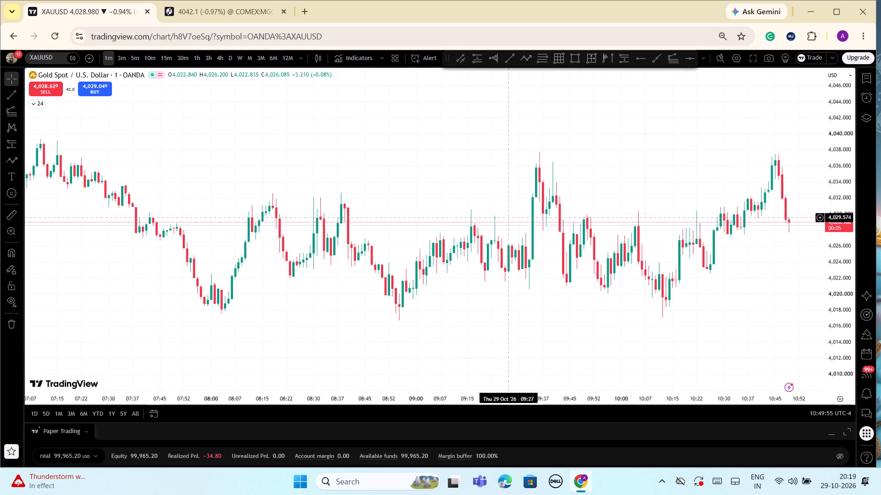
Draw a rising trend line on the one-minute XAUUSD chart from the 10:12 low near 4,017 to about 4,034 at 10:50.
{"action": "scroll", "coordinate": [702, 271], "scroll_direction": "up", "scroll_amount": 3}
{"action": "left_click_drag", "start_coordinate": [843, 327], "coordinate": [830, 244]}
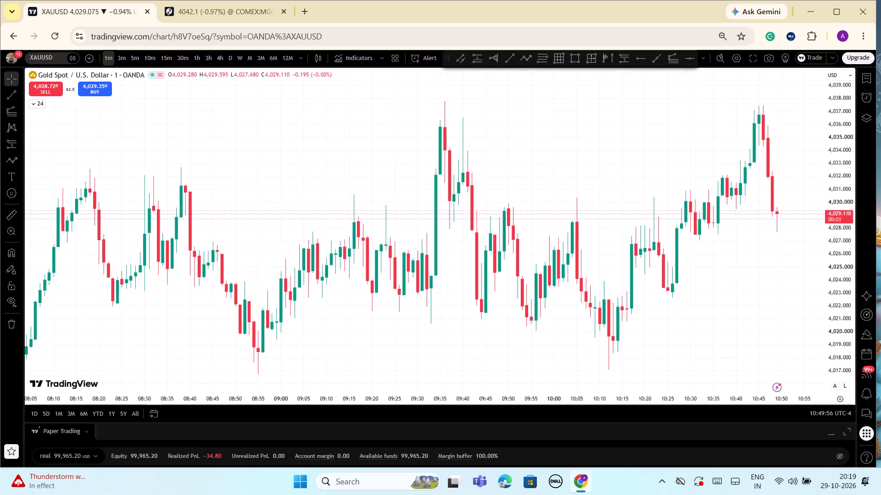
{"action": "scroll", "coordinate": [737, 299], "scroll_direction": "up", "scroll_amount": 2}
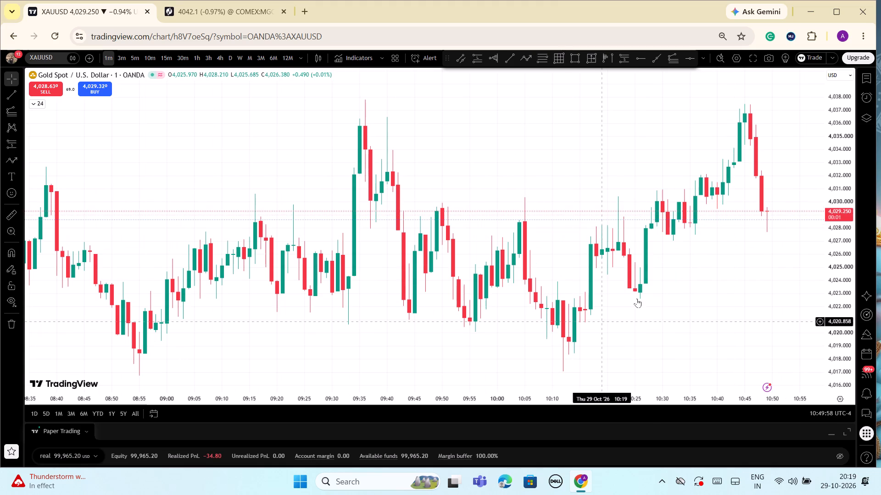
{"action": "left_click", "coordinate": [509, 59]}
{"action": "left_click_drag", "start_coordinate": [556, 372], "coordinate": [571, 367]}
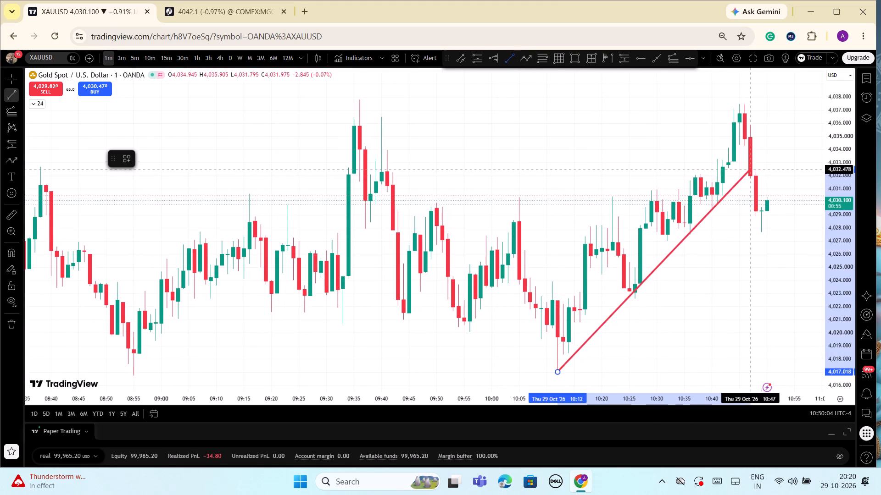
{"action": "left_click", "coordinate": [769, 152]}
{"action": "left_click", "coordinate": [809, 214]}
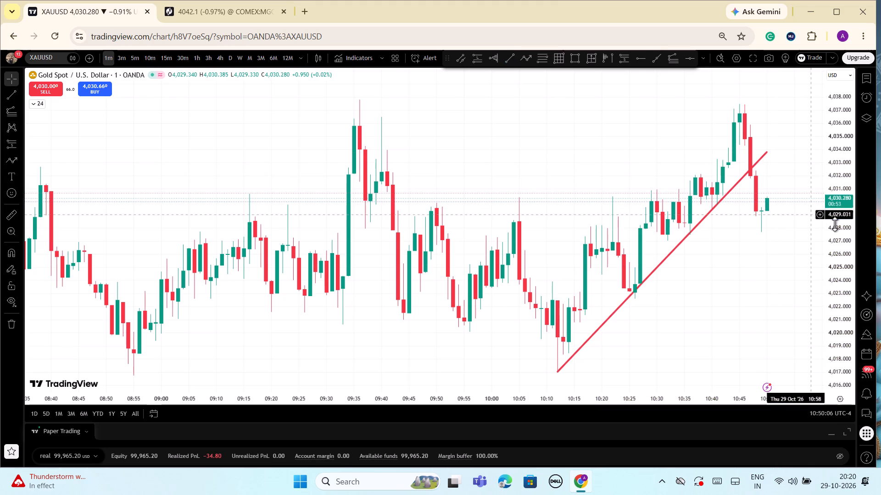
Examine the one-minute XAUUSD candles against the rising red trend line and the earlier 29 Oct lows.
{"action": "left_click_drag", "start_coordinate": [840, 231], "coordinate": [842, 313]}
{"action": "scroll", "coordinate": [770, 297], "scroll_direction": "down", "scroll_amount": 4}
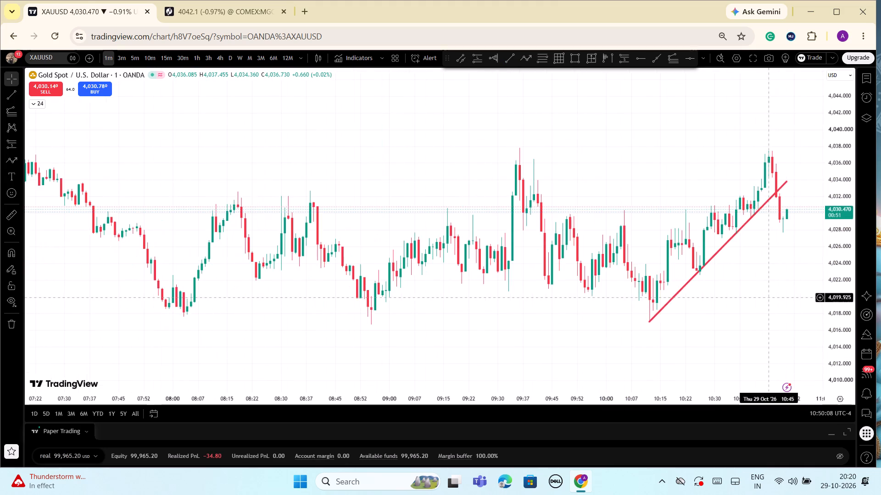
{"action": "left_click_drag", "start_coordinate": [768, 303], "coordinate": [702, 269]}
{"action": "left_click_drag", "start_coordinate": [843, 343], "coordinate": [816, 207]}
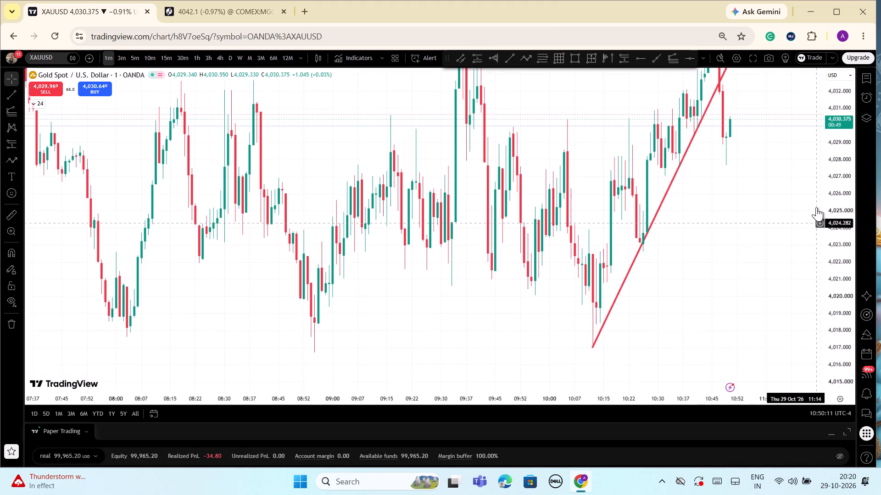
{"action": "left_click_drag", "start_coordinate": [816, 207], "coordinate": [811, 279]}
{"action": "scroll", "coordinate": [801, 279], "scroll_direction": "up", "scroll_amount": 2}
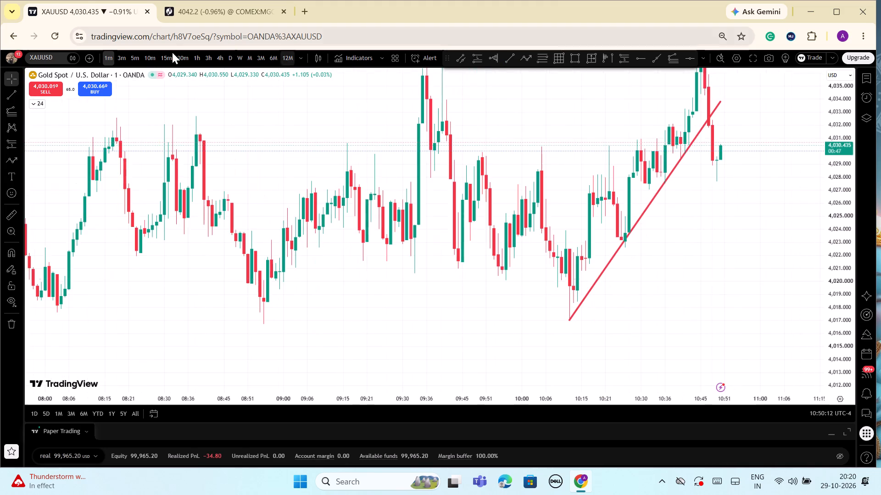
Set the XAUUSD chart to the five-minute interval and rescale its price axis to fit the 29 Oct candles.
{"action": "left_click", "coordinate": [137, 59]}
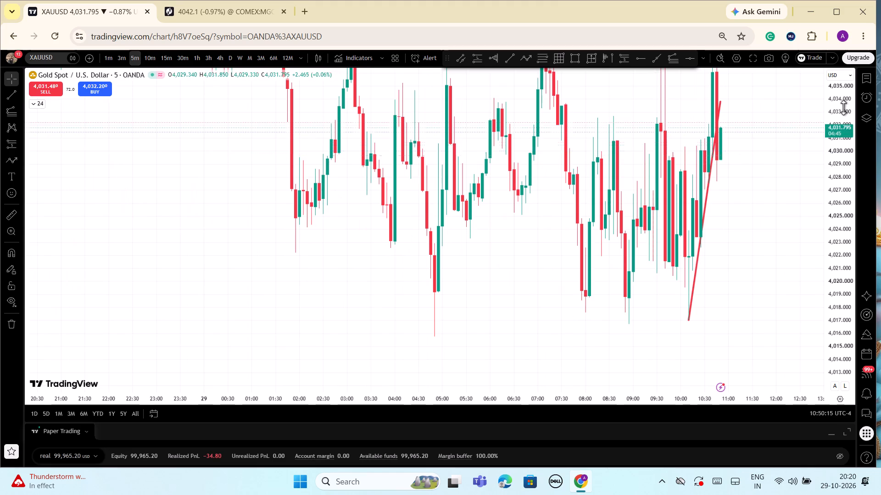
{"action": "left_click_drag", "start_coordinate": [844, 100], "coordinate": [840, 289]}
{"action": "scroll", "coordinate": [798, 283], "scroll_direction": "up", "scroll_amount": 2}
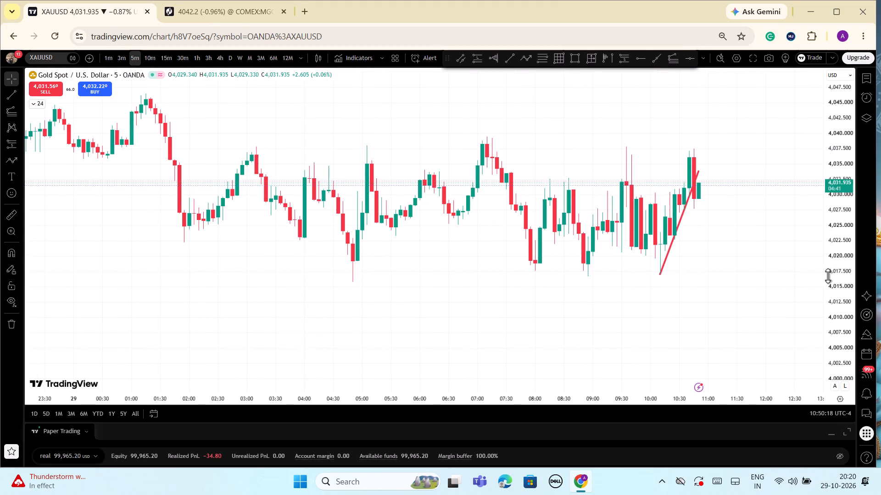
{"action": "scroll", "coordinate": [825, 274], "scroll_direction": "up", "scroll_amount": 4}
{"action": "scroll", "coordinate": [825, 274], "scroll_direction": "down", "scroll_amount": 6}
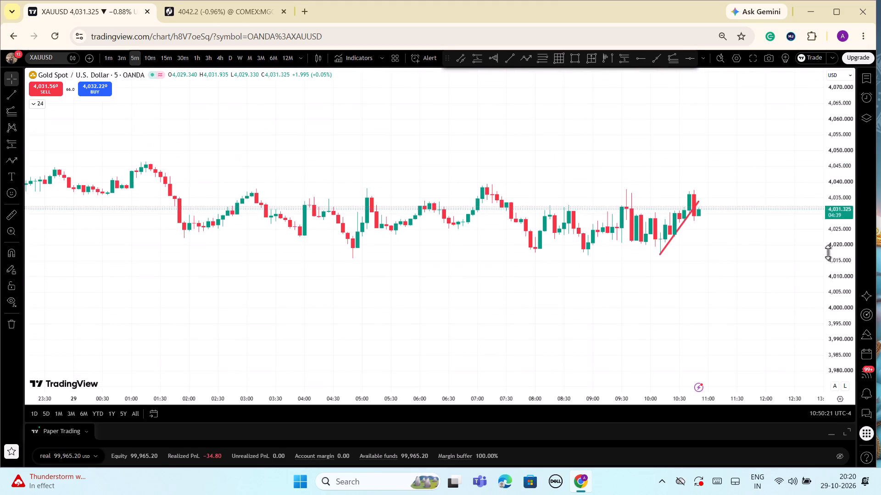
{"action": "left_click_drag", "start_coordinate": [847, 310], "coordinate": [852, 258]}
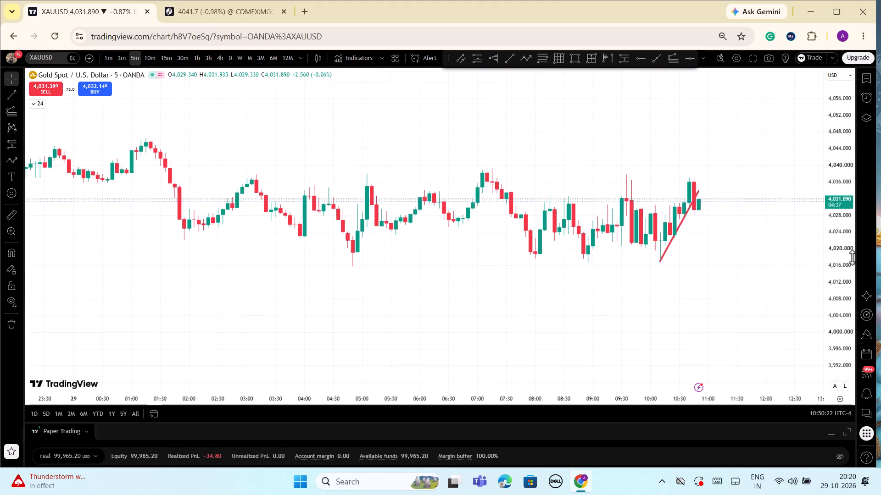
{"action": "left_click_drag", "start_coordinate": [852, 258], "coordinate": [841, 219]}
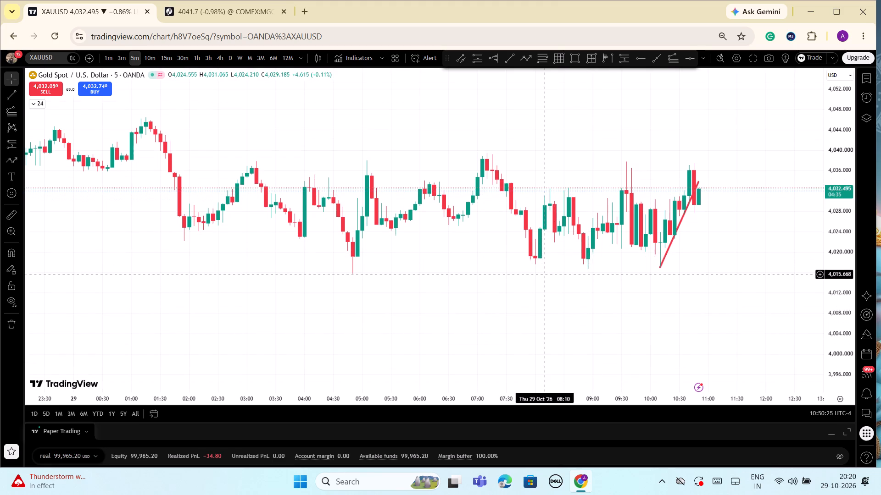
Examine the five-minute XAUUSD price action from 28 to 29 Oct, comparing earlier swings with the latest candles and trend line.
{"action": "scroll", "coordinate": [545, 275], "scroll_direction": "down", "scroll_amount": 3}
{"action": "scroll", "coordinate": [726, 236], "scroll_direction": "down", "scroll_amount": 3}
{"action": "scroll", "coordinate": [792, 239], "scroll_direction": "down", "scroll_amount": 4}
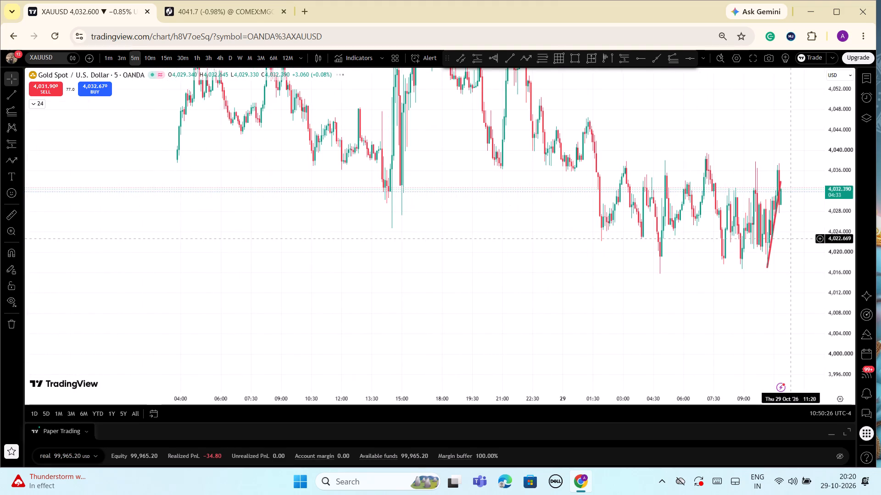
{"action": "scroll", "coordinate": [794, 239], "scroll_direction": "down", "scroll_amount": 2}
{"action": "scroll", "coordinate": [794, 239], "scroll_direction": "up", "scroll_amount": 8}
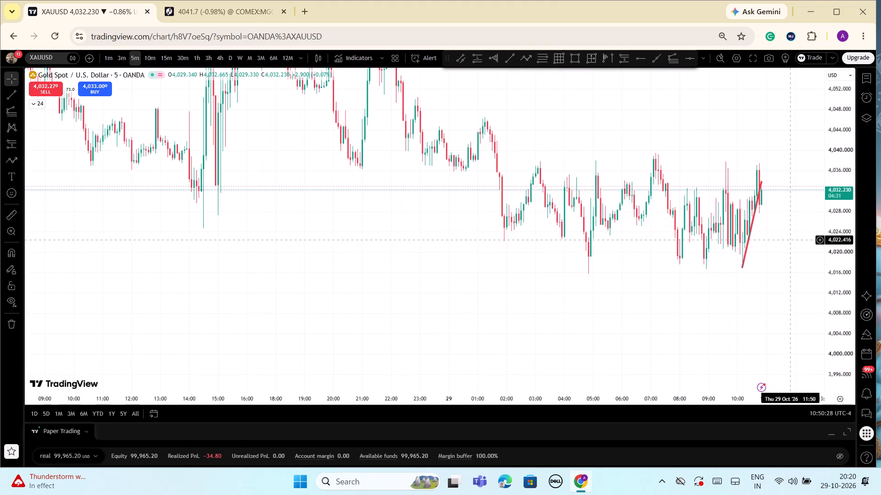
{"action": "scroll", "coordinate": [791, 240], "scroll_direction": "up", "scroll_amount": 2}
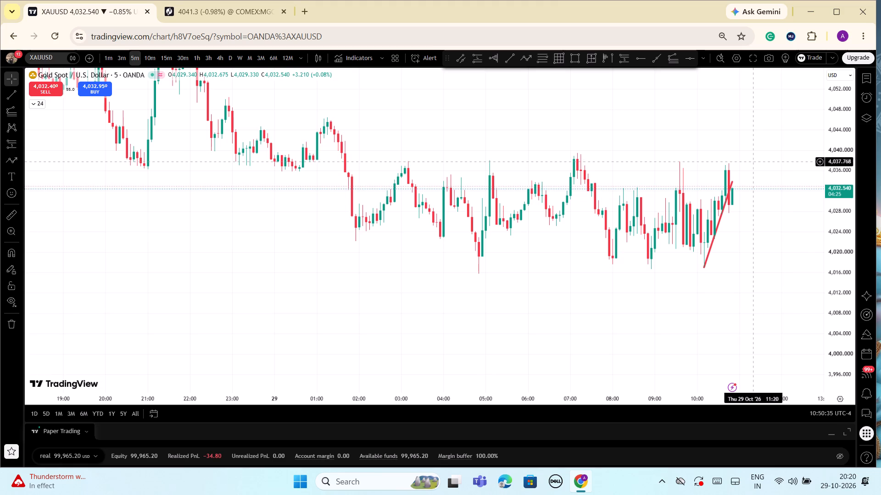
Examine the latest five-minute XAUUSD candles around the red trend line against the earlier 29 Oct swings.
{"action": "left_click", "coordinate": [753, 162]}
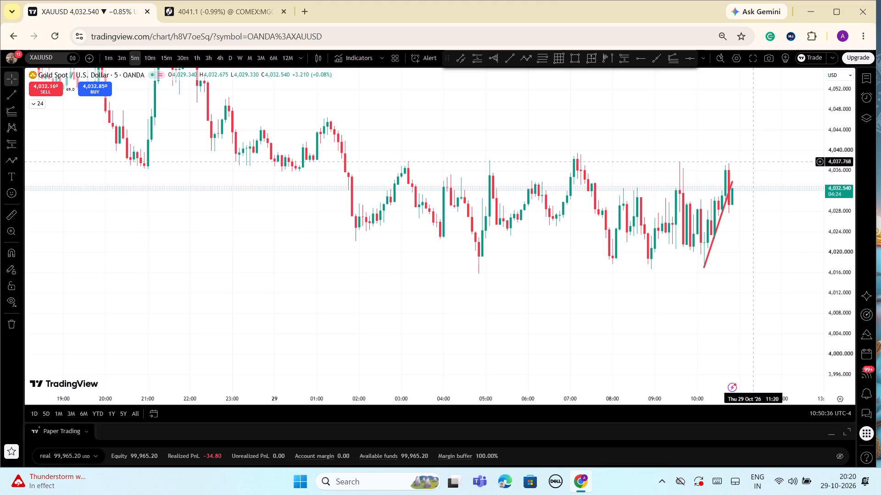
{"action": "left_click", "coordinate": [675, 135]}
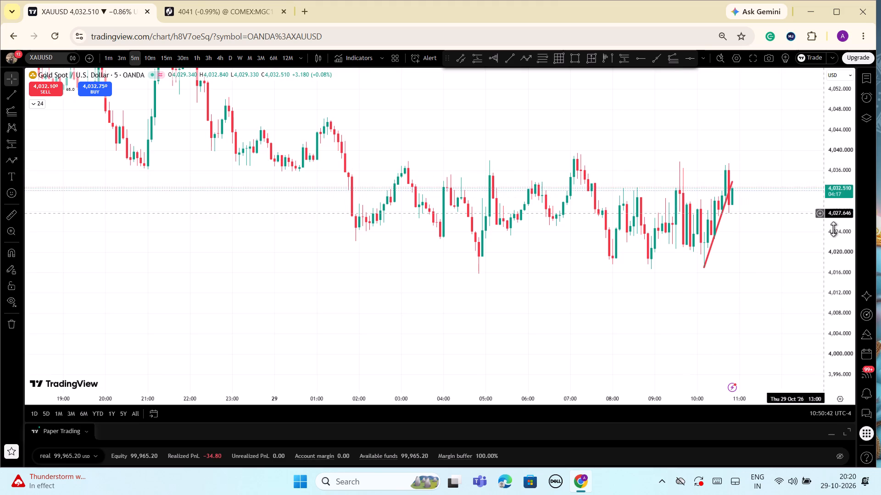
{"action": "scroll", "coordinate": [833, 231], "scroll_direction": "up", "scroll_amount": 2}
{"action": "scroll", "coordinate": [833, 231], "scroll_direction": "down", "scroll_amount": 3}
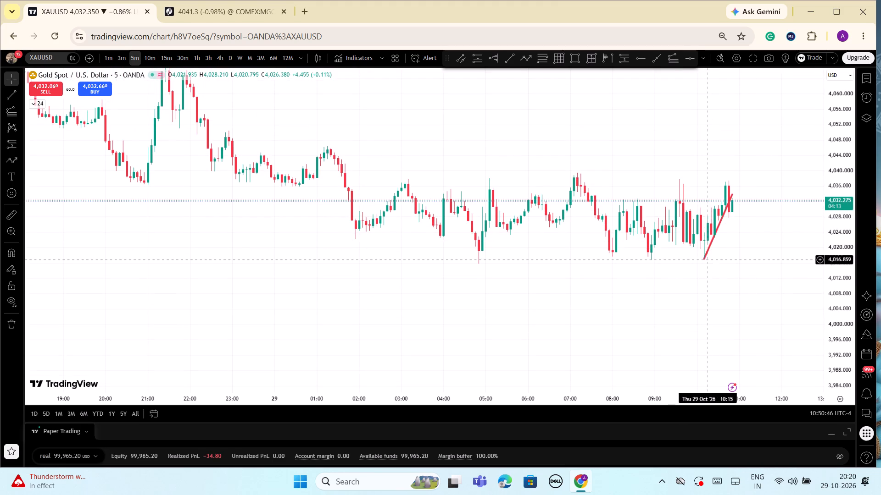
{"action": "left_click_drag", "start_coordinate": [844, 292], "coordinate": [845, 300]}
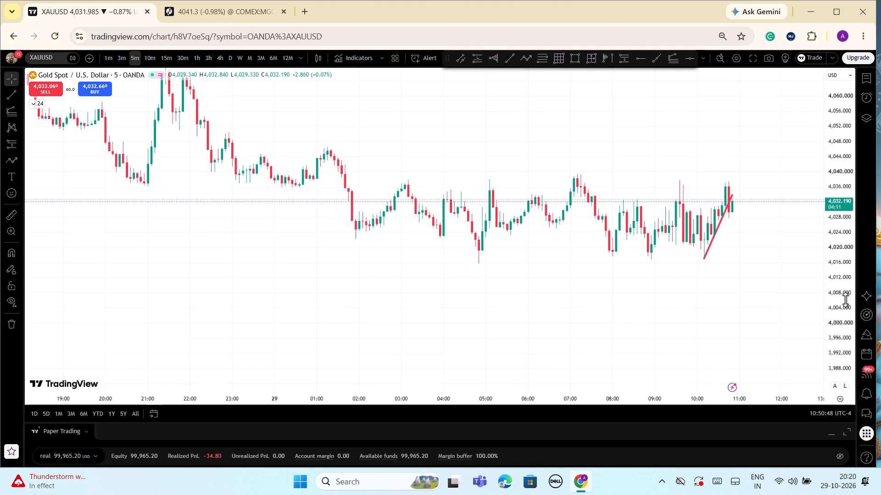
{"action": "scroll", "coordinate": [747, 294], "scroll_direction": "up", "scroll_amount": 7}
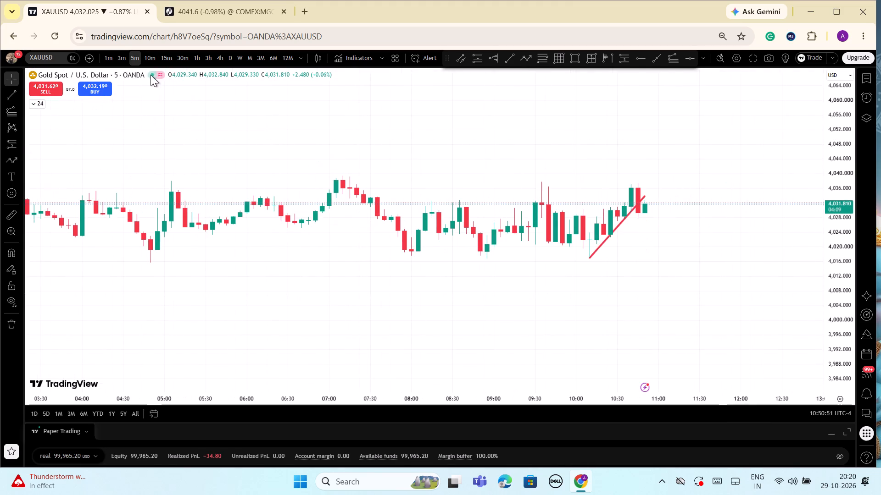
Set the XAUUSD chart to the one-minute interval and rescale it to fit the 29 Oct candles since about 08:00.
{"action": "left_click", "coordinate": [110, 54]}
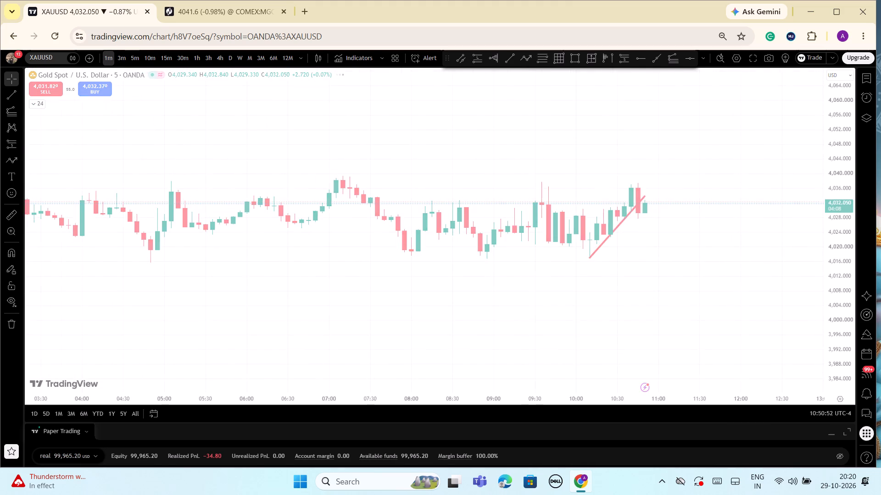
{"action": "scroll", "coordinate": [629, 242], "scroll_direction": "down", "scroll_amount": 10}
{"action": "scroll", "coordinate": [664, 259], "scroll_direction": "down", "scroll_amount": 3}
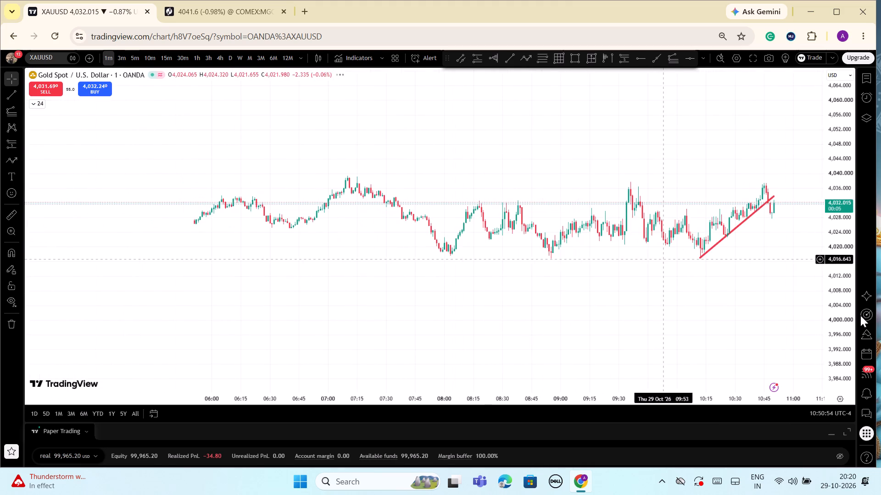
{"action": "left_click_drag", "start_coordinate": [849, 333], "coordinate": [848, 293]}
{"action": "scroll", "coordinate": [798, 295], "scroll_direction": "up", "scroll_amount": 5}
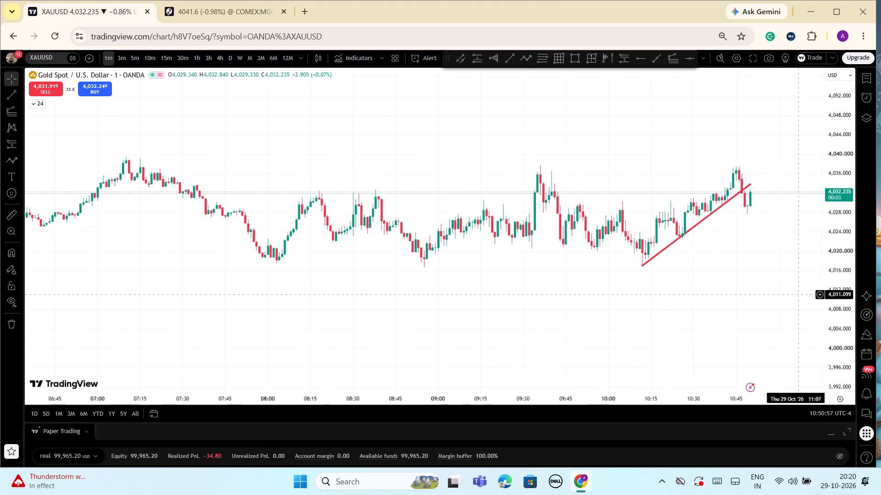
{"action": "scroll", "coordinate": [798, 295], "scroll_direction": "up", "scroll_amount": 2}
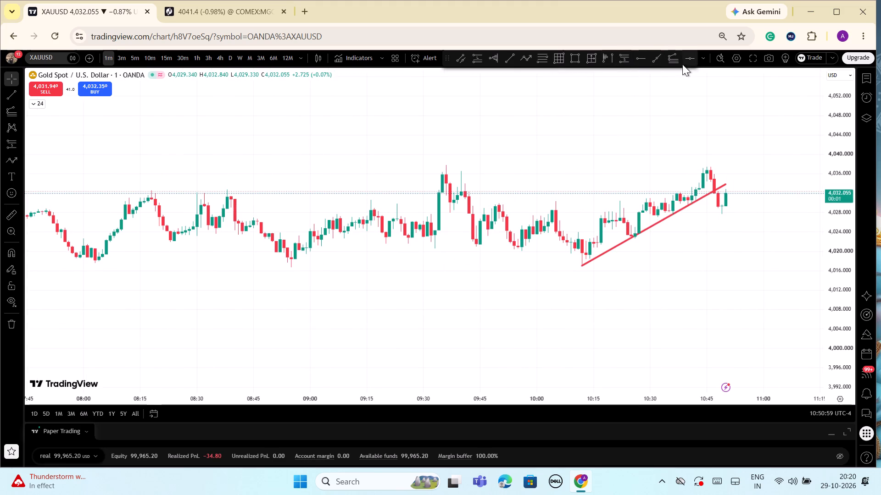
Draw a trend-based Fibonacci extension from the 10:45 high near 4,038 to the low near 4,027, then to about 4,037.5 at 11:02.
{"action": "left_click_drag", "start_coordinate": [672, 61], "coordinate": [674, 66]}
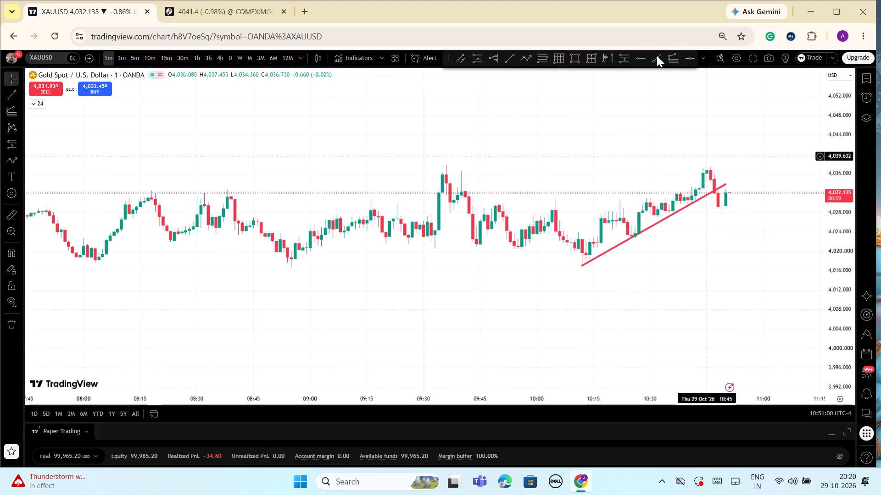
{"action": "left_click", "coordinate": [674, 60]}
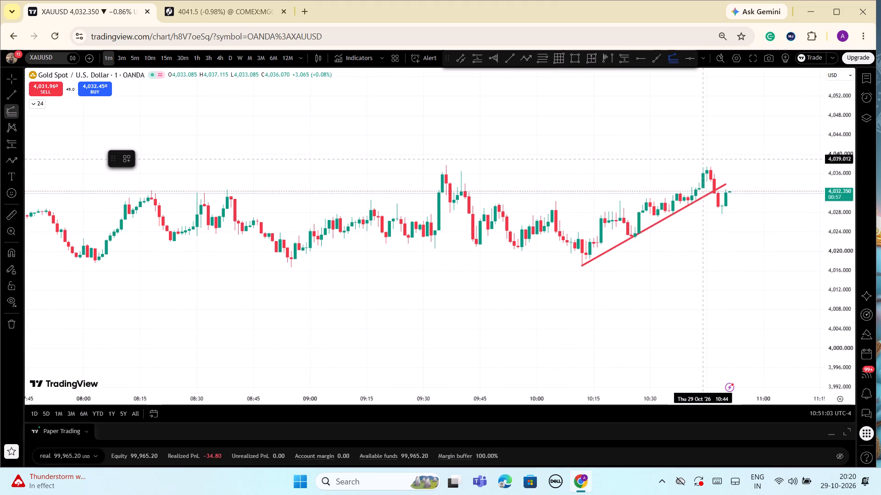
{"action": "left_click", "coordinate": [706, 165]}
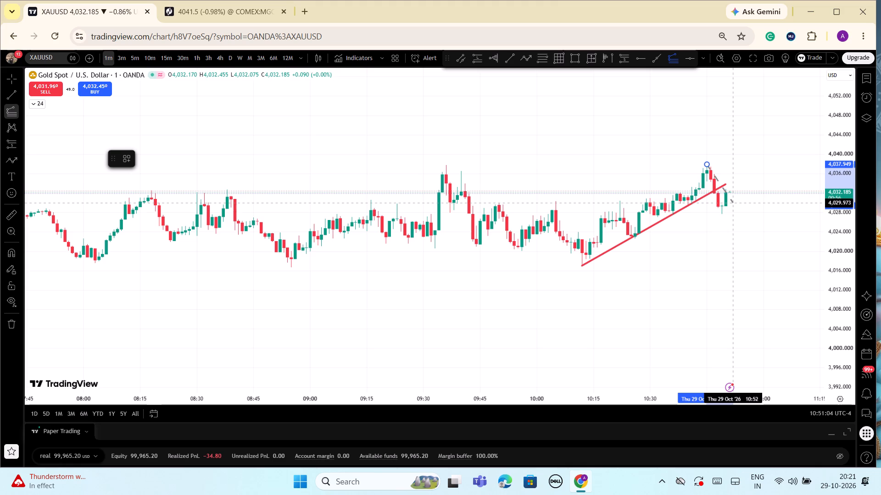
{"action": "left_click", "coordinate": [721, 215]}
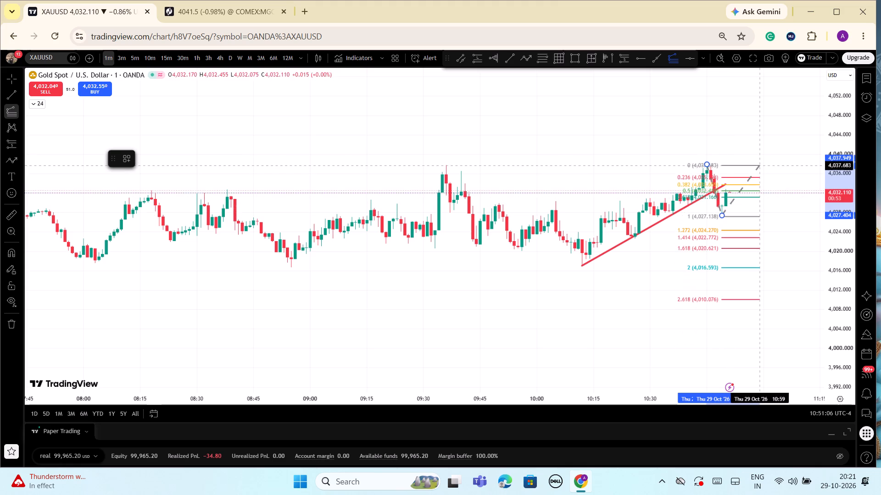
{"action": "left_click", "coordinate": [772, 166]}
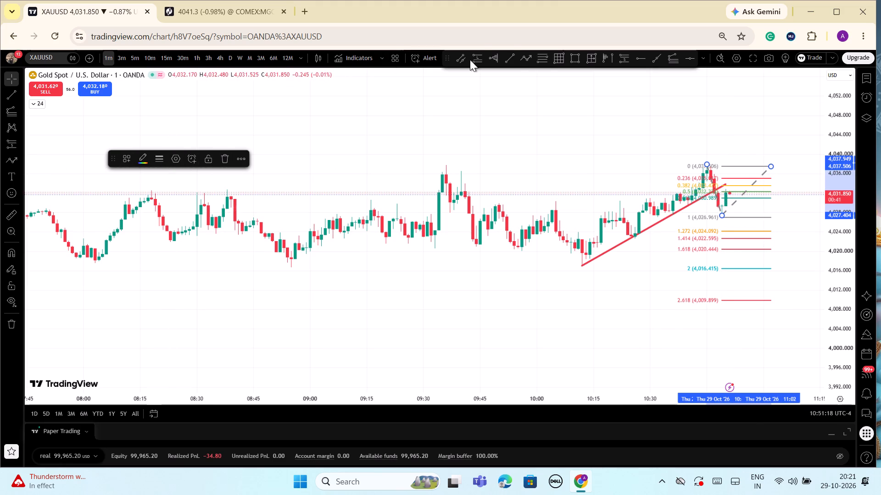
Draw a rectangle zone between the 0.236 and 0.382 Fibonacci levels, from about 4,034.9 to 4,033.3, ending near 11:03.
{"action": "left_click", "coordinate": [572, 61]}
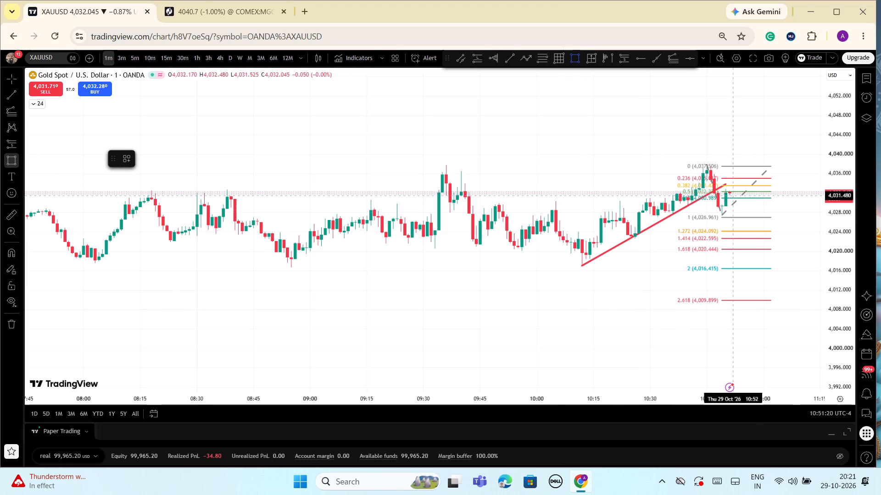
{"action": "left_click", "coordinate": [722, 179]}
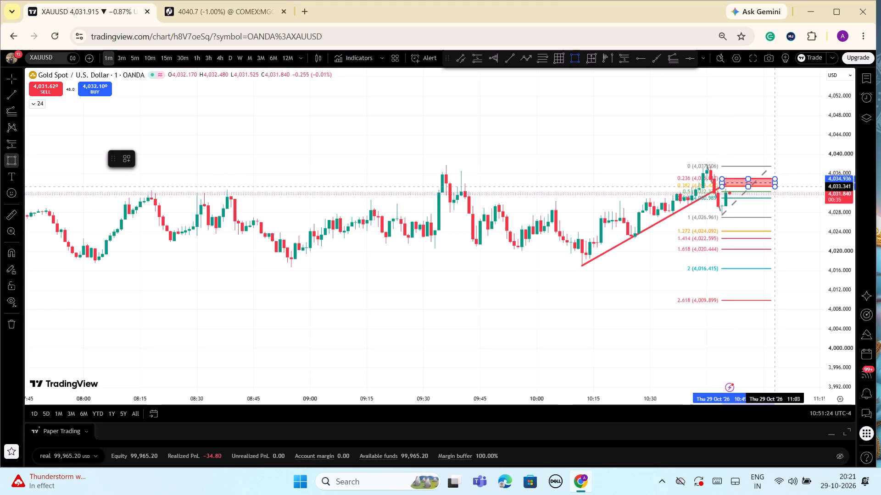
{"action": "left_click", "coordinate": [774, 187]}
{"action": "left_click", "coordinate": [563, 135]}
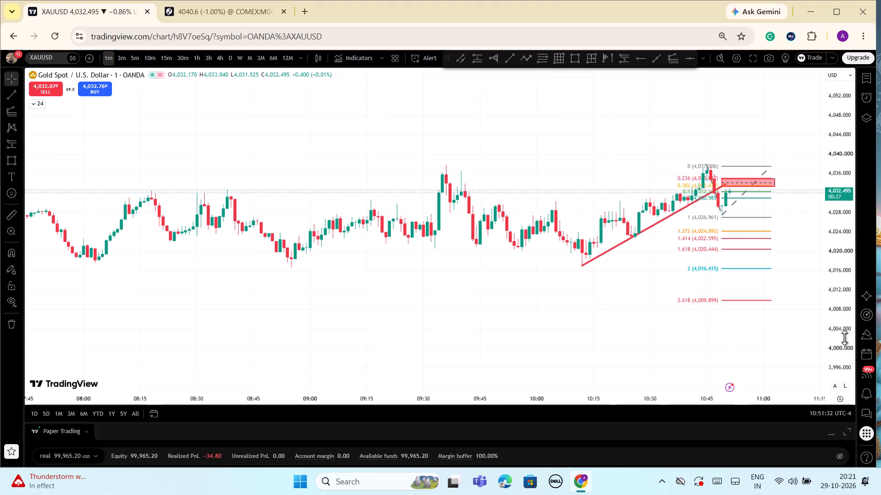
Examine the latest one-minute XAUUSD candles up close against the Fibonacci levels, red zone and trend line.
{"action": "left_click_drag", "start_coordinate": [844, 338], "coordinate": [848, 228]}
{"action": "scroll", "coordinate": [816, 246], "scroll_direction": "up", "scroll_amount": 4}
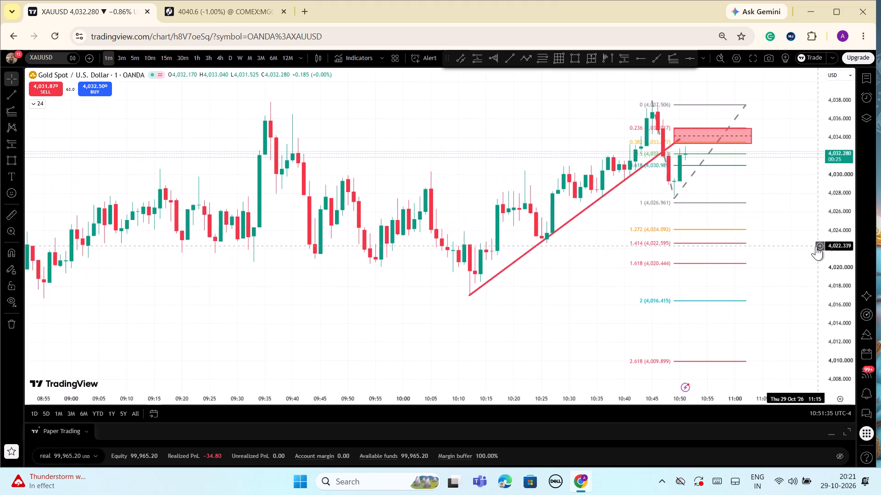
{"action": "scroll", "coordinate": [816, 246], "scroll_direction": "up", "scroll_amount": 8}
{"action": "scroll", "coordinate": [816, 246], "scroll_direction": "down", "scroll_amount": 5}
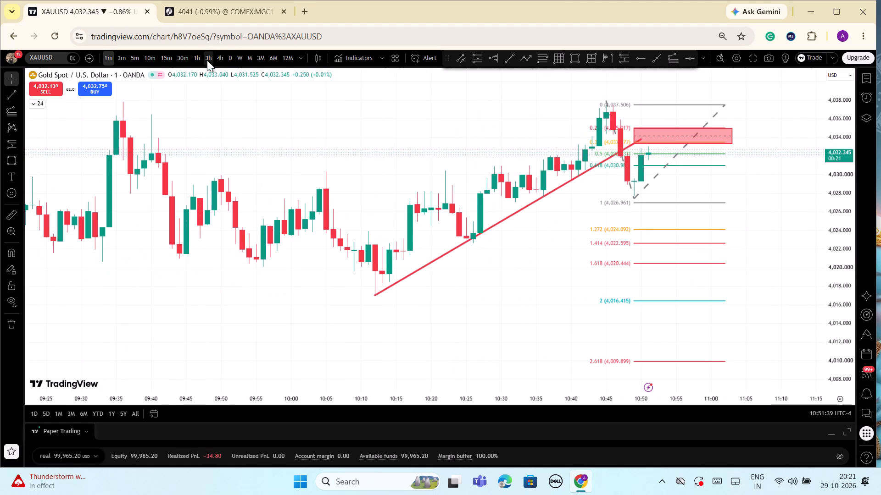
Set the XAUUSD chart to the four-hour interval and rescale its price axis to fit the late October candles.
{"action": "left_click", "coordinate": [223, 60]}
{"action": "scroll", "coordinate": [880, 211], "scroll_direction": "up", "scroll_amount": 3}
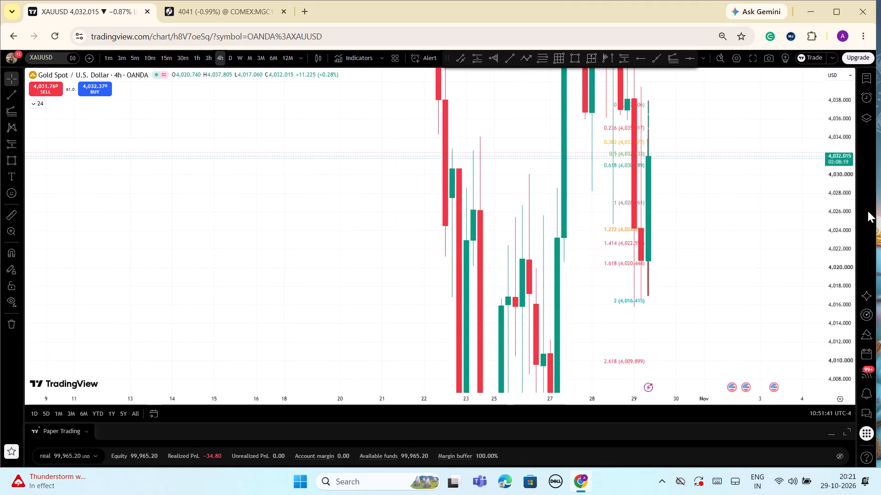
{"action": "scroll", "coordinate": [805, 214], "scroll_direction": "up", "scroll_amount": 8}
{"action": "left_click_drag", "start_coordinate": [841, 123], "coordinate": [849, 174]}
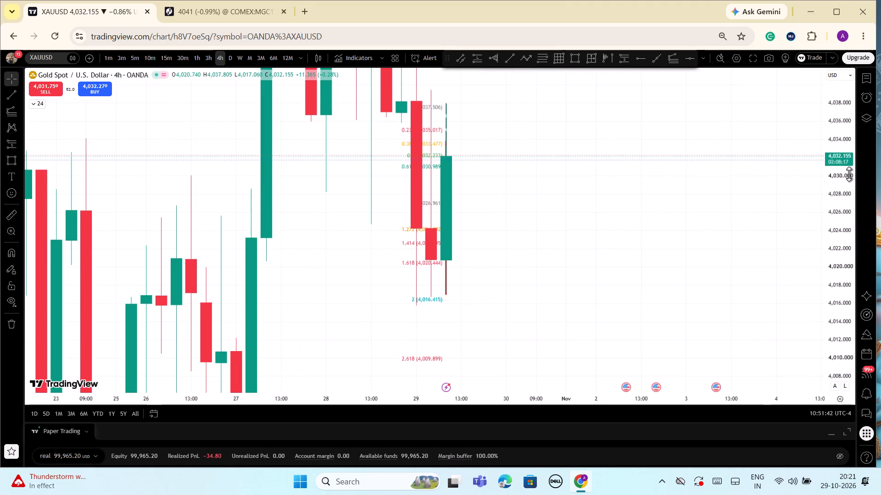
{"action": "left_click_drag", "start_coordinate": [849, 174], "coordinate": [825, 308]}
{"action": "scroll", "coordinate": [564, 262], "scroll_direction": "up", "scroll_amount": 3}
{"action": "left_click_drag", "start_coordinate": [536, 257], "coordinate": [819, 262]}
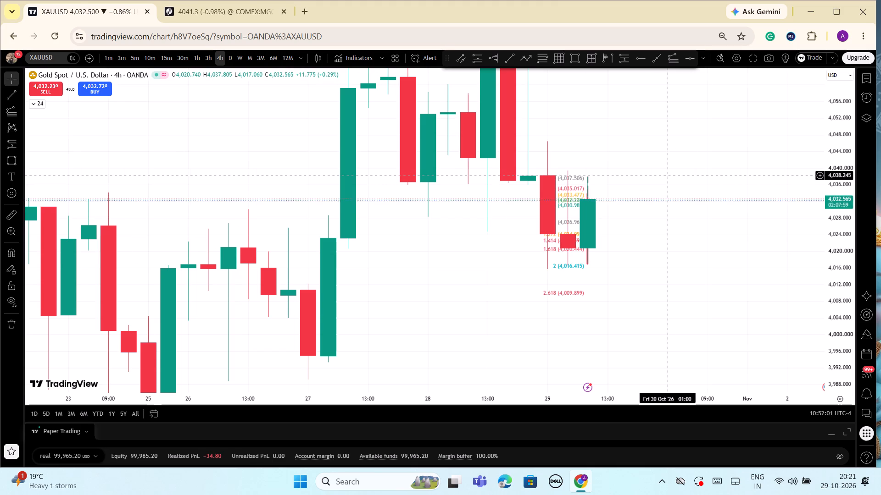
Examine the four-hour XAUUSD price action from 22 to 29 Oct, comparing the swing lows and highs.
{"action": "scroll", "coordinate": [667, 176], "scroll_direction": "up", "scroll_amount": 2}
{"action": "scroll", "coordinate": [667, 176], "scroll_direction": "down", "scroll_amount": 3}
{"action": "left_click_drag", "start_coordinate": [835, 242], "coordinate": [839, 326]}
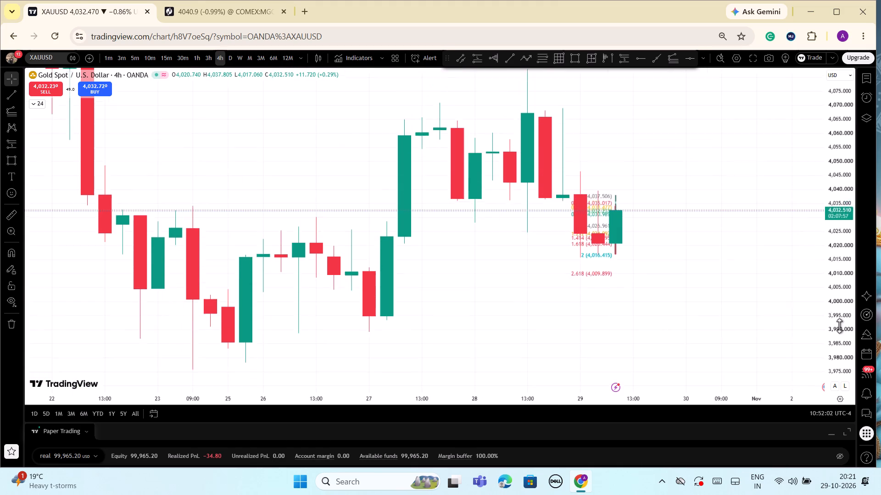
{"action": "left_click_drag", "start_coordinate": [839, 326], "coordinate": [839, 326]}
{"action": "scroll", "coordinate": [677, 261], "scroll_direction": "down", "scroll_amount": 6}
{"action": "scroll", "coordinate": [710, 280], "scroll_direction": "down", "scroll_amount": 2}
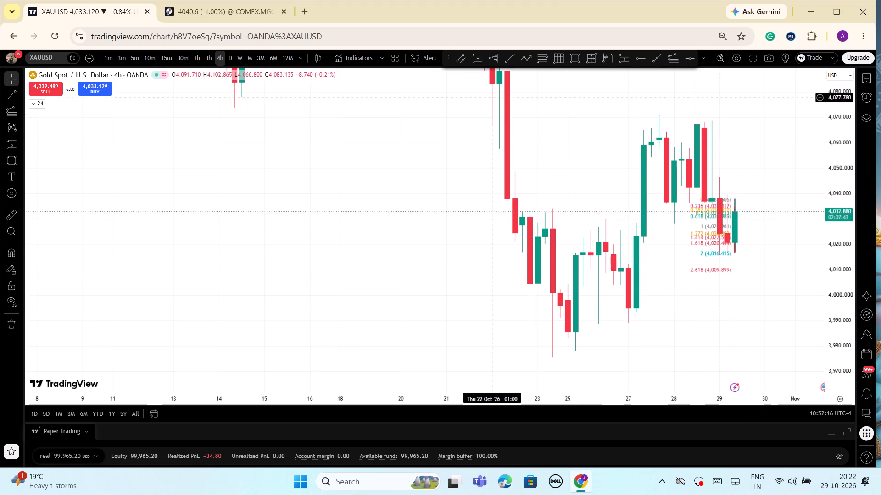
Draw a rising trend line on the four-hour chart from the 25 Oct low near 3,979 to about 4,022 at 1 Nov.
{"action": "left_click", "coordinate": [505, 62]}
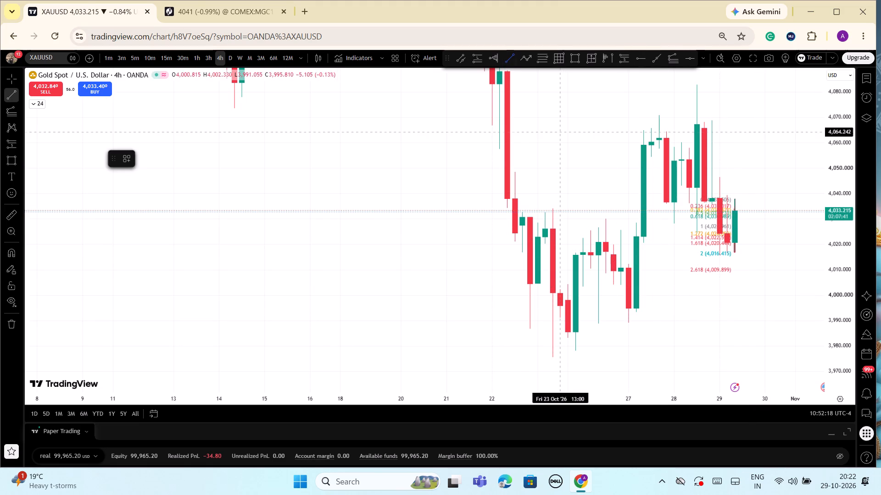
{"action": "left_click", "coordinate": [575, 348]}
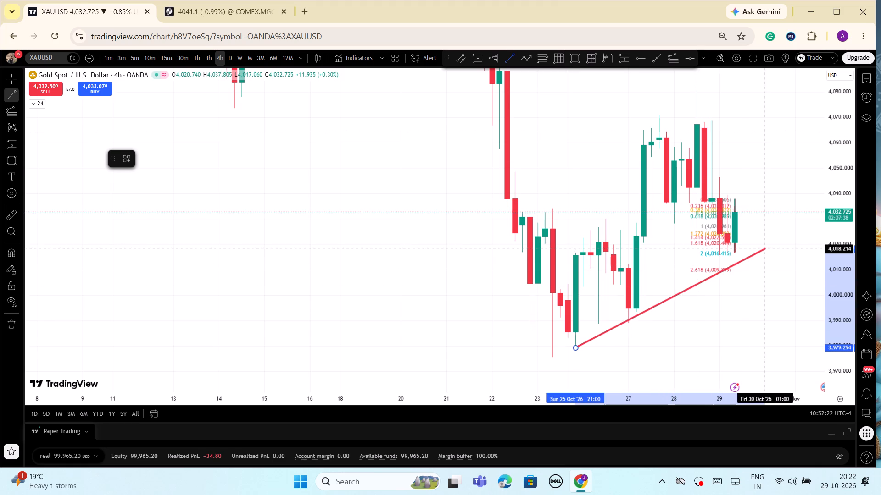
{"action": "left_click", "coordinate": [794, 240]}
{"action": "left_click", "coordinate": [780, 270]}
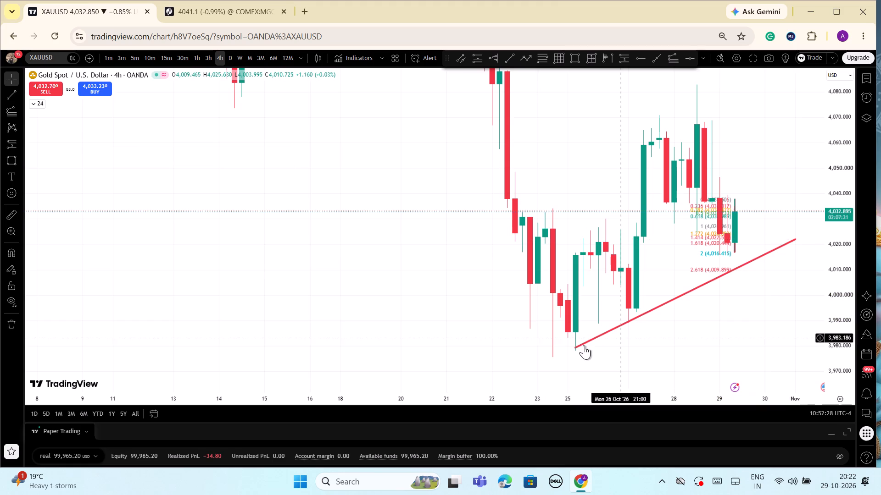
Move the start of the four-hour trend line to the 23 Oct low at about 3,975.
{"action": "left_click_drag", "start_coordinate": [574, 349], "coordinate": [561, 355]}
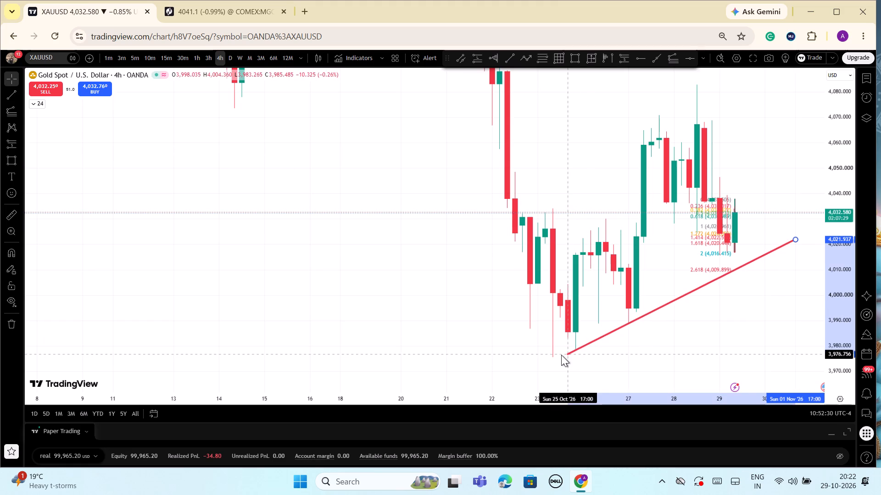
{"action": "left_click_drag", "start_coordinate": [561, 355], "coordinate": [552, 357]}
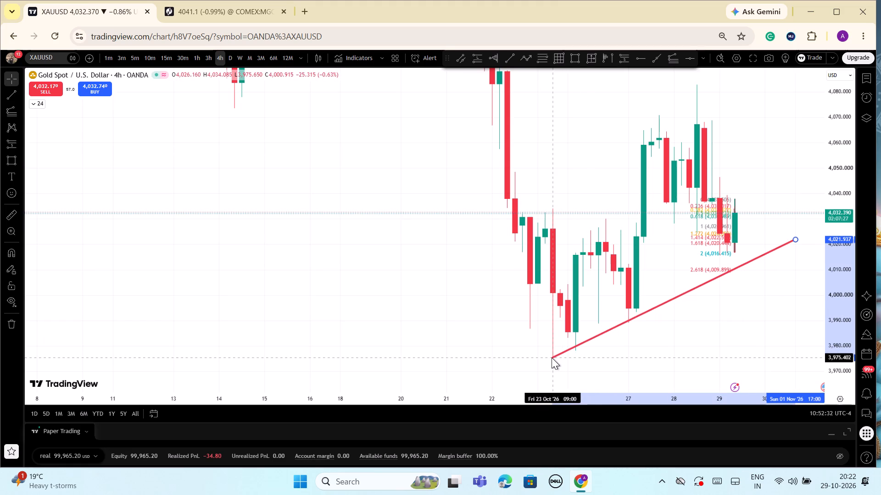
{"action": "left_click", "coordinate": [751, 297]}
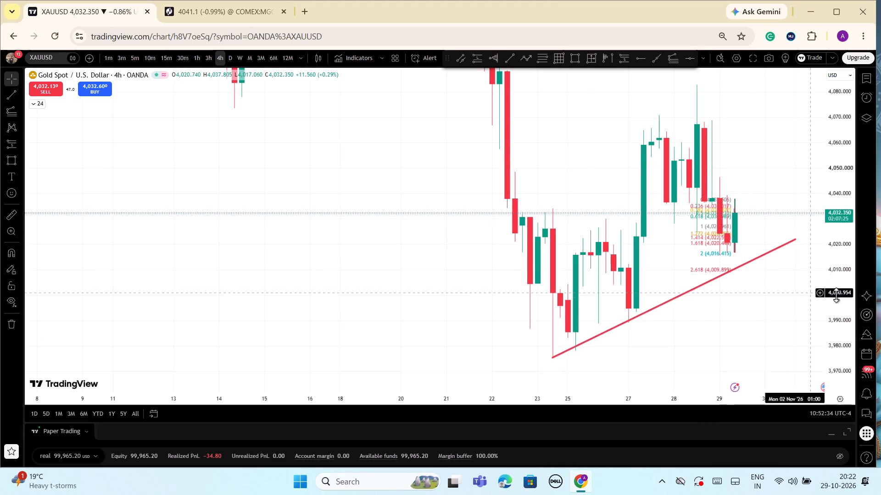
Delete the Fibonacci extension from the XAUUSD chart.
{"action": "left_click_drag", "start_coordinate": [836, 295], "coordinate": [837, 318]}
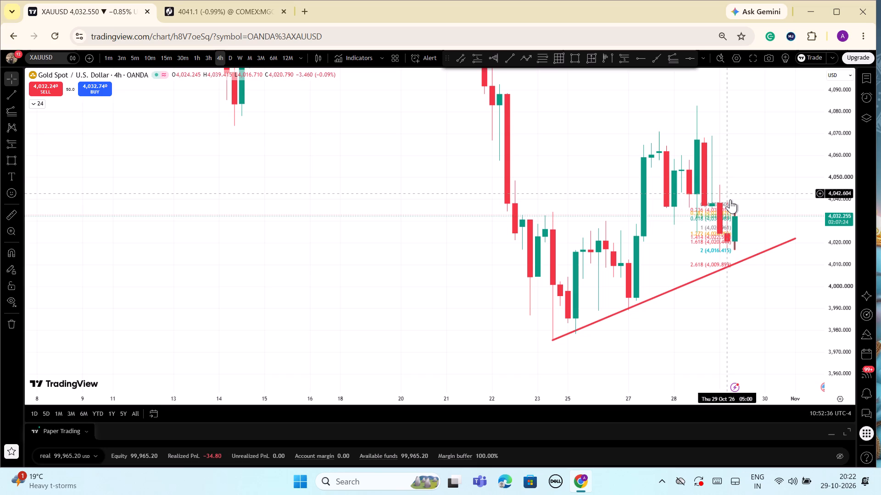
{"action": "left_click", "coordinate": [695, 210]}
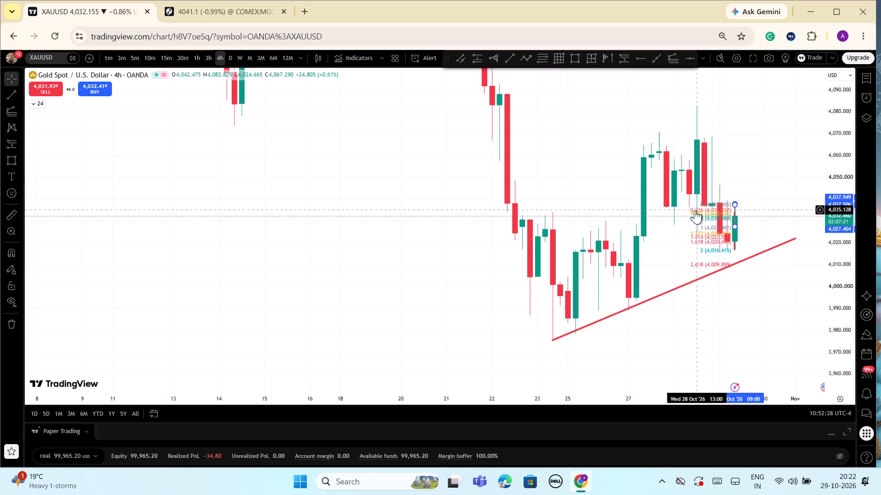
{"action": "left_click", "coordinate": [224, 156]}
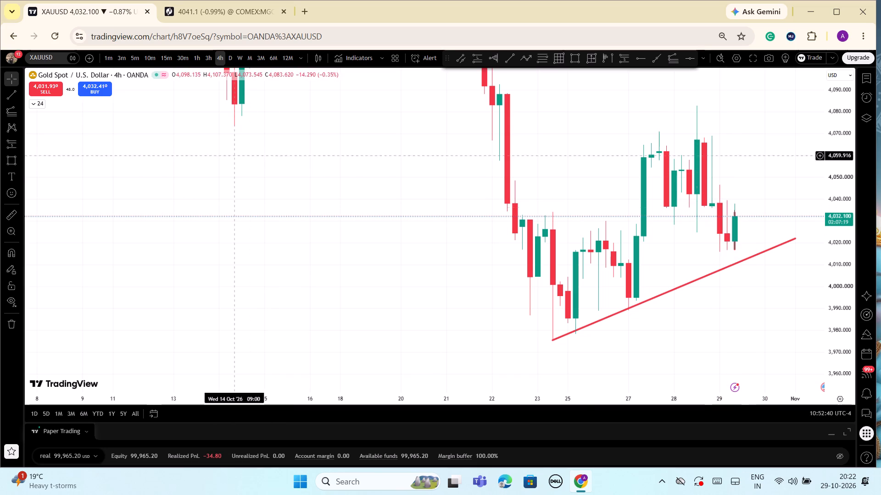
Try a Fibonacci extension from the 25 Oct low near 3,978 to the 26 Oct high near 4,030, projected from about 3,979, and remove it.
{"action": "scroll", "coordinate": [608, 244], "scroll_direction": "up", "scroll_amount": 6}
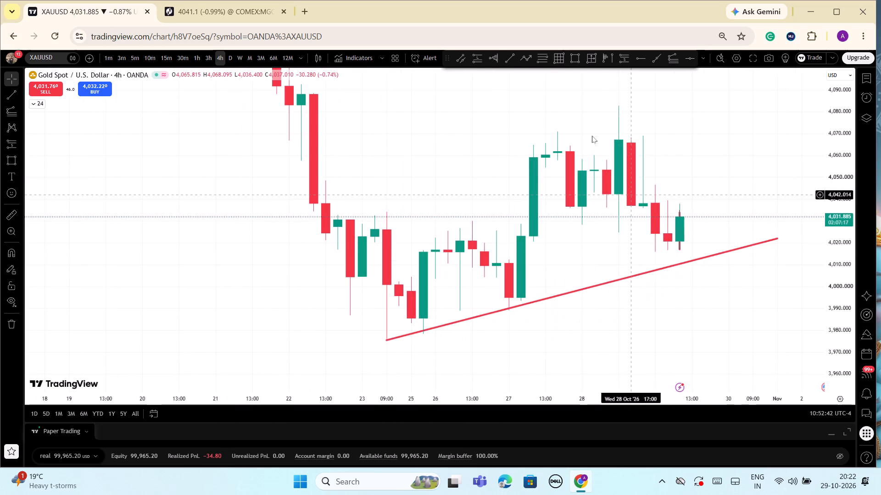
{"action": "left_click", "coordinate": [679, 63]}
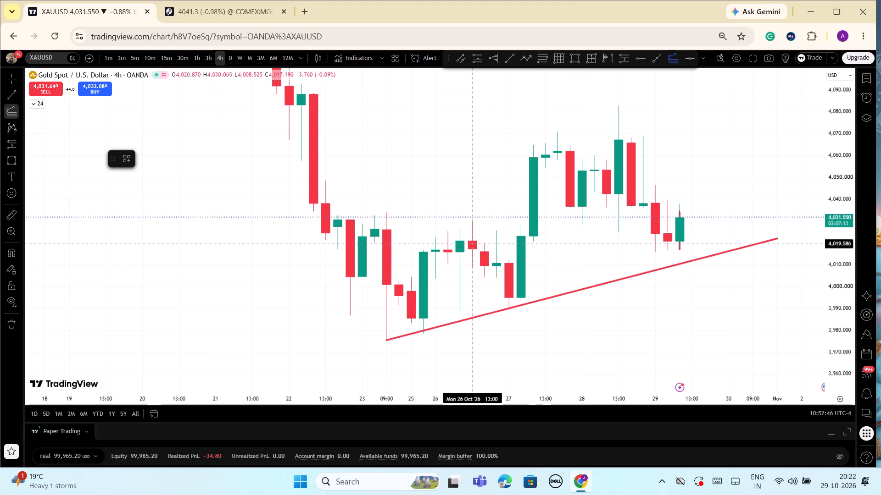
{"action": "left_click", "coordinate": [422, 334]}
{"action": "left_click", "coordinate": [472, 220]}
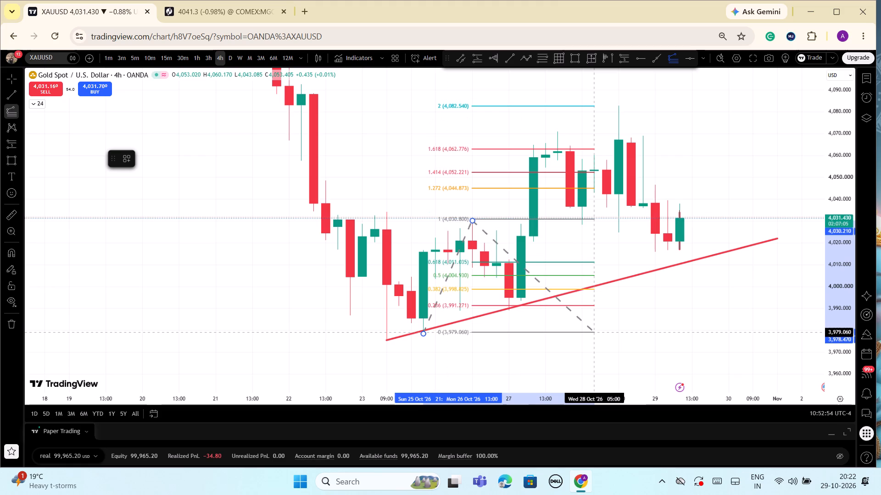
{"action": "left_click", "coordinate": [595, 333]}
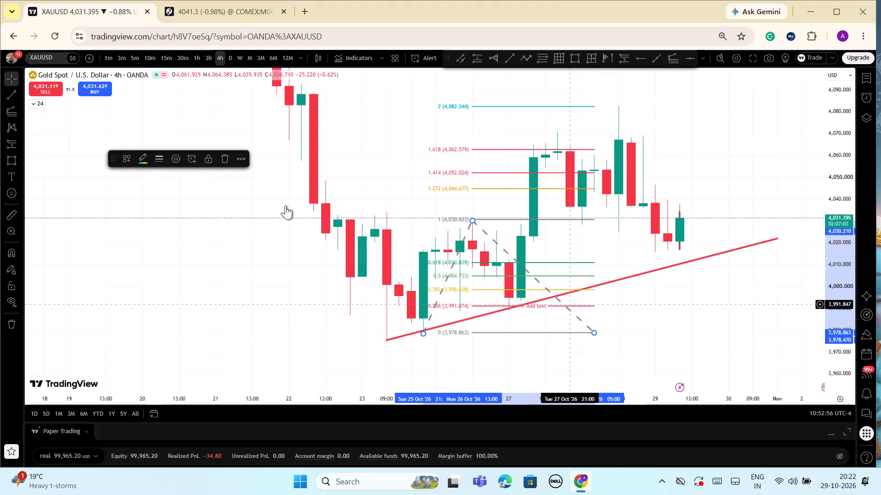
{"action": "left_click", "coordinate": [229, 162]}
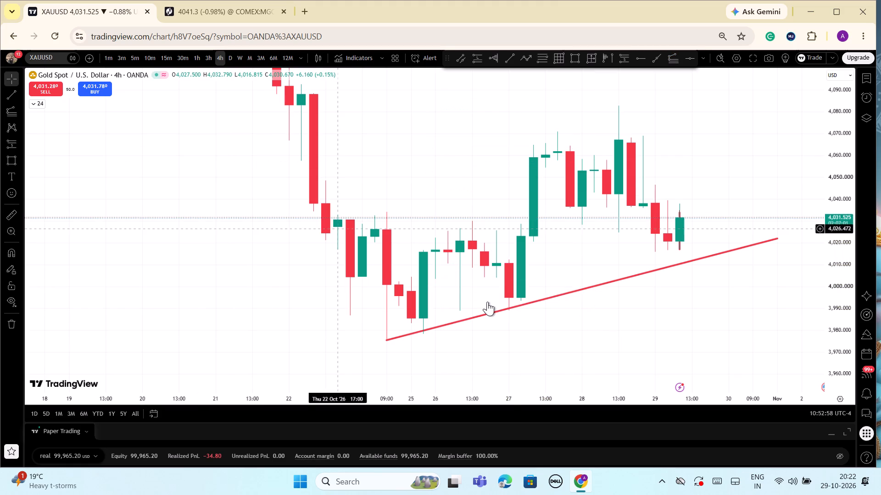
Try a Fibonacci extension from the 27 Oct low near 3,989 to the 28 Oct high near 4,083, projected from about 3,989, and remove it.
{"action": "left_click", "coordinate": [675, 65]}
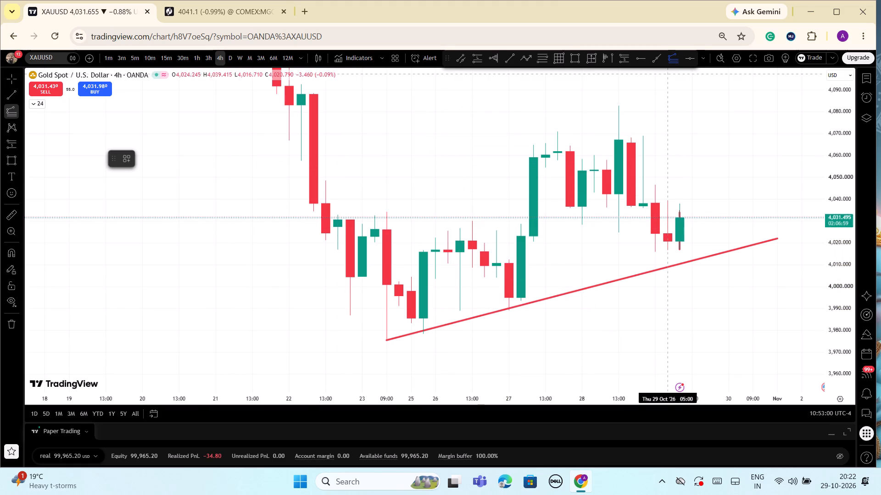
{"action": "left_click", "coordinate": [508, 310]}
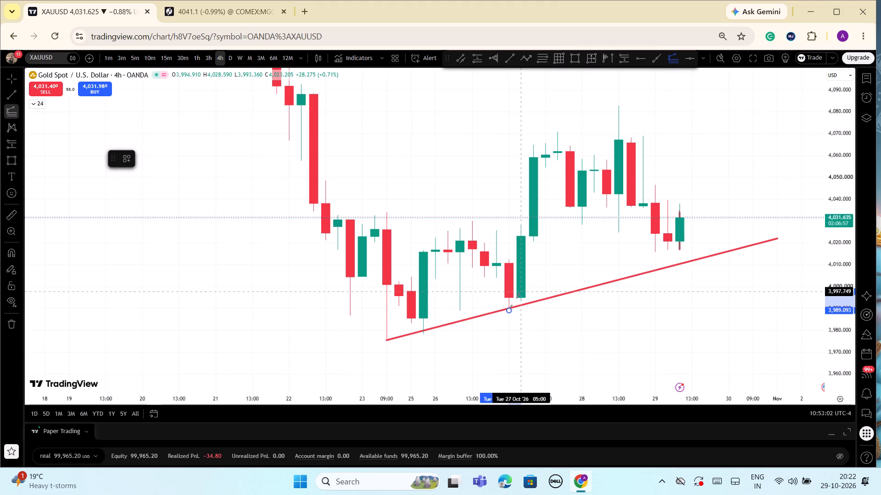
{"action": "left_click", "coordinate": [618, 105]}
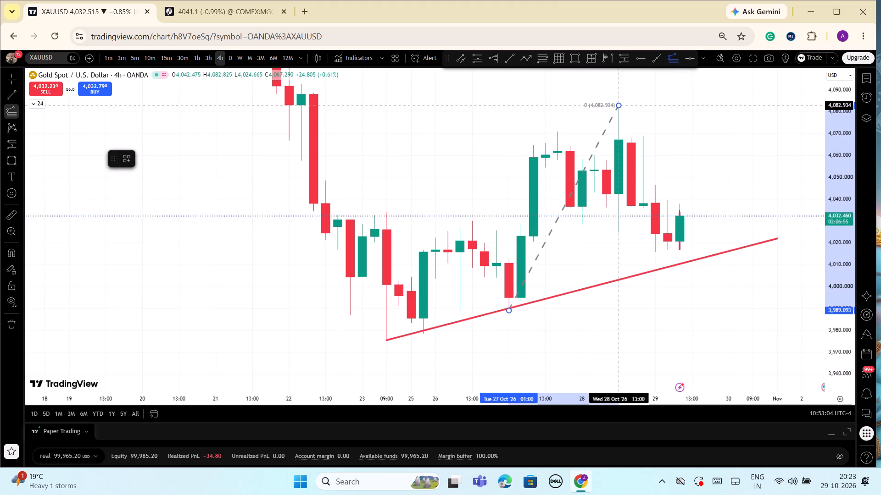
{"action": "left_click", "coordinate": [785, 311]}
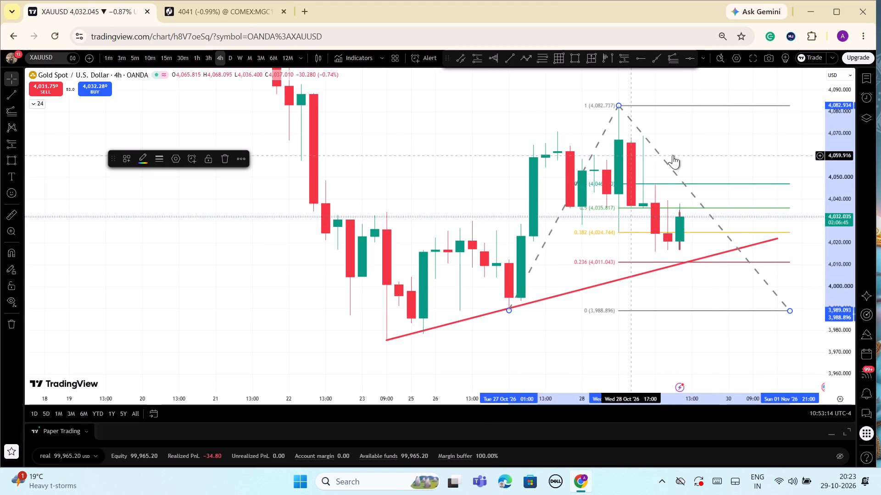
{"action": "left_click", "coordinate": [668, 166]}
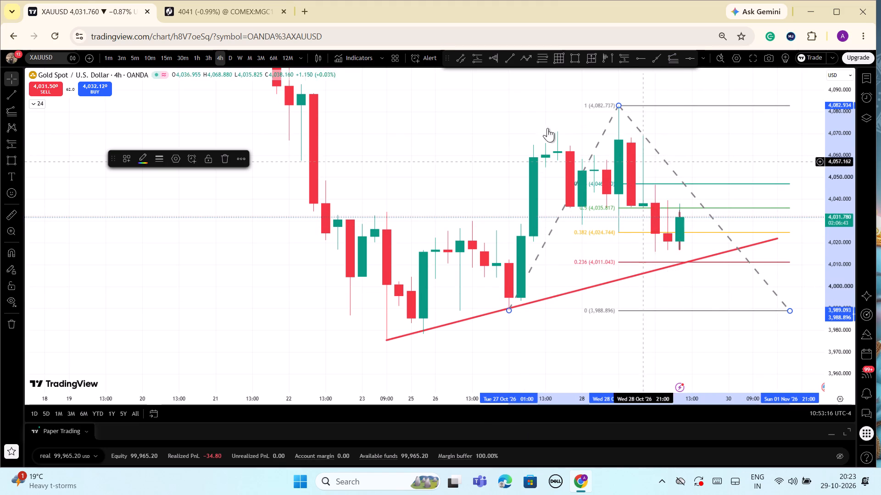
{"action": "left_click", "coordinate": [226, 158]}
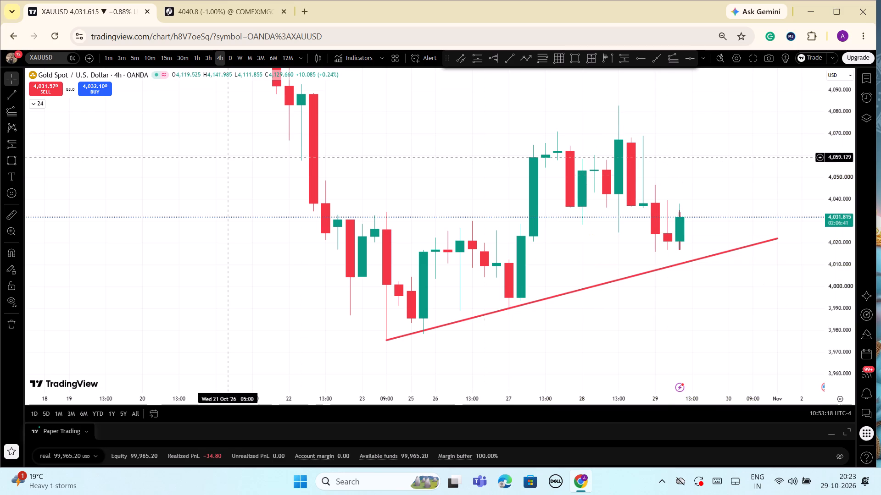
Draw a Fibonacci extension from the 28 Oct high near 4,083 to the 29 Oct low near 4,017, projected from about 4,082.
{"action": "left_click", "coordinate": [672, 60]}
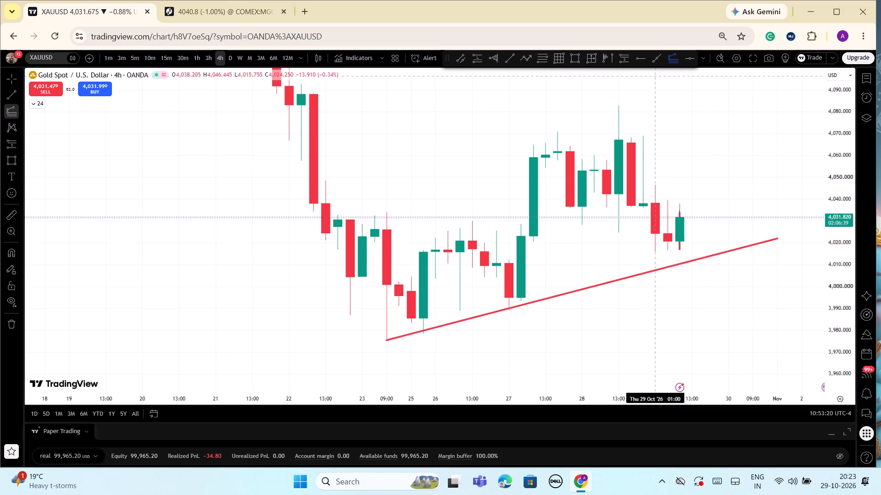
{"action": "left_click", "coordinate": [618, 105]}
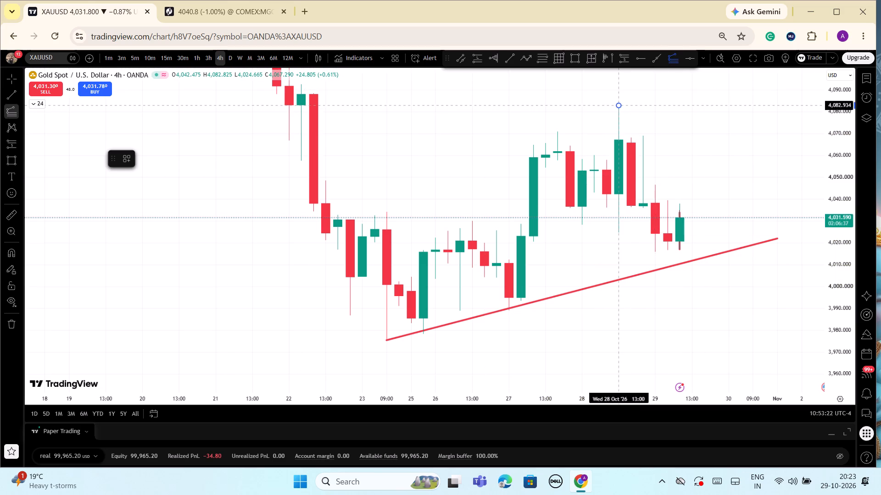
{"action": "left_click", "coordinate": [668, 250]}
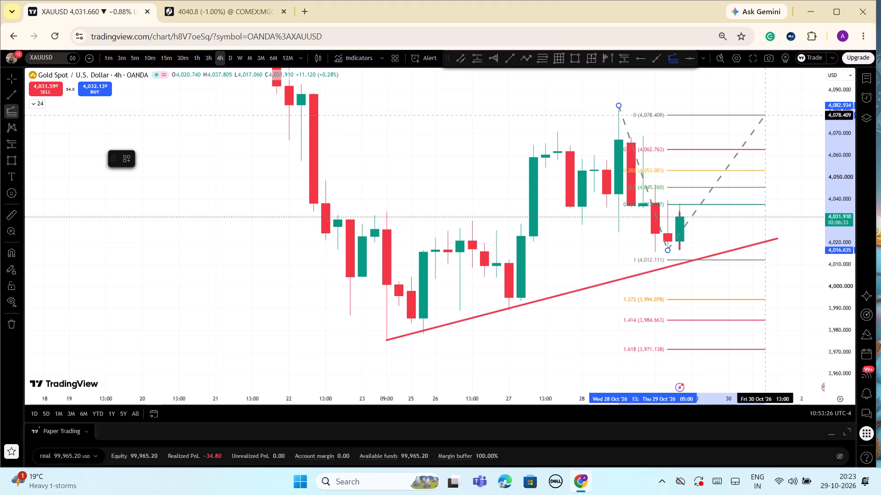
{"action": "left_click", "coordinate": [774, 107]}
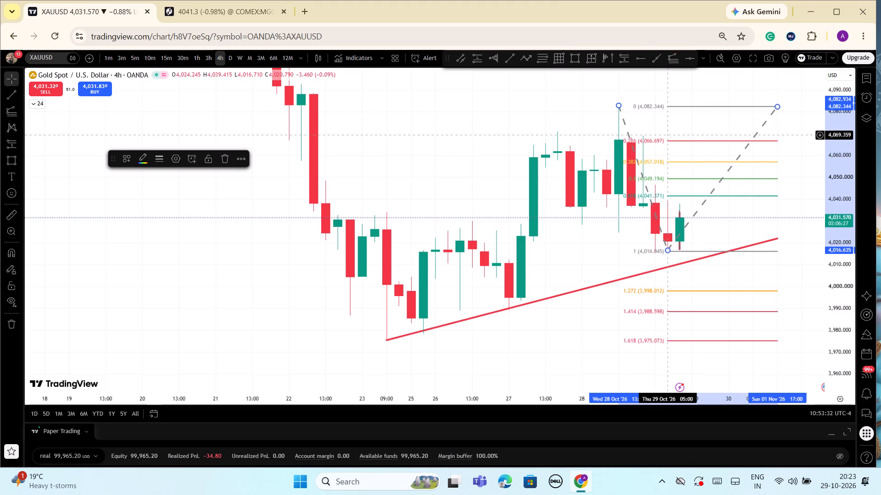
Place horizontal rays at the extension's 0.236 and 0.382 levels, at about 4,066 and 4,057.
{"action": "left_click", "coordinate": [641, 58]}
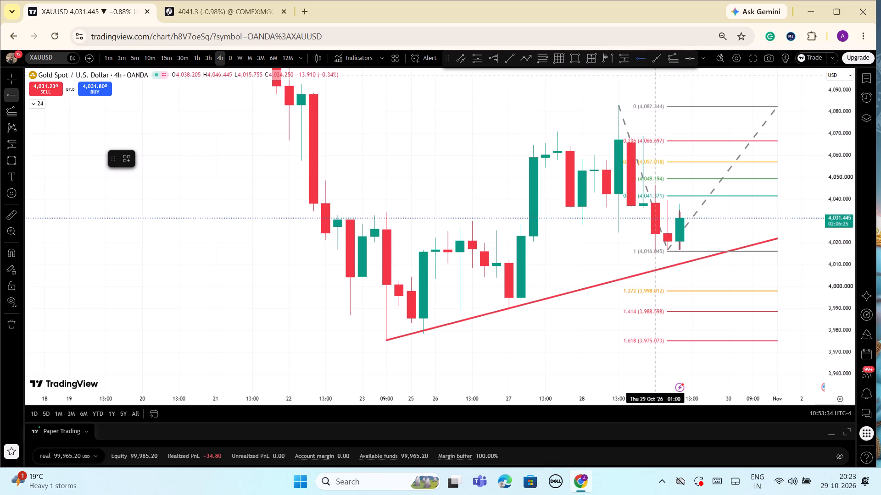
{"action": "left_click", "coordinate": [668, 139]}
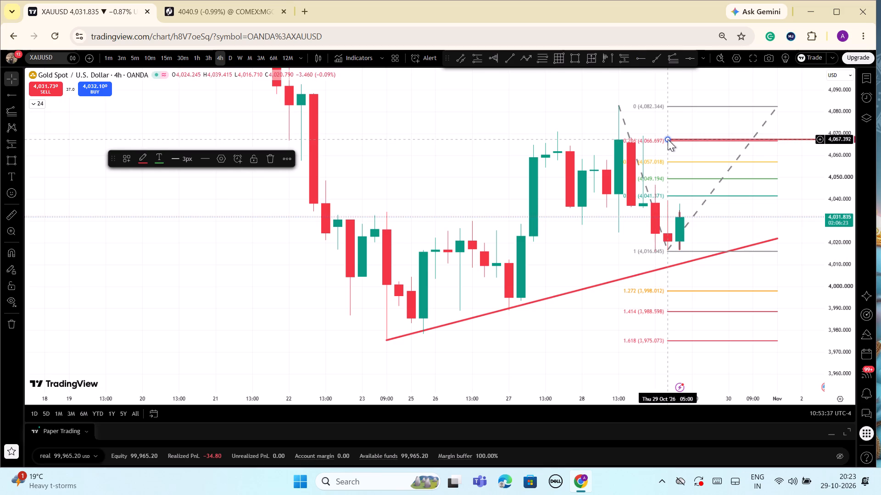
{"action": "left_click", "coordinate": [788, 140]}
{"action": "left_click", "coordinate": [734, 128]}
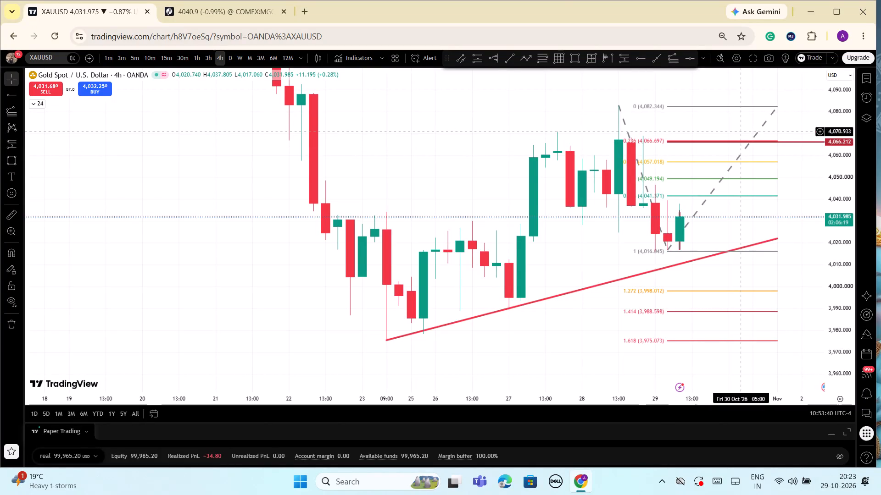
{"action": "left_click", "coordinate": [642, 60]}
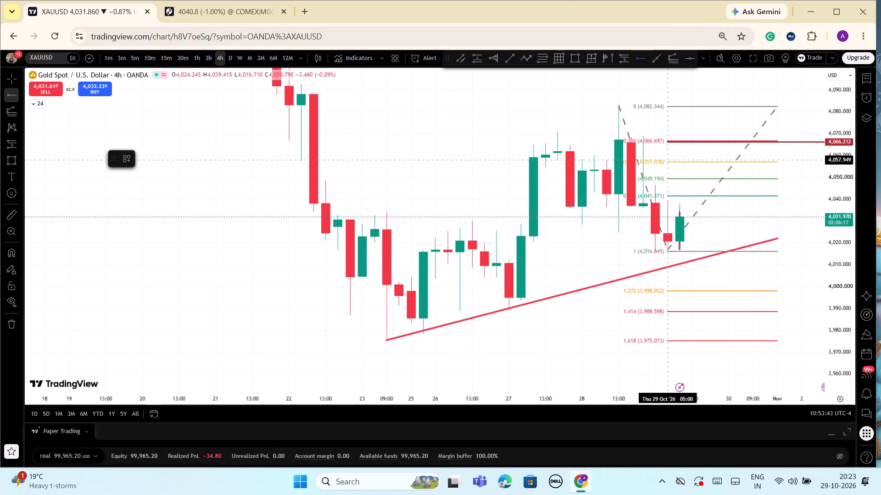
{"action": "left_click", "coordinate": [669, 161]}
{"action": "left_click", "coordinate": [791, 115]}
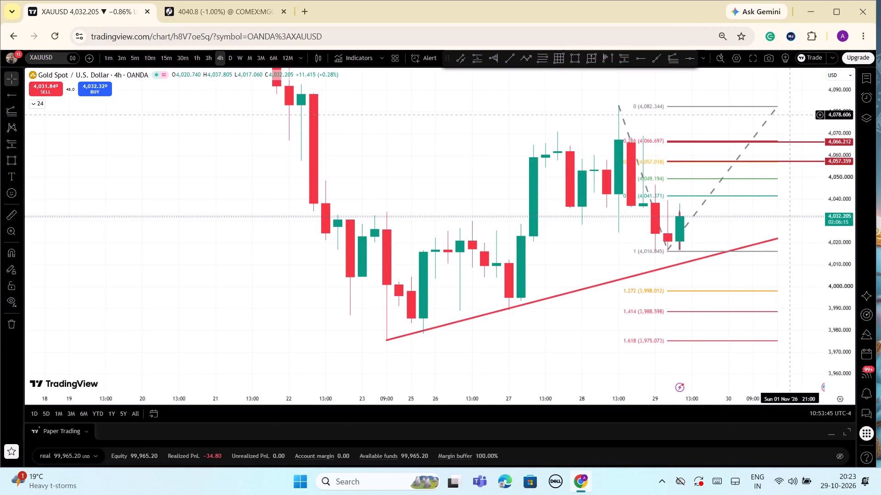
Delete the Fibonacci extension drawn from the 28 Oct high, keeping the two horizontal rays.
{"action": "left_click", "coordinate": [719, 181]}
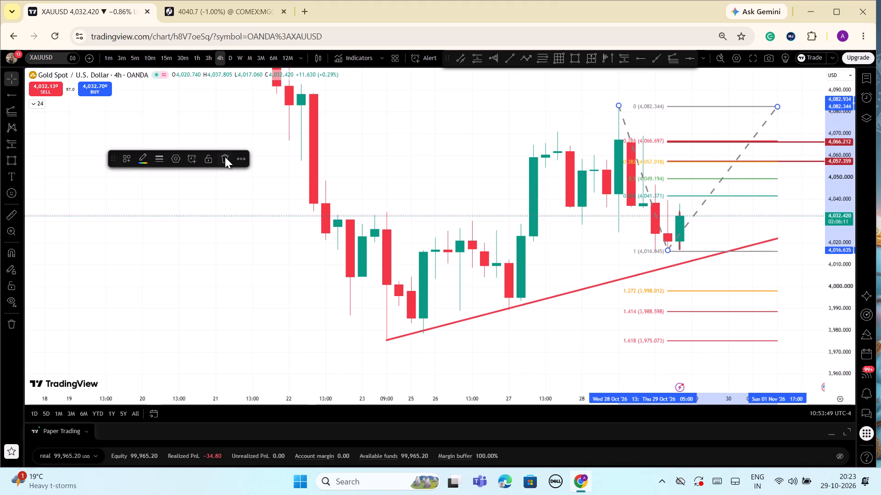
{"action": "left_click", "coordinate": [225, 157]}
Switch XAUUSD to the one-minute timeframe and examine the latest price action around the rising trend line and the red zone.
{"action": "scroll", "coordinate": [731, 269], "scroll_direction": "down", "scroll_amount": 1}
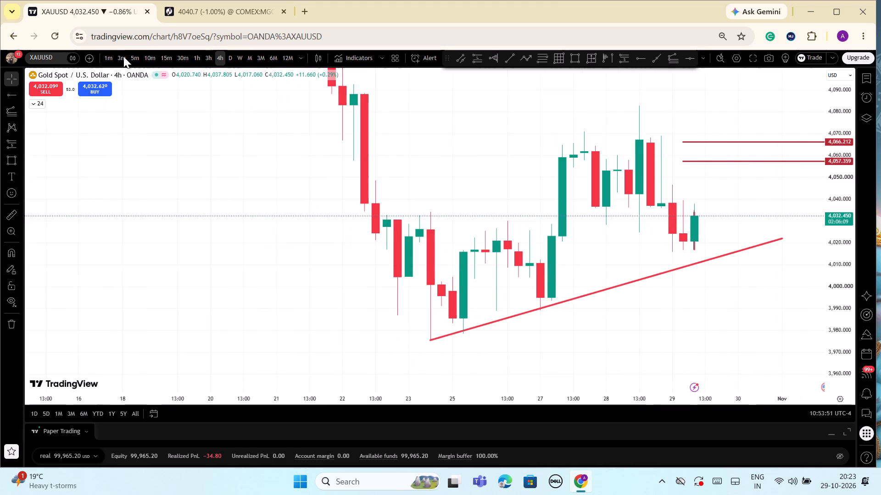
{"action": "left_click", "coordinate": [111, 59]}
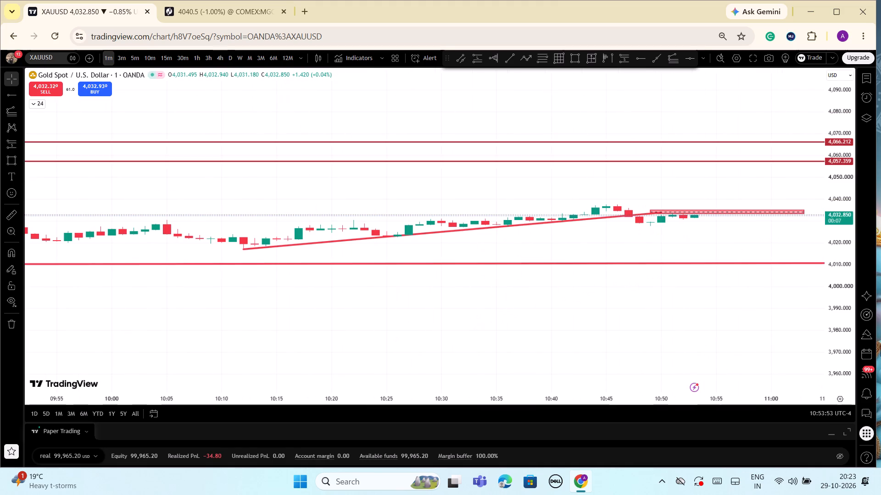
{"action": "left_click_drag", "start_coordinate": [839, 370], "coordinate": [822, 158]}
{"action": "scroll", "coordinate": [810, 219], "scroll_direction": "down", "scroll_amount": 2}
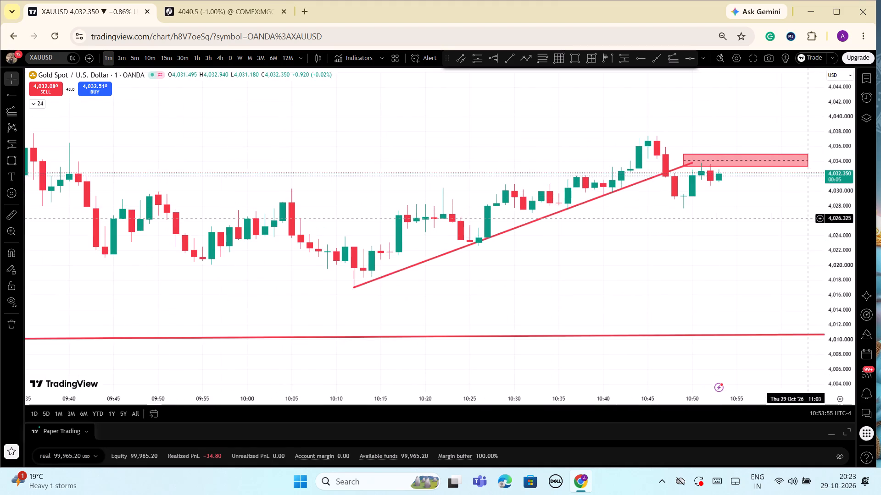
{"action": "scroll", "coordinate": [813, 248], "scroll_direction": "down", "scroll_amount": 2}
{"action": "left_click_drag", "start_coordinate": [841, 334], "coordinate": [824, 216]}
{"action": "scroll", "coordinate": [824, 216], "scroll_direction": "up", "scroll_amount": 2}
{"action": "left_click_drag", "start_coordinate": [838, 139], "coordinate": [828, 263]}
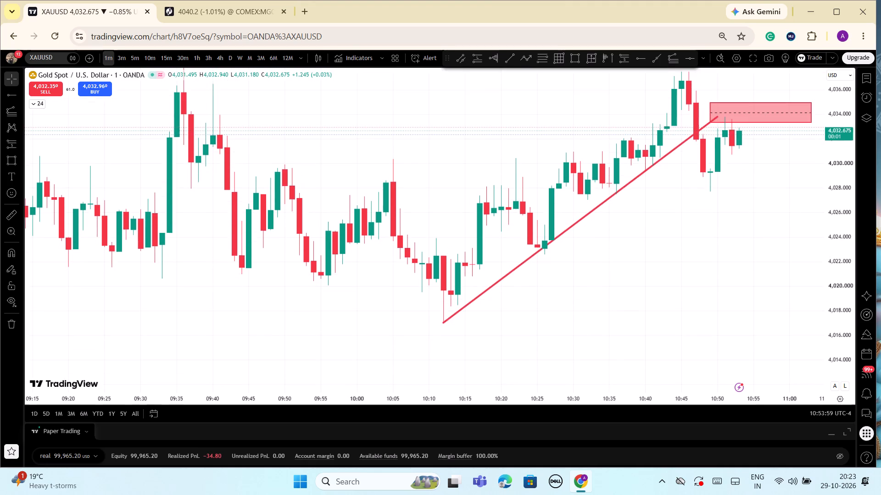
{"action": "scroll", "coordinate": [822, 254], "scroll_direction": "up", "scroll_amount": 4}
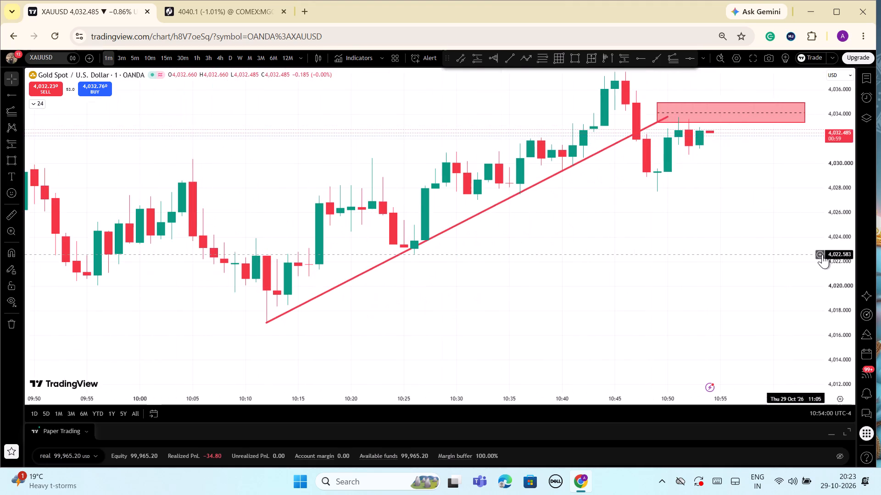
{"action": "scroll", "coordinate": [822, 254], "scroll_direction": "up", "scroll_amount": 1}
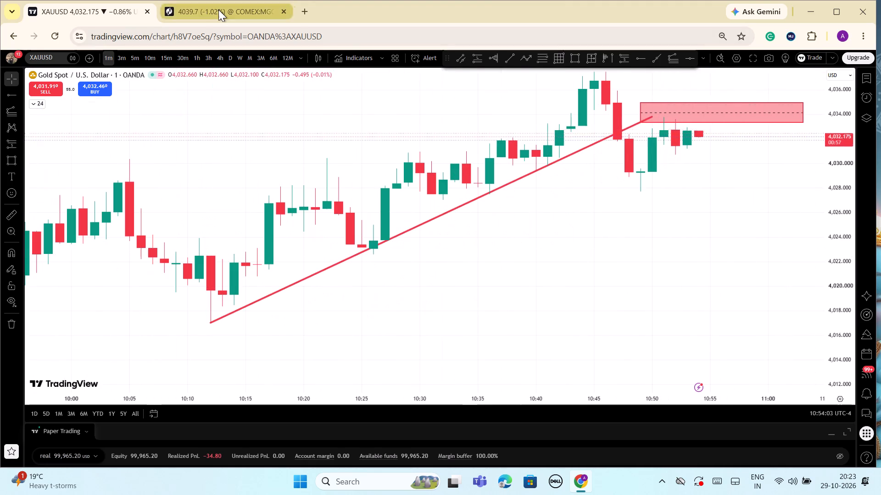
Switch to the GoCharting CME challenge and submit a sell order on MGC1!.
{"action": "left_click", "coordinate": [218, 10]}
{"action": "left_click", "coordinate": [55, 84]}
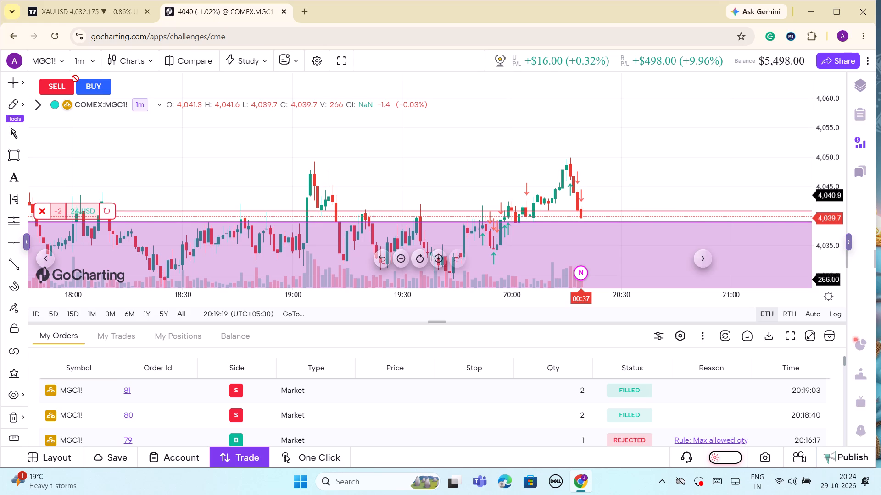
{"action": "left_click", "coordinate": [55, 84]}
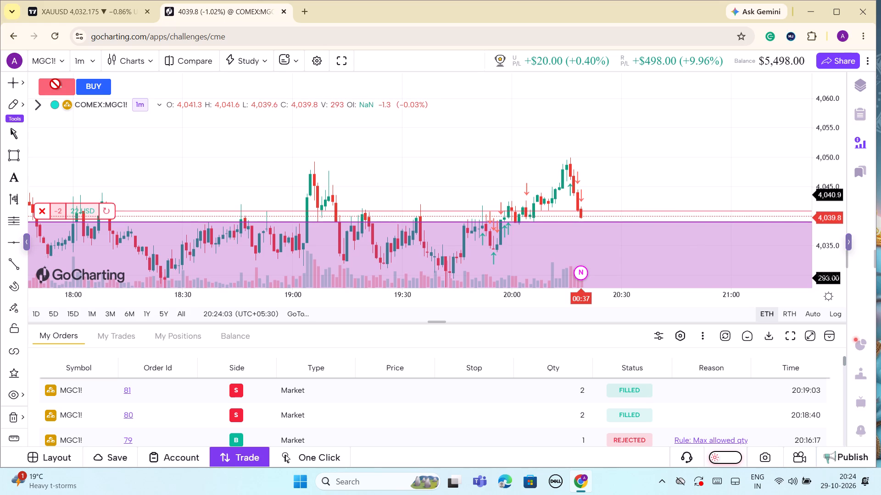
Examine the one-minute MGC1! price action on 29 Oct relative to the purple zone and the open short position.
{"action": "scroll", "coordinate": [316, 157], "scroll_direction": "down", "scroll_amount": 2}
{"action": "scroll", "coordinate": [399, 158], "scroll_direction": "down", "scroll_amount": 2}
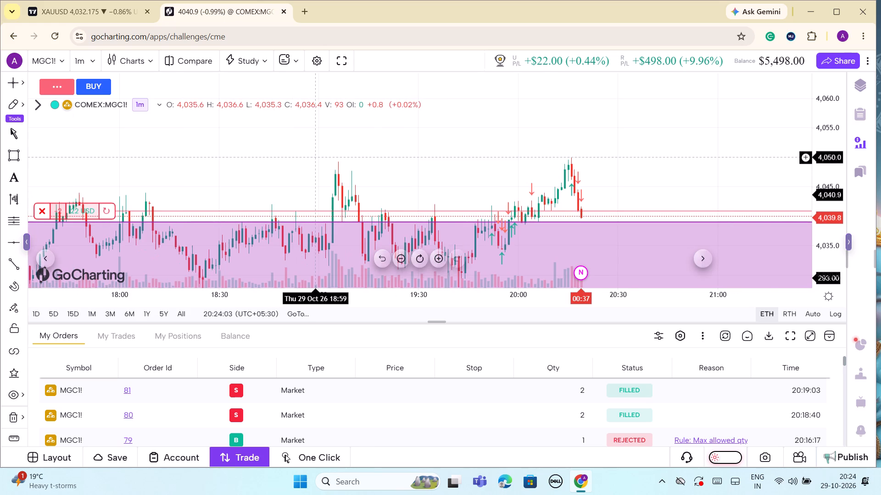
{"action": "scroll", "coordinate": [437, 164], "scroll_direction": "down", "scroll_amount": 3}
{"action": "left_click_drag", "start_coordinate": [424, 170], "coordinate": [444, 164]}
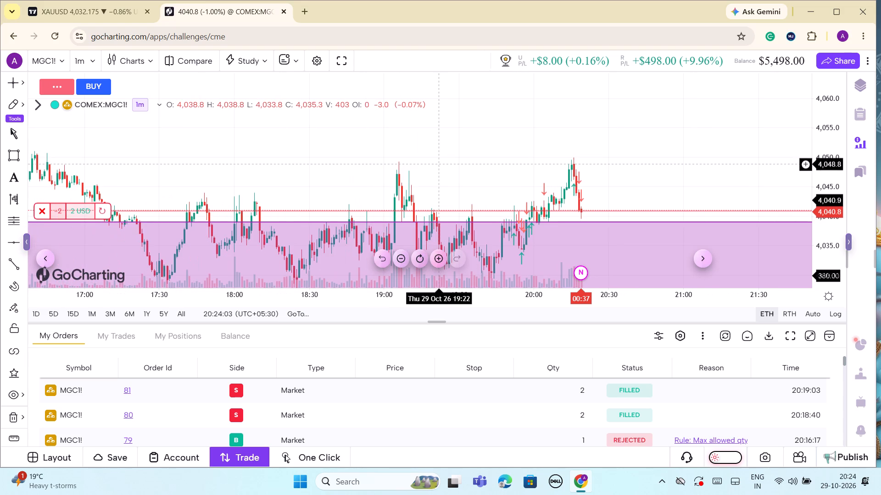
{"action": "left_click_drag", "start_coordinate": [444, 164], "coordinate": [496, 100]}
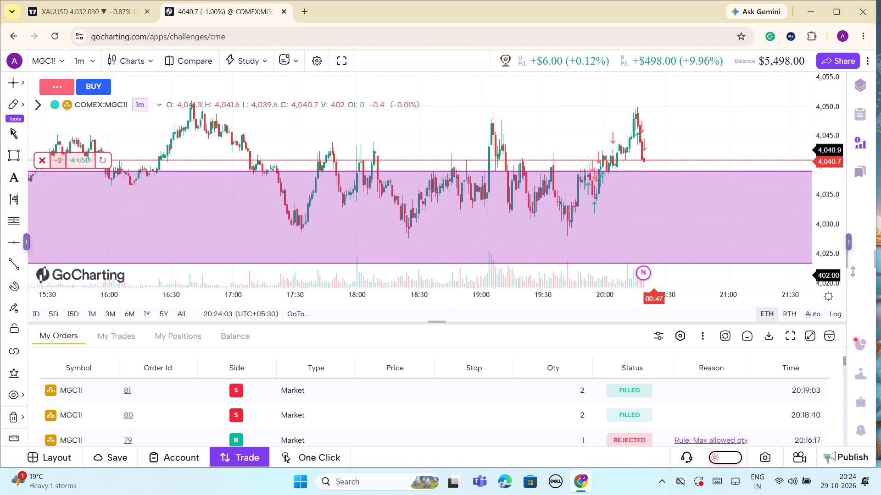
{"action": "left_click_drag", "start_coordinate": [827, 251], "coordinate": [825, 215]}
{"action": "scroll", "coordinate": [704, 165], "scroll_direction": "up", "scroll_amount": 8}
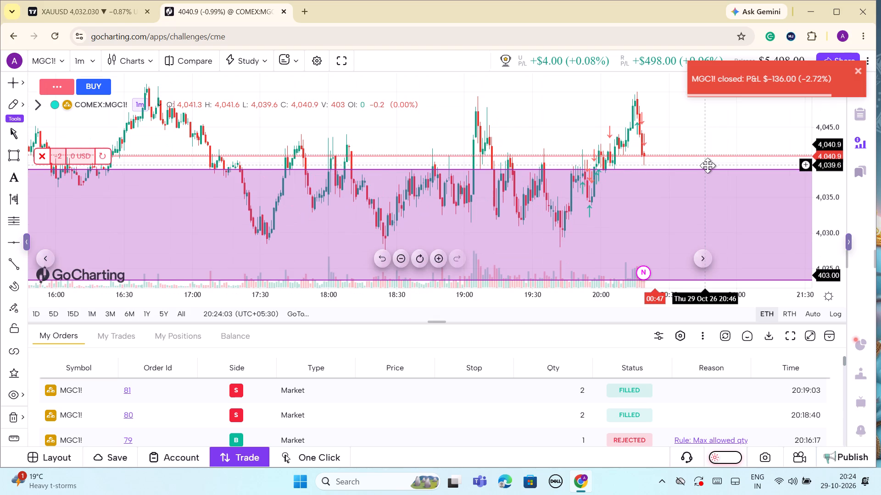
{"action": "scroll", "coordinate": [708, 165], "scroll_direction": "up", "scroll_amount": 2}
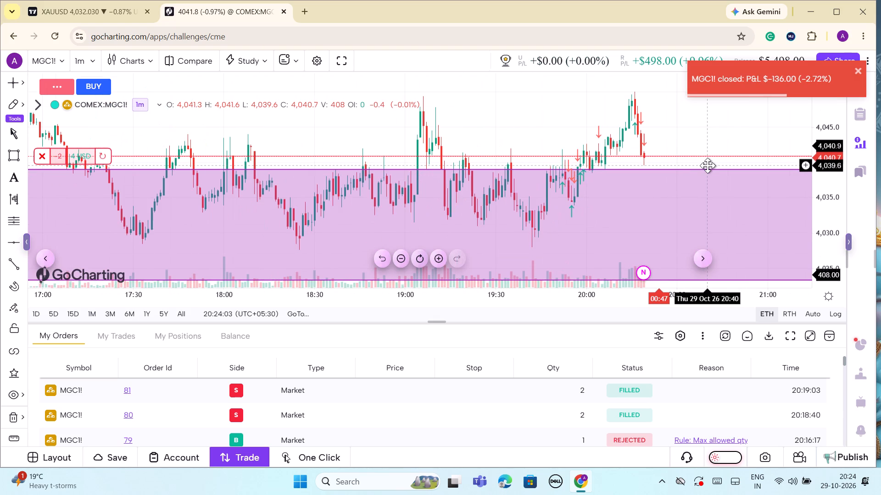
Dismiss the closed-trade notification covering the MGC1! chart.
{"action": "scroll", "coordinate": [708, 165], "scroll_direction": "up", "scroll_amount": 3}
{"action": "left_click", "coordinate": [859, 69]}
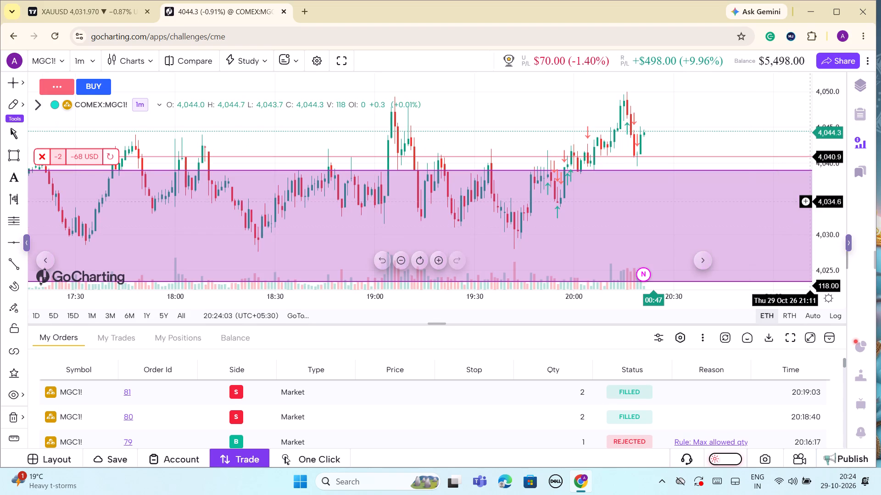
Examine the latest one-minute MGC1! candles against the short position's entry line and the purple zone.
{"action": "left_click_drag", "start_coordinate": [842, 164], "coordinate": [837, 186]}
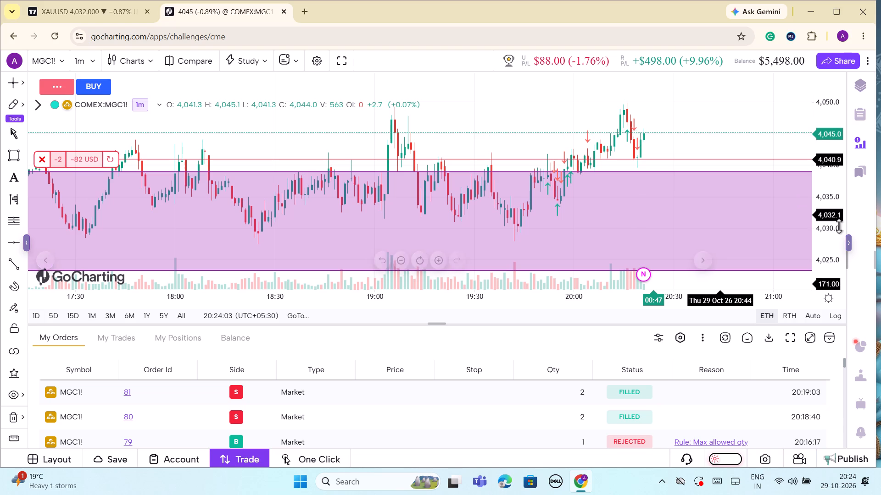
{"action": "left_click_drag", "start_coordinate": [839, 228], "coordinate": [827, 266]}
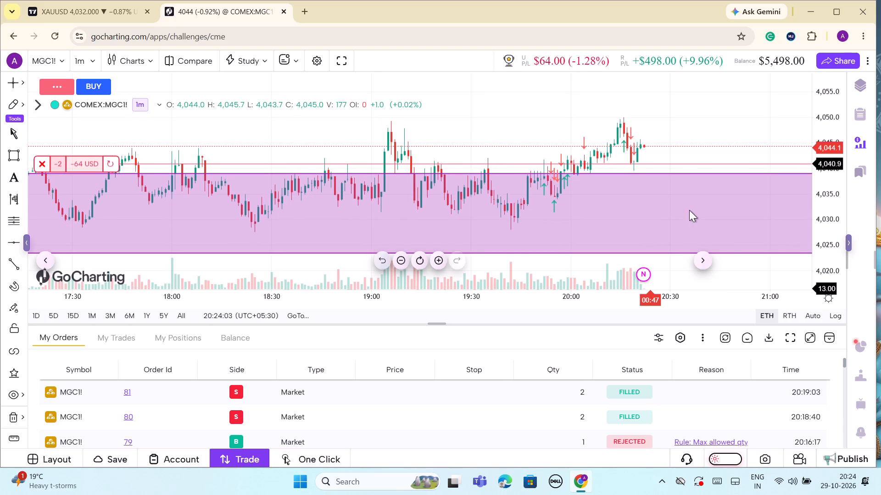
{"action": "left_click_drag", "start_coordinate": [830, 274], "coordinate": [831, 247]}
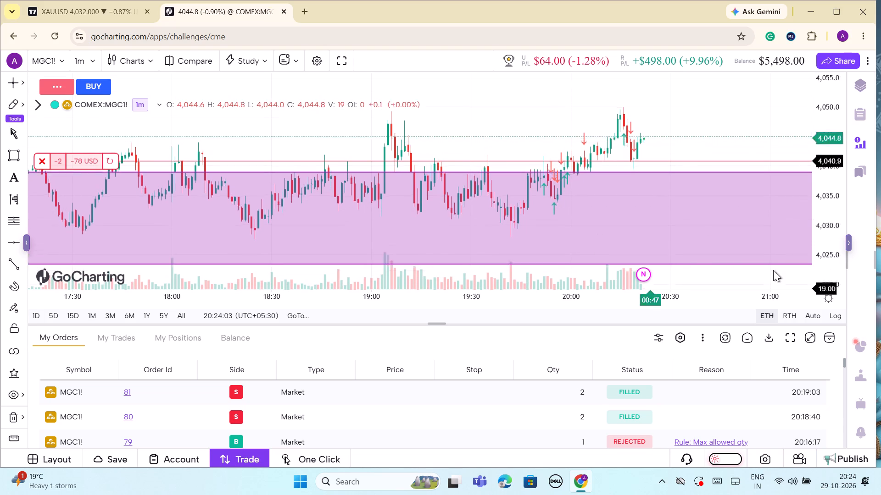
{"action": "scroll", "coordinate": [773, 270], "scroll_direction": "up", "scroll_amount": 6}
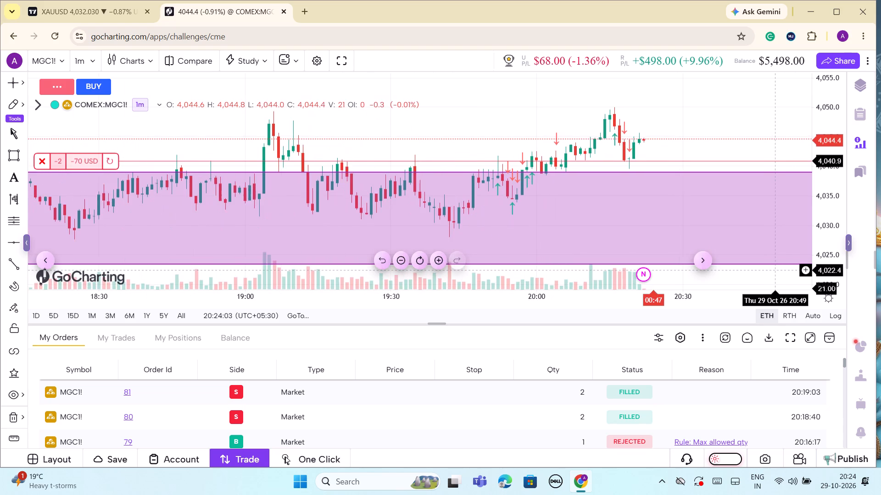
{"action": "scroll", "coordinate": [773, 270], "scroll_direction": "up", "scroll_amount": 3}
{"action": "scroll", "coordinate": [773, 270], "scroll_direction": "down", "scroll_amount": 6}
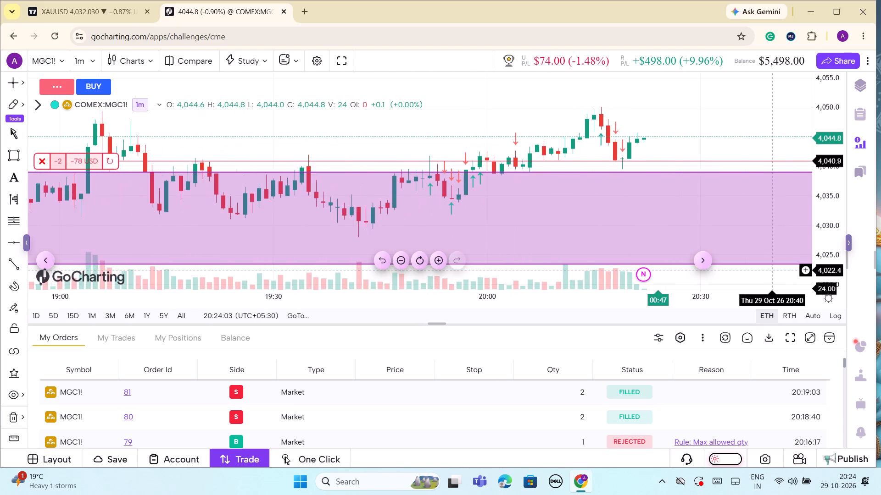
{"action": "scroll", "coordinate": [773, 270], "scroll_direction": "down", "scroll_amount": 3}
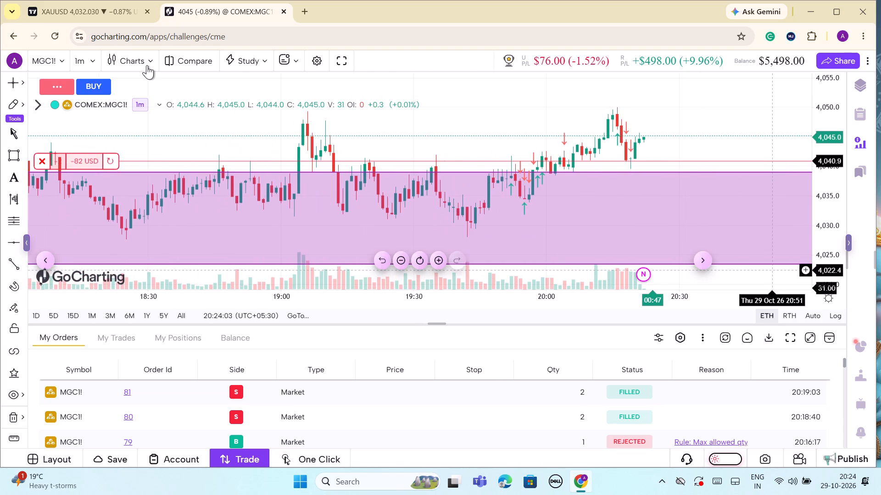
Switch to the XAUUSD chart in TradingView and examine the one-minute price action below the red zone and around the rising trend line.
{"action": "left_click", "coordinate": [116, 6]}
{"action": "scroll", "coordinate": [730, 291], "scroll_direction": "down", "scroll_amount": 3}
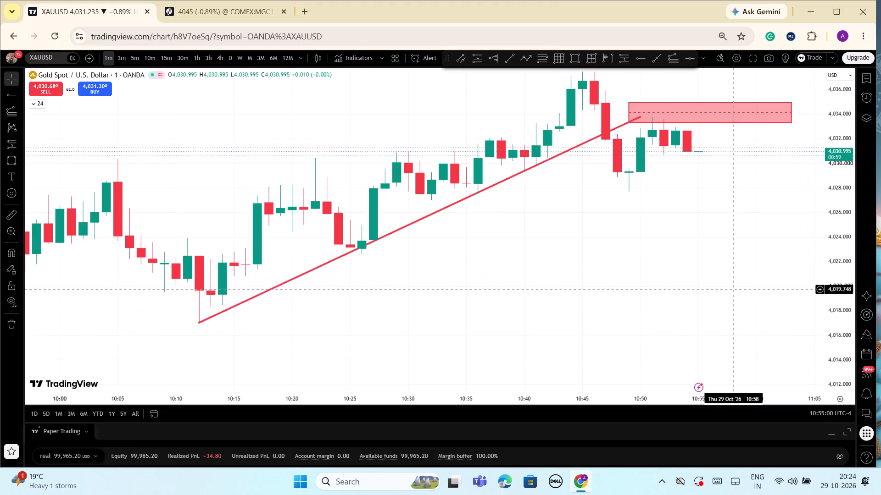
{"action": "scroll", "coordinate": [778, 305], "scroll_direction": "down", "scroll_amount": 6}
{"action": "left_click_drag", "start_coordinate": [843, 316], "coordinate": [837, 264]}
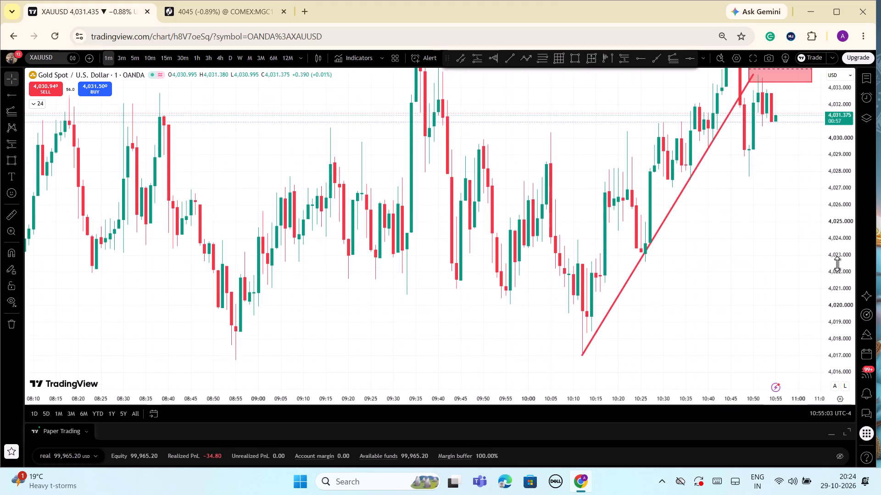
{"action": "left_click_drag", "start_coordinate": [837, 264], "coordinate": [828, 303]}
{"action": "scroll", "coordinate": [751, 303], "scroll_direction": "up", "scroll_amount": 4}
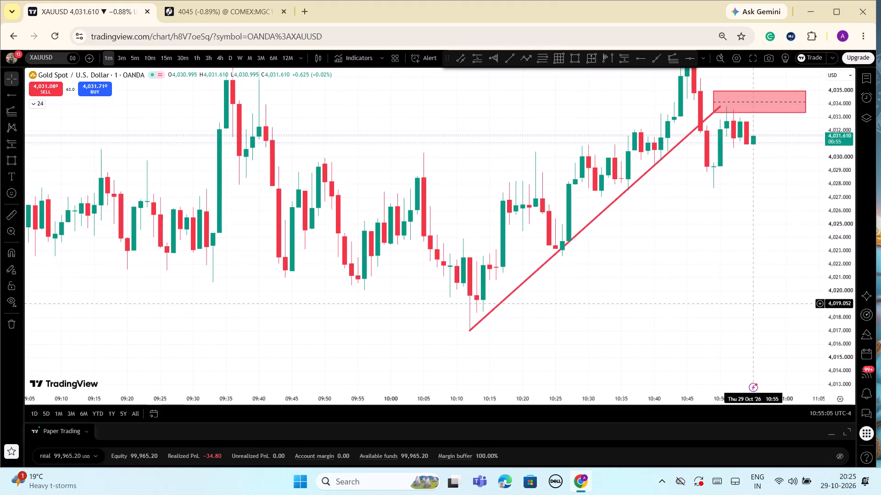
{"action": "scroll", "coordinate": [751, 303], "scroll_direction": "down", "scroll_amount": 3}
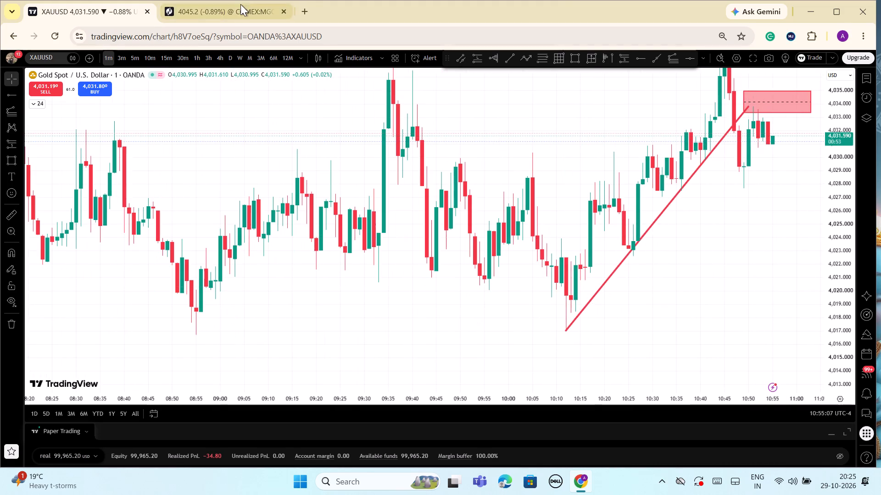
Return to the GoCharting CME challenge and monitor the open MGC1! short position, cross-checking price against the XAUUSD one-minute chart.
{"action": "left_click", "coordinate": [239, 6]}
{"action": "scroll", "coordinate": [639, 192], "scroll_direction": "down", "scroll_amount": 1}
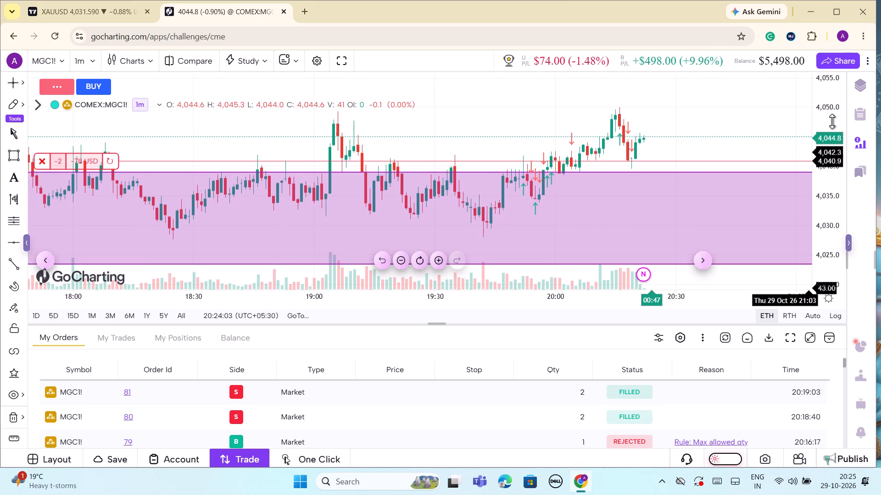
{"action": "left_click_drag", "start_coordinate": [832, 113], "coordinate": [832, 168]}
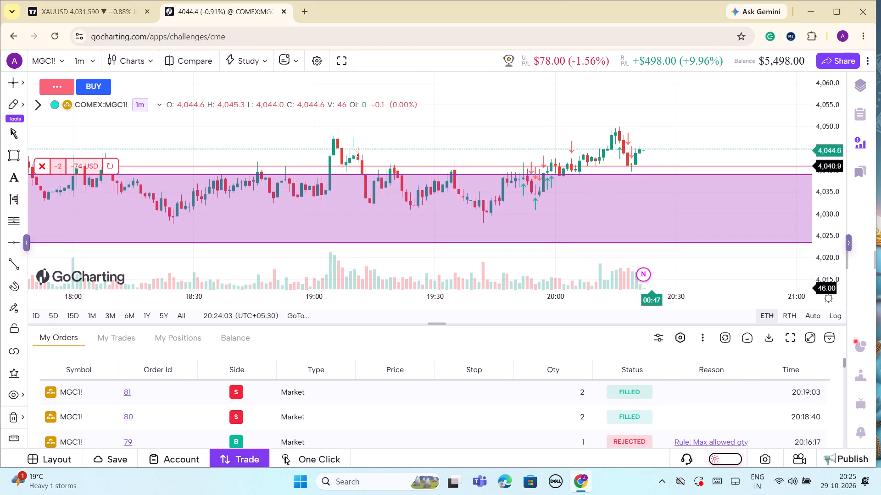
{"action": "left_click", "coordinate": [55, 12]}
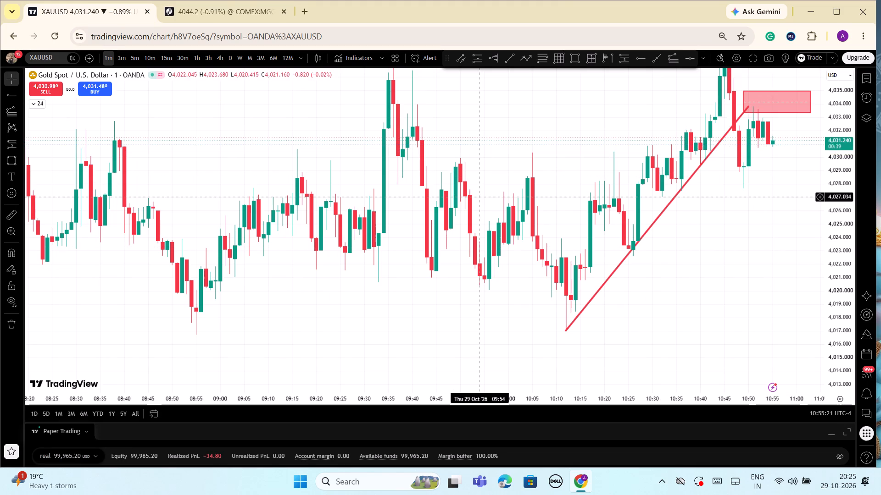
{"action": "left_click", "coordinate": [204, 15]}
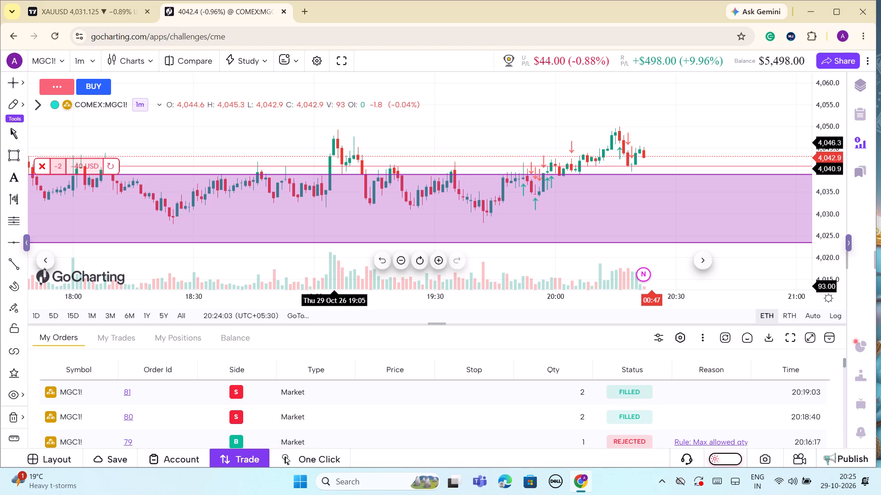
{"action": "left_click_drag", "start_coordinate": [832, 238], "coordinate": [832, 207]}
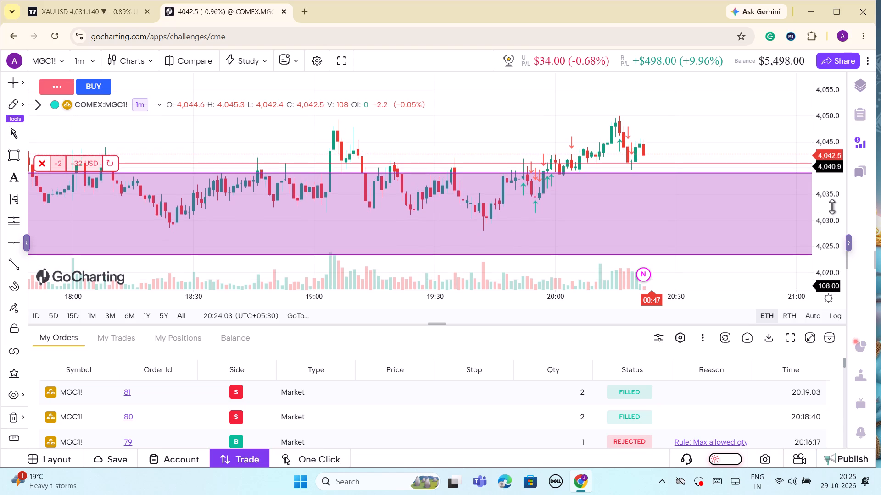
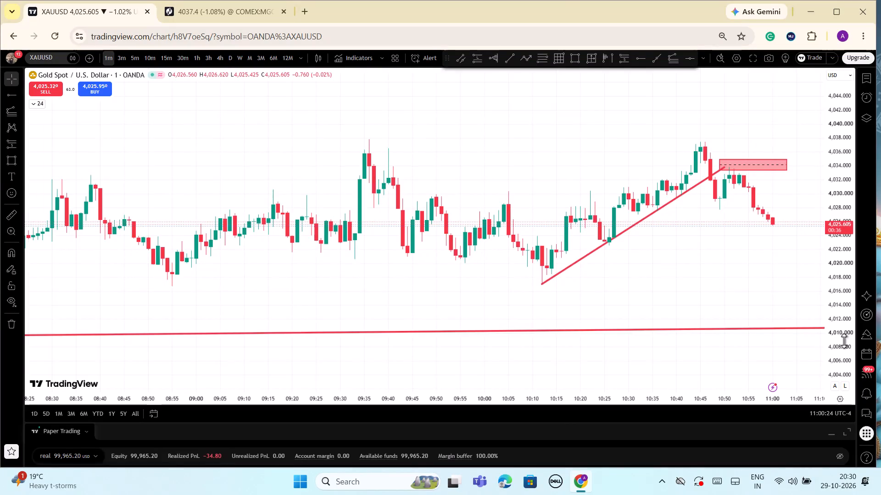
Examine the latest XAUUSD one-minute decline below the red zone at a larger price scale, cross-checking the open MGC1! short in GoCharting.
{"action": "left_click_drag", "start_coordinate": [844, 341], "coordinate": [844, 340]}
{"action": "left_click_drag", "start_coordinate": [844, 340], "coordinate": [842, 211]}
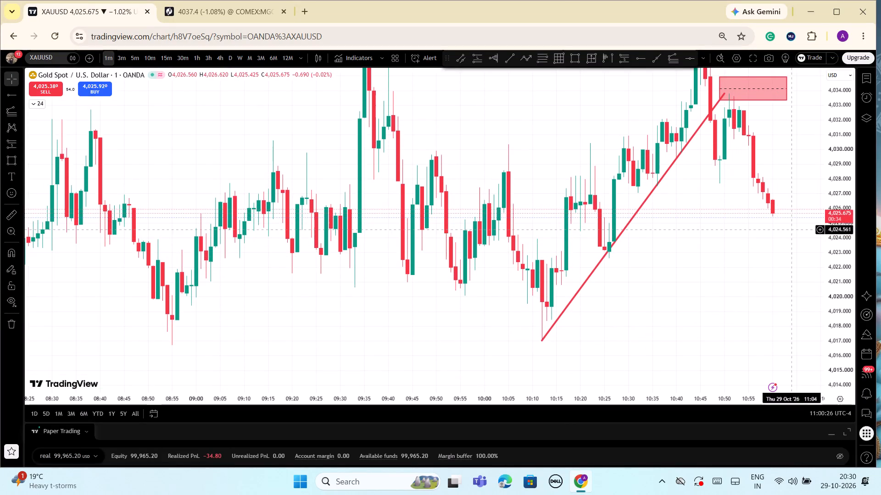
{"action": "left_click", "coordinate": [217, 7]}
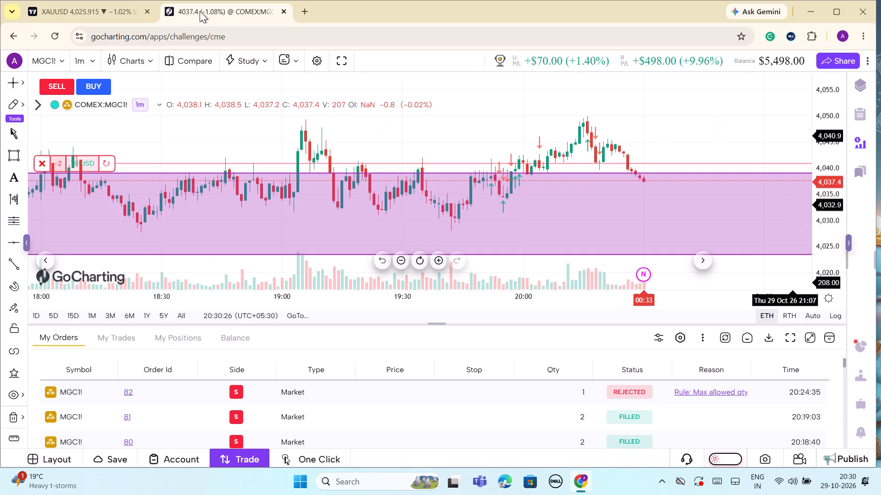
{"action": "left_click", "coordinate": [202, 11]}
{"action": "left_click", "coordinate": [72, 5]}
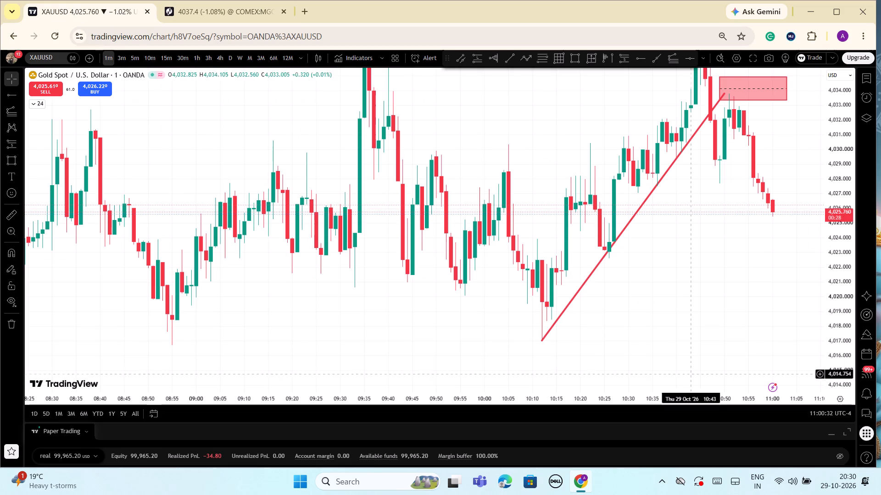
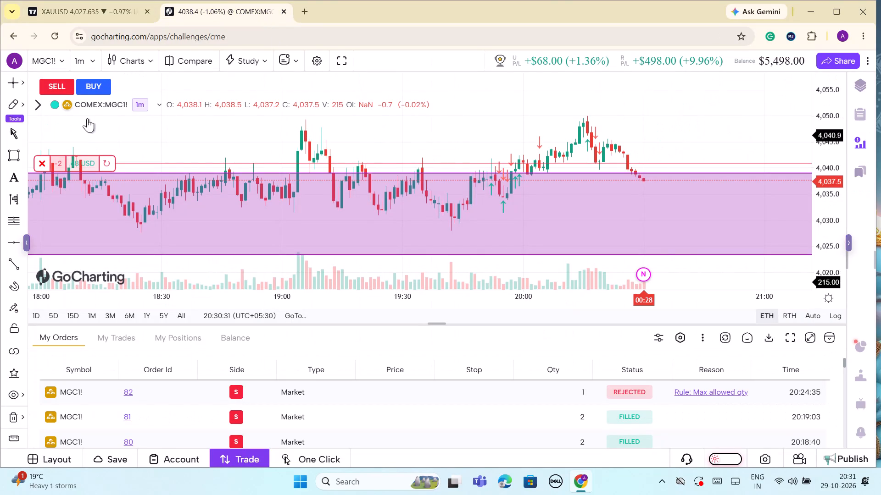
Close the entire open two-contract MGC1! short position at market from the one-minute chart.
{"action": "left_click", "coordinate": [39, 163]}
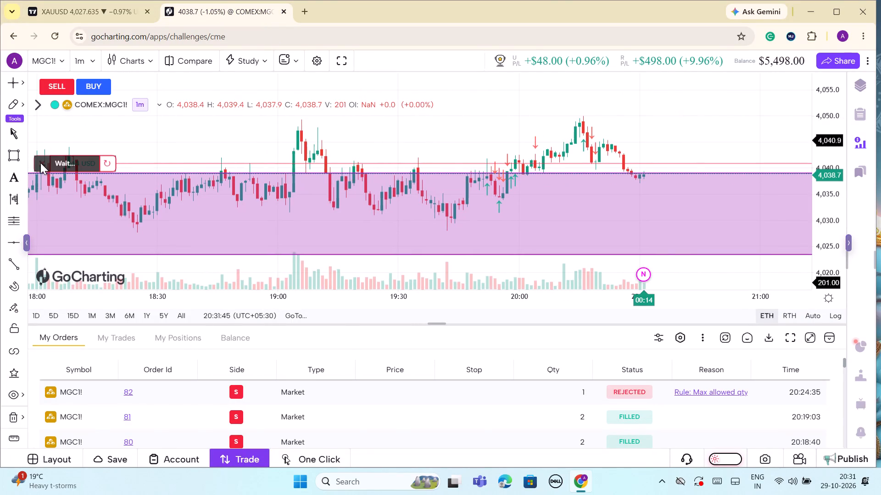
{"action": "left_click", "coordinate": [537, 305]}
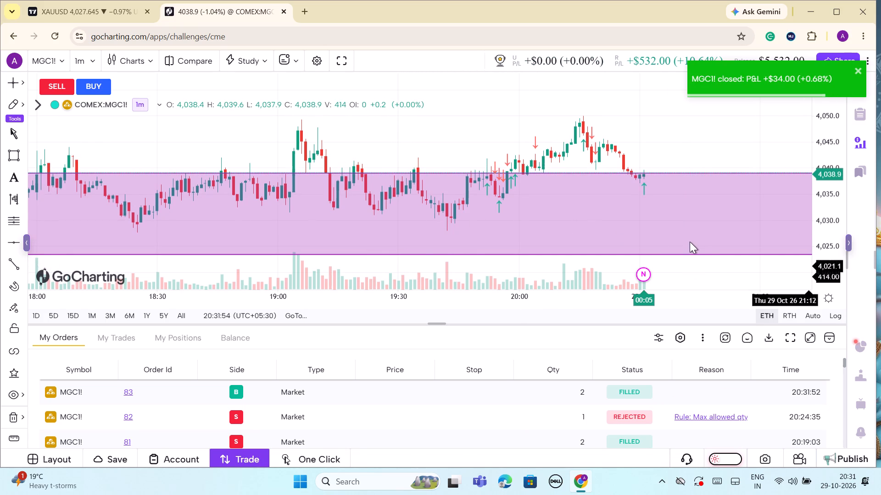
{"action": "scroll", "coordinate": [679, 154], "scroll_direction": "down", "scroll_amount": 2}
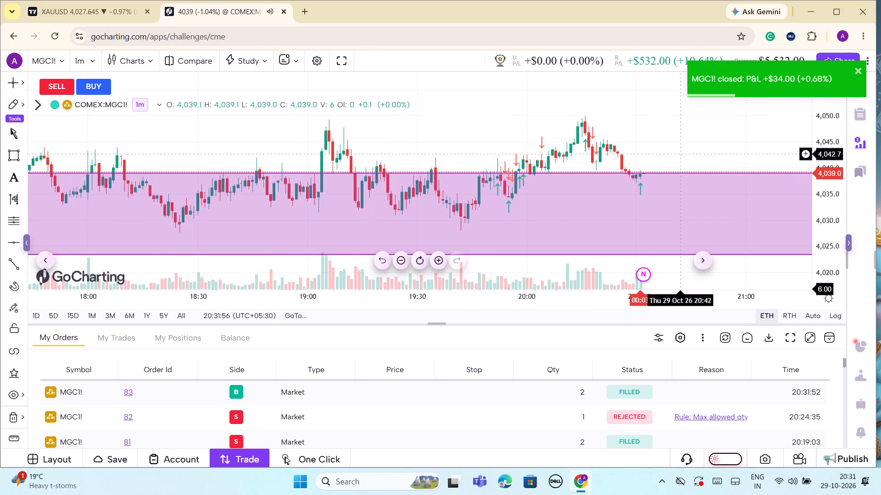
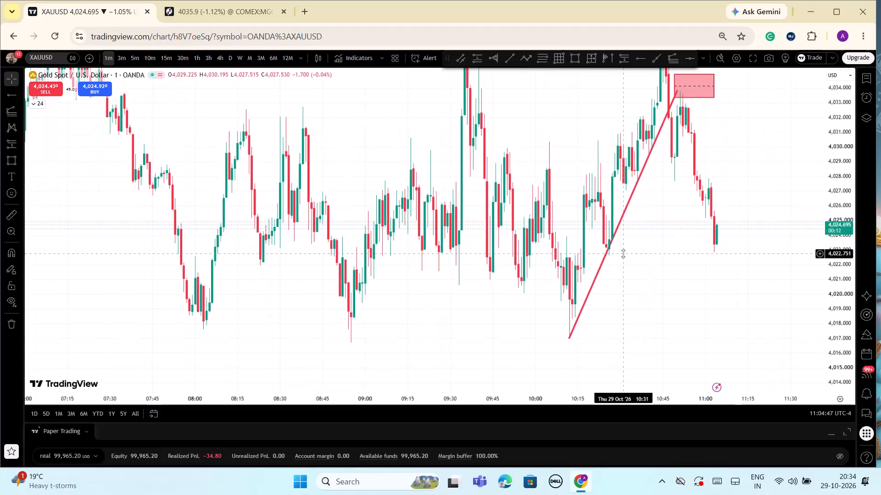
Apply the SELL ZONE drawing template to the red rectangle around 4,034 on the one-minute XAUUSD chart.
{"action": "left_click_drag", "start_coordinate": [843, 251], "coordinate": [836, 309]}
{"action": "scroll", "coordinate": [778, 306], "scroll_direction": "down", "scroll_amount": 3}
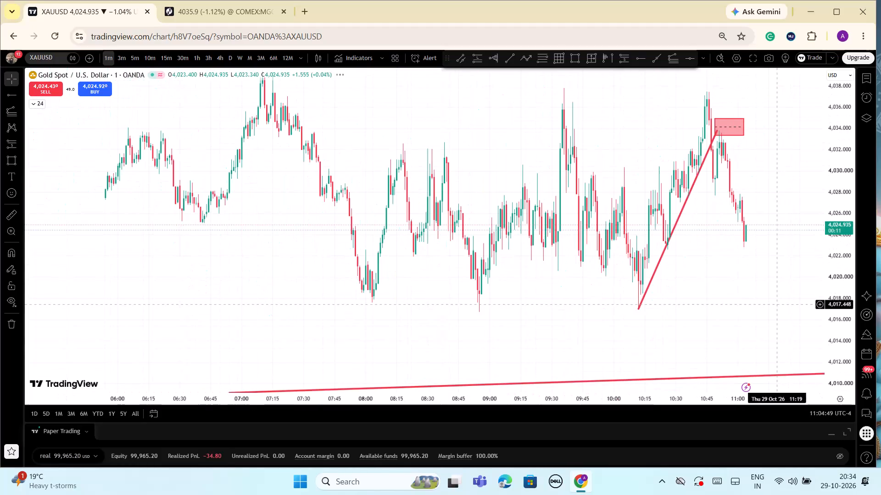
{"action": "scroll", "coordinate": [769, 301], "scroll_direction": "up", "scroll_amount": 2}
{"action": "left_click", "coordinate": [721, 128]}
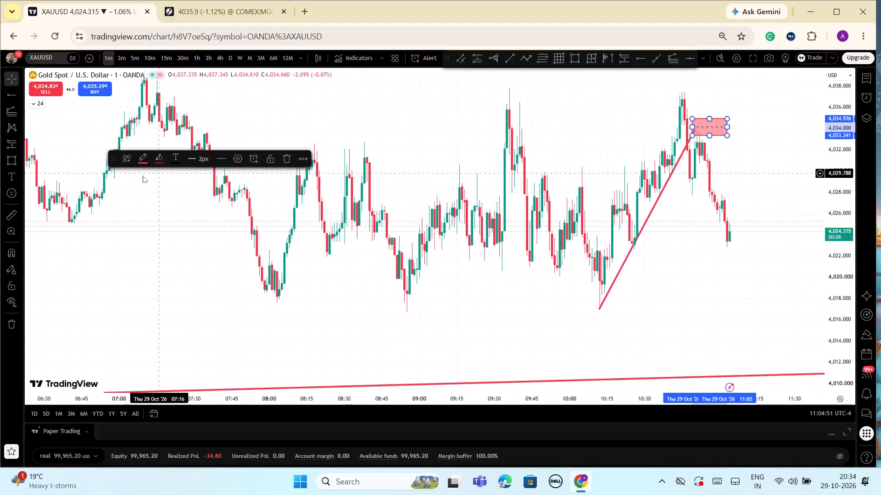
{"action": "left_click", "coordinate": [128, 159]}
{"action": "left_click", "coordinate": [158, 266]}
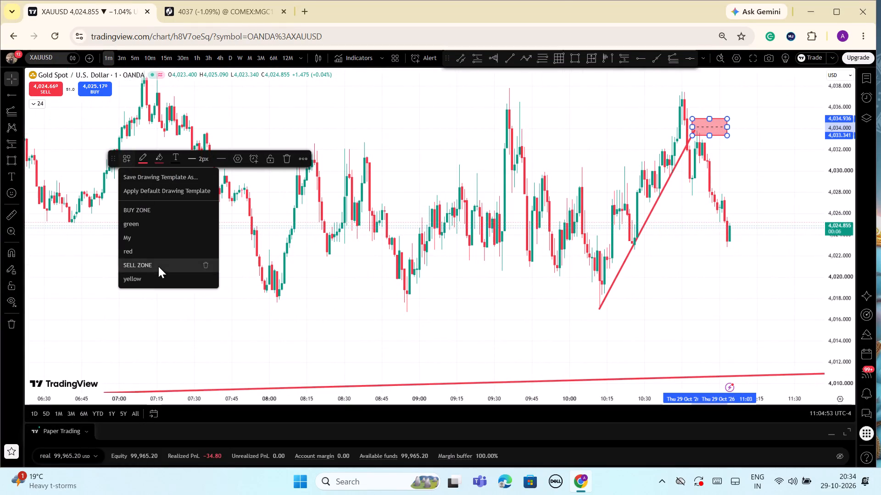
Extend the start edge of the SELL ZONE rectangle back to the candles just after the 10:45 peak.
{"action": "left_click_drag", "start_coordinate": [828, 168], "coordinate": [834, 214]}
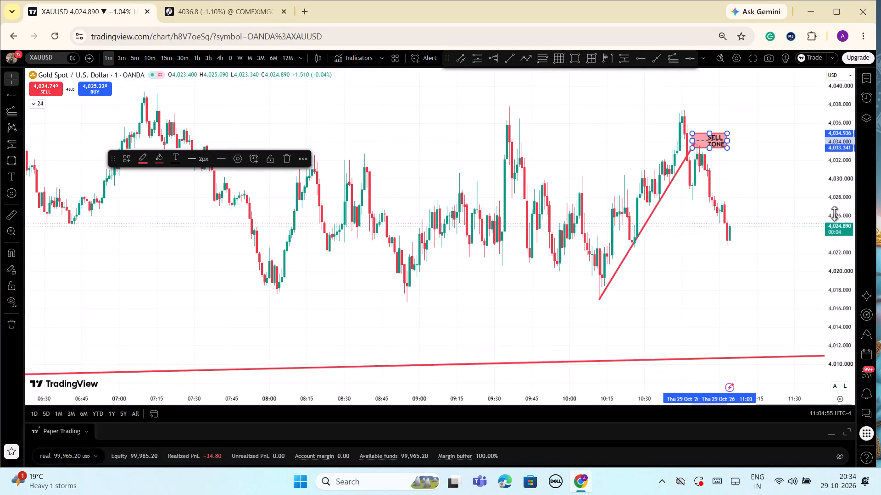
{"action": "left_click_drag", "start_coordinate": [834, 214], "coordinate": [834, 214]}
{"action": "scroll", "coordinate": [772, 225], "scroll_direction": "up", "scroll_amount": 6}
{"action": "left_click_drag", "start_coordinate": [720, 225], "coordinate": [761, 161]}
{"action": "scroll", "coordinate": [761, 169], "scroll_direction": "down", "scroll_amount": 1}
{"action": "left_click_drag", "start_coordinate": [683, 238], "coordinate": [710, 231]}
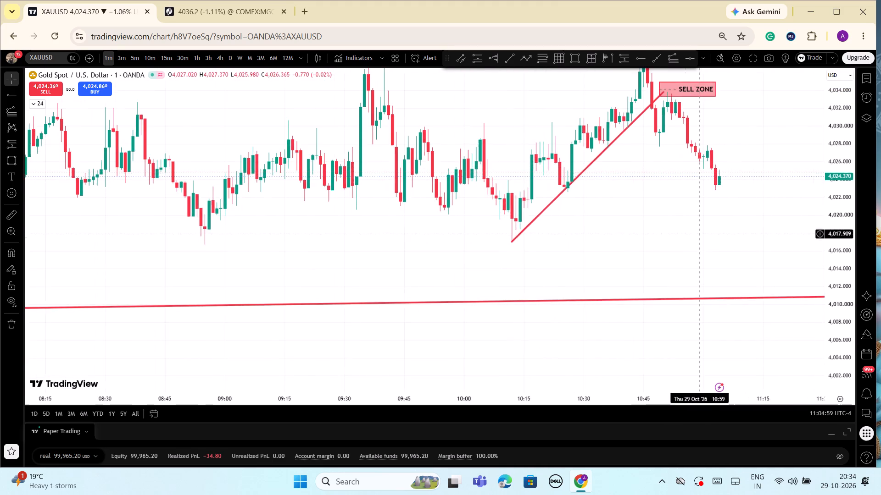
{"action": "left_click_drag", "start_coordinate": [710, 231], "coordinate": [746, 219]}
{"action": "left_click_drag", "start_coordinate": [692, 231], "coordinate": [699, 288]}
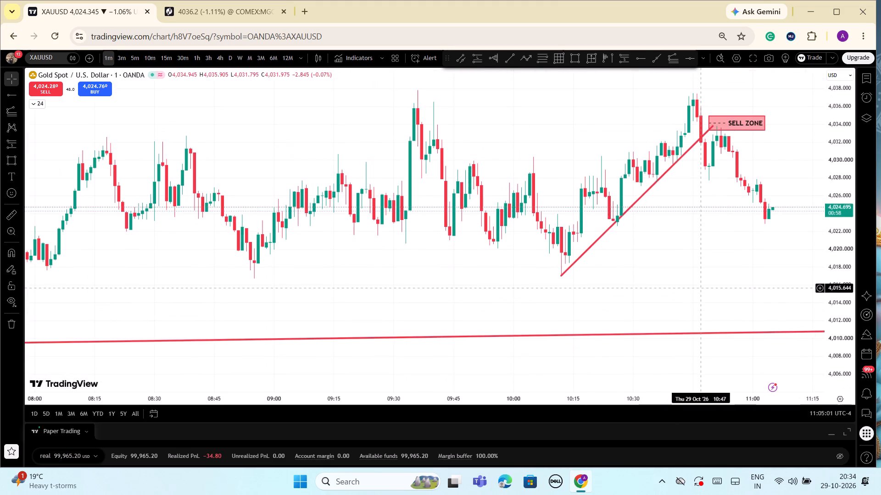
{"action": "left_click_drag", "start_coordinate": [708, 125], "coordinate": [703, 125]}
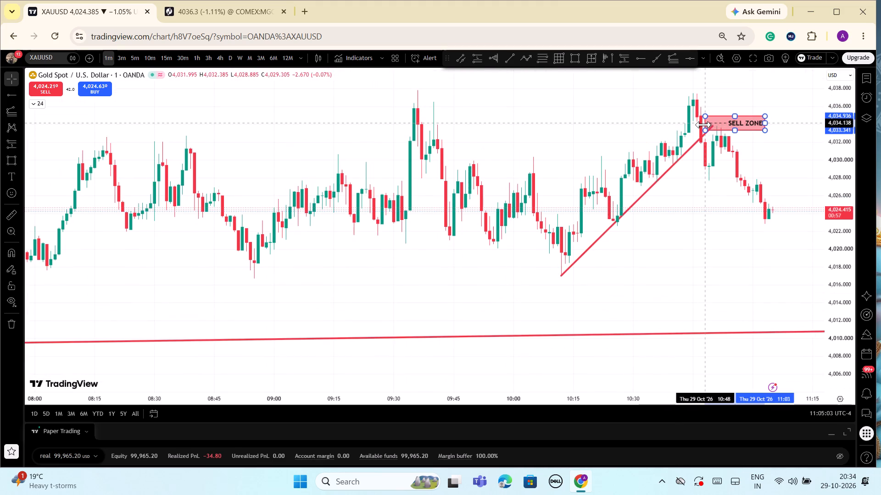
{"action": "left_click_drag", "start_coordinate": [703, 125], "coordinate": [696, 125]}
{"action": "left_click", "coordinate": [726, 98]}
Draw a trend-based Fib extension from the 10:13 low near 4,017.4 via the 10:45 high at about 4,037.6 to 4,017.7 at 11:25.
{"action": "scroll", "coordinate": [781, 208], "scroll_direction": "down", "scroll_amount": 2}
{"action": "left_click_drag", "start_coordinate": [764, 278], "coordinate": [735, 236]}
{"action": "scroll", "coordinate": [735, 236], "scroll_direction": "down", "scroll_amount": 2}
{"action": "left_click_drag", "start_coordinate": [848, 304], "coordinate": [844, 292]}
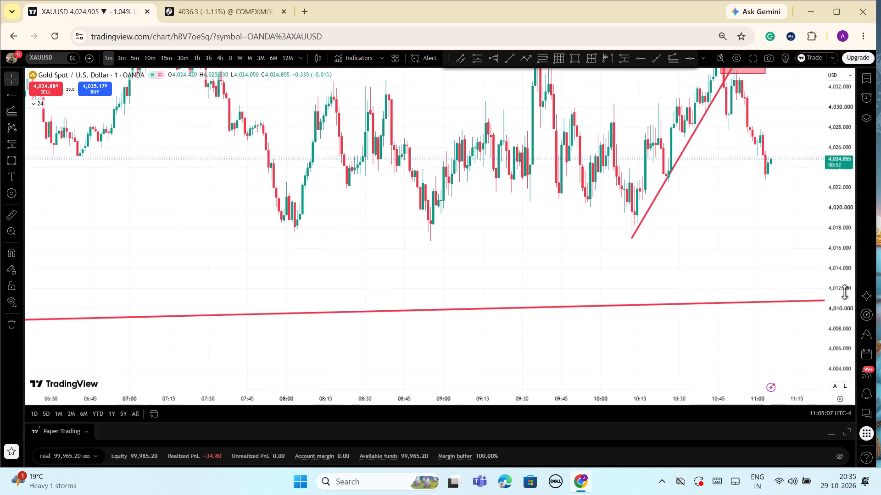
{"action": "left_click_drag", "start_coordinate": [844, 292], "coordinate": [843, 305]}
{"action": "scroll", "coordinate": [754, 262], "scroll_direction": "up", "scroll_amount": 2}
{"action": "left_click_drag", "start_coordinate": [837, 220], "coordinate": [837, 272]}
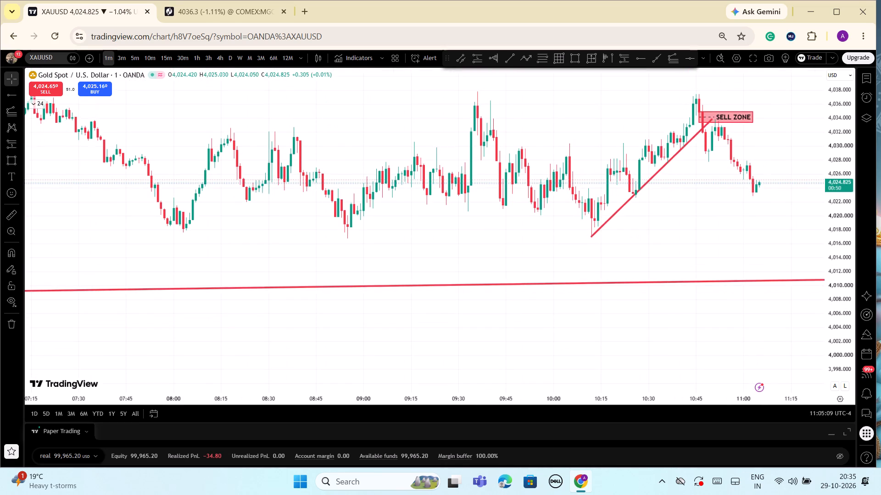
{"action": "scroll", "coordinate": [793, 286], "scroll_direction": "down", "scroll_amount": 12}
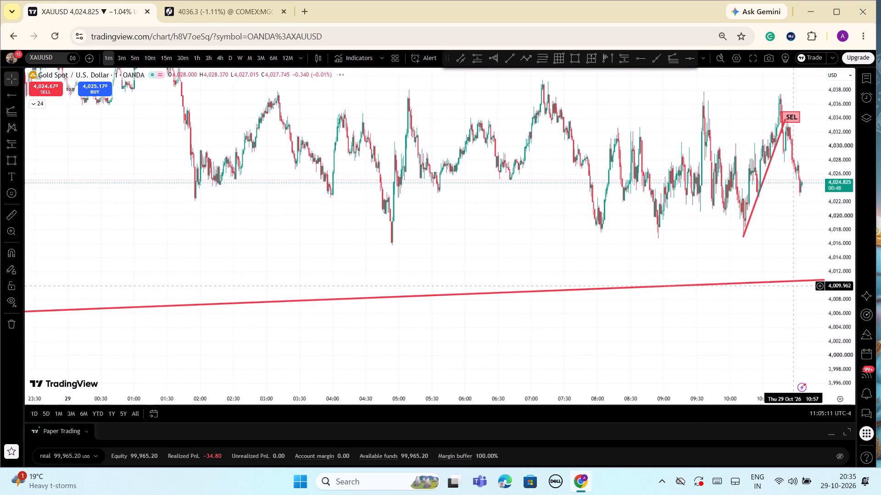
{"action": "scroll", "coordinate": [770, 255], "scroll_direction": "up", "scroll_amount": 7}
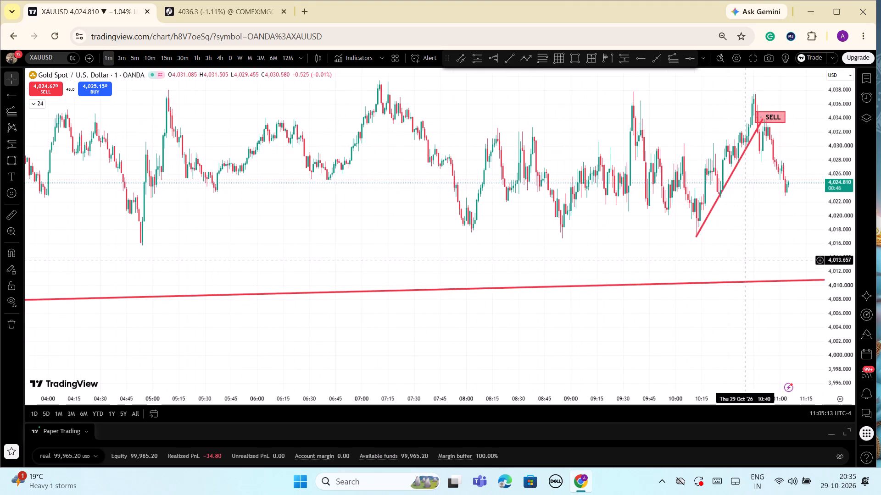
{"action": "left_click", "coordinate": [671, 60]}
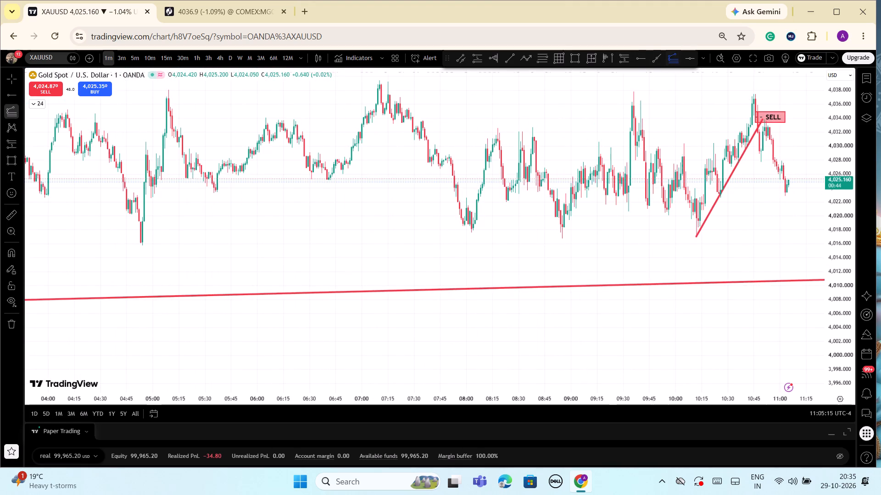
{"action": "left_click", "coordinate": [697, 234]}
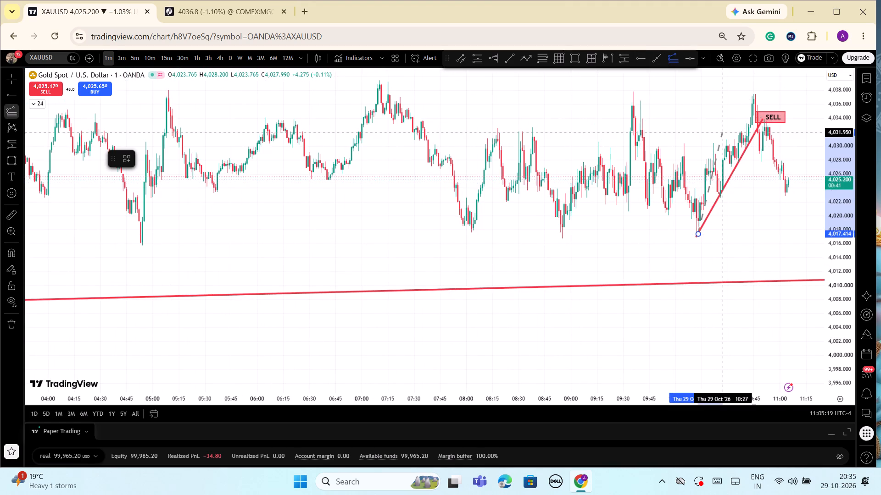
{"action": "left_click", "coordinate": [754, 90]}
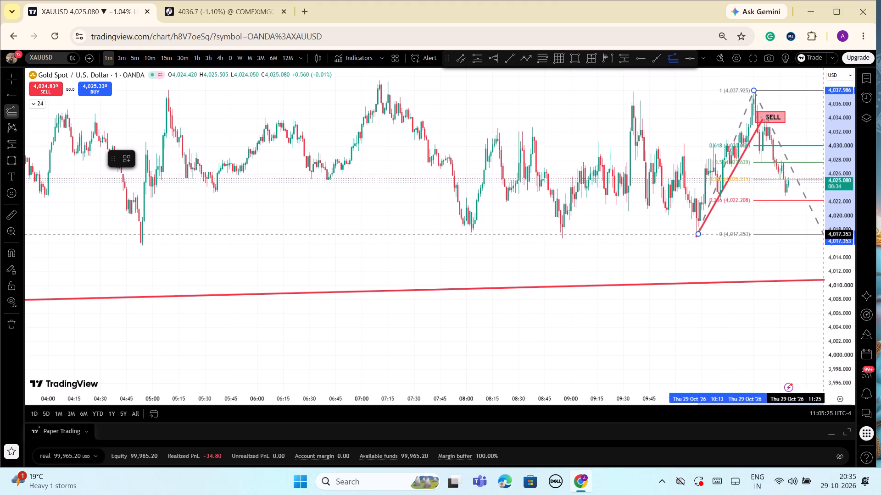
{"action": "left_click", "coordinate": [824, 232]}
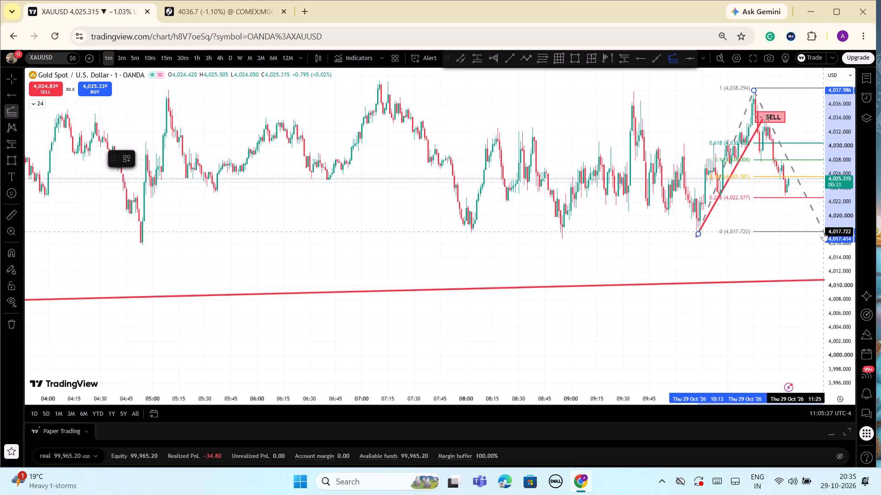
{"action": "left_click", "coordinate": [754, 90]}
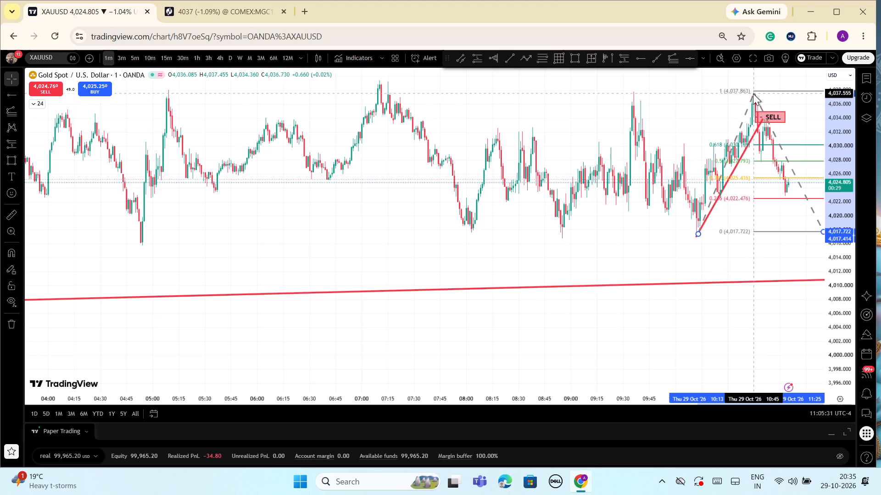
{"action": "left_click", "coordinate": [724, 101]}
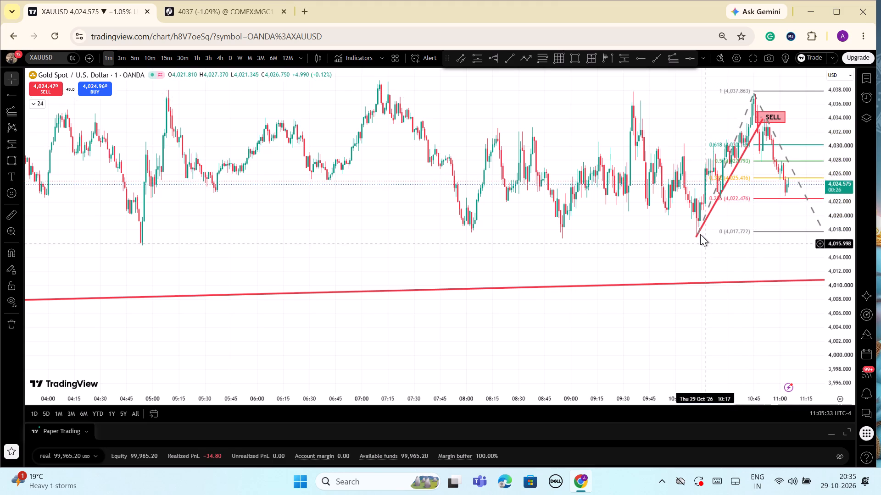
Delete the steep red trend line running from the 10:12 low up to the SELL ZONE.
{"action": "left_click", "coordinate": [698, 236]}
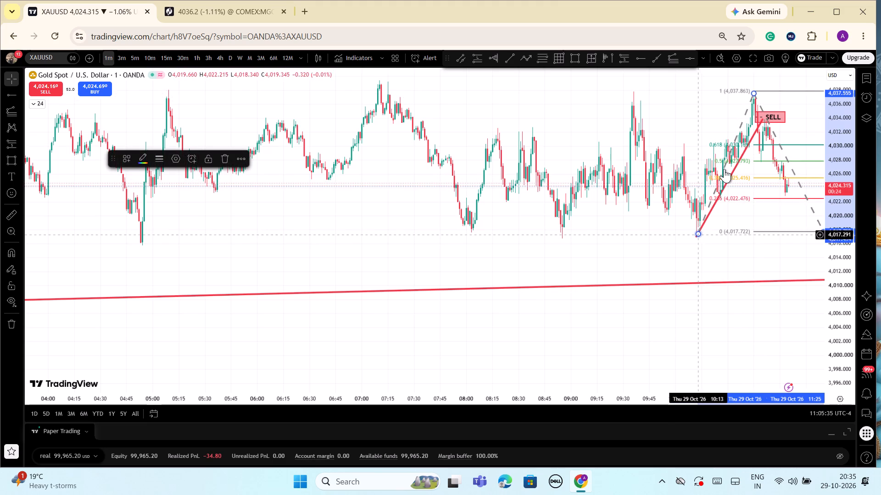
{"action": "left_click", "coordinate": [725, 186]}
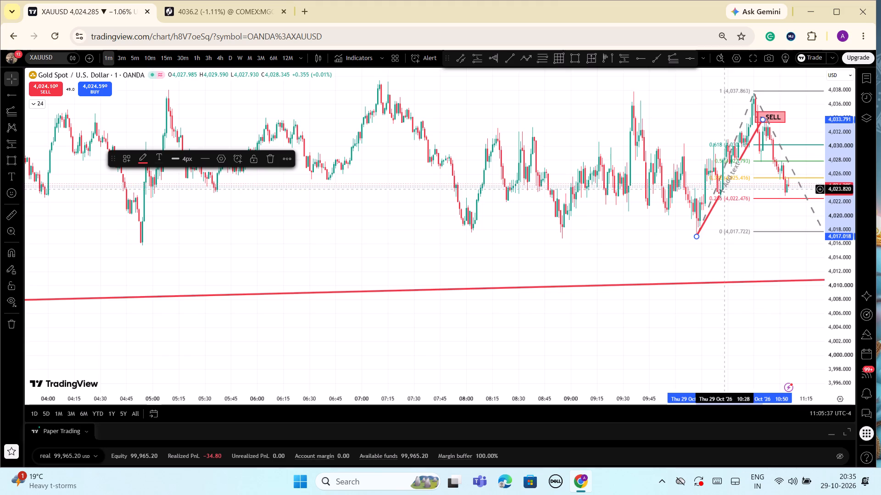
{"action": "left_click", "coordinate": [273, 158]}
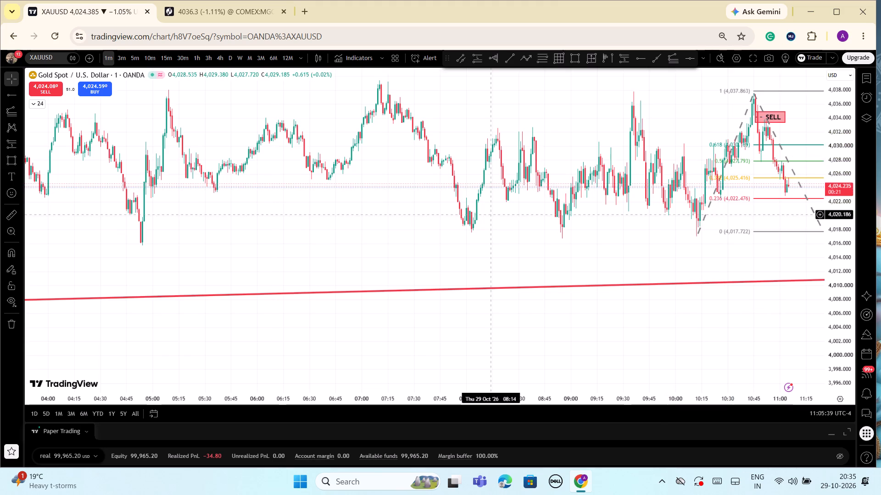
Move the Fib extension's first anchor to the 10:12 candle low at about 4,017.3.
{"action": "left_click", "coordinate": [697, 234]}
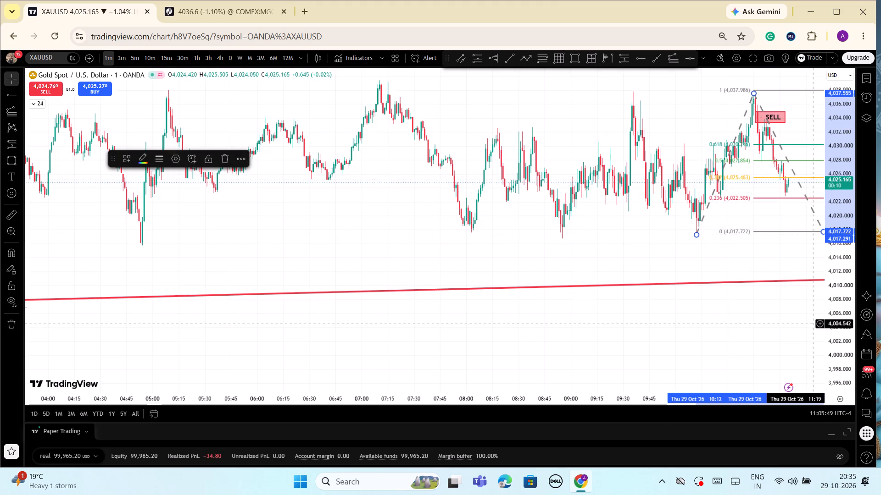
Examine the Fib extension levels, then compare them with the rising trend line and resistance lines on the four-hour chart.
{"action": "scroll", "coordinate": [840, 334], "scroll_direction": "up", "scroll_amount": 4}
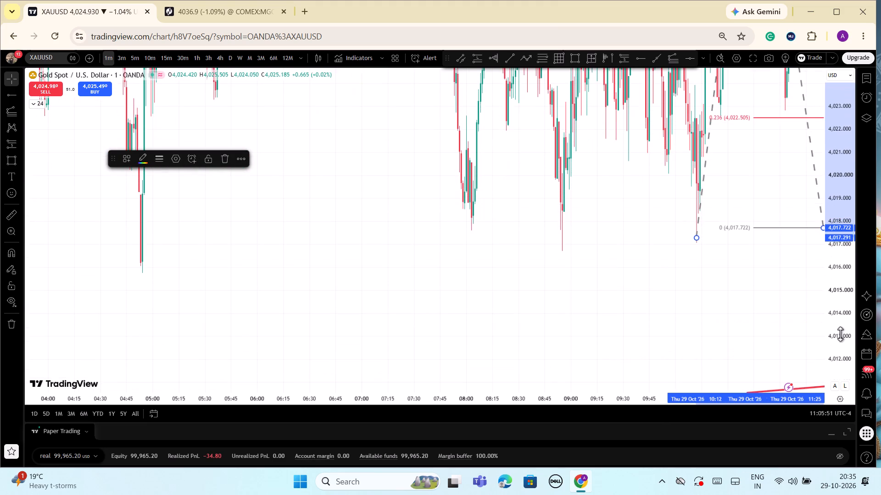
{"action": "scroll", "coordinate": [836, 325], "scroll_direction": "down", "scroll_amount": 3}
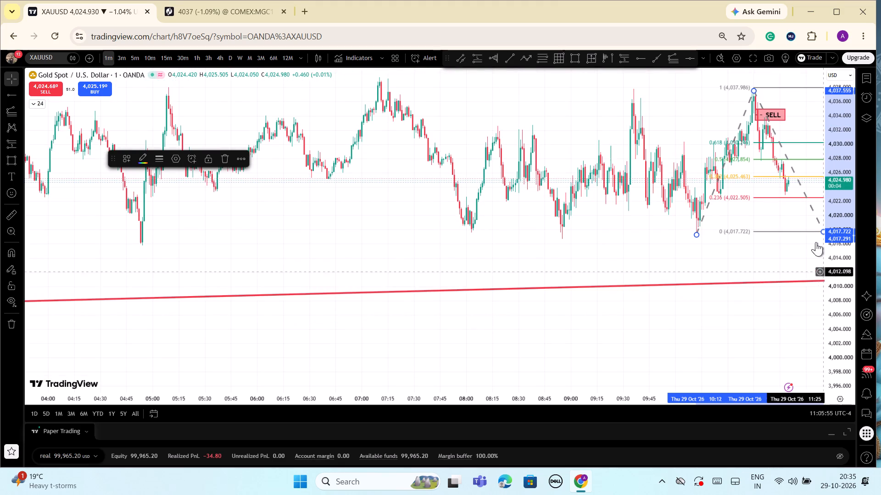
{"action": "left_click_drag", "start_coordinate": [798, 245], "coordinate": [756, 252]}
{"action": "left_click_drag", "start_coordinate": [843, 259], "coordinate": [837, 334]}
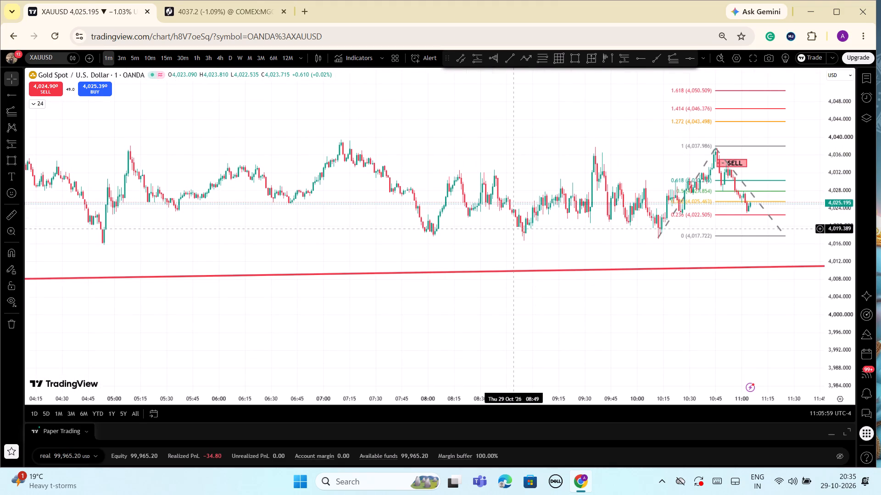
{"action": "left_click", "coordinate": [220, 56]}
{"action": "scroll", "coordinate": [801, 335], "scroll_direction": "up", "scroll_amount": 5}
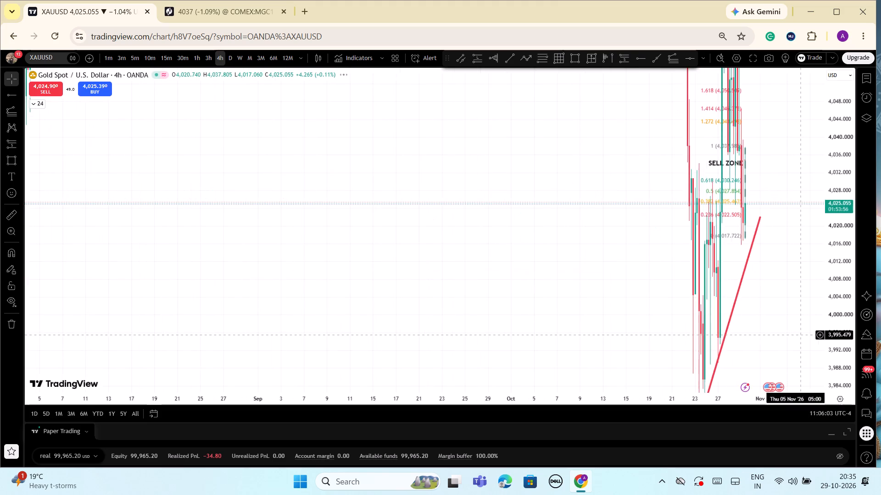
{"action": "scroll", "coordinate": [801, 335], "scroll_direction": "up", "scroll_amount": 16}
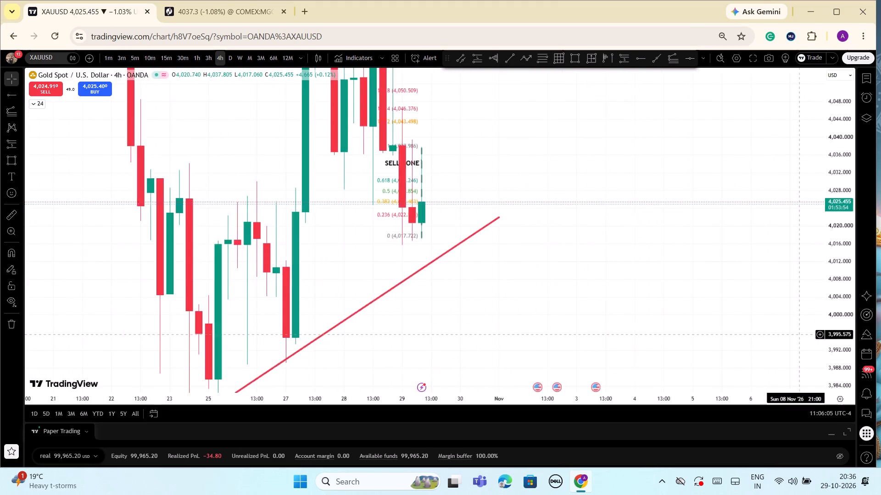
{"action": "left_click_drag", "start_coordinate": [848, 126], "coordinate": [834, 213]}
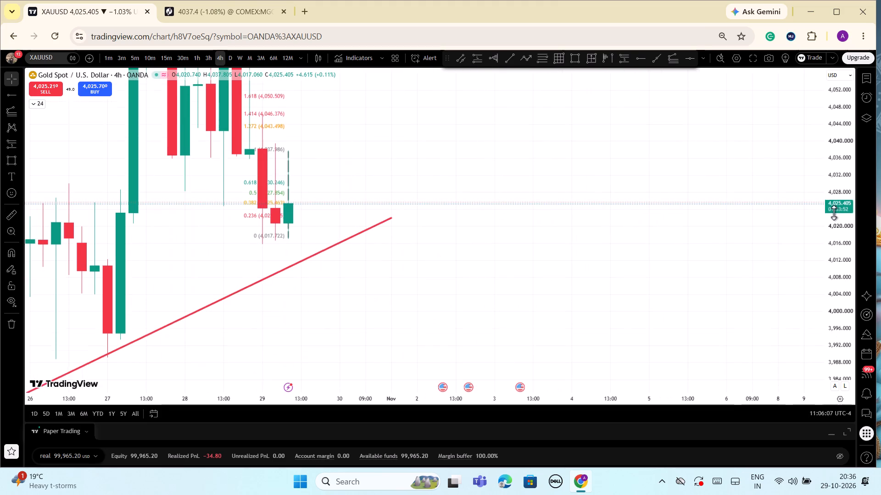
{"action": "left_click_drag", "start_coordinate": [834, 213], "coordinate": [776, 259]}
{"action": "scroll", "coordinate": [661, 299], "scroll_direction": "down", "scroll_amount": 7}
{"action": "left_click_drag", "start_coordinate": [836, 325], "coordinate": [836, 324]}
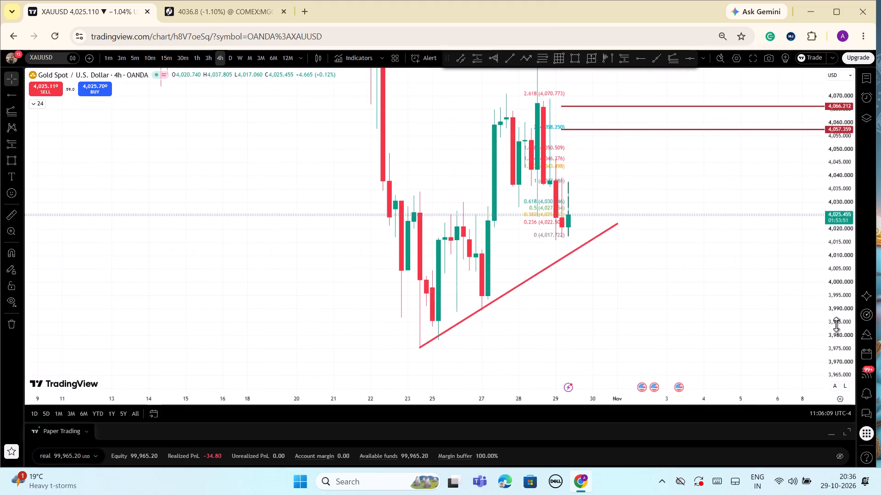
{"action": "left_click_drag", "start_coordinate": [836, 324], "coordinate": [820, 241]}
{"action": "scroll", "coordinate": [783, 234], "scroll_direction": "up", "scroll_amount": 3}
{"action": "left_click_drag", "start_coordinate": [844, 178], "coordinate": [838, 246]}
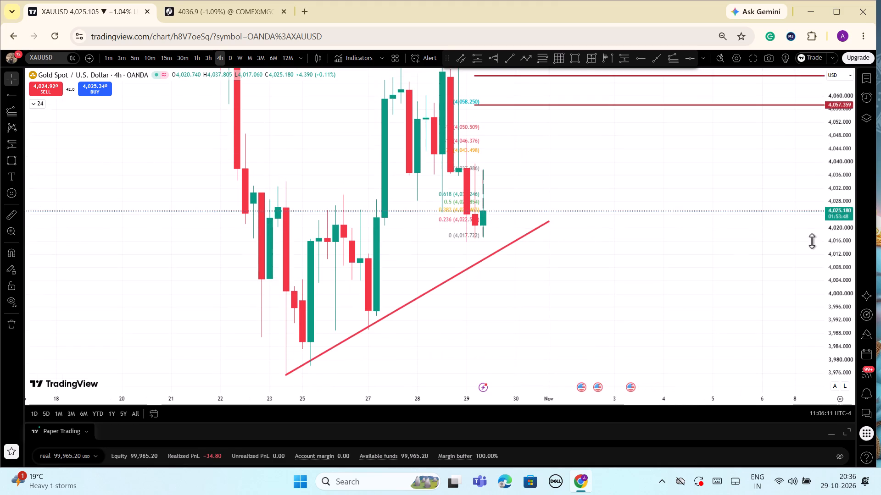
Return to the one-minute chart and examine recent price action against the Fib extension levels and SELL ZONE.
{"action": "left_click", "coordinate": [108, 56]}
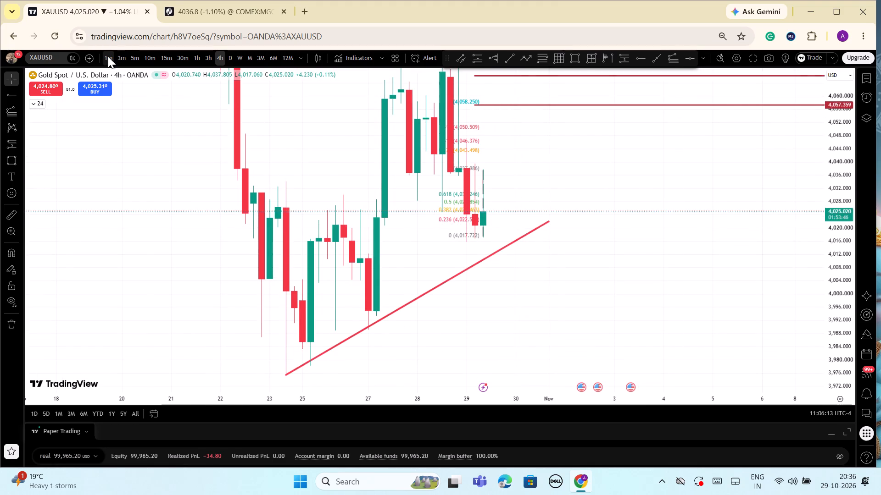
{"action": "scroll", "coordinate": [734, 257], "scroll_direction": "down", "scroll_amount": 14}
{"action": "left_click_drag", "start_coordinate": [838, 335], "coordinate": [827, 221]}
{"action": "scroll", "coordinate": [807, 239], "scroll_direction": "up", "scroll_amount": 2}
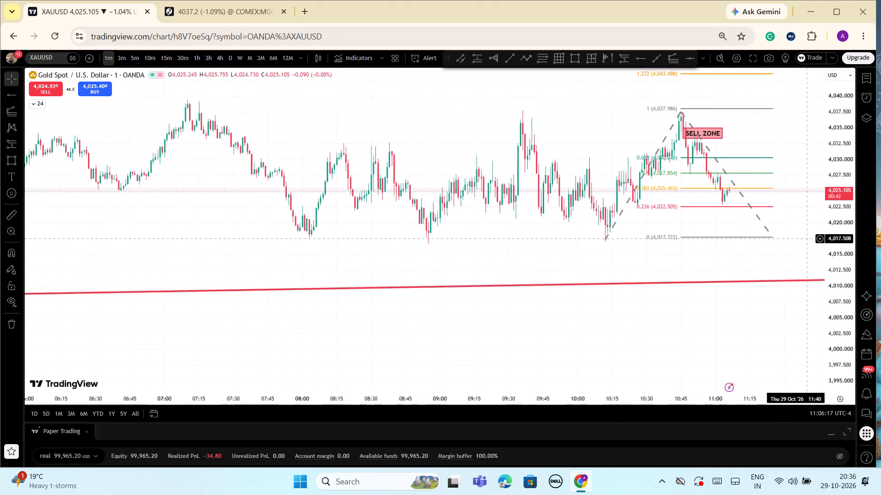
{"action": "scroll", "coordinate": [807, 239], "scroll_direction": "up", "scroll_amount": 3}
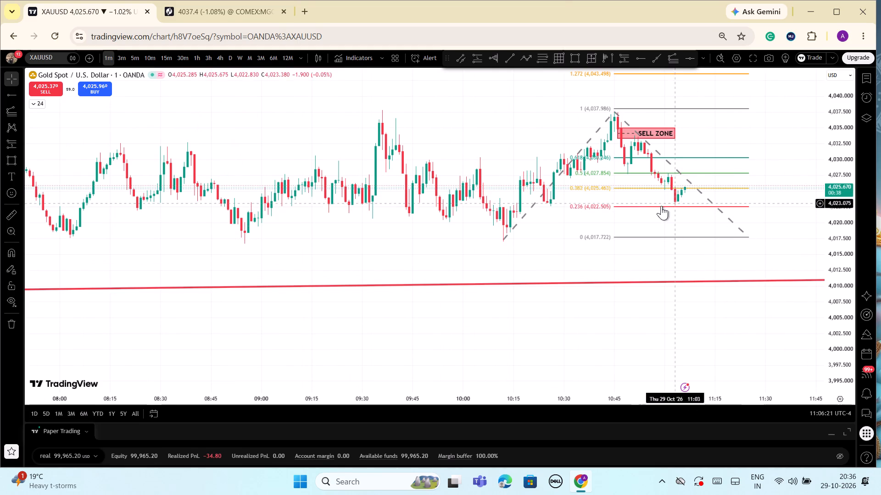
{"action": "scroll", "coordinate": [719, 223], "scroll_direction": "down", "scroll_amount": 2}
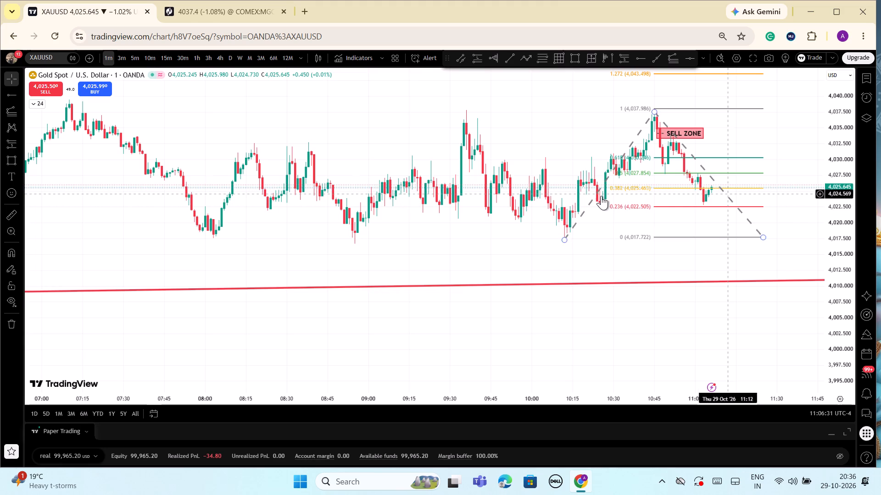
{"action": "scroll", "coordinate": [633, 228], "scroll_direction": "down", "scroll_amount": 2}
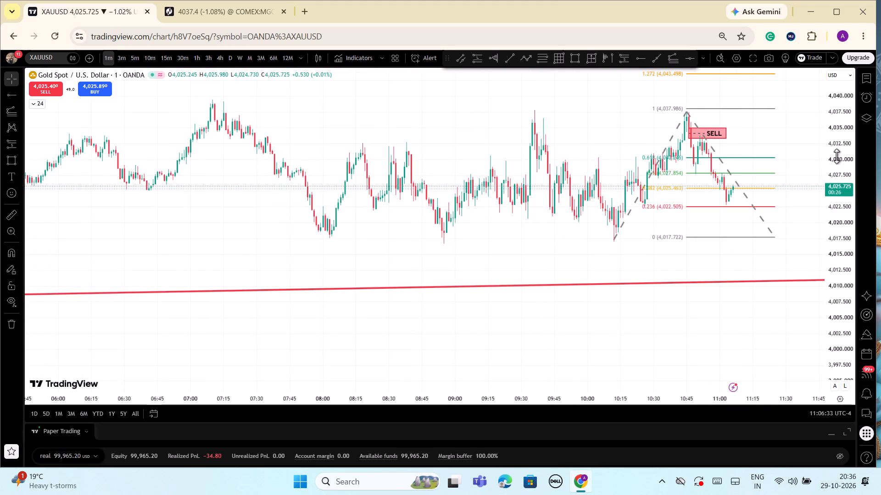
{"action": "left_click_drag", "start_coordinate": [839, 154], "coordinate": [843, 219]}
{"action": "scroll", "coordinate": [738, 253], "scroll_direction": "up", "scroll_amount": 4}
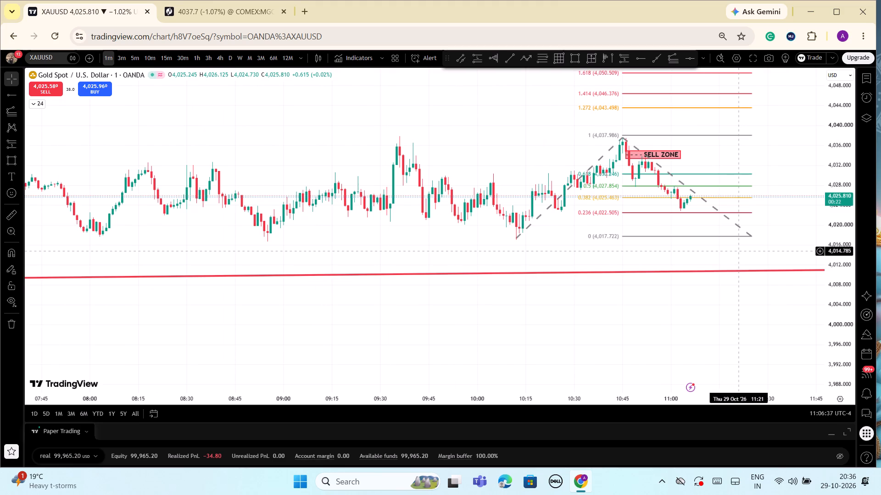
Examine the one-minute gold price action around the Fib extension levels, the SELL ZONE and the rising red trend line.
{"action": "scroll", "coordinate": [481, 235], "scroll_direction": "up", "scroll_amount": 5}
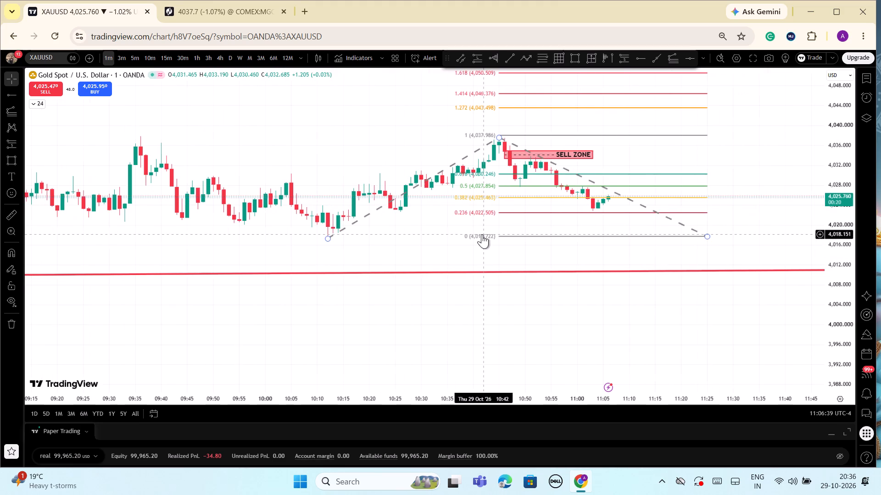
{"action": "scroll", "coordinate": [482, 234], "scroll_direction": "down", "scroll_amount": 6}
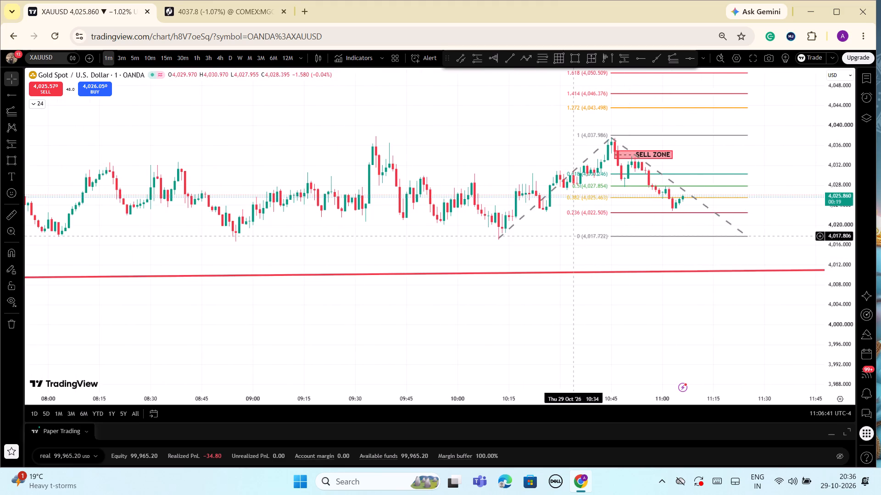
{"action": "scroll", "coordinate": [715, 265], "scroll_direction": "down", "scroll_amount": 3}
{"action": "scroll", "coordinate": [805, 283], "scroll_direction": "down", "scroll_amount": 3}
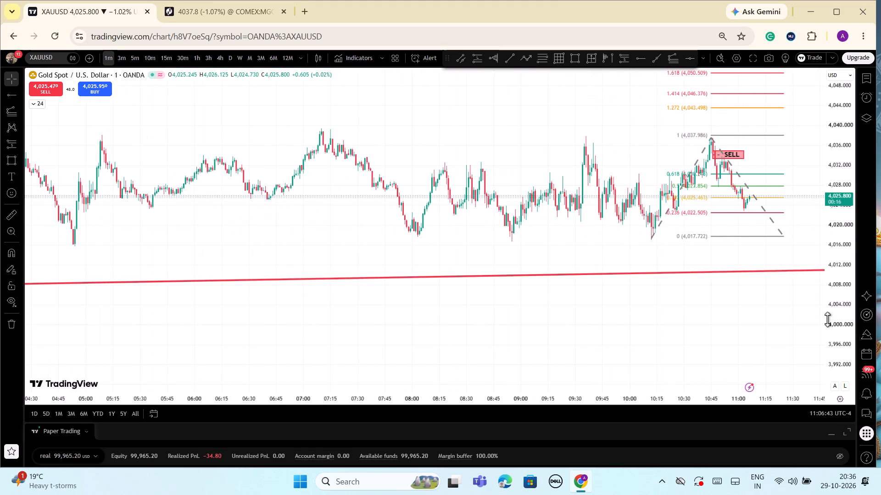
{"action": "left_click_drag", "start_coordinate": [835, 323], "coordinate": [828, 251]}
{"action": "scroll", "coordinate": [729, 262], "scroll_direction": "up", "scroll_amount": 8}
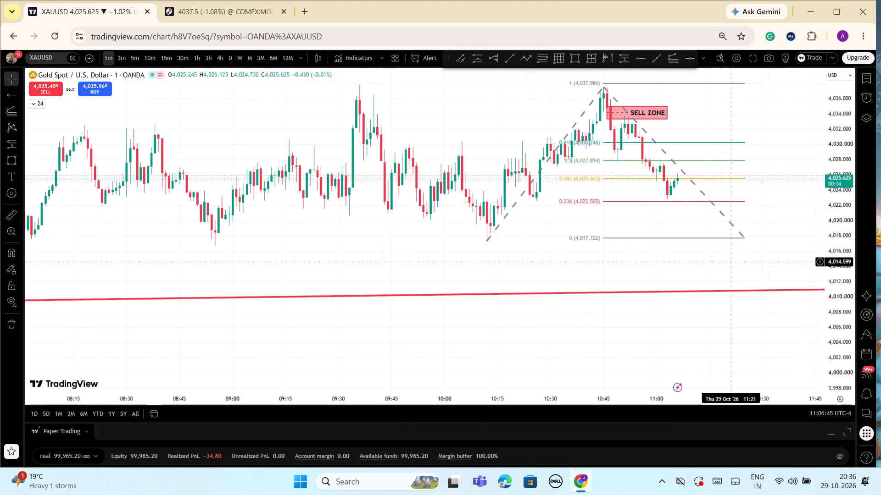
{"action": "scroll", "coordinate": [729, 262], "scroll_direction": "up", "scroll_amount": 1}
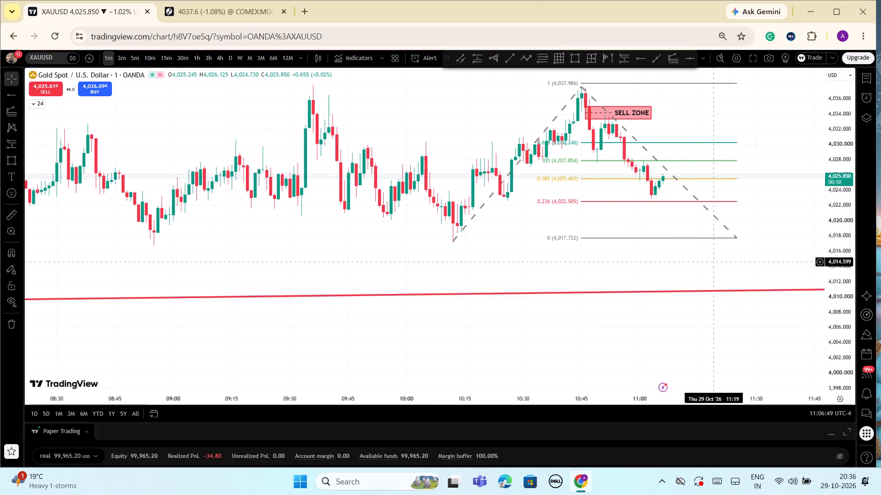
{"action": "scroll", "coordinate": [649, 244], "scroll_direction": "down", "scroll_amount": 2}
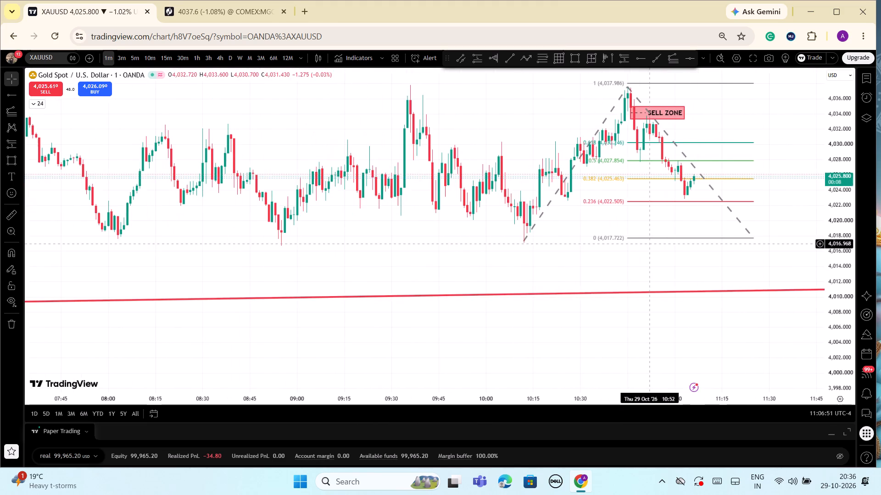
{"action": "scroll", "coordinate": [649, 244], "scroll_direction": "down", "scroll_amount": 2}
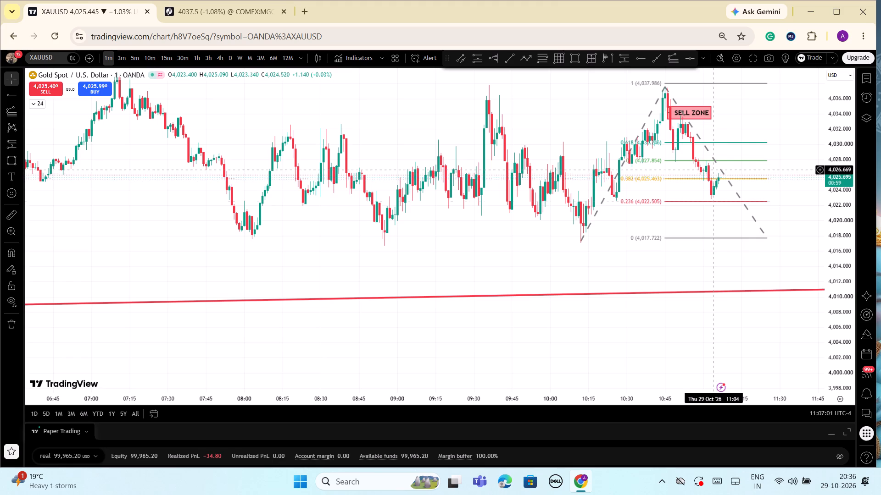
{"action": "scroll", "coordinate": [791, 238], "scroll_direction": "down", "scroll_amount": 1}
{"action": "scroll", "coordinate": [850, 271], "scroll_direction": "down", "scroll_amount": 2}
{"action": "left_click_drag", "start_coordinate": [849, 325], "coordinate": [822, 166]}
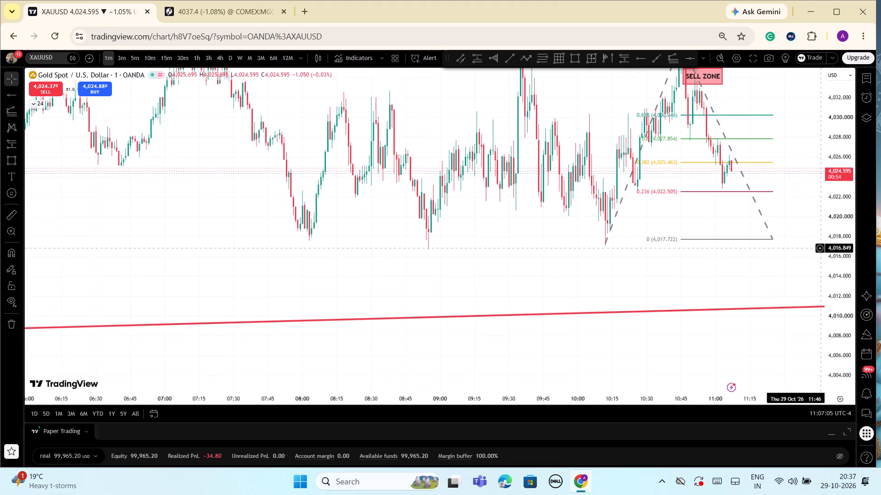
{"action": "scroll", "coordinate": [805, 261], "scroll_direction": "up", "scroll_amount": 4}
{"action": "scroll", "coordinate": [708, 247], "scroll_direction": "up", "scroll_amount": 3}
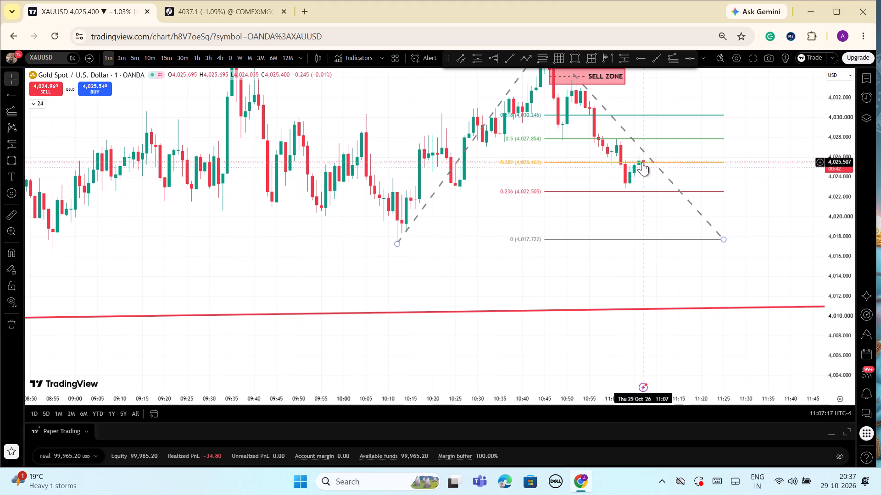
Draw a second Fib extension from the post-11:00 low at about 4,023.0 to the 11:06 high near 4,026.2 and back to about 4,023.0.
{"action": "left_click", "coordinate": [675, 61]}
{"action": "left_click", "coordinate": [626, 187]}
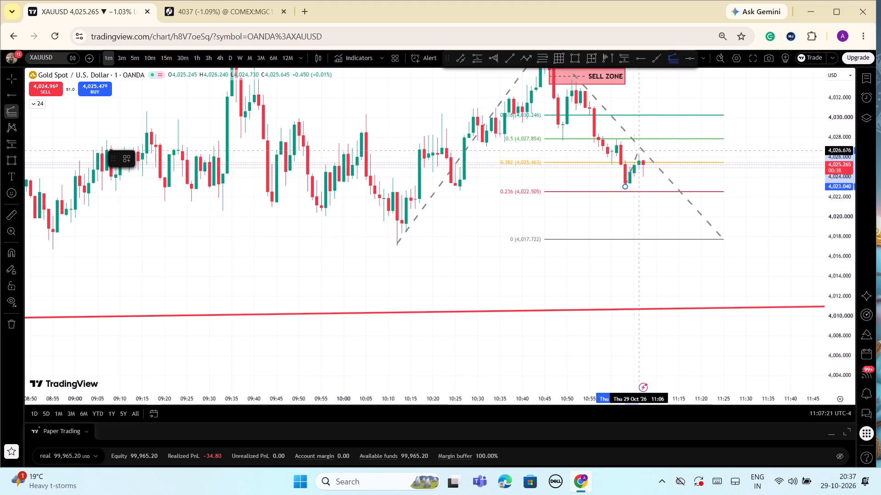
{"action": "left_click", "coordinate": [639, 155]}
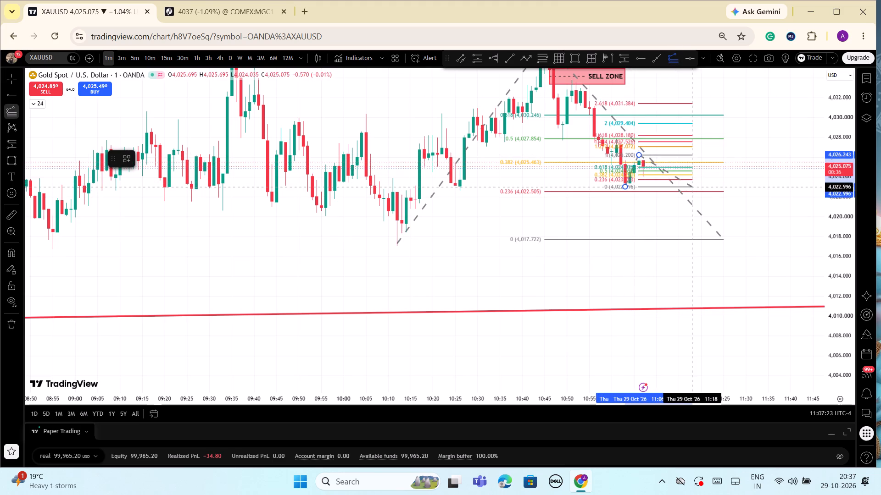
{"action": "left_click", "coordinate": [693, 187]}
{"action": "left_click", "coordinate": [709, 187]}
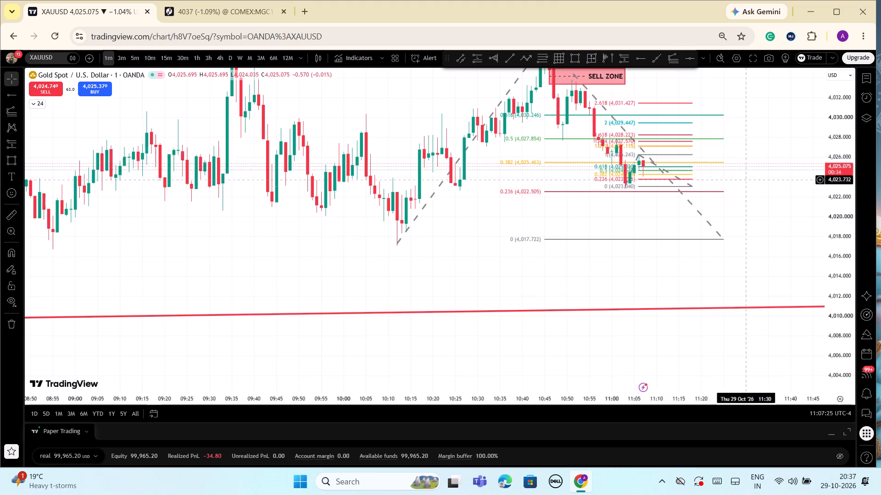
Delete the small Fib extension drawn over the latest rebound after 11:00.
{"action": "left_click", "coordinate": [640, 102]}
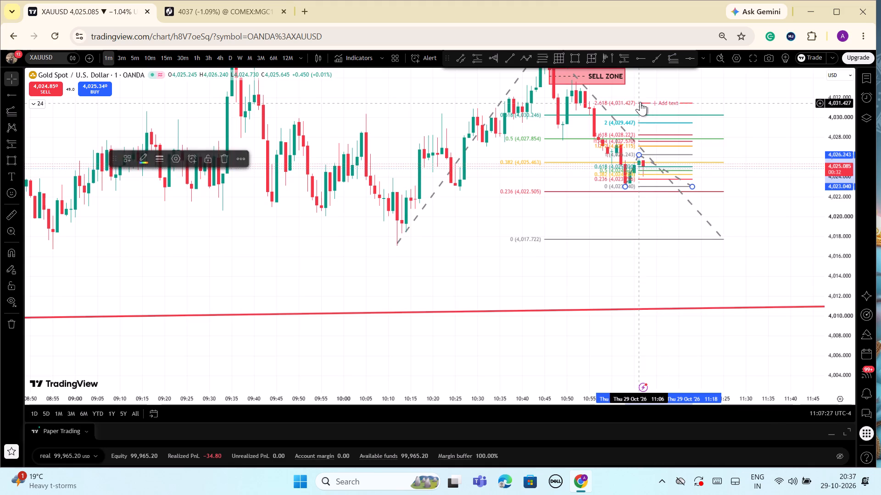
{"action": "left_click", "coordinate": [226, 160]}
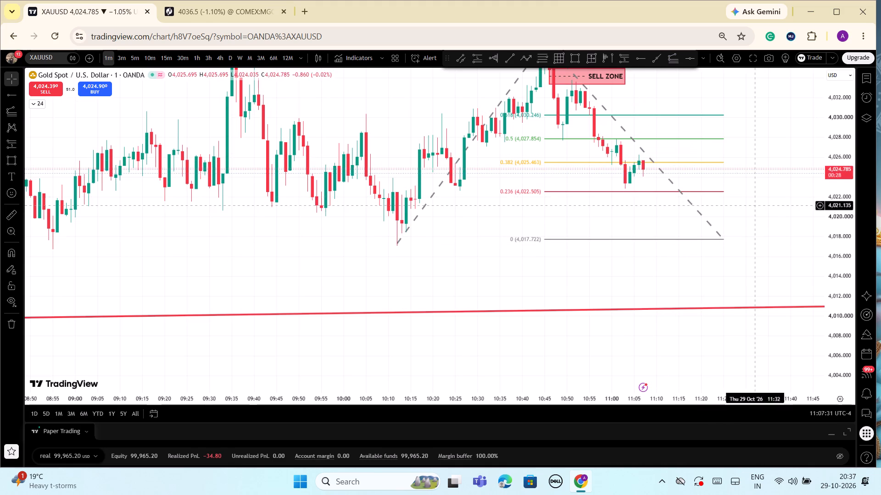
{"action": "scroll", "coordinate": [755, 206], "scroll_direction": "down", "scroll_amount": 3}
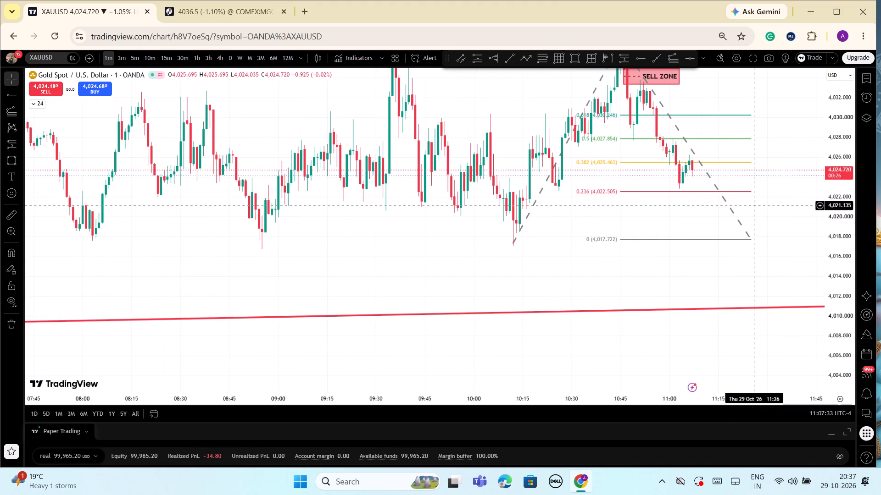
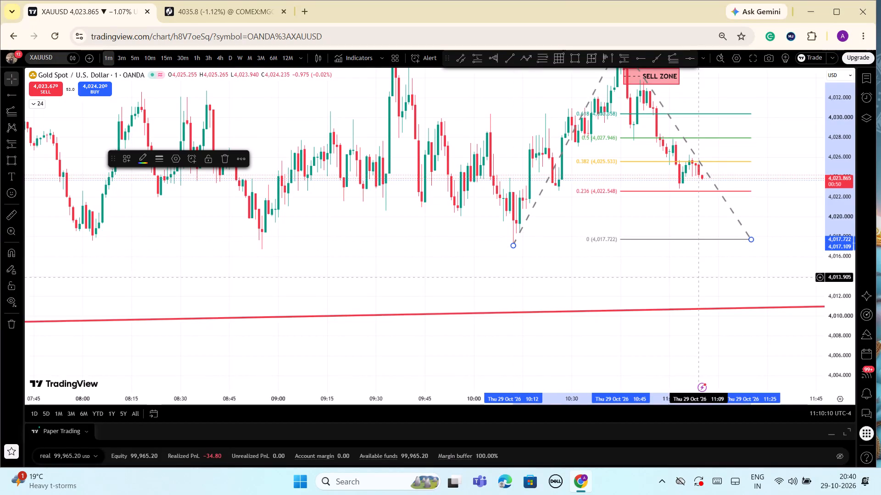
Lower the end point of the large Fib extension slightly so its 0 level sits at about 4,017.28.
{"action": "left_click", "coordinate": [751, 241]}
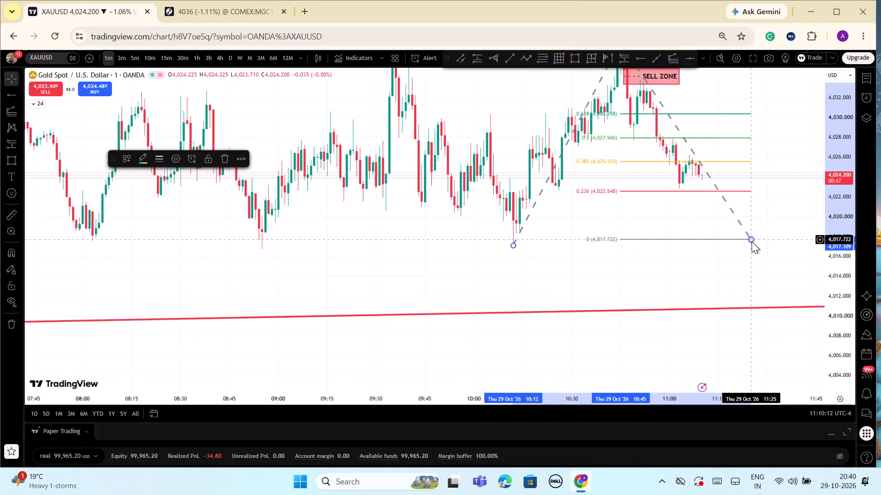
{"action": "left_click", "coordinate": [781, 248]}
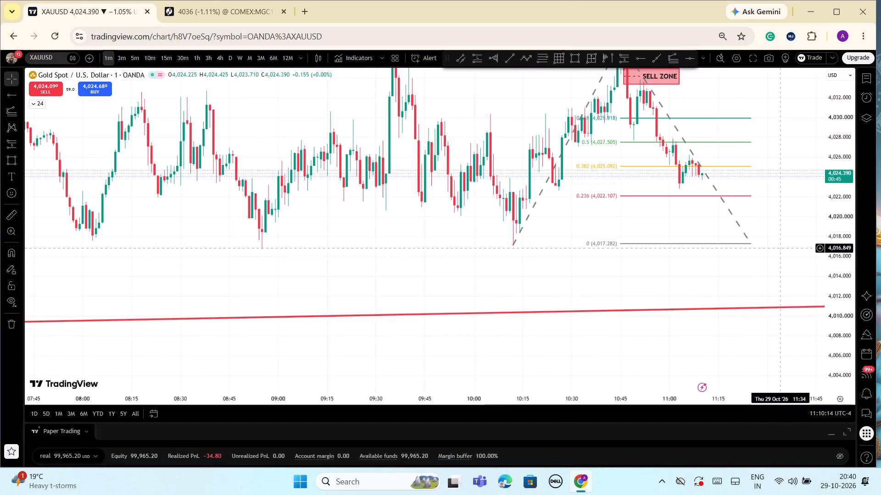
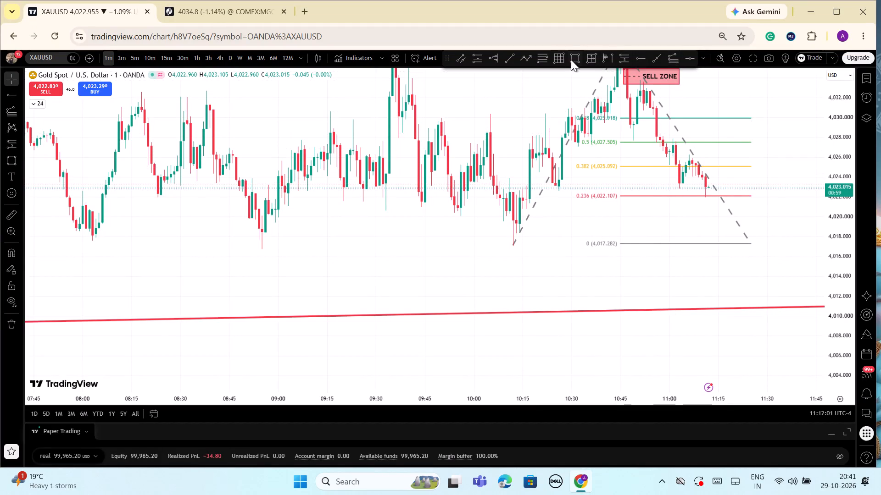
Place a long position at the latest candle with entry about 4,024.17, target about 4,029.88 and stop about 4,022.00.
{"action": "left_click", "coordinate": [479, 59]}
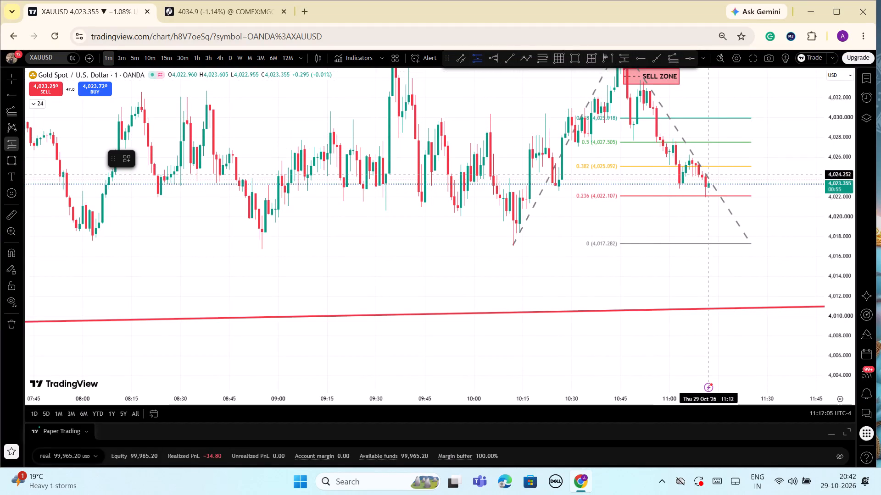
{"action": "left_click", "coordinate": [707, 176]}
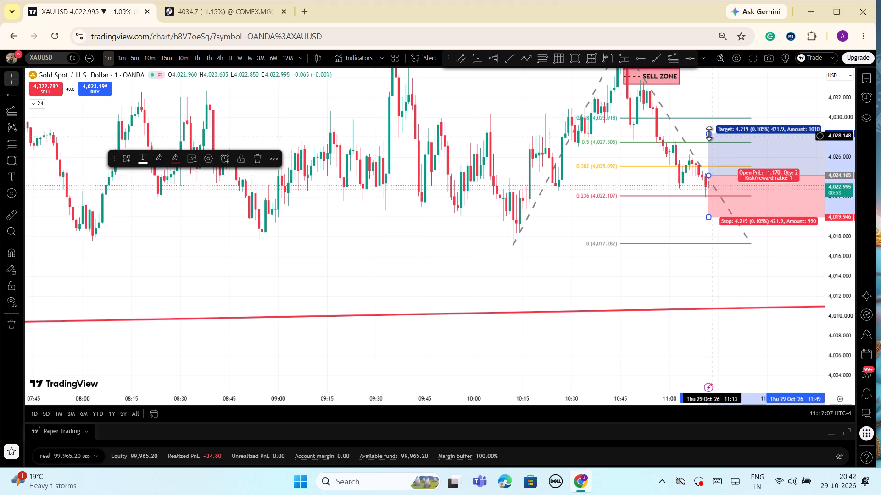
{"action": "left_click_drag", "start_coordinate": [708, 133], "coordinate": [708, 119]}
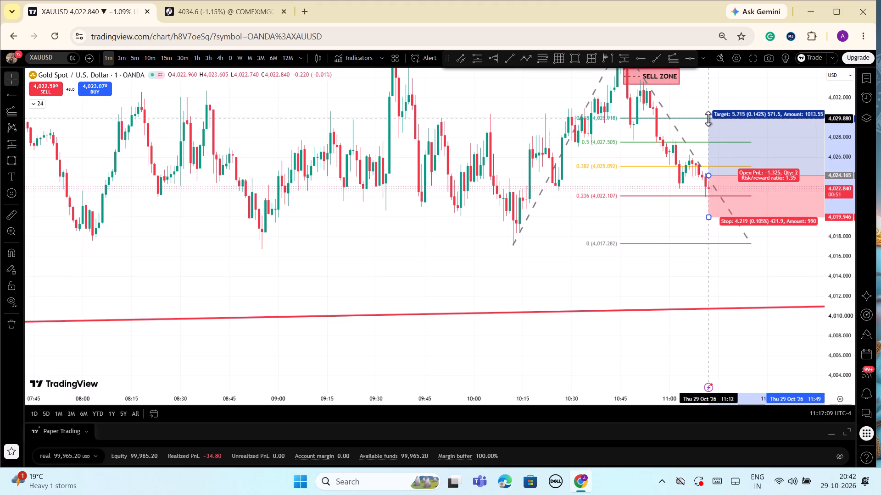
{"action": "left_click_drag", "start_coordinate": [709, 220], "coordinate": [709, 199]}
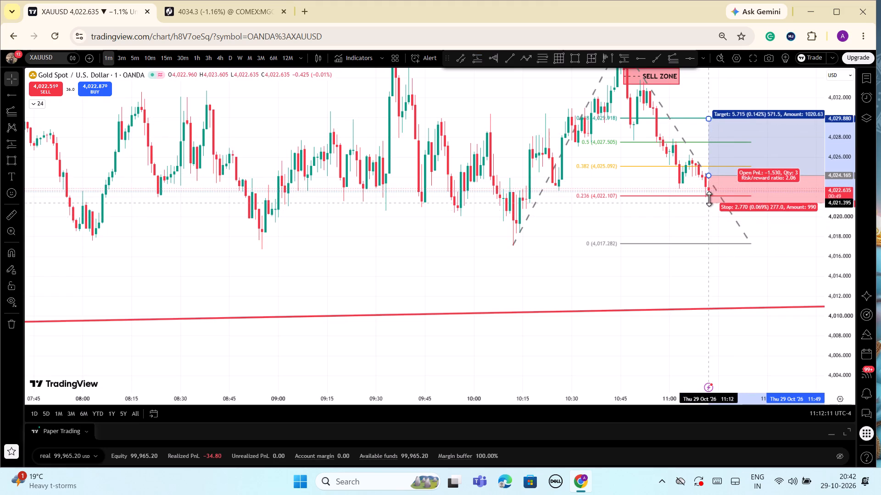
{"action": "left_click_drag", "start_coordinate": [709, 199], "coordinate": [709, 197]}
{"action": "left_click", "coordinate": [717, 236]}
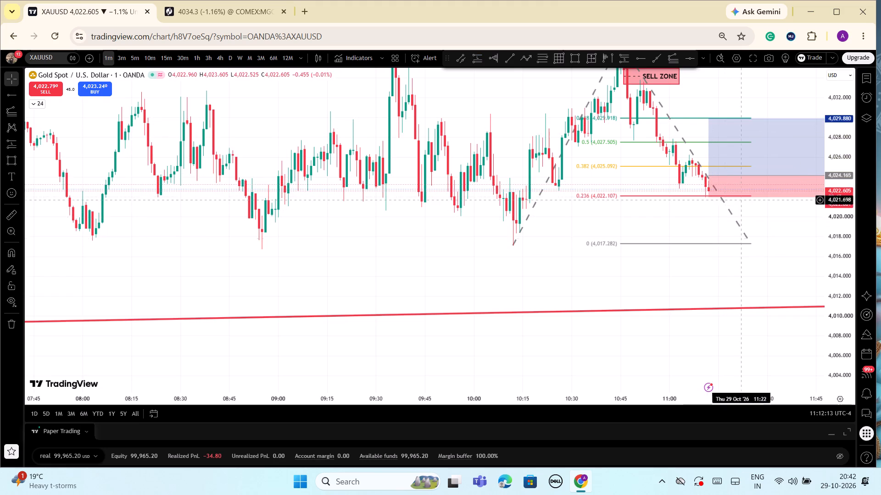
Shift the long position slightly later in time so it starts just after the latest candle, then deselect it.
{"action": "left_click_drag", "start_coordinate": [777, 188], "coordinate": [783, 188]}
{"action": "left_click", "coordinate": [797, 233]}
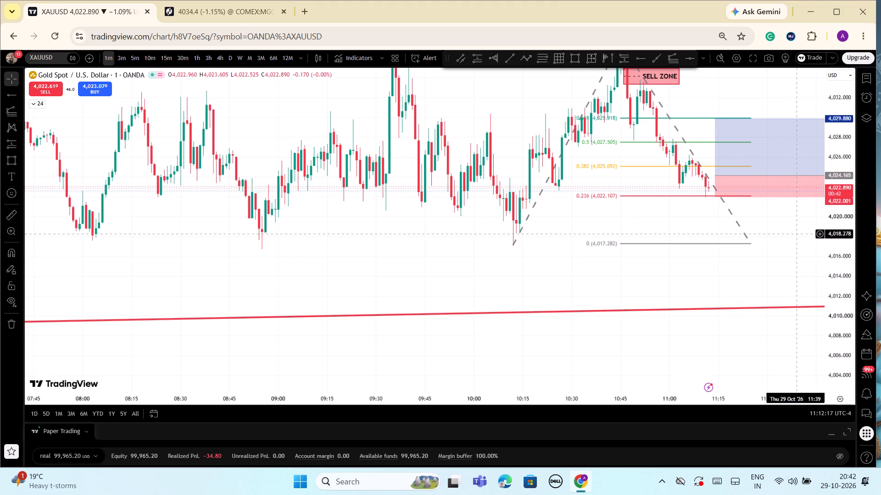
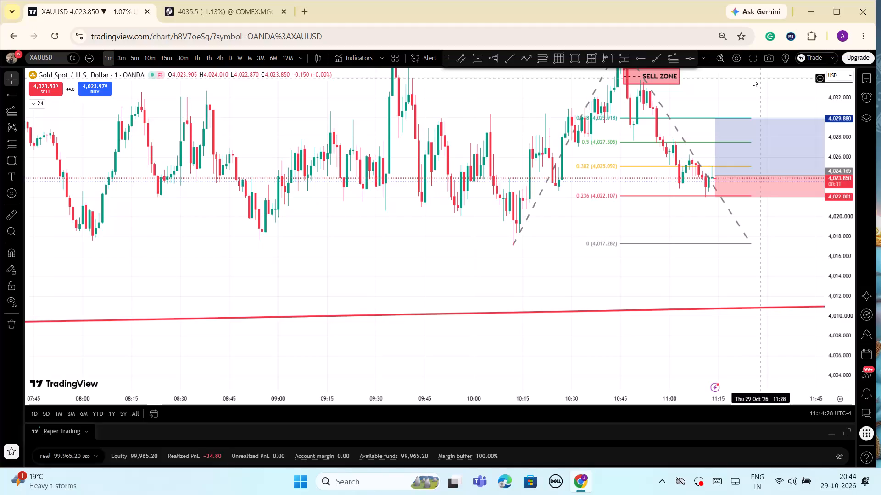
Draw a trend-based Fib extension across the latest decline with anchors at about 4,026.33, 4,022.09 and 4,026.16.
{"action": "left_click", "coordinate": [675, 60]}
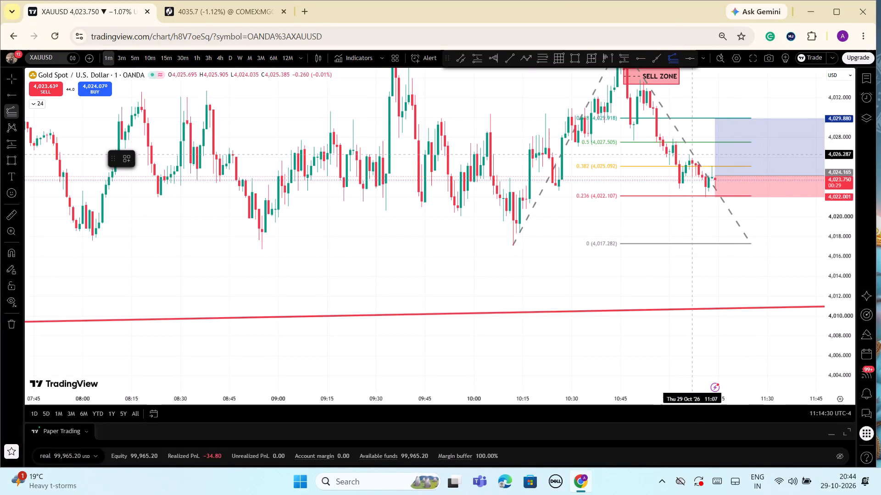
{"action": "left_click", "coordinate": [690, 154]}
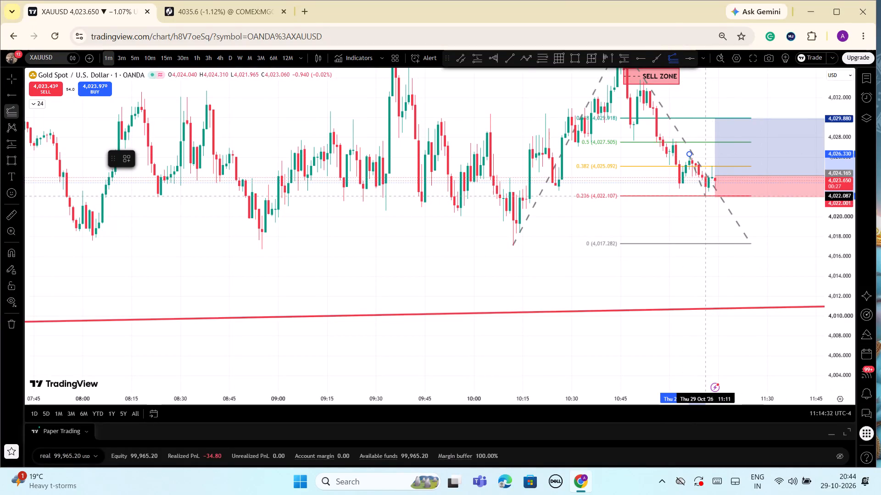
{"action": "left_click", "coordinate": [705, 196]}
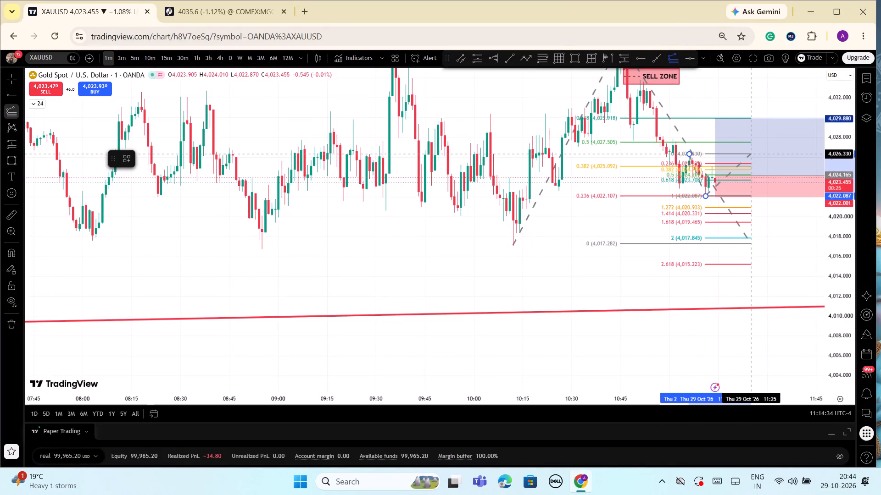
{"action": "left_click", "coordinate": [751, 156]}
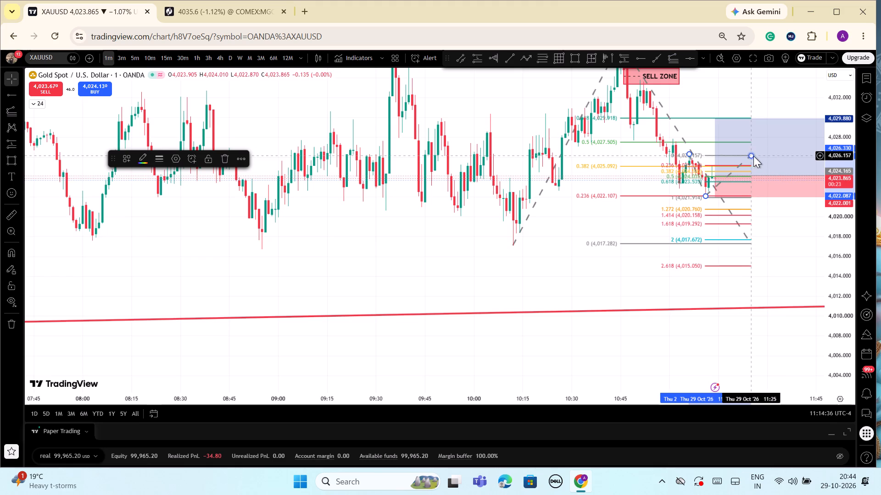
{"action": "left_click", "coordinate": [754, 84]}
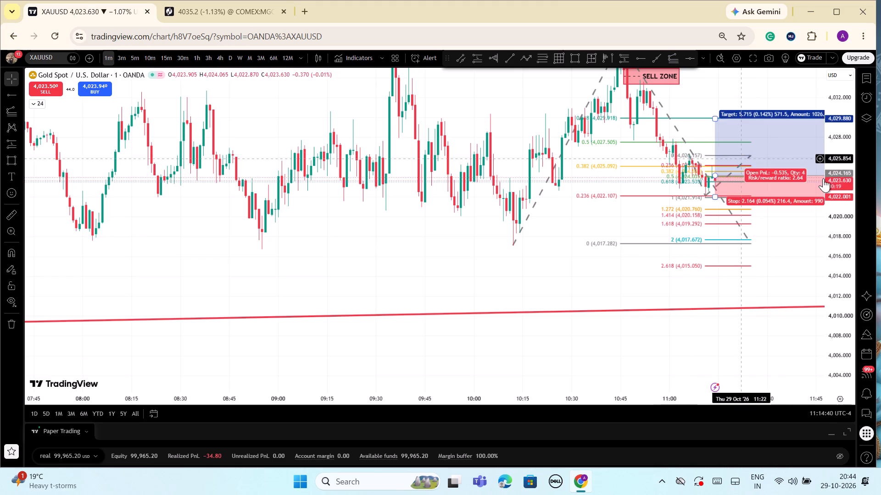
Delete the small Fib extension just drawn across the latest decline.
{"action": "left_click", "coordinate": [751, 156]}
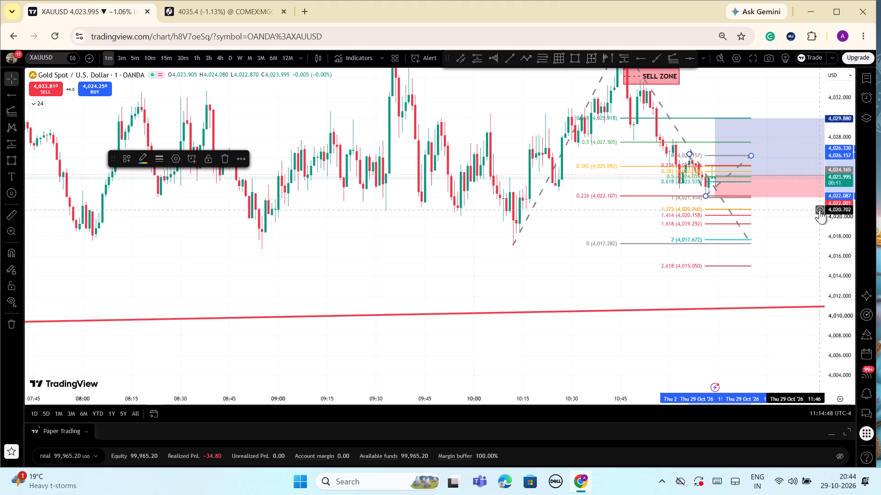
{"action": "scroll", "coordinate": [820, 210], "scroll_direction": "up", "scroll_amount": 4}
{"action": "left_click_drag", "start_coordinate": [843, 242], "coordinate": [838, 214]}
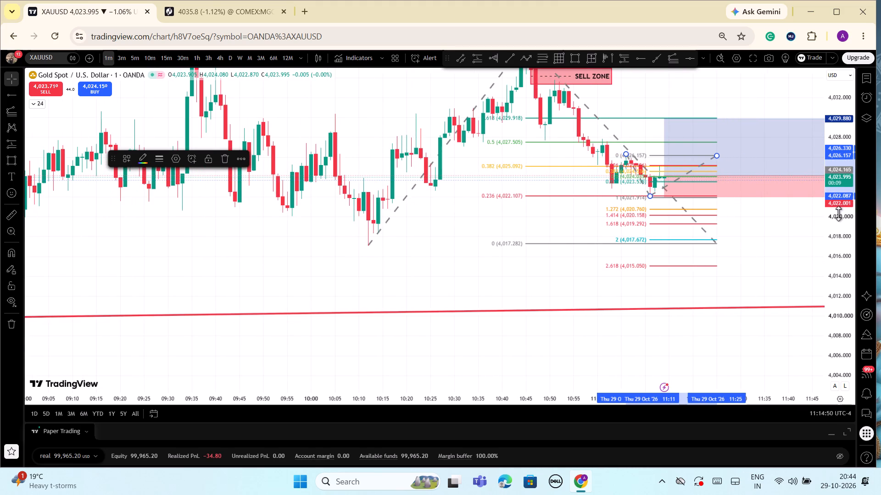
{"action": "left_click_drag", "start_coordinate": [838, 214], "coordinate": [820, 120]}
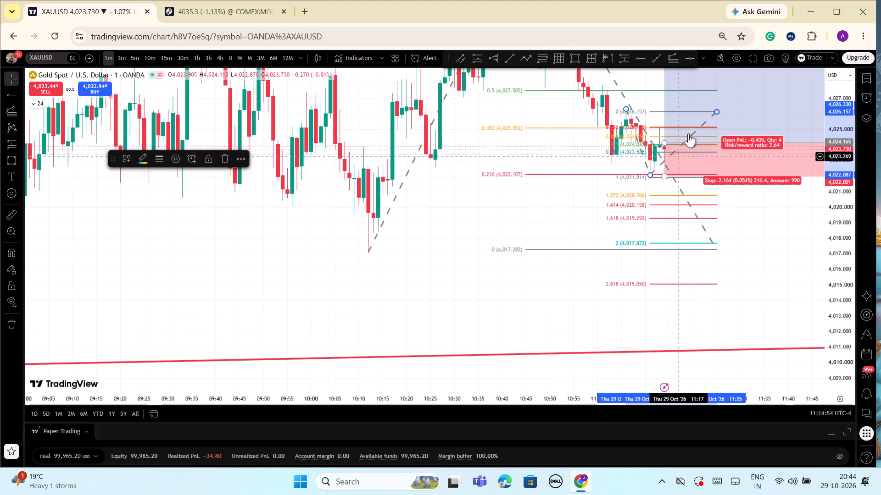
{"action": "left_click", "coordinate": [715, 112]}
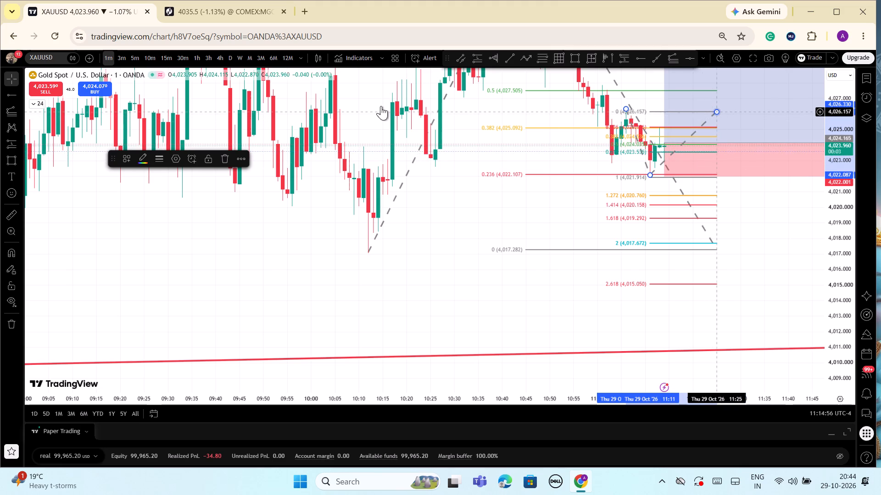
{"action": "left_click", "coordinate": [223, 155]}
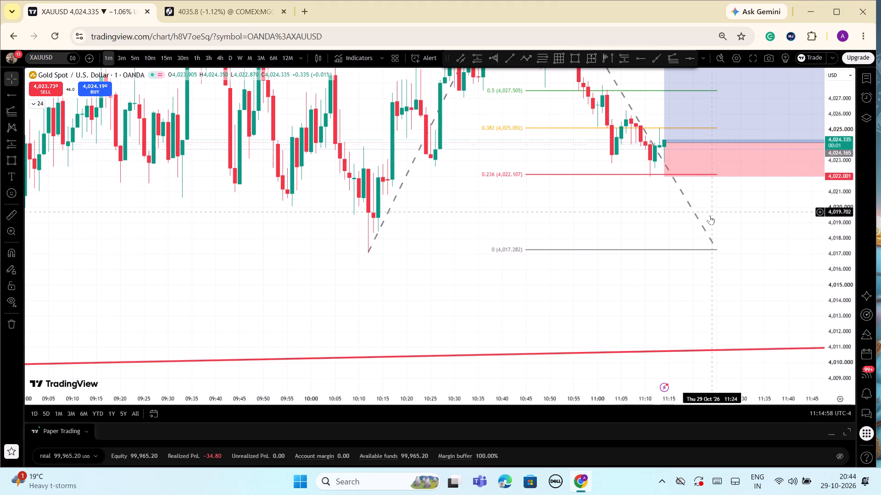
Delete the older, larger Fib extension that starts from the 10:12 swing low and has its zero level at 4,017.282.
{"action": "left_click", "coordinate": [713, 245]}
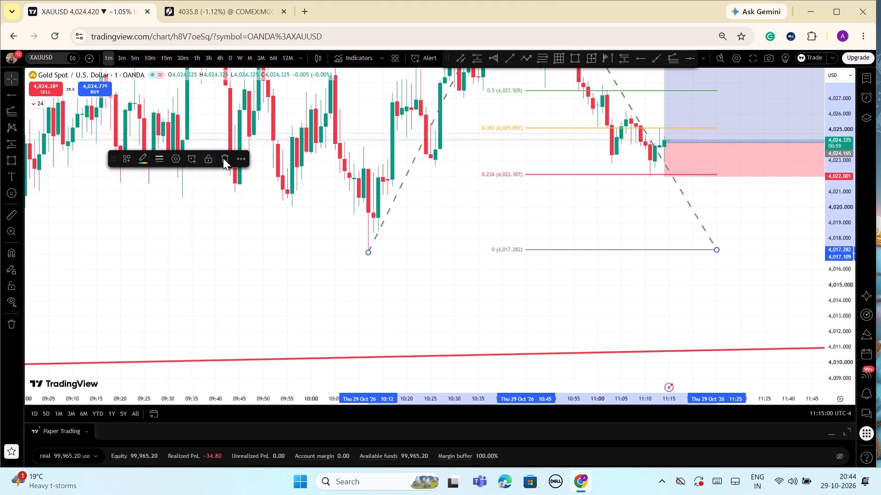
{"action": "left_click", "coordinate": [226, 160]}
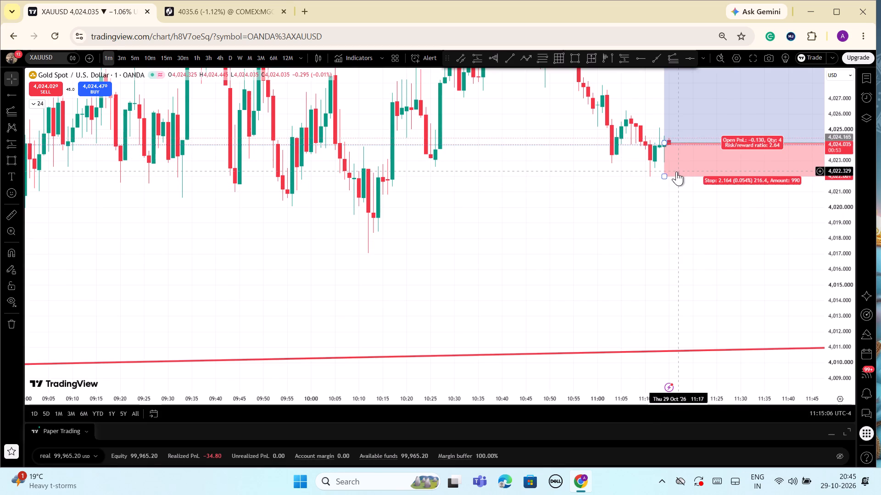
Draw a trend-based Fib extension from the latest low at about 4,021.97 to the 4,025.09 high, with its third anchor near 4,021.9.
{"action": "left_click", "coordinate": [669, 62]}
{"action": "left_click", "coordinate": [650, 177]}
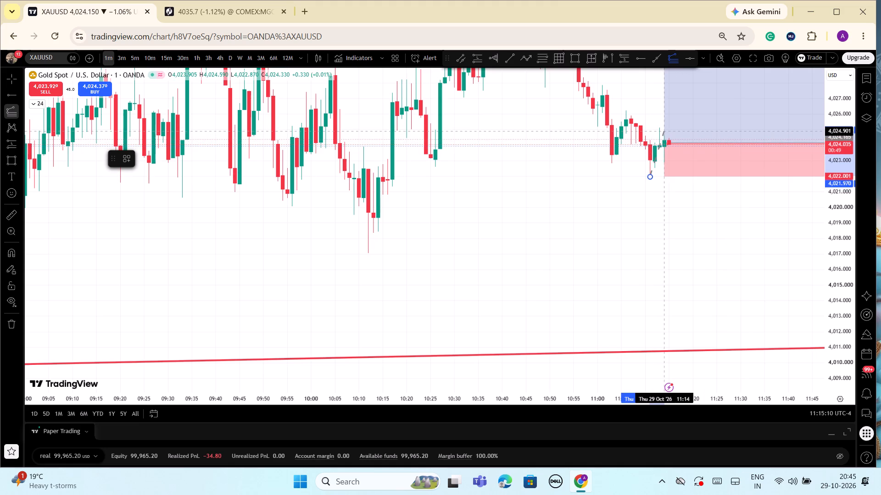
{"action": "left_click", "coordinate": [659, 128]}
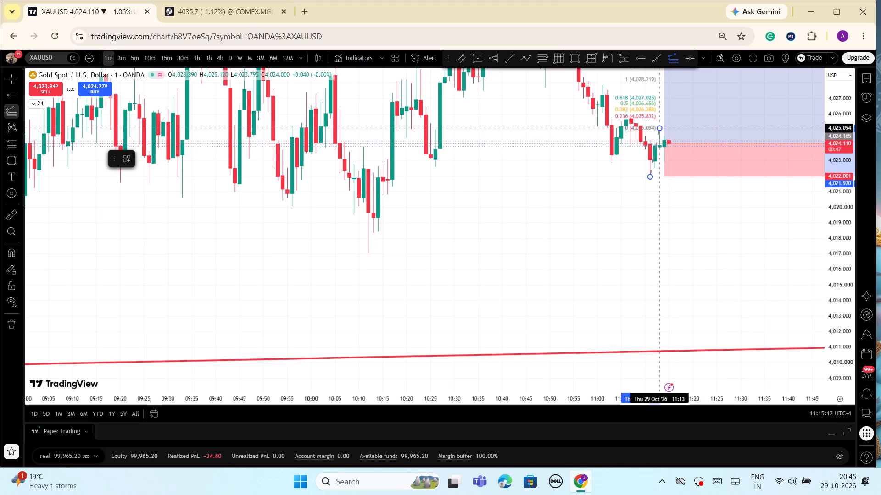
{"action": "left_click", "coordinate": [725, 178]}
{"action": "left_click", "coordinate": [738, 194]}
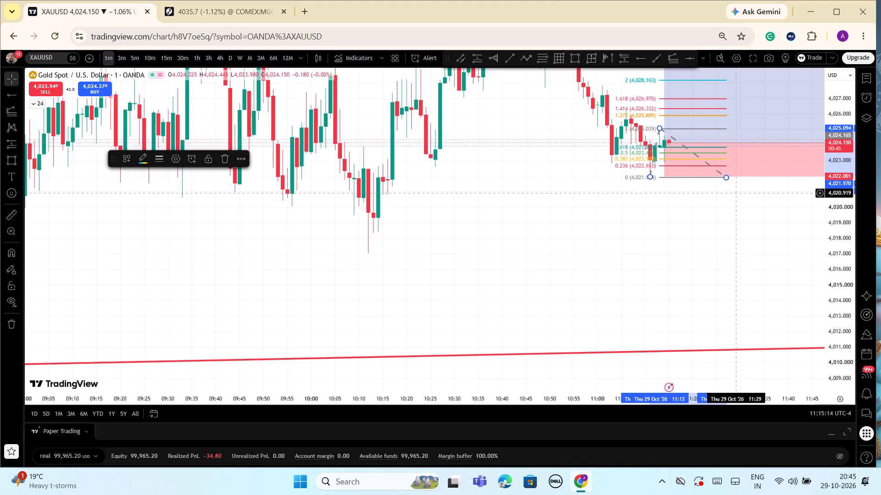
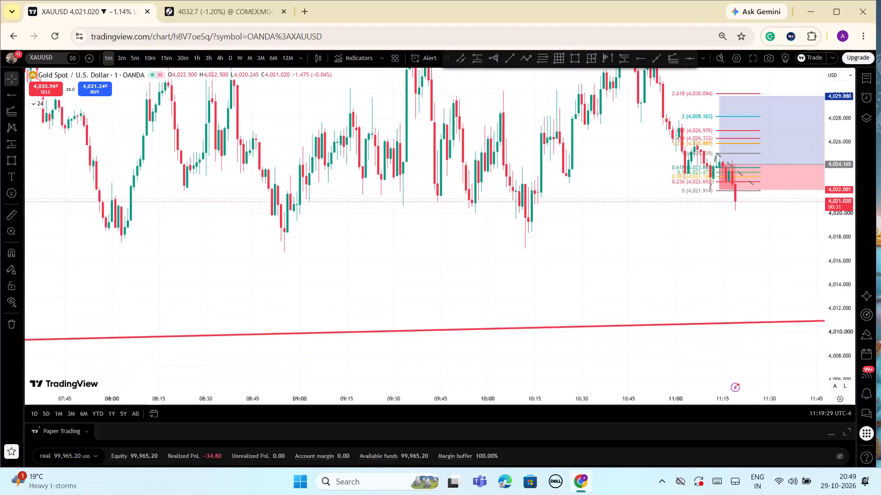
Delete the Fib extension just drawn from the latest low to the 4,025.09 high.
{"action": "scroll", "coordinate": [785, 317], "scroll_direction": "down", "scroll_amount": 2}
{"action": "left_click_drag", "start_coordinate": [782, 276], "coordinate": [765, 276]}
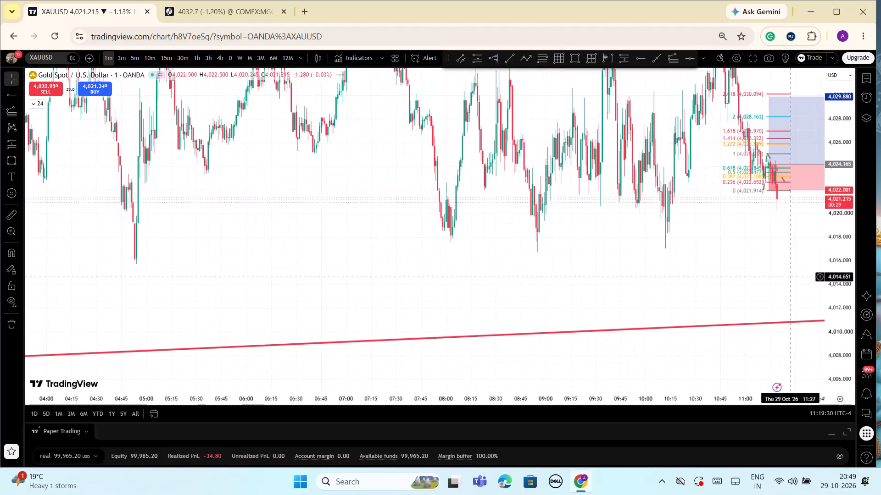
{"action": "left_click_drag", "start_coordinate": [765, 276], "coordinate": [751, 272]}
{"action": "left_click", "coordinate": [772, 175]}
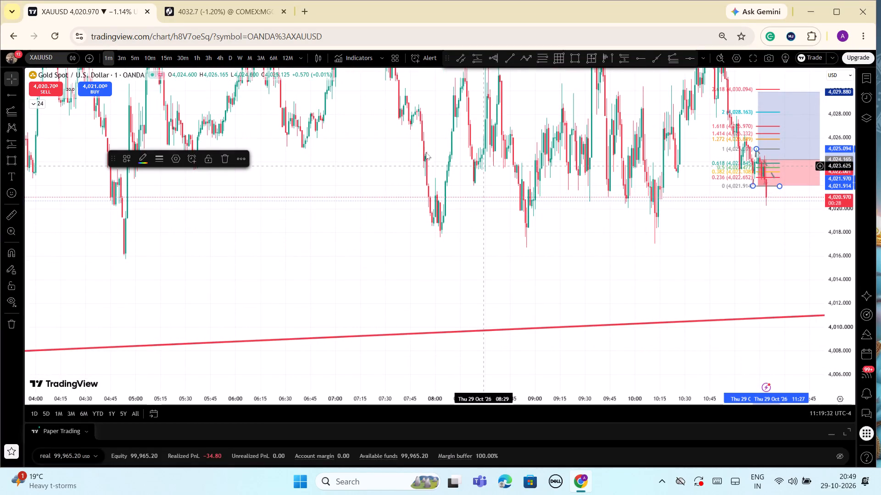
{"action": "left_click", "coordinate": [225, 158]}
Examine the 1-minute XAUUSD decline around the long position projection and the earlier swing lows above the rising red trend line.
{"action": "scroll", "coordinate": [664, 228], "scroll_direction": "up", "scroll_amount": 5}
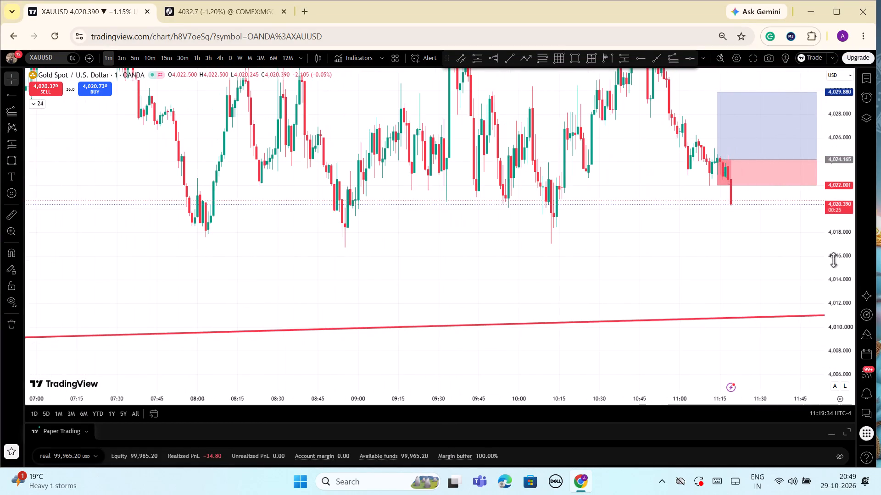
{"action": "left_click_drag", "start_coordinate": [837, 262], "coordinate": [842, 312]}
{"action": "scroll", "coordinate": [809, 311], "scroll_direction": "down", "scroll_amount": 6}
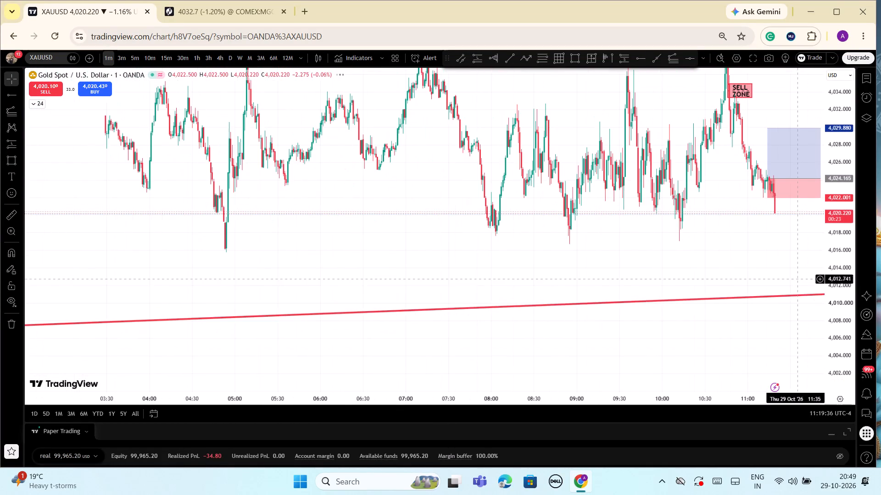
{"action": "left_click_drag", "start_coordinate": [785, 248], "coordinate": [705, 208]}
{"action": "left_click_drag", "start_coordinate": [842, 219], "coordinate": [852, 314]}
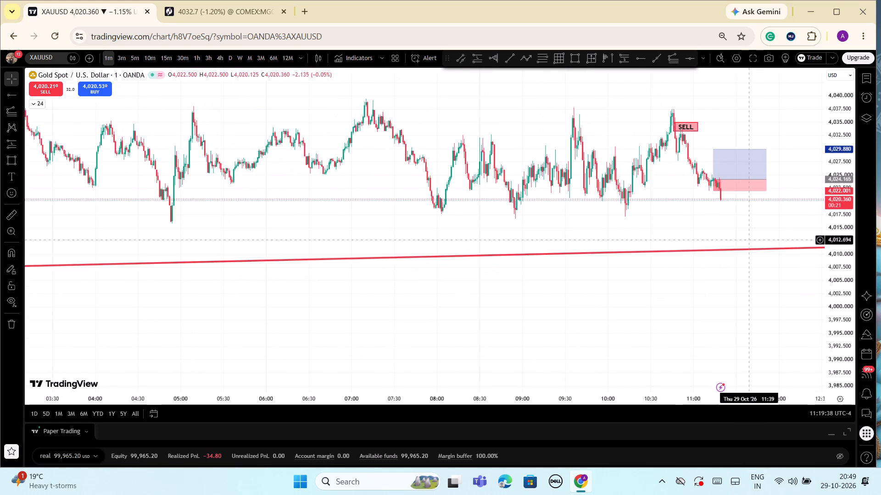
{"action": "scroll", "coordinate": [748, 240], "scroll_direction": "up", "scroll_amount": 6}
{"action": "scroll", "coordinate": [657, 212], "scroll_direction": "up", "scroll_amount": 1}
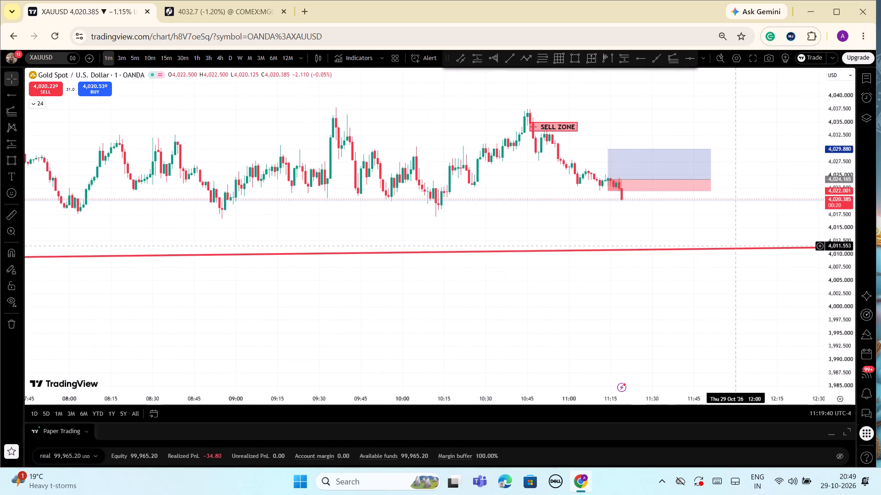
{"action": "scroll", "coordinate": [746, 271], "scroll_direction": "down", "scroll_amount": 19}
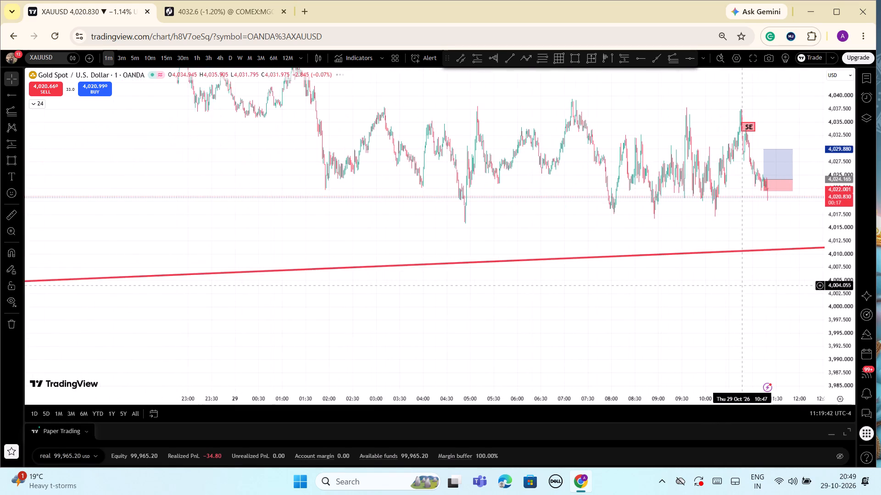
{"action": "scroll", "coordinate": [742, 286], "scroll_direction": "down", "scroll_amount": 4}
Switch the XAUUSD chart to the 4-hour interval and examine the recent swings above the rising red trend line.
{"action": "left_click", "coordinate": [223, 55]}
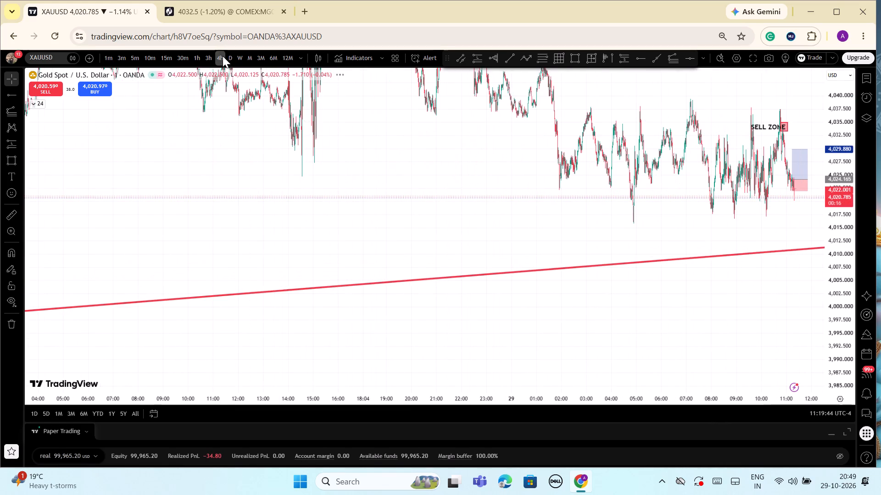
{"action": "scroll", "coordinate": [758, 257], "scroll_direction": "down", "scroll_amount": 3}
{"action": "left_click_drag", "start_coordinate": [838, 165], "coordinate": [856, 447]}
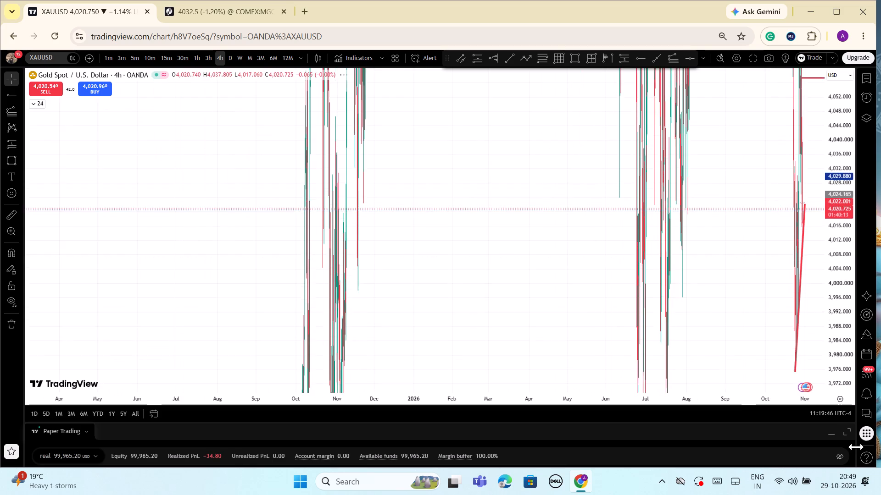
{"action": "left_click_drag", "start_coordinate": [856, 447], "coordinate": [847, 443]}
{"action": "scroll", "coordinate": [758, 325], "scroll_direction": "up", "scroll_amount": 15}
{"action": "scroll", "coordinate": [734, 327], "scroll_direction": "up", "scroll_amount": 6}
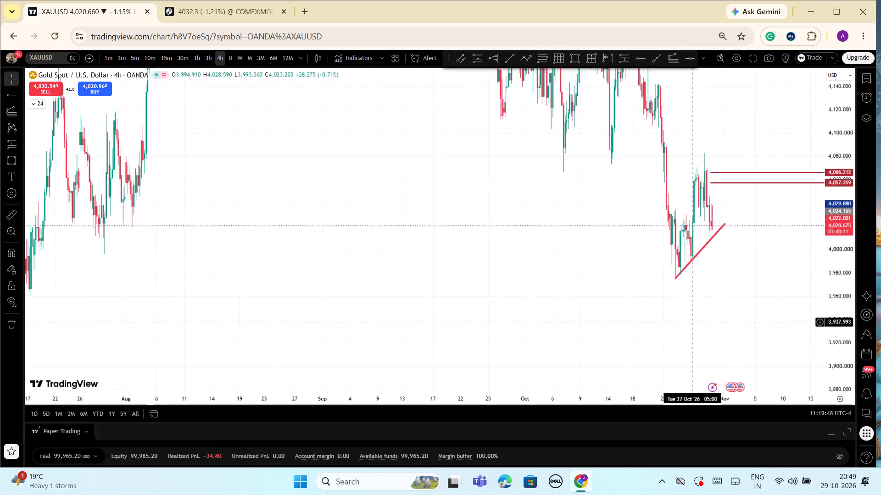
{"action": "scroll", "coordinate": [677, 322], "scroll_direction": "up", "scroll_amount": 8}
{"action": "scroll", "coordinate": [636, 324], "scroll_direction": "up", "scroll_amount": 3}
{"action": "left_click_drag", "start_coordinate": [591, 325], "coordinate": [657, 271]}
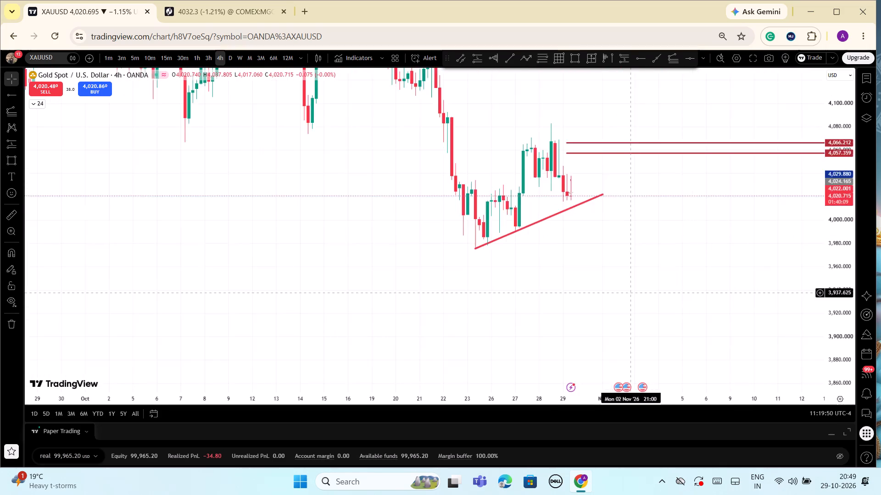
{"action": "left_click_drag", "start_coordinate": [657, 271], "coordinate": [702, 241]}
{"action": "left_click_drag", "start_coordinate": [844, 337], "coordinate": [844, 272]}
{"action": "scroll", "coordinate": [792, 284], "scroll_direction": "up", "scroll_amount": 3}
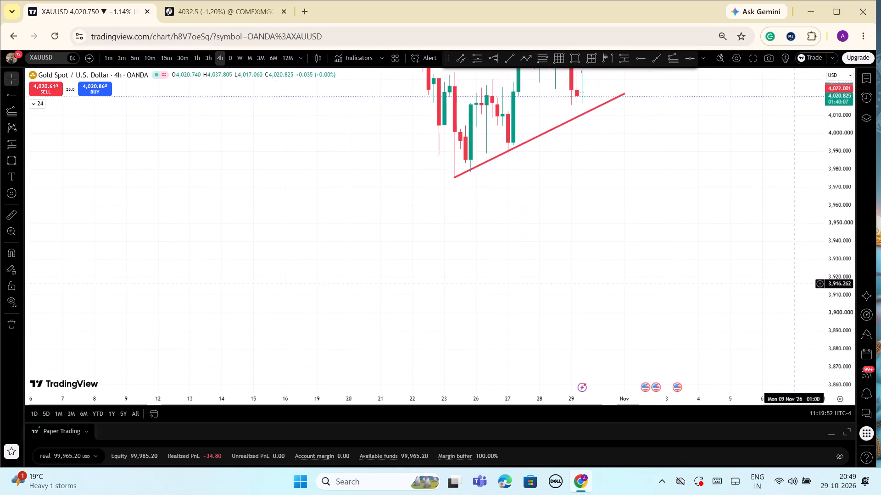
{"action": "left_click_drag", "start_coordinate": [845, 163], "coordinate": [827, 288]}
{"action": "scroll", "coordinate": [718, 278], "scroll_direction": "up", "scroll_amount": 2}
{"action": "left_click_drag", "start_coordinate": [638, 283], "coordinate": [643, 280]}
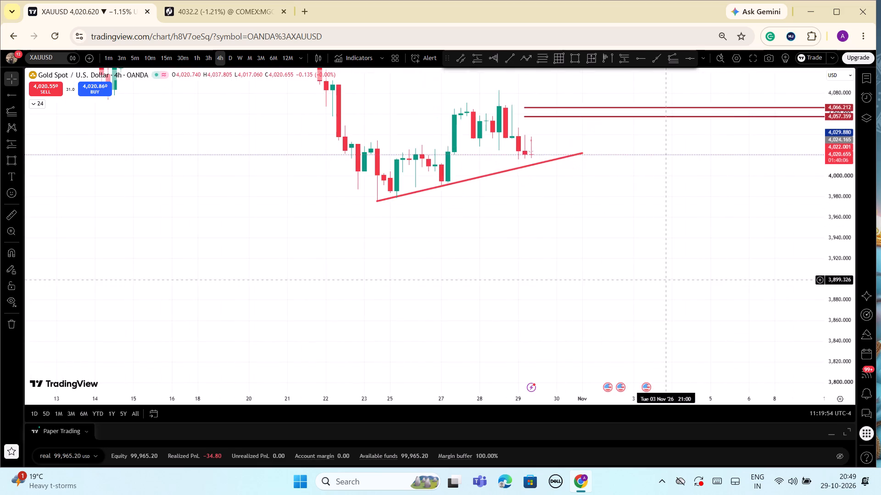
{"action": "left_click_drag", "start_coordinate": [643, 280], "coordinate": [734, 275]}
{"action": "left_click", "coordinate": [613, 143]}
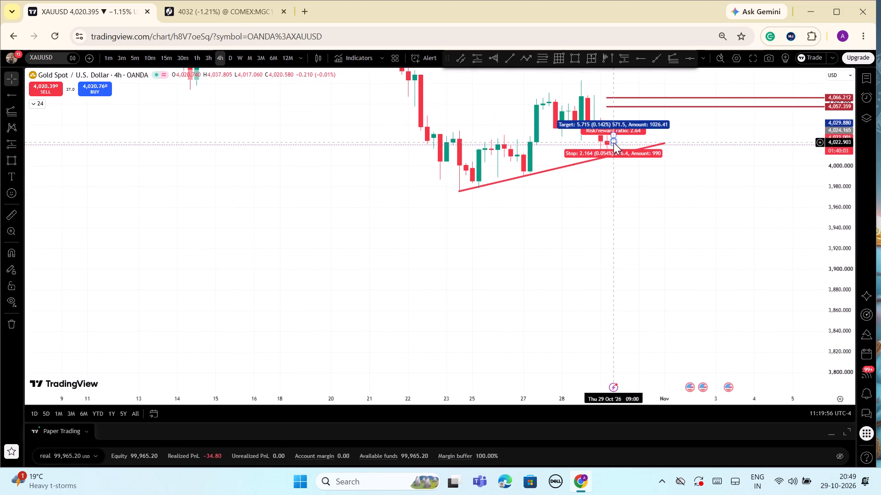
{"action": "left_click", "coordinate": [359, 205]}
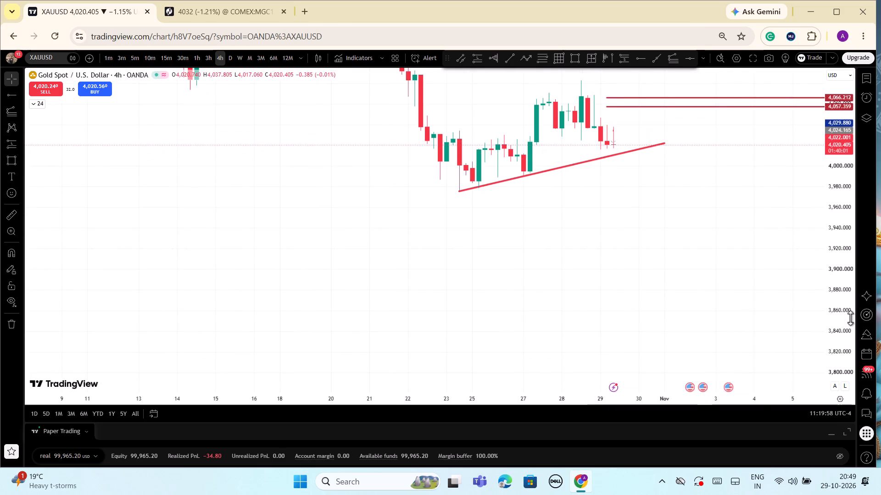
Start a trend-based Fib extension on the 4-hour chart from the 23 Oct low at about 3,976.32 to the 28 Oct high near 4,082.9.
{"action": "left_click_drag", "start_coordinate": [848, 330], "coordinate": [843, 295]}
{"action": "scroll", "coordinate": [752, 304], "scroll_direction": "up", "scroll_amount": 1}
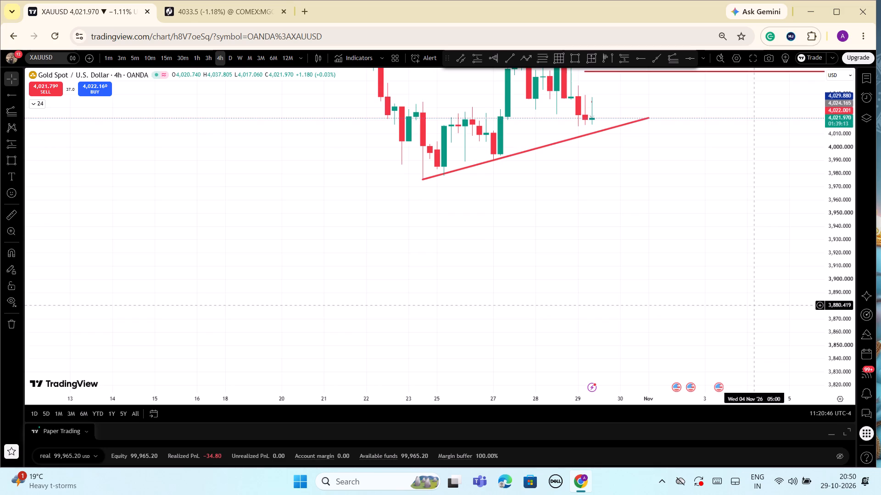
{"action": "scroll", "coordinate": [766, 305], "scroll_direction": "down", "scroll_amount": 3}
{"action": "left_click_drag", "start_coordinate": [843, 299], "coordinate": [839, 319]}
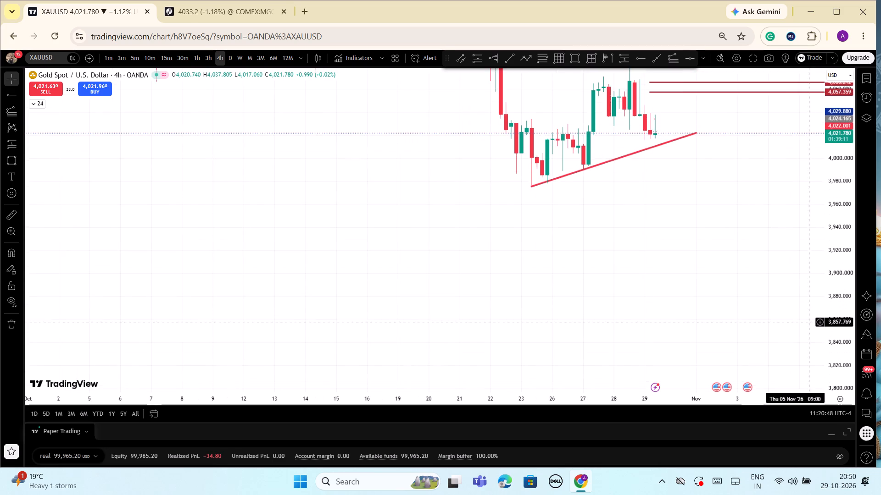
{"action": "scroll", "coordinate": [793, 324], "scroll_direction": "down", "scroll_amount": 3}
{"action": "scroll", "coordinate": [838, 318], "scroll_direction": "up", "scroll_amount": 1}
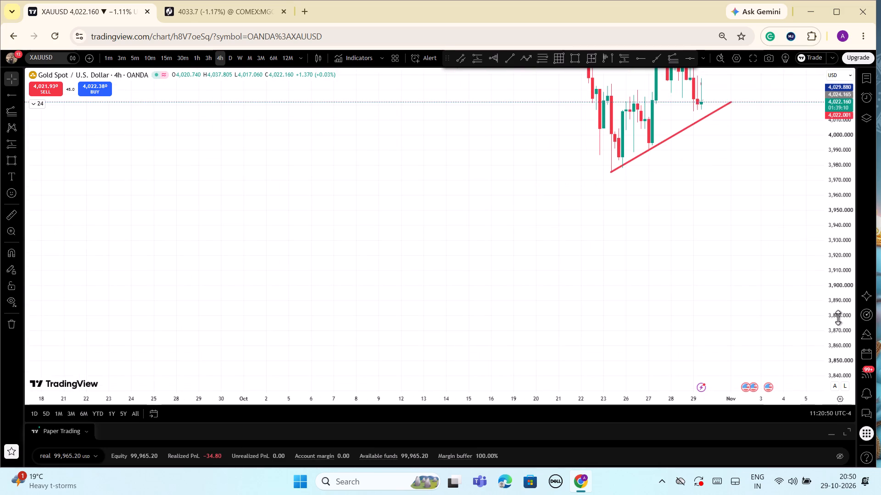
{"action": "left_click_drag", "start_coordinate": [840, 292], "coordinate": [842, 346]}
{"action": "scroll", "coordinate": [787, 342], "scroll_direction": "down", "scroll_amount": 3}
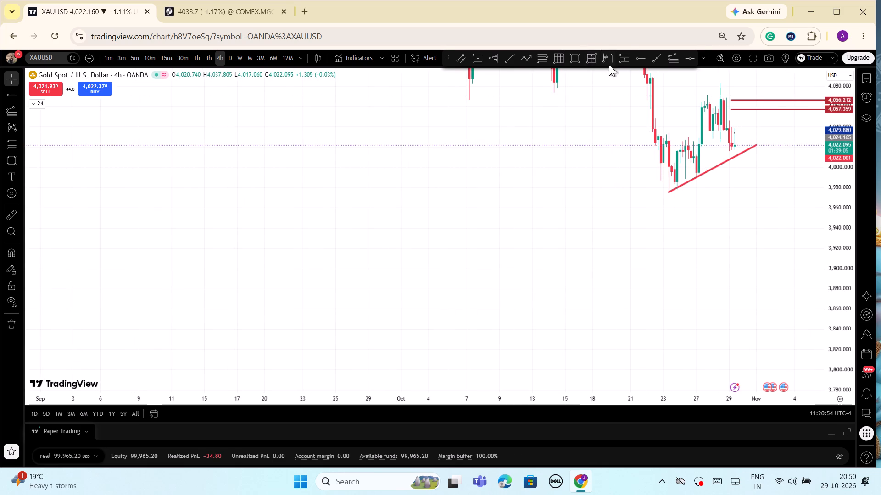
{"action": "left_click", "coordinate": [625, 61]}
{"action": "left_click", "coordinate": [676, 64]}
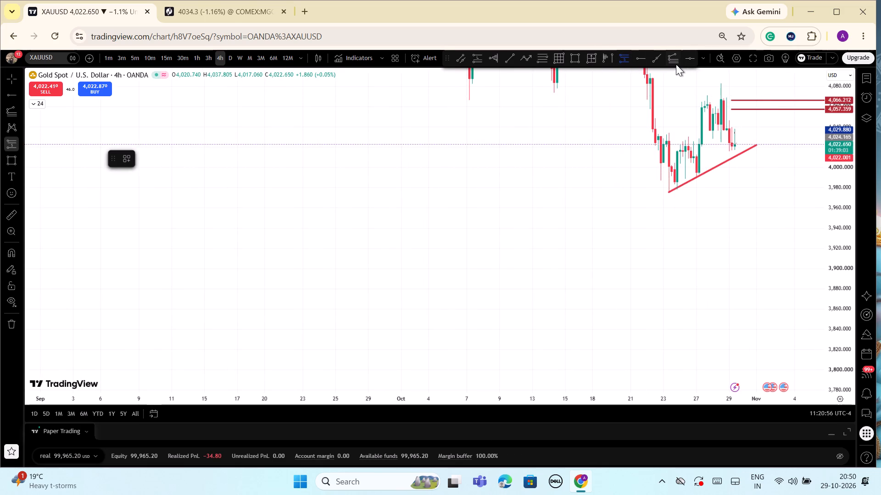
{"action": "left_click", "coordinate": [669, 192]}
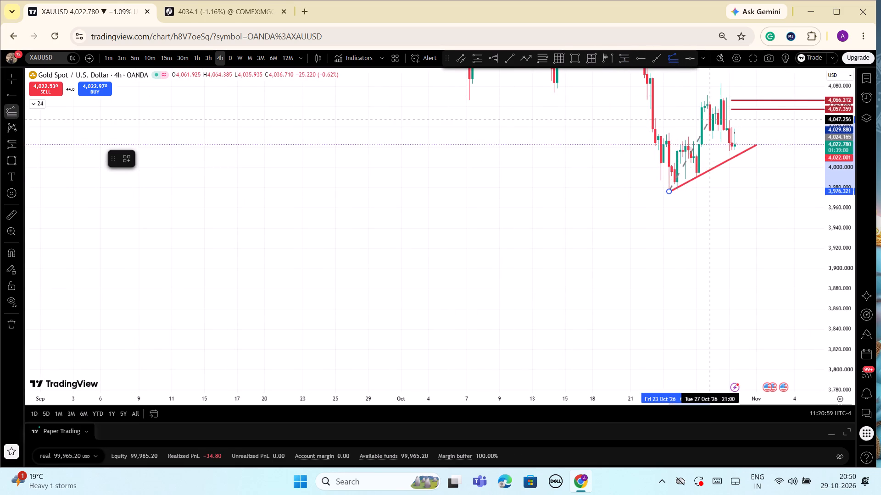
{"action": "left_click", "coordinate": [721, 83]}
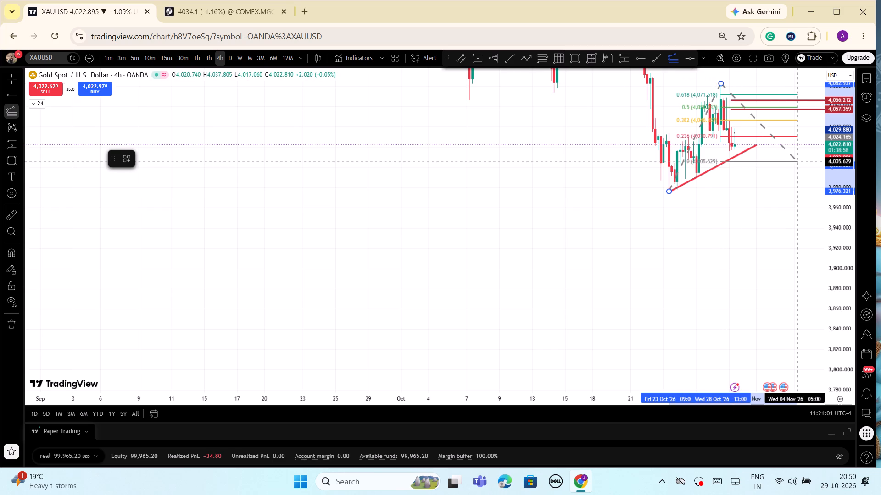
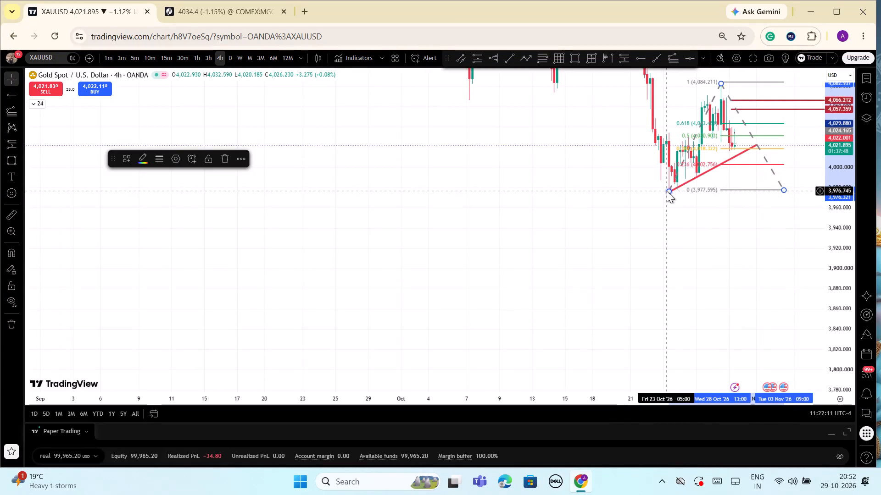
Move the Fib extension's first anchor to the 27 Oct swing low and its third point to about 3,988.64 on 4 Nov.
{"action": "left_click_drag", "start_coordinate": [667, 191], "coordinate": [697, 177]}
{"action": "left_click_drag", "start_coordinate": [781, 190], "coordinate": [795, 176]}
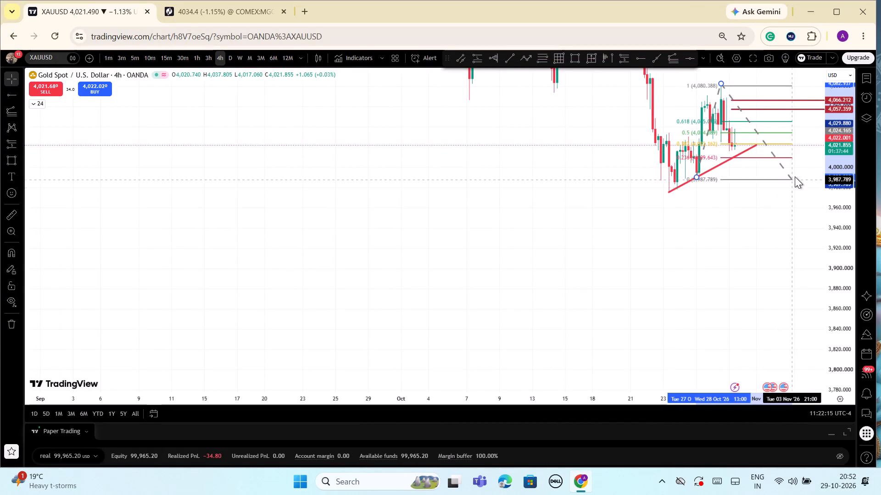
{"action": "left_click_drag", "start_coordinate": [795, 176], "coordinate": [800, 176]}
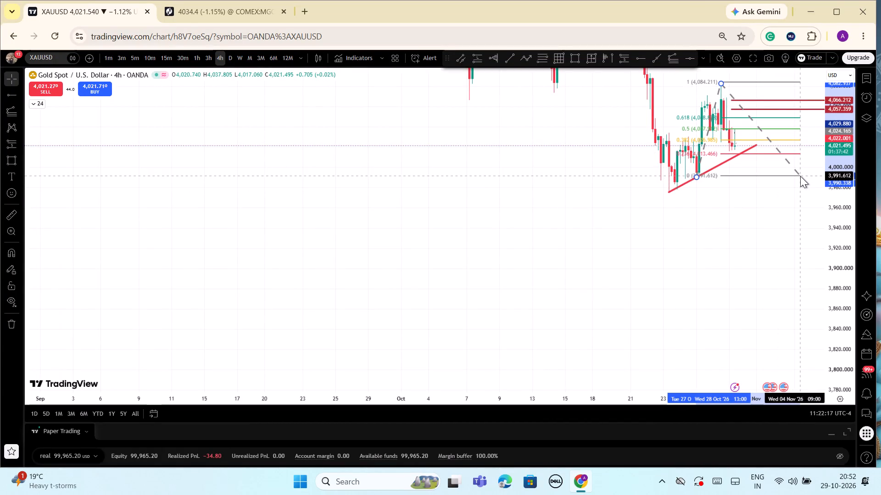
{"action": "left_click_drag", "start_coordinate": [800, 176], "coordinate": [799, 179]}
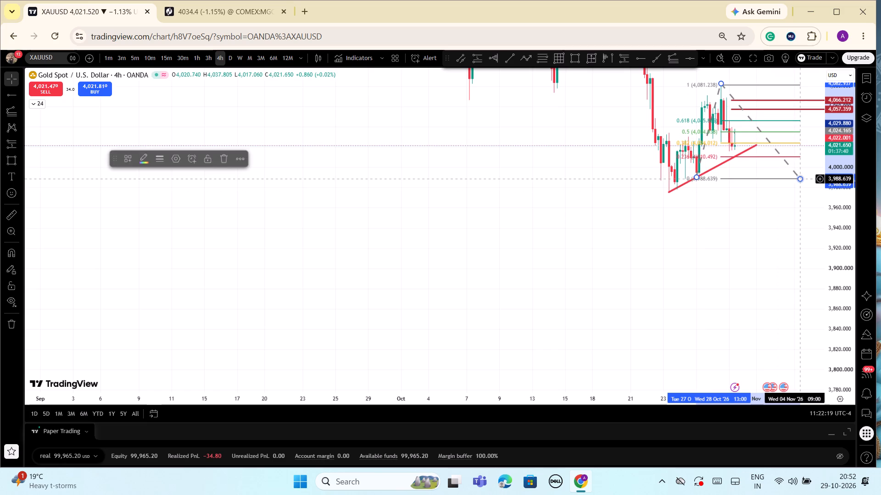
{"action": "left_click", "coordinate": [781, 227]}
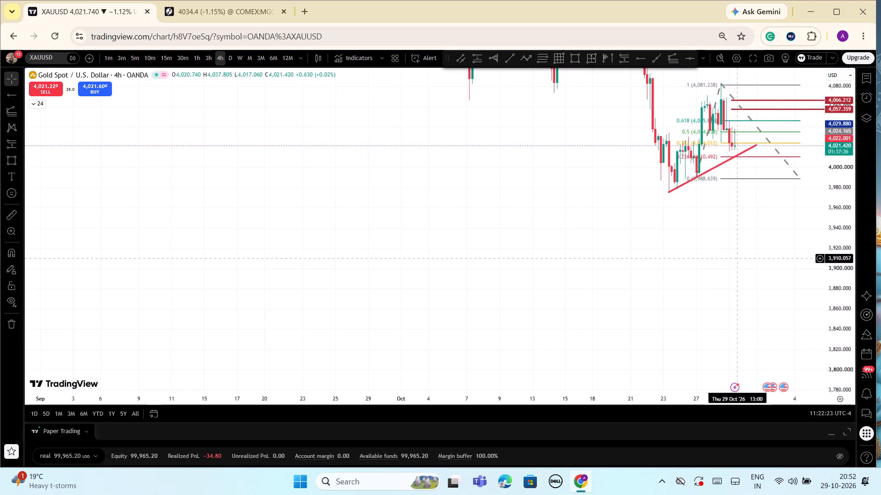
Examine the latest 4-hour candles against the adjusted Fib levels and the rising red trend line.
{"action": "scroll", "coordinate": [742, 231], "scroll_direction": "up", "scroll_amount": 4}
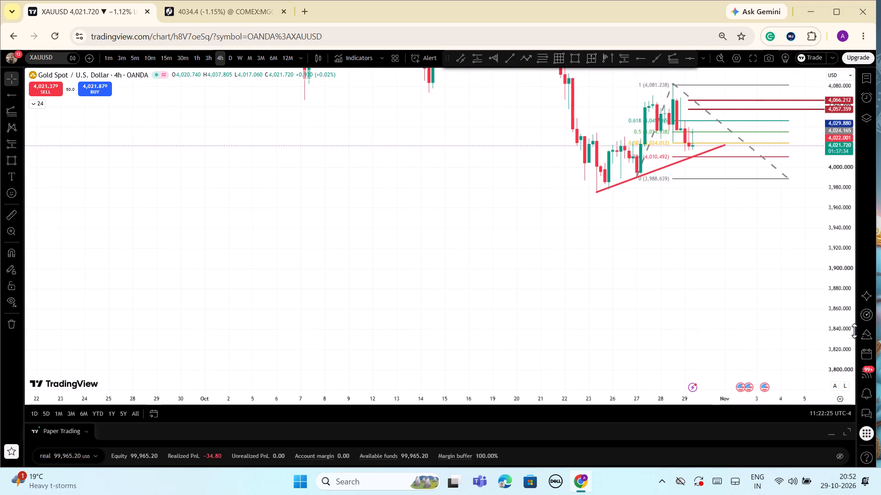
{"action": "left_click_drag", "start_coordinate": [854, 331], "coordinate": [852, 243]}
{"action": "scroll", "coordinate": [773, 240], "scroll_direction": "up", "scroll_amount": 2}
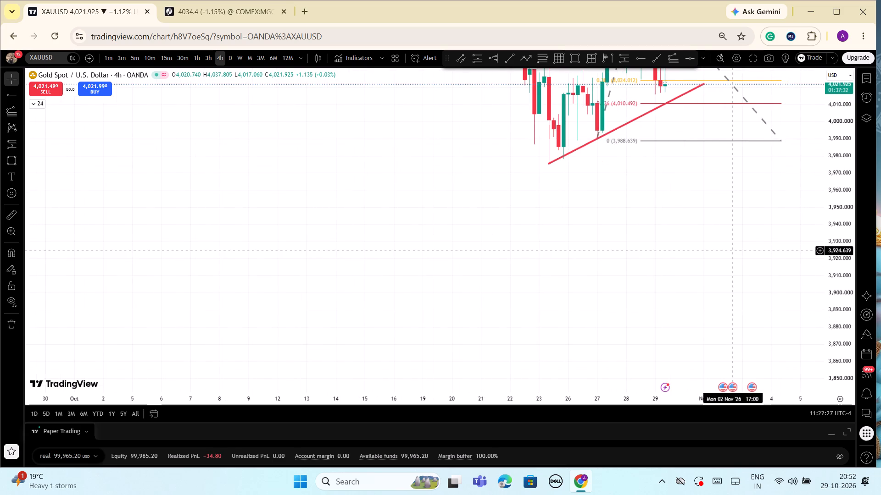
{"action": "scroll", "coordinate": [733, 251], "scroll_direction": "up", "scroll_amount": 2}
{"action": "left_click_drag", "start_coordinate": [670, 237], "coordinate": [684, 278]}
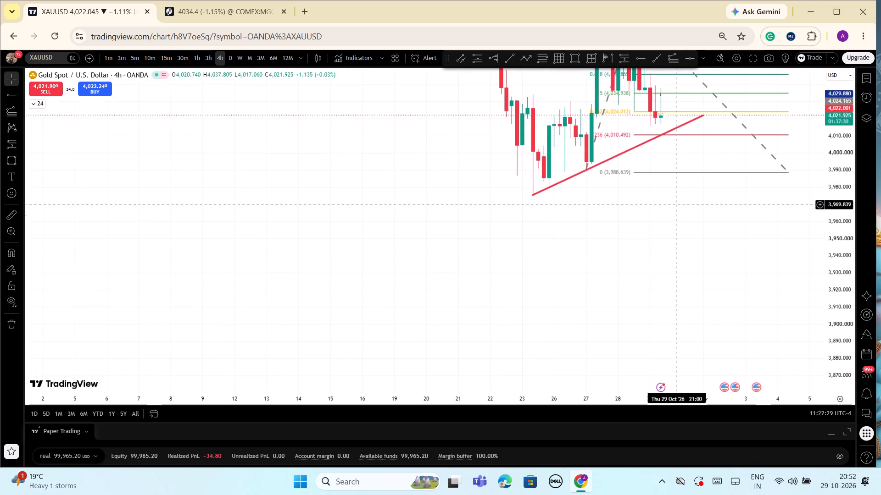
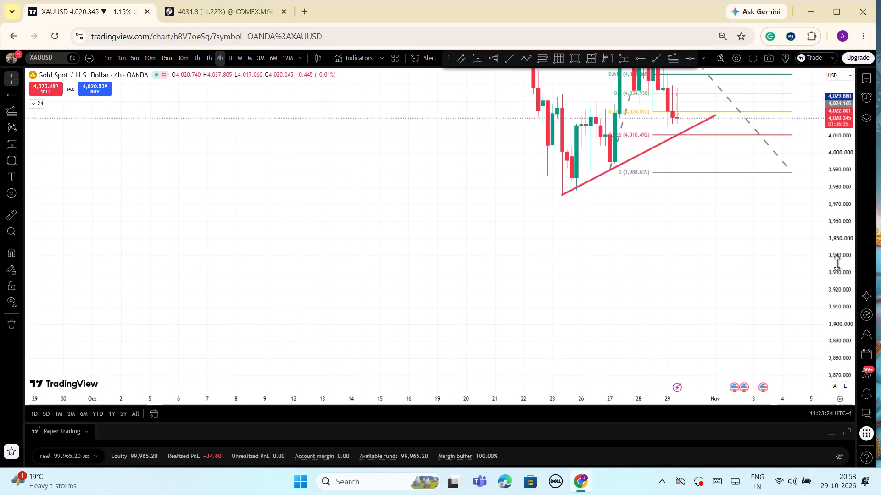
Place a long position projection on the 29 Oct 05:00 candle with entry at about 4,012.65, just above the 0.236 Fib level.
{"action": "left_click_drag", "start_coordinate": [844, 257], "coordinate": [844, 283]}
{"action": "left_click_drag", "start_coordinate": [757, 294], "coordinate": [694, 349]}
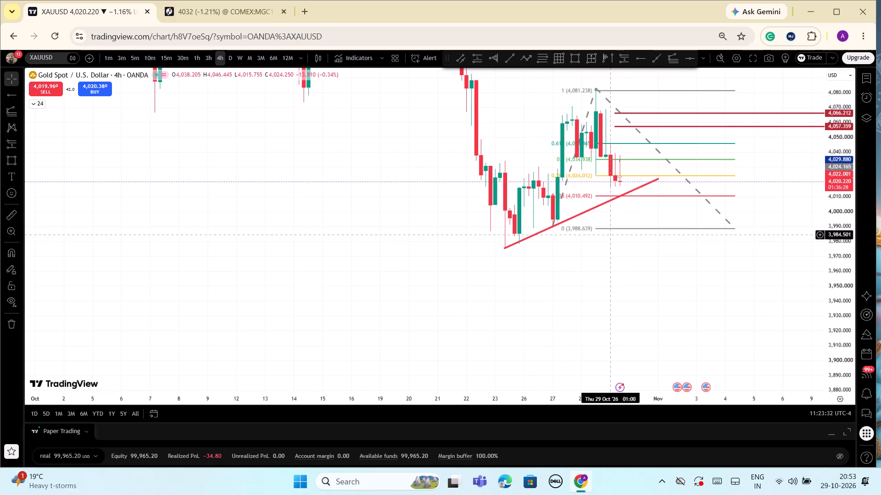
{"action": "left_click_drag", "start_coordinate": [831, 355], "coordinate": [849, 298]}
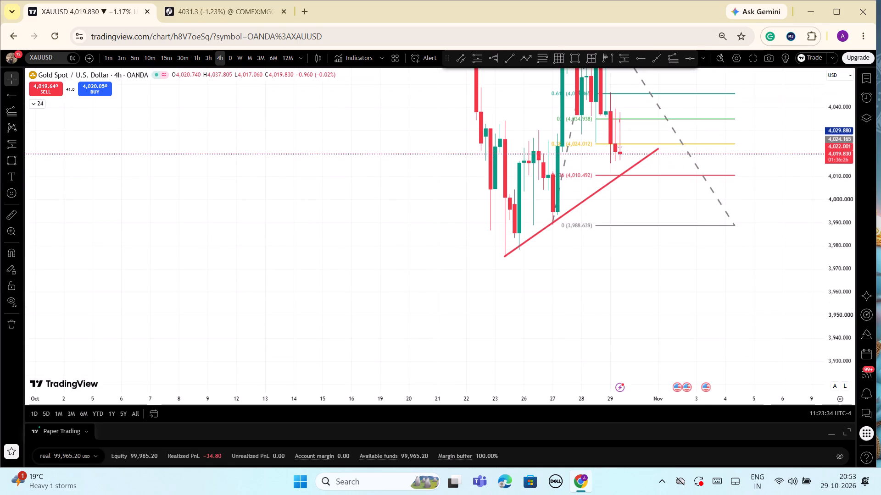
{"action": "scroll", "coordinate": [734, 307], "scroll_direction": "up", "scroll_amount": 3}
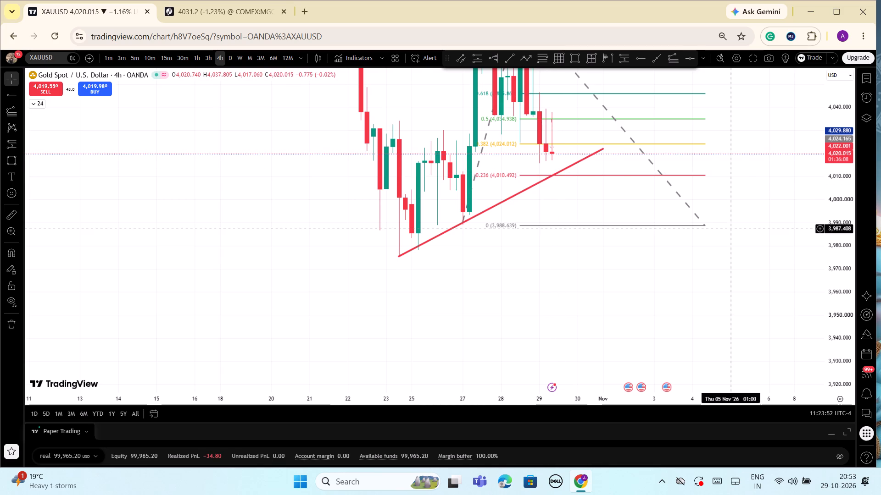
{"action": "left_click", "coordinate": [477, 60]}
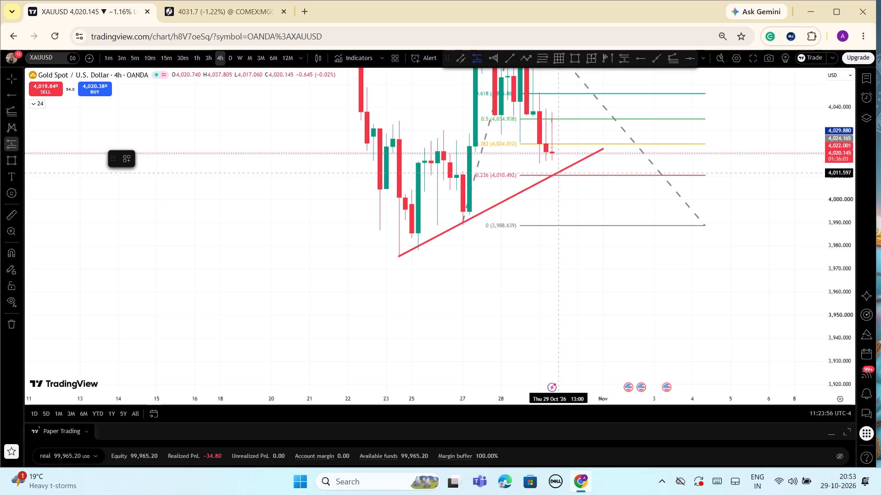
{"action": "left_click", "coordinate": [555, 173]}
{"action": "left_click_drag", "start_coordinate": [850, 240], "coordinate": [848, 264]}
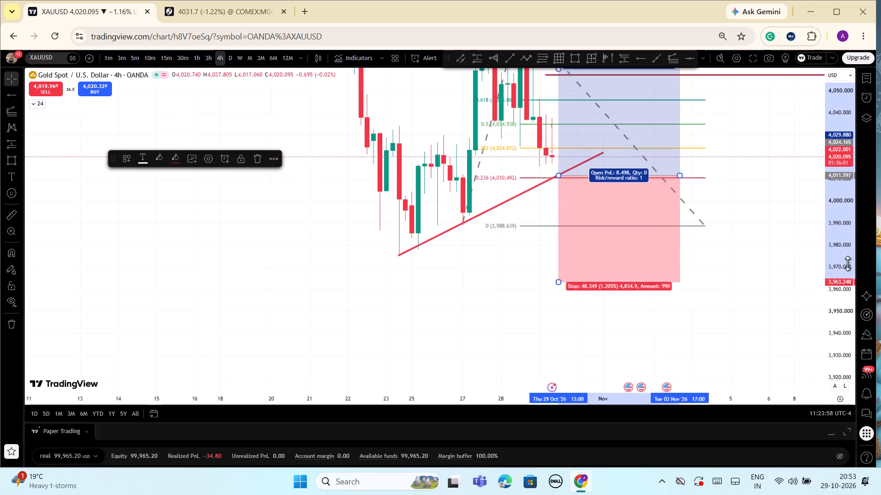
{"action": "left_click_drag", "start_coordinate": [848, 264], "coordinate": [845, 265]}
{"action": "left_click_drag", "start_coordinate": [610, 214], "coordinate": [603, 213]}
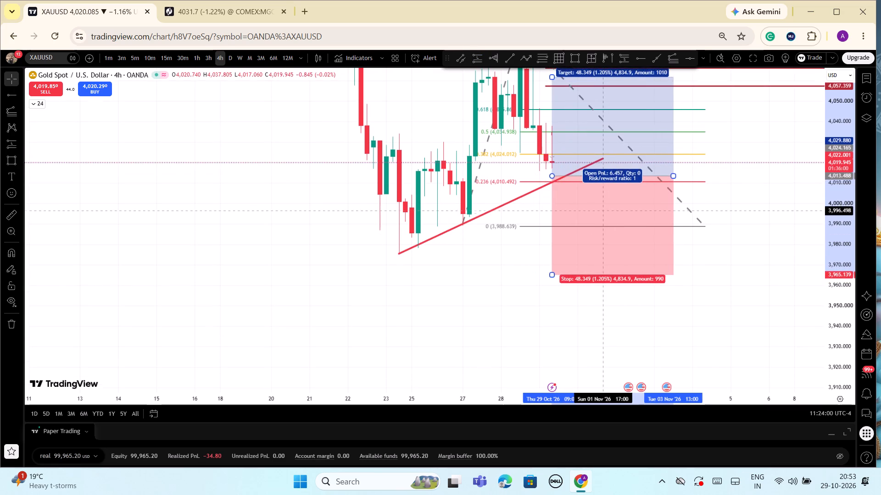
{"action": "left_click_drag", "start_coordinate": [603, 213], "coordinate": [597, 213]}
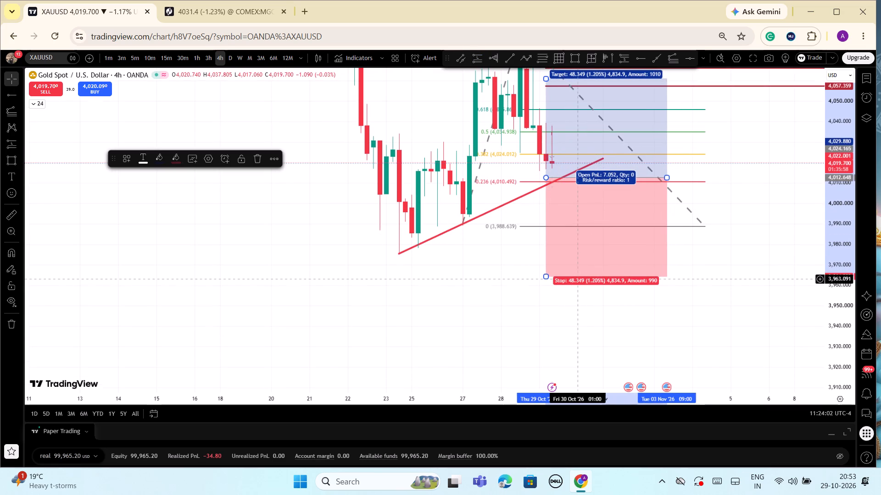
Raise the long position's stop to about 3,988.93, at the 0 Fib level.
{"action": "left_click_drag", "start_coordinate": [545, 278], "coordinate": [544, 229]}
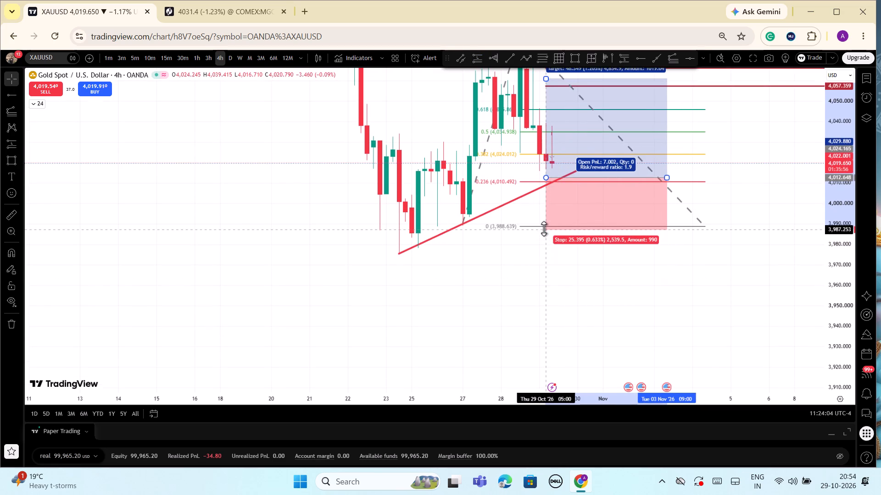
{"action": "left_click_drag", "start_coordinate": [544, 229], "coordinate": [544, 226]}
{"action": "left_click", "coordinate": [593, 292]}
Adjust the long position's target to about 4,061.05, between the two dark red horizontal lines.
{"action": "left_click_drag", "start_coordinate": [831, 257], "coordinate": [824, 287]}
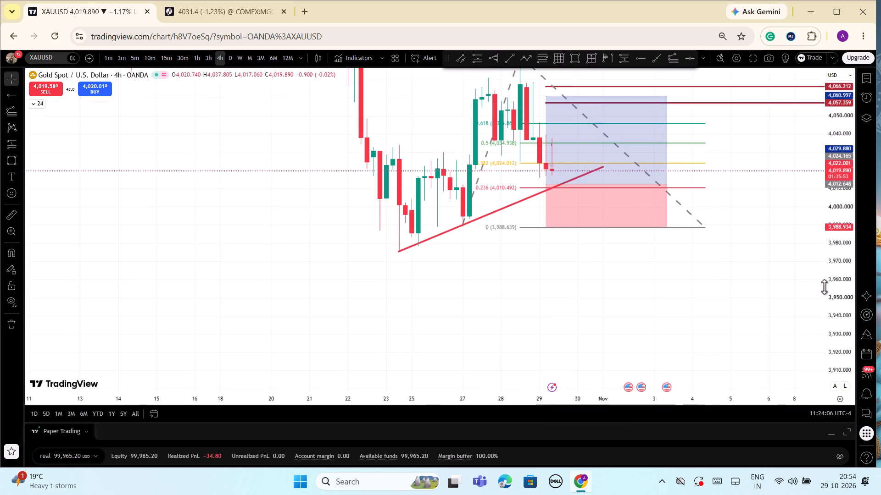
{"action": "left_click_drag", "start_coordinate": [736, 322], "coordinate": [719, 414]}
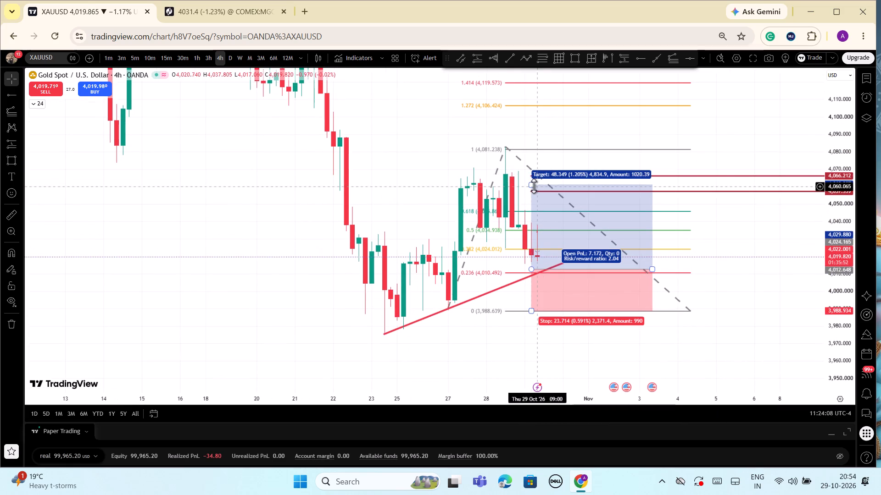
{"action": "left_click_drag", "start_coordinate": [532, 183], "coordinate": [531, 155]}
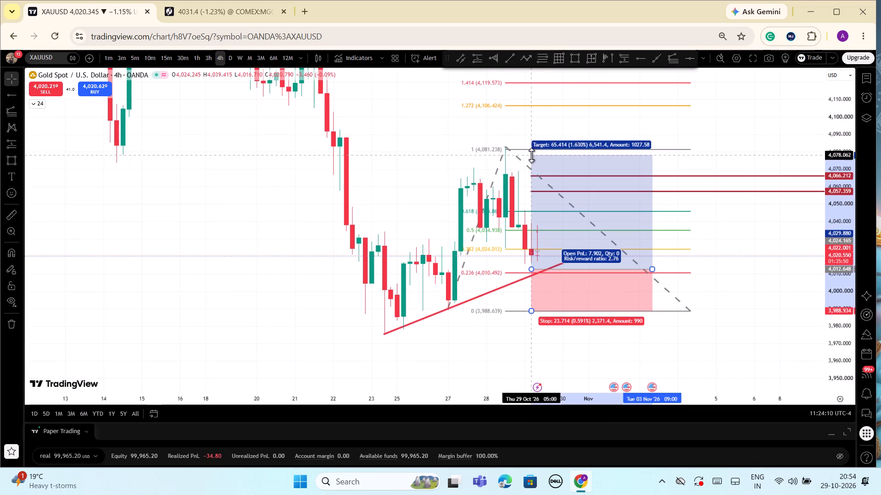
{"action": "left_click_drag", "start_coordinate": [531, 155], "coordinate": [537, 179]}
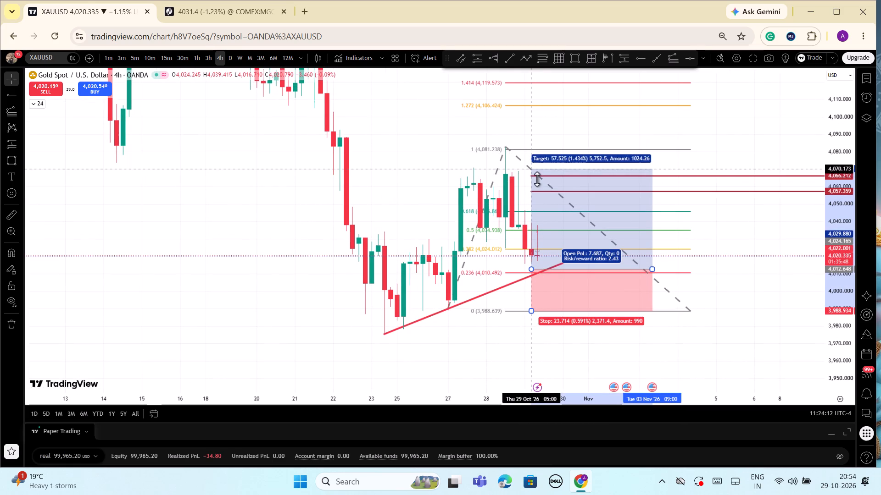
{"action": "left_click_drag", "start_coordinate": [537, 179], "coordinate": [540, 180]}
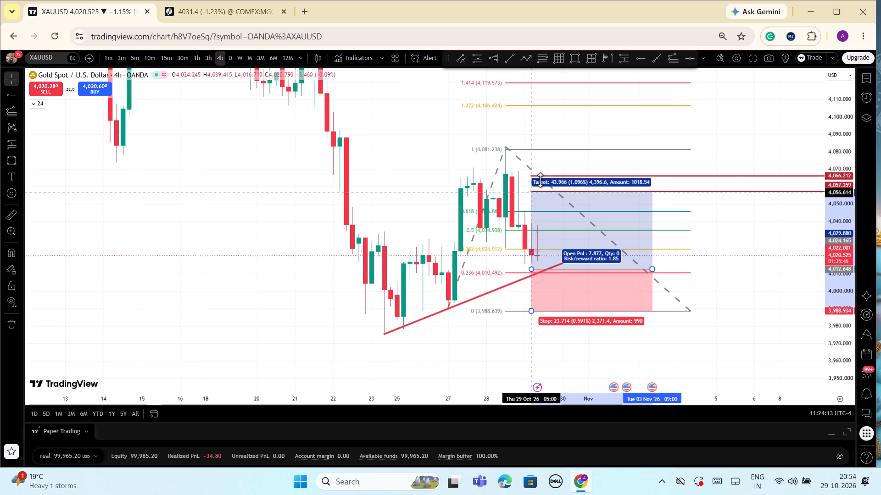
{"action": "left_click_drag", "start_coordinate": [540, 180], "coordinate": [543, 185]}
Examine the finished long position against the Fib levels, the rising trend line and the wider 4-hour price action.
{"action": "scroll", "coordinate": [789, 297], "scroll_direction": "down", "scroll_amount": 1}
{"action": "left_click_drag", "start_coordinate": [840, 353], "coordinate": [849, 291]}
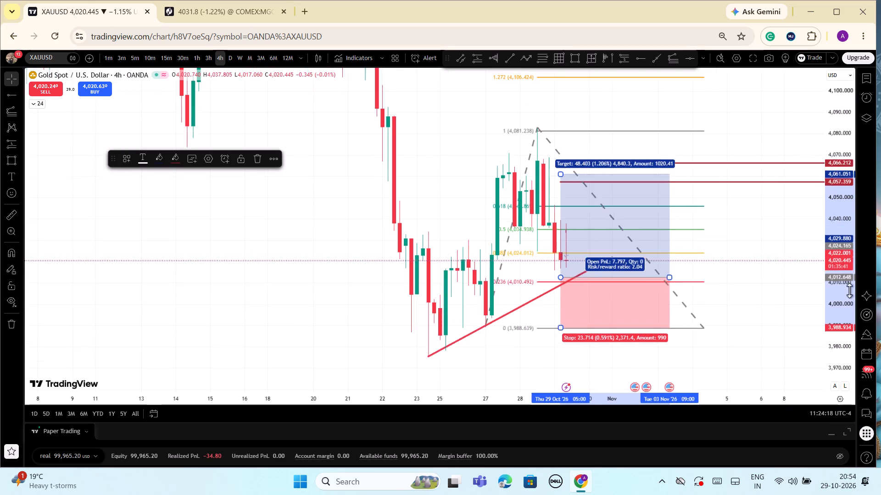
{"action": "left_click_drag", "start_coordinate": [849, 291], "coordinate": [851, 278]}
{"action": "scroll", "coordinate": [750, 312], "scroll_direction": "down", "scroll_amount": 2}
{"action": "left_click_drag", "start_coordinate": [828, 209], "coordinate": [836, 297]}
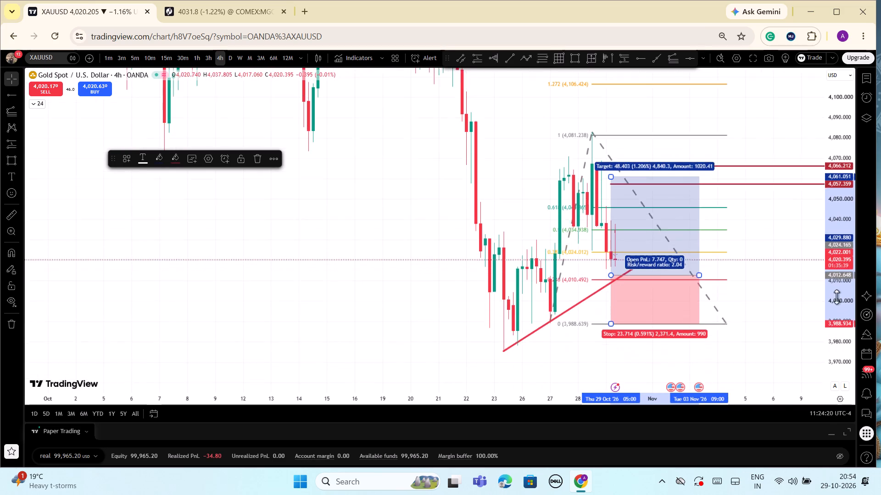
{"action": "left_click_drag", "start_coordinate": [836, 297], "coordinate": [836, 299]}
{"action": "scroll", "coordinate": [806, 311], "scroll_direction": "down", "scroll_amount": 2}
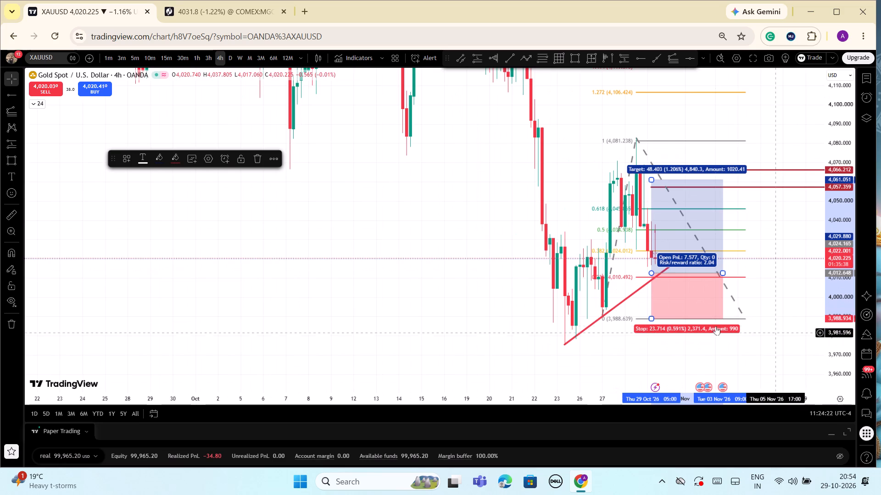
{"action": "left_click", "coordinate": [778, 273]}
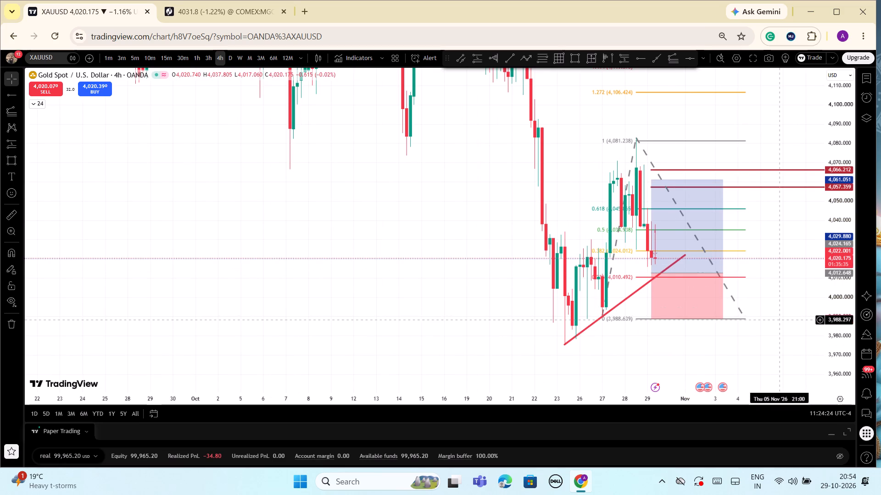